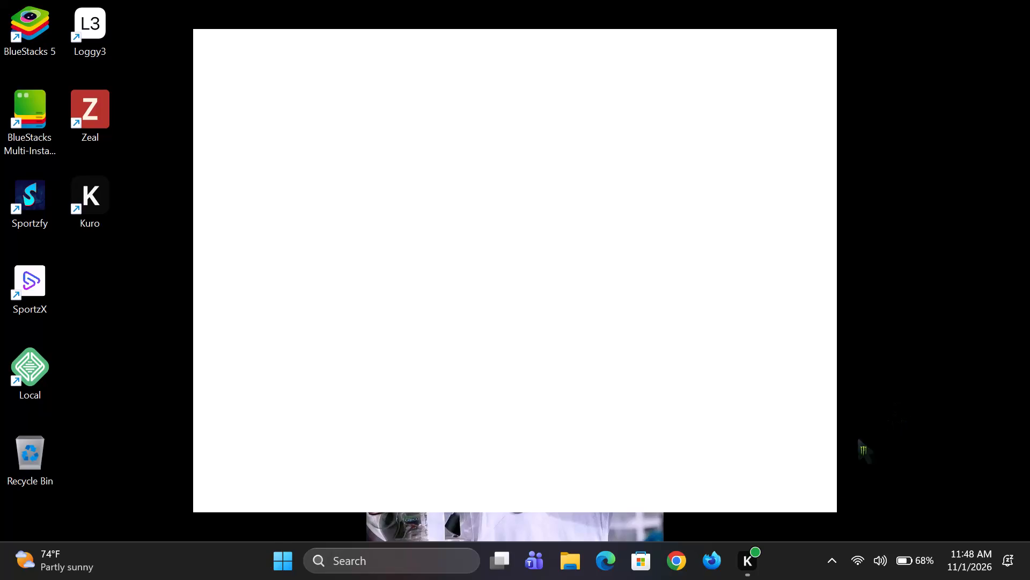
# Launch Firefox Developer Edition from the desktop.
pyautogui.click(709, 573)
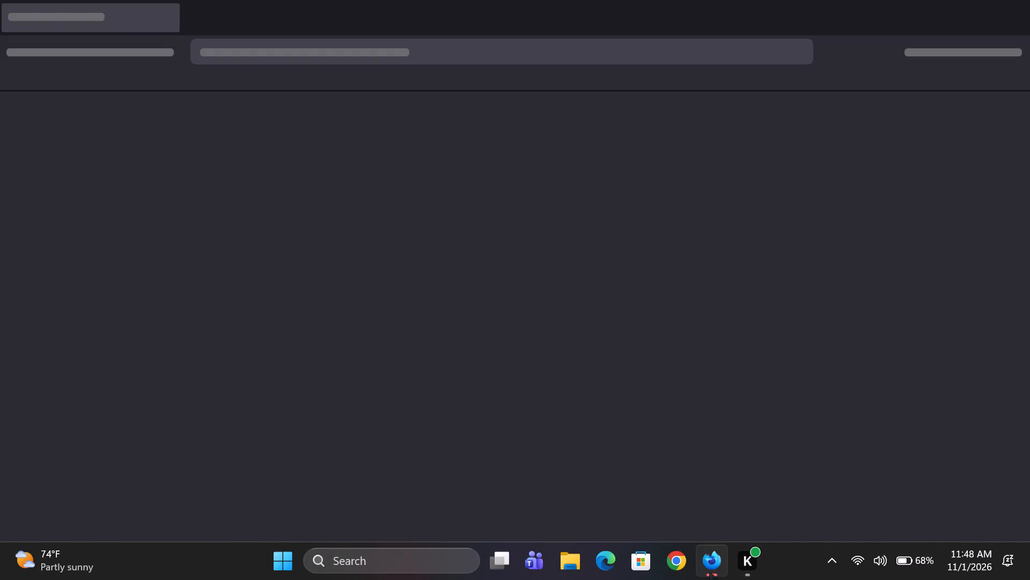
pyautogui.click(1025, 16)
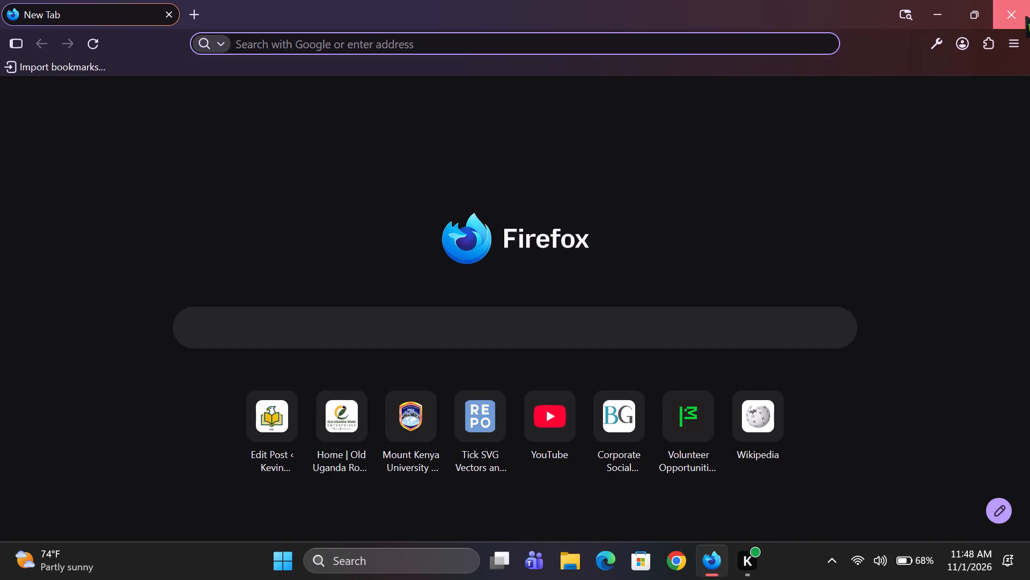
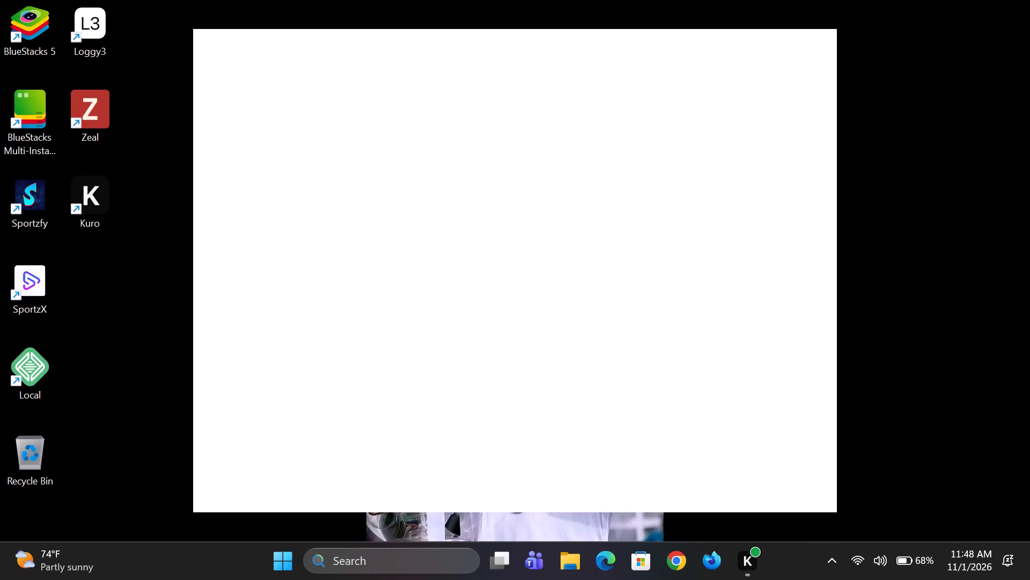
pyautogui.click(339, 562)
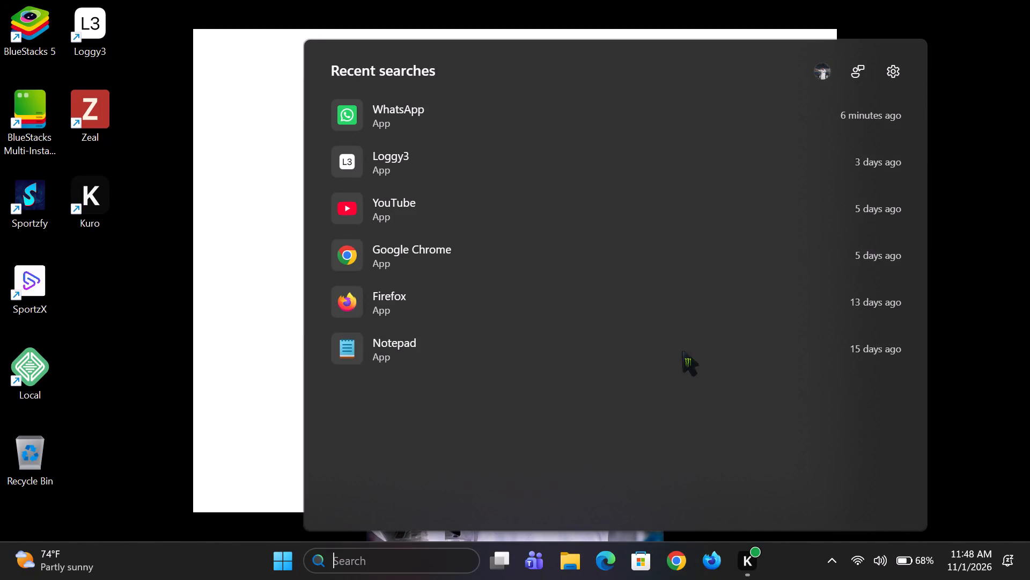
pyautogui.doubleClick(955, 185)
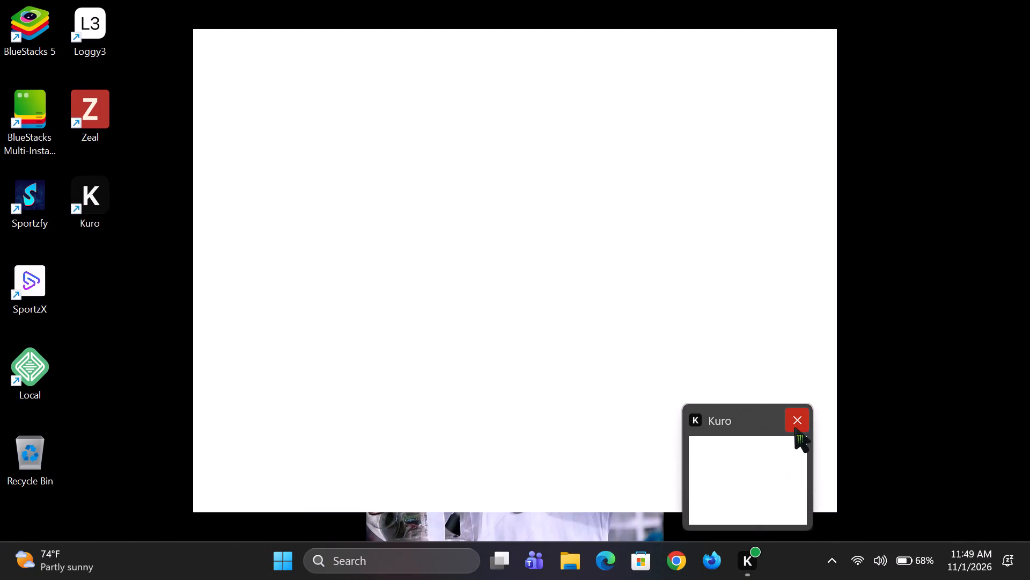
# Close the blank Kuro window and relaunch Kuro from the desktop.
pyautogui.click(794, 427)
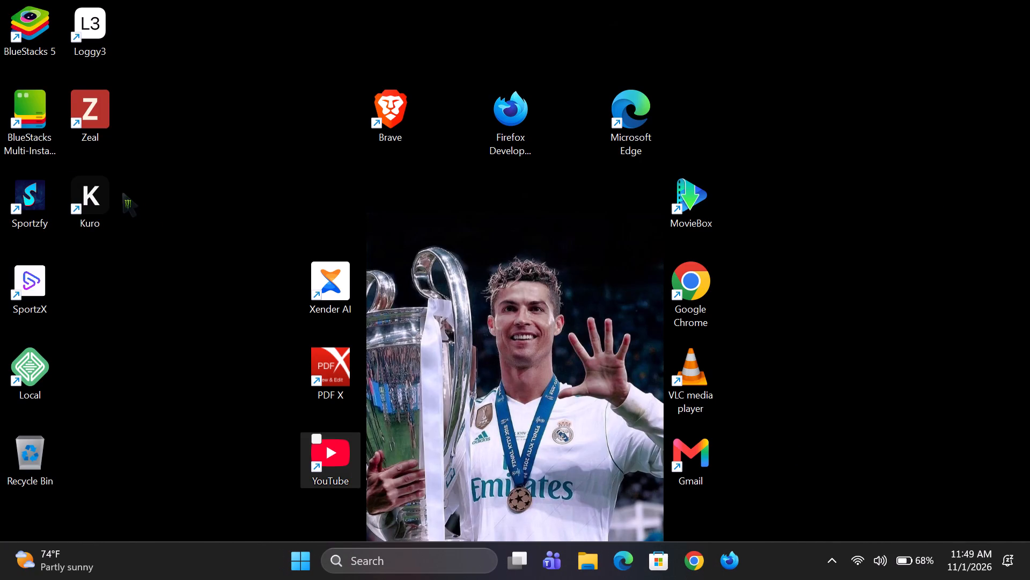
pyautogui.doubleClick(111, 194)
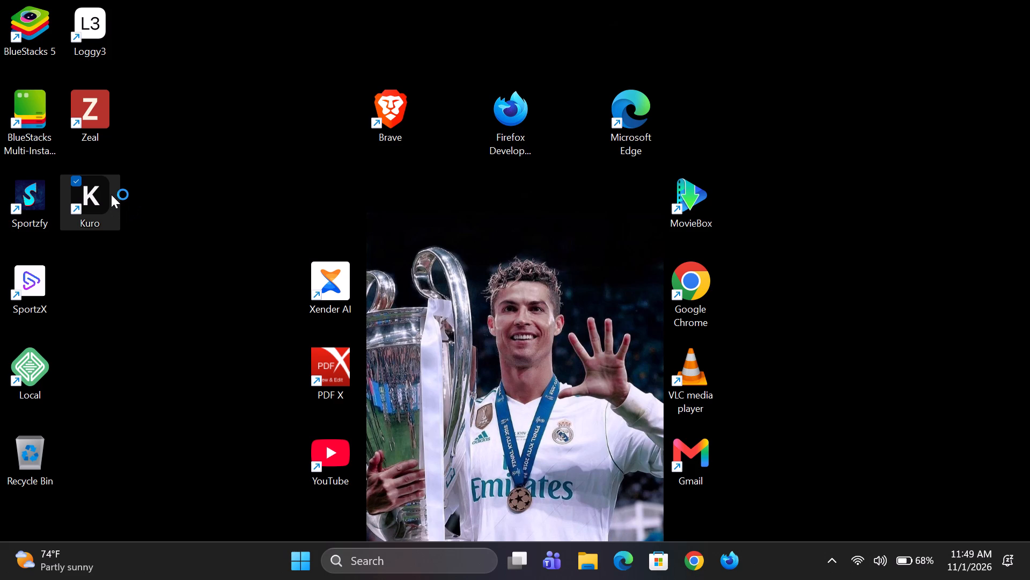
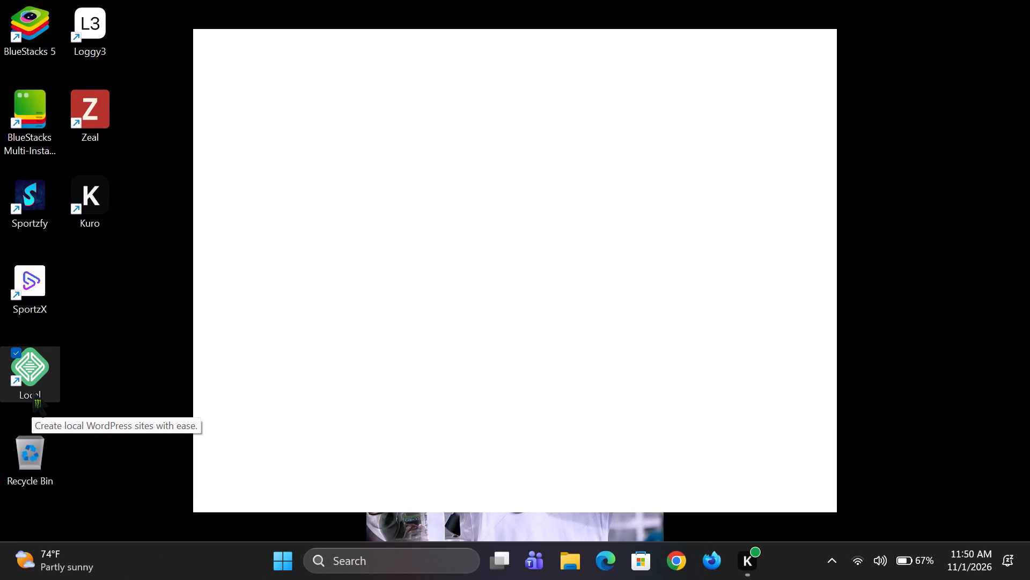
# Switch to the Local app from the desktop and launch WP Admin for the kevin College site.
pyautogui.click(32, 392)
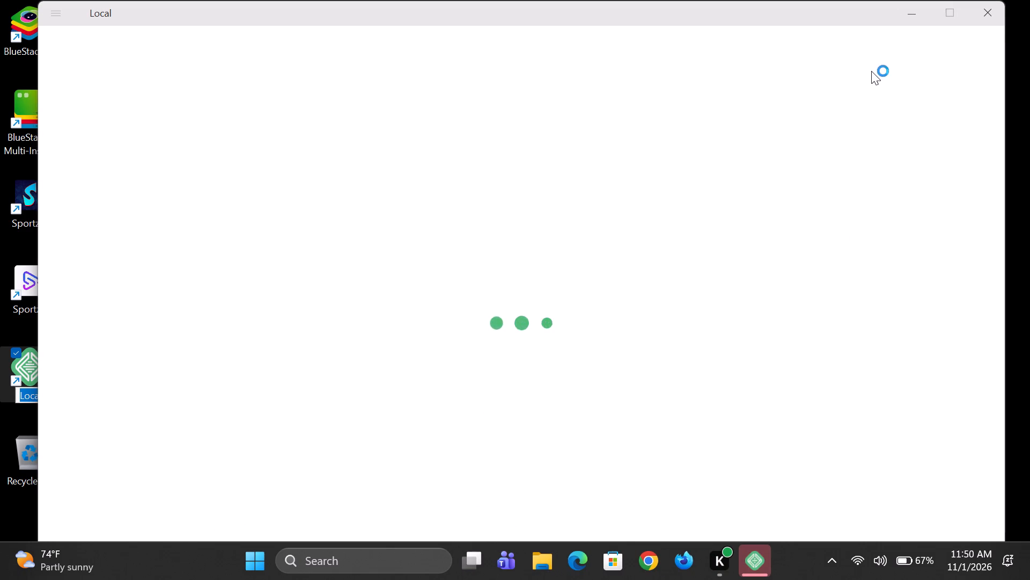
pyautogui.doubleClick(255, 104)
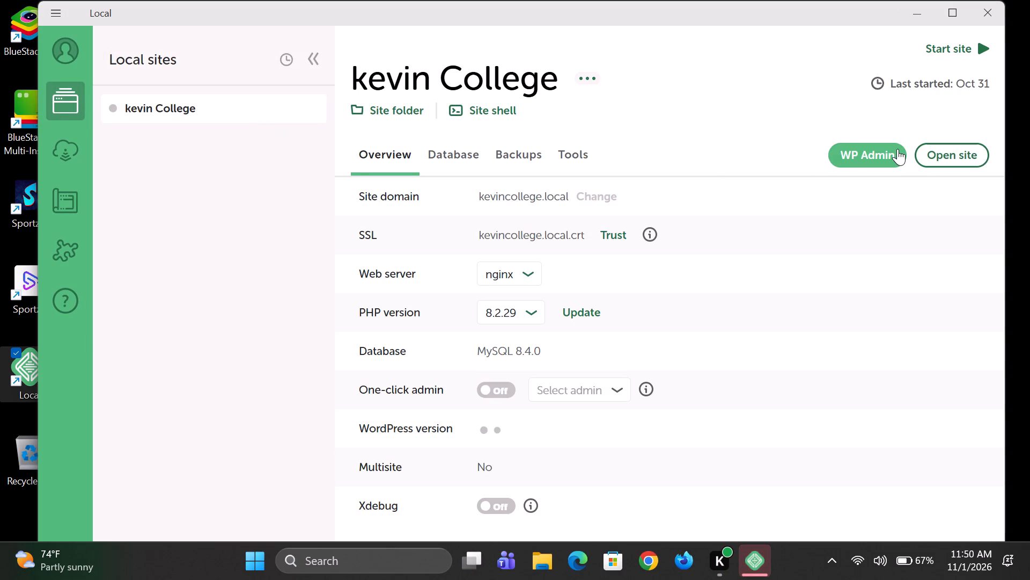
pyautogui.click(897, 149)
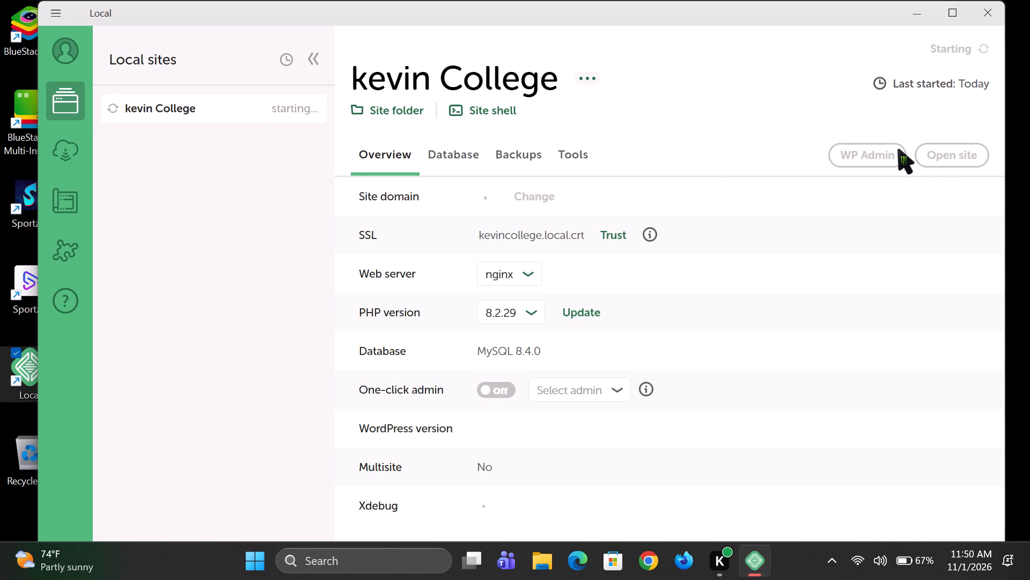
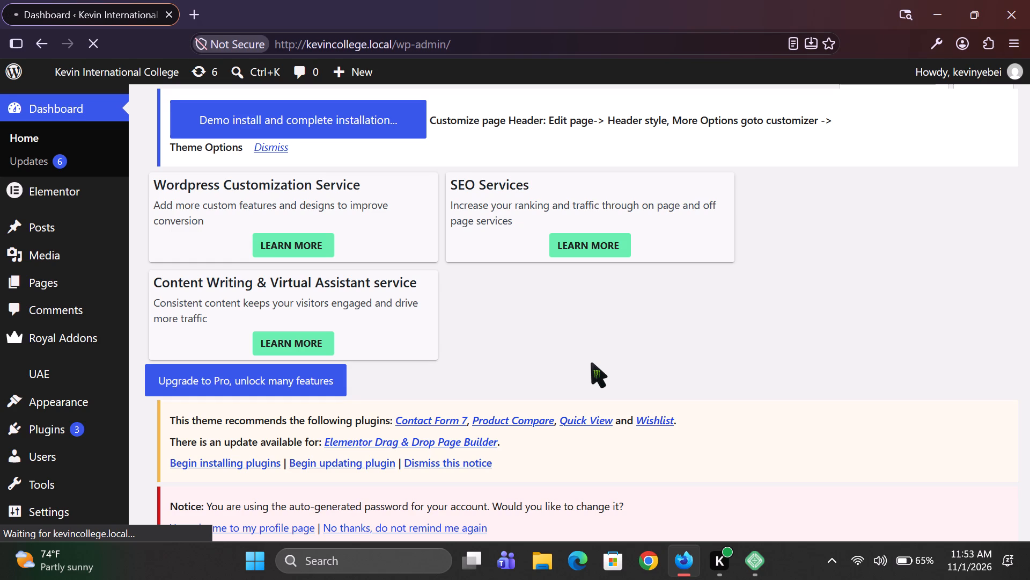
# Open the Posts list of the Kevin International College site from its WordPress dashboard.
pyautogui.hscroll(1, 238, 228)
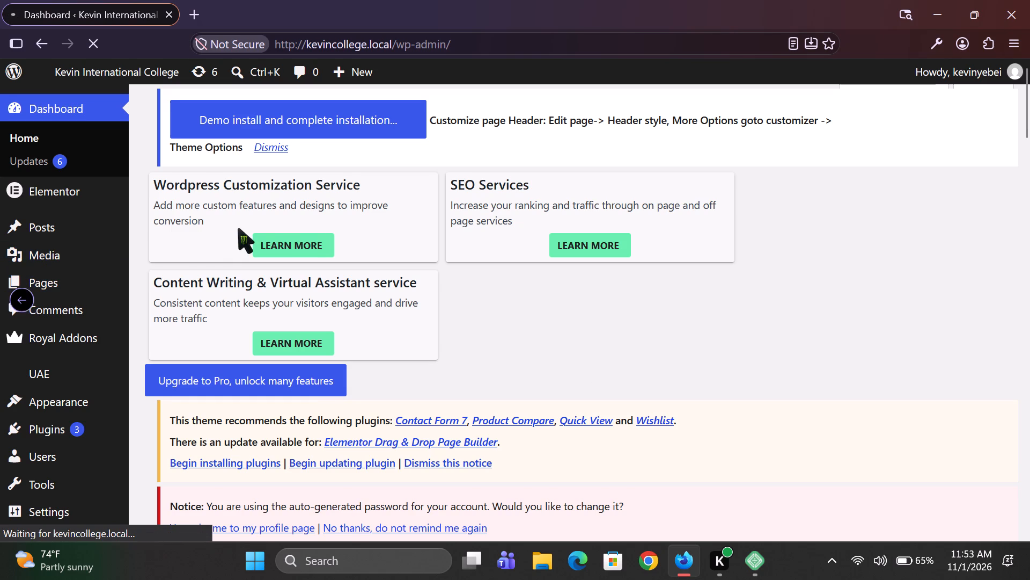
pyautogui.hscroll(1, 238, 228)
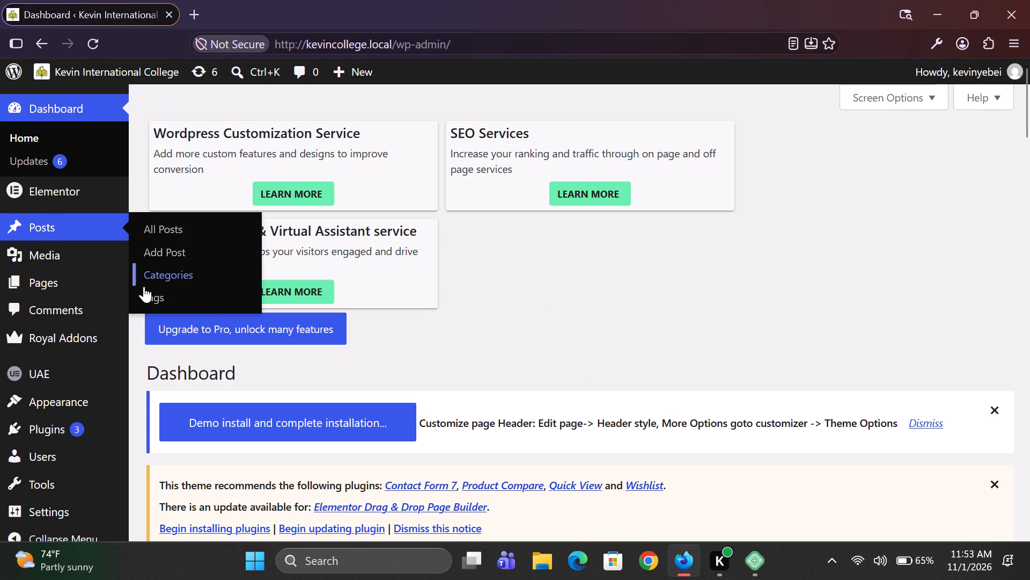
pyautogui.click(39, 220)
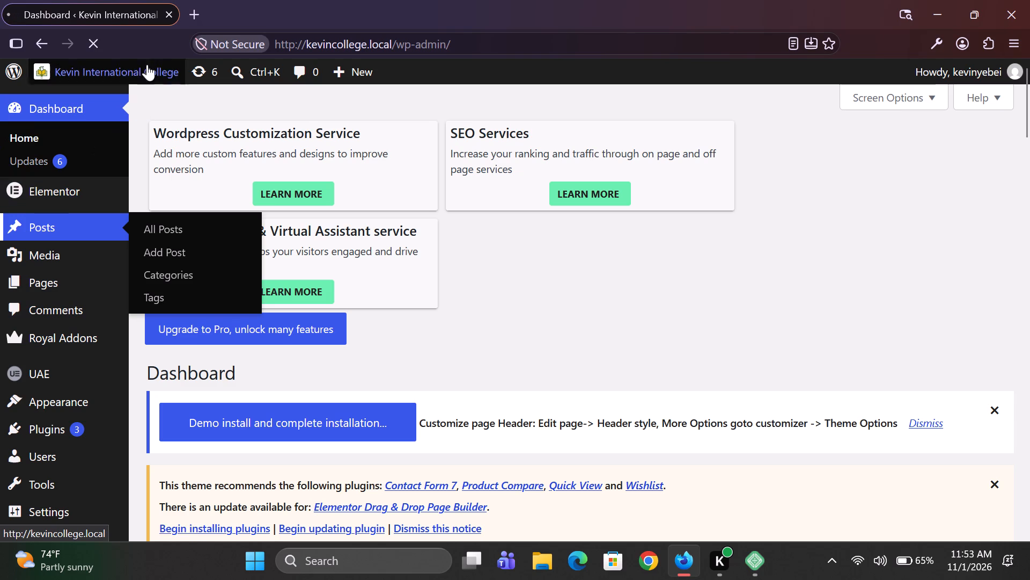
# In a new browser tab, search Google for "mku" and open the Mount Kenya University website from the results.
pyautogui.click(197, 0)
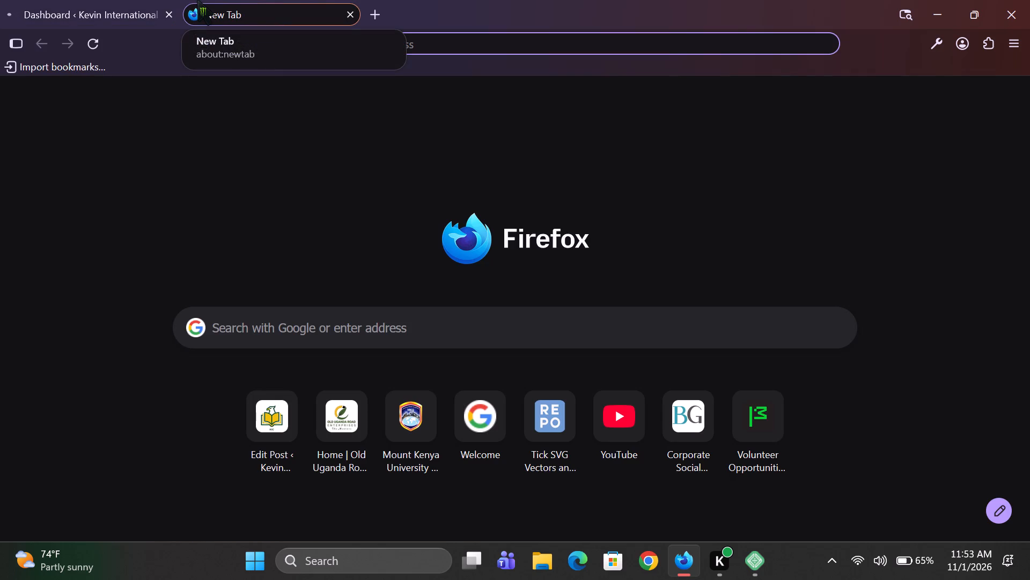
pyautogui.write('mku')
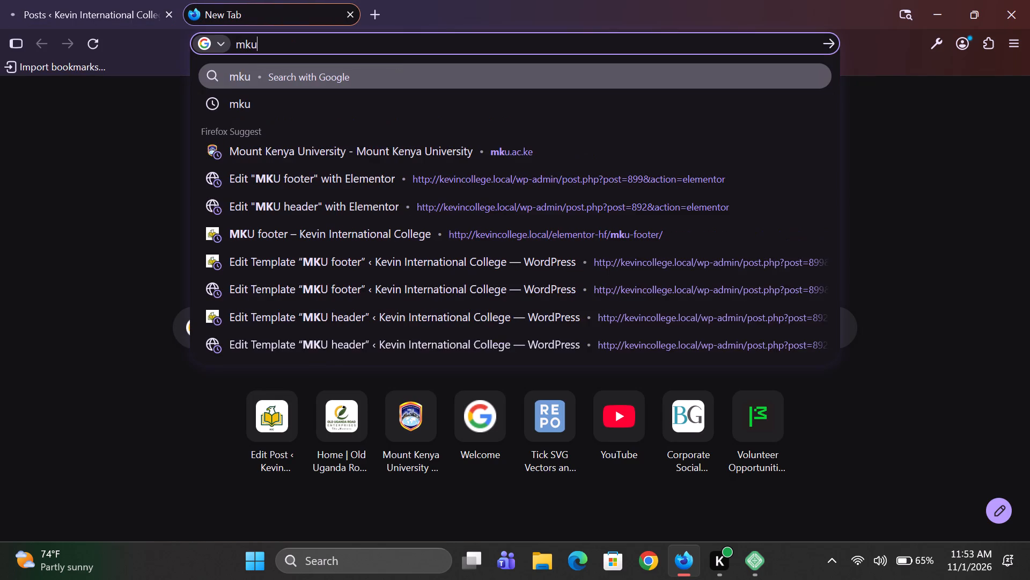
pyautogui.press('Return')
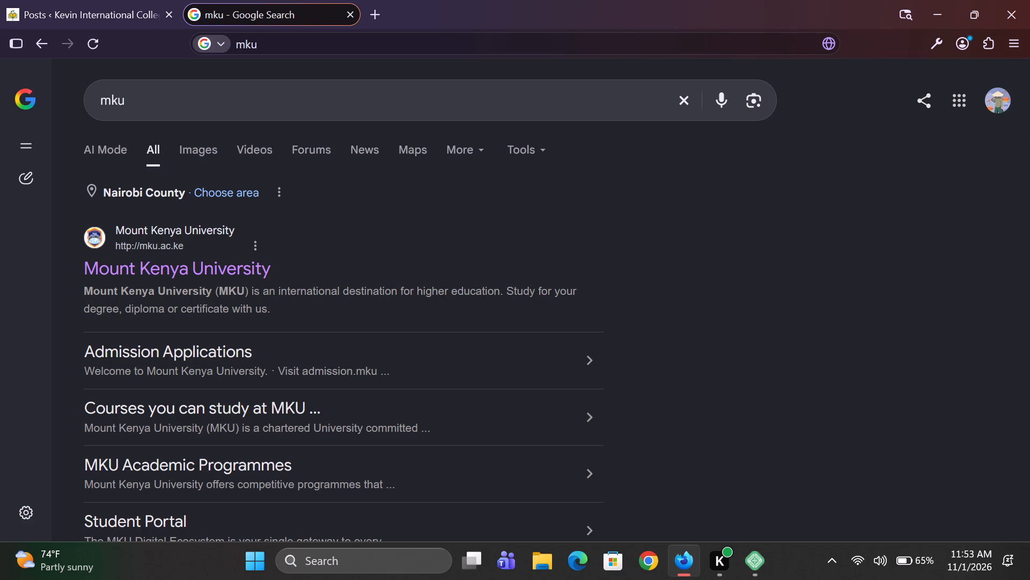
pyautogui.click(165, 267)
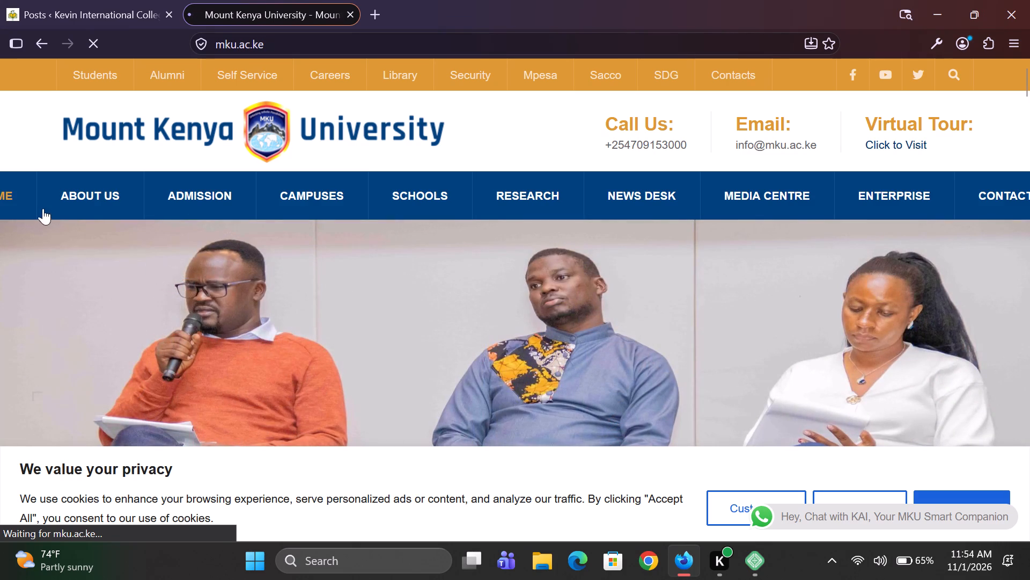
pyautogui.scroll(-1, 362, 236)
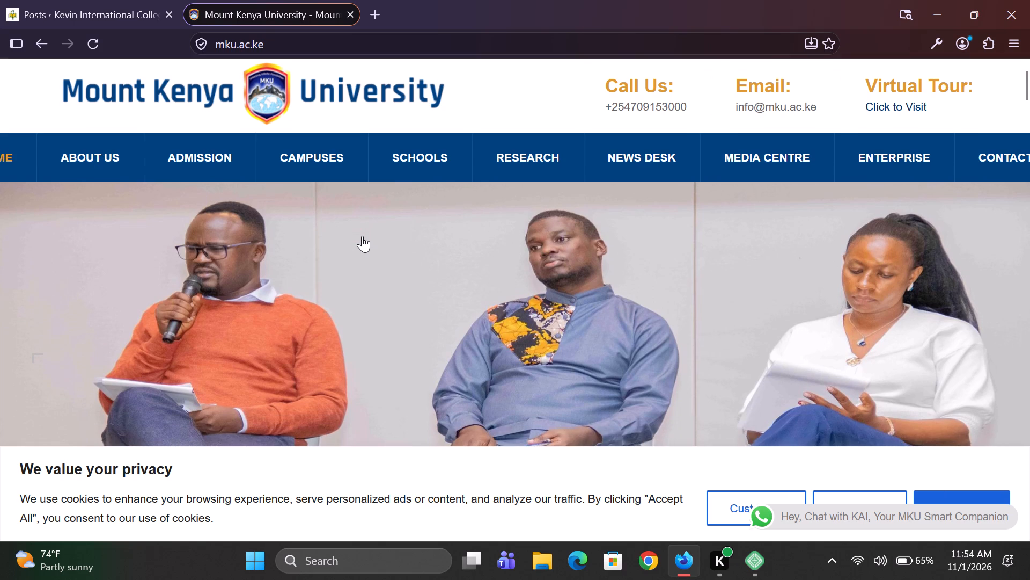
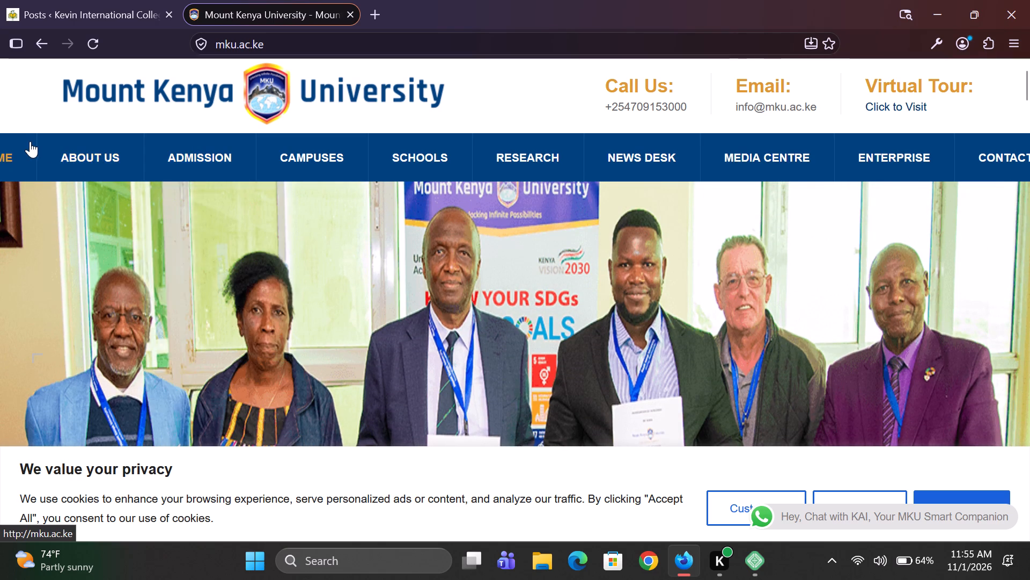
# Look through the Mount Kenya University home page's academic and admissions links and its Latest News section.
pyautogui.scroll(-2, 239, 221)
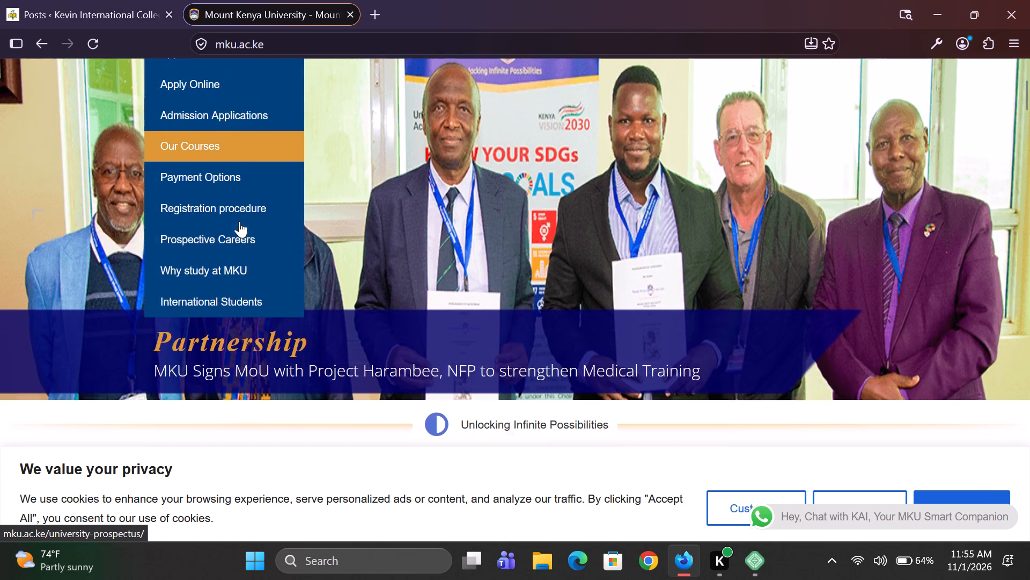
pyautogui.scroll(-1, 239, 221)
pyautogui.scroll(-2, 409, 195)
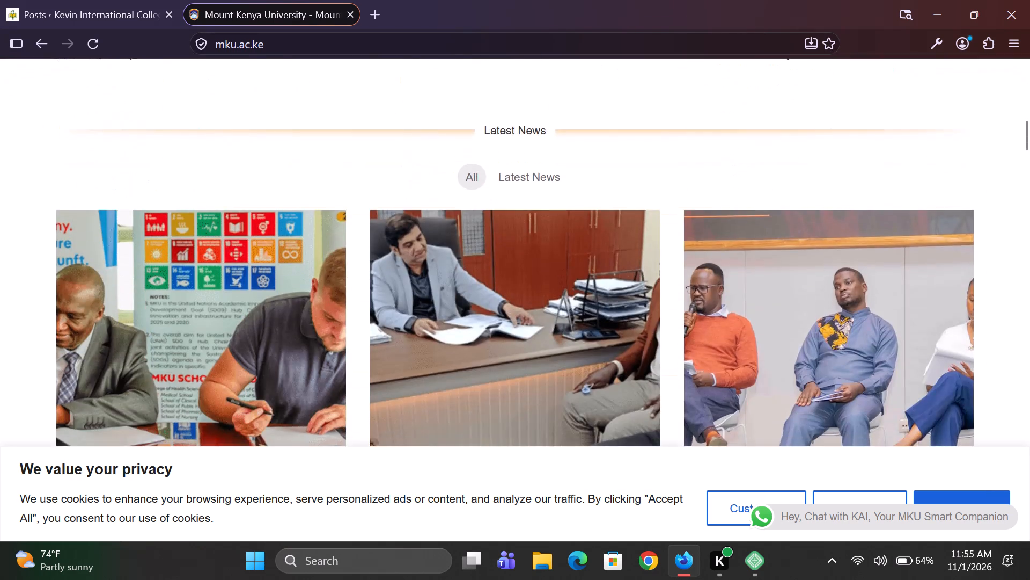
pyautogui.scroll(-7, 409, 195)
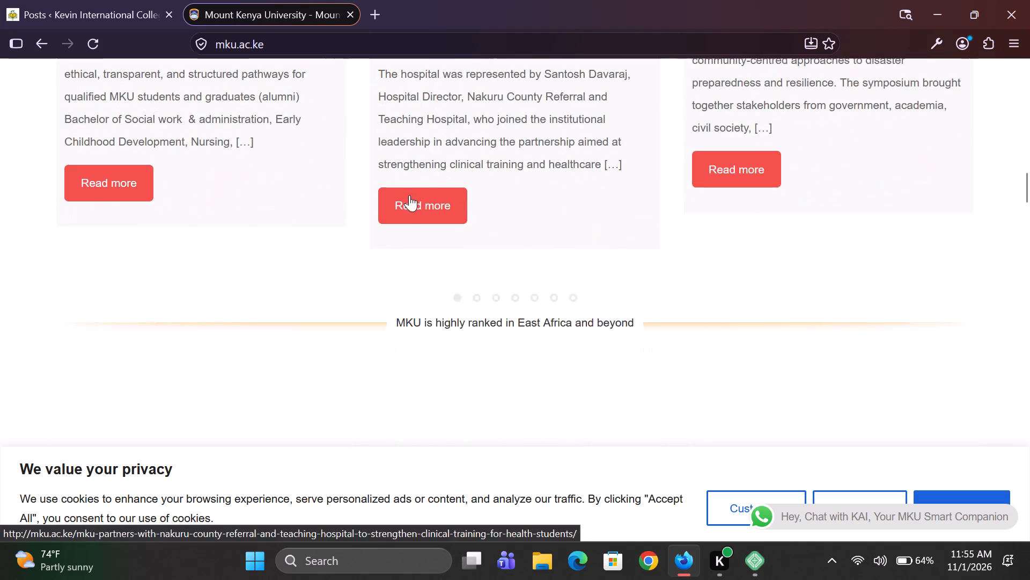
pyautogui.scroll(5, 409, 195)
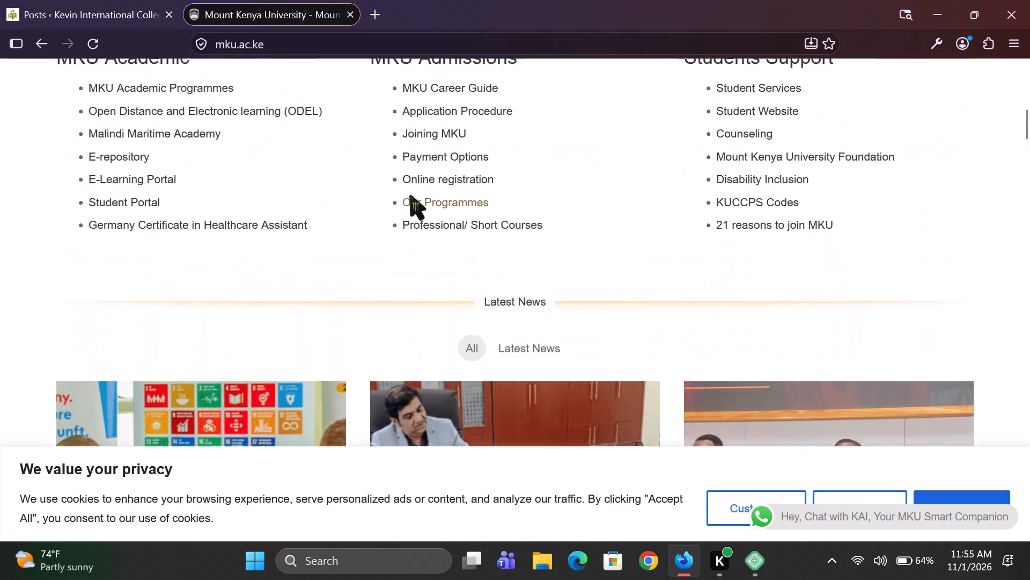
pyautogui.scroll(1, 409, 195)
pyautogui.scroll(-4, 409, 195)
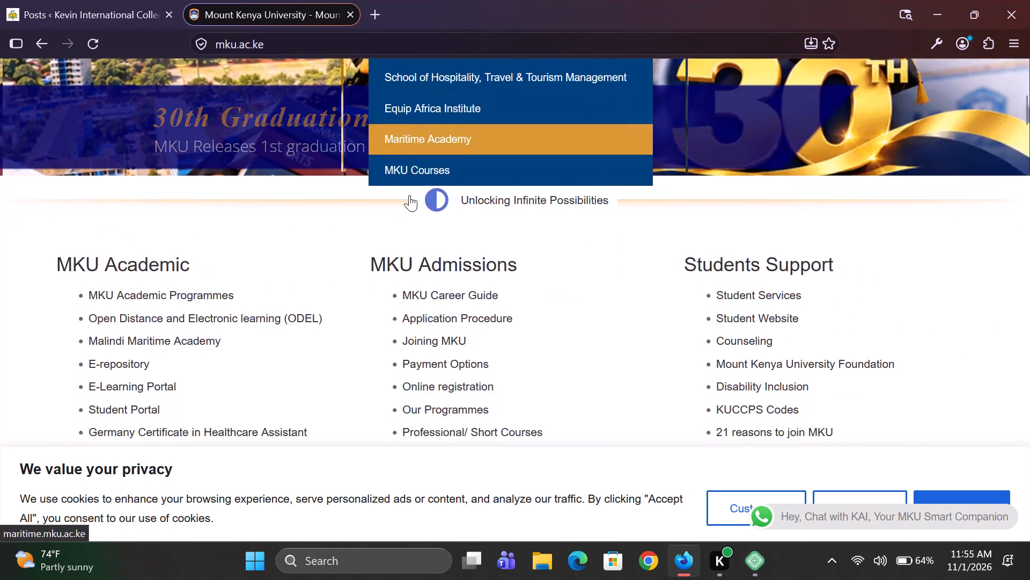
pyautogui.scroll(-4, 409, 195)
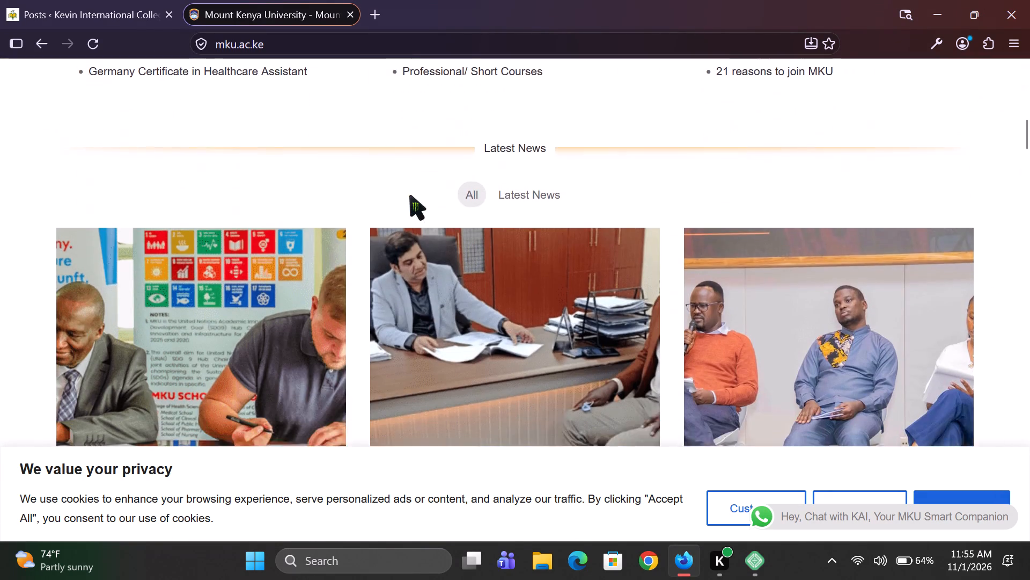
pyautogui.scroll(-7, 409, 195)
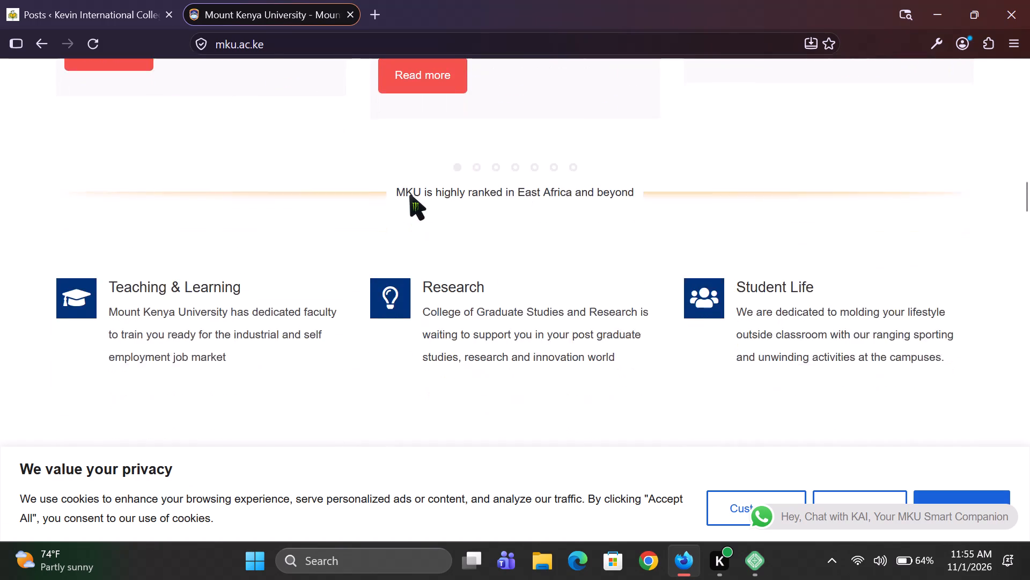
# Examine the home page's feature blocks, from Teaching & Learning to Alumni & Graduates, and the Ongoing Intake section.
pyautogui.scroll(-3, 409, 195)
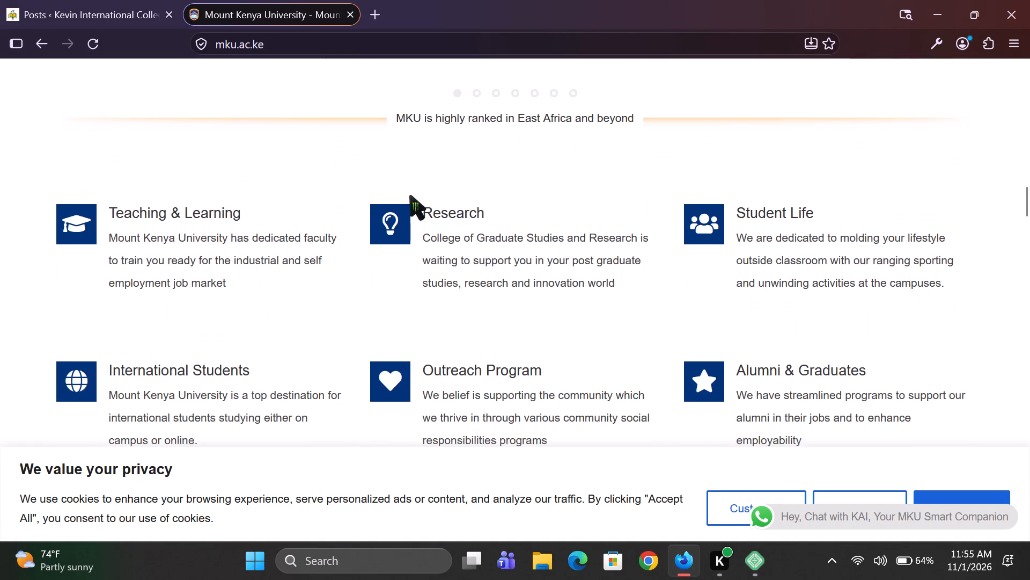
pyautogui.scroll(-1, 409, 195)
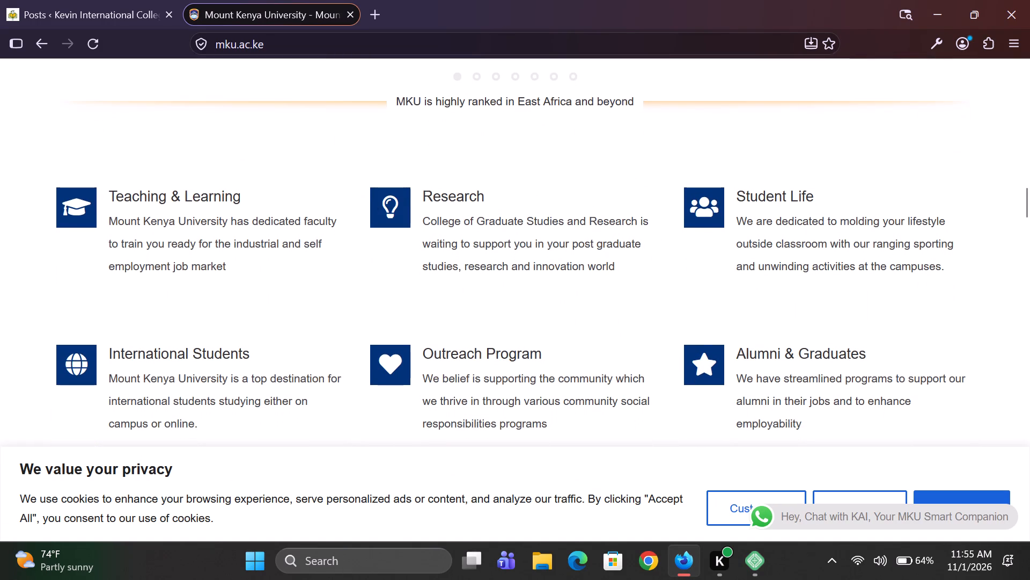
pyautogui.scroll(-1, 186, 305)
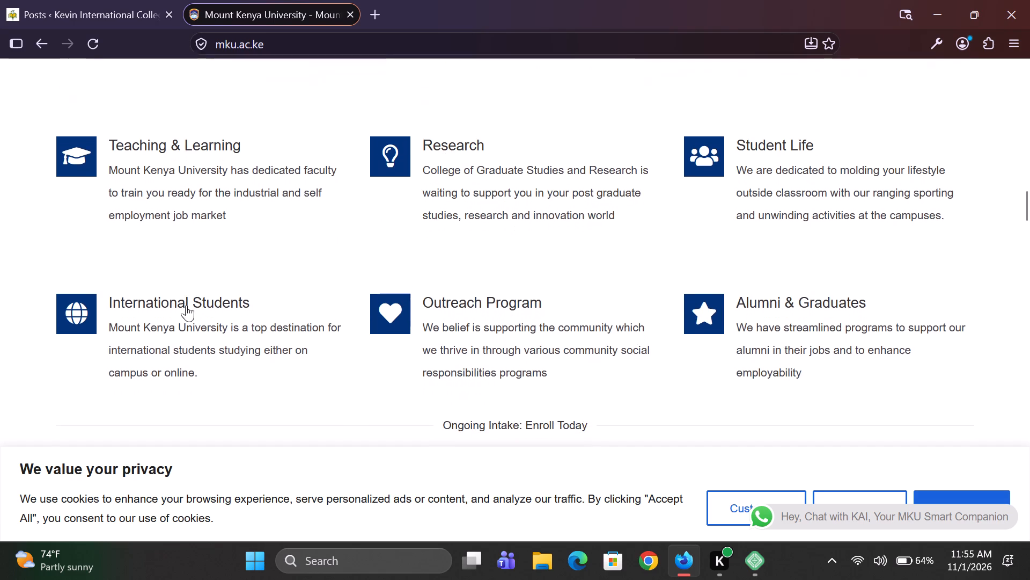
pyautogui.scroll(-4, 186, 305)
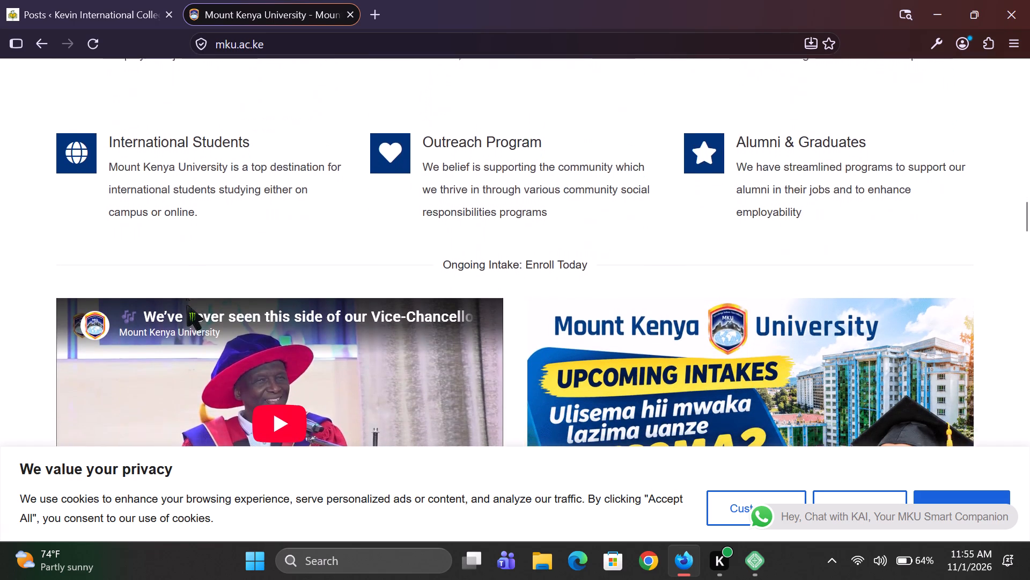
pyautogui.scroll(-1, 186, 305)
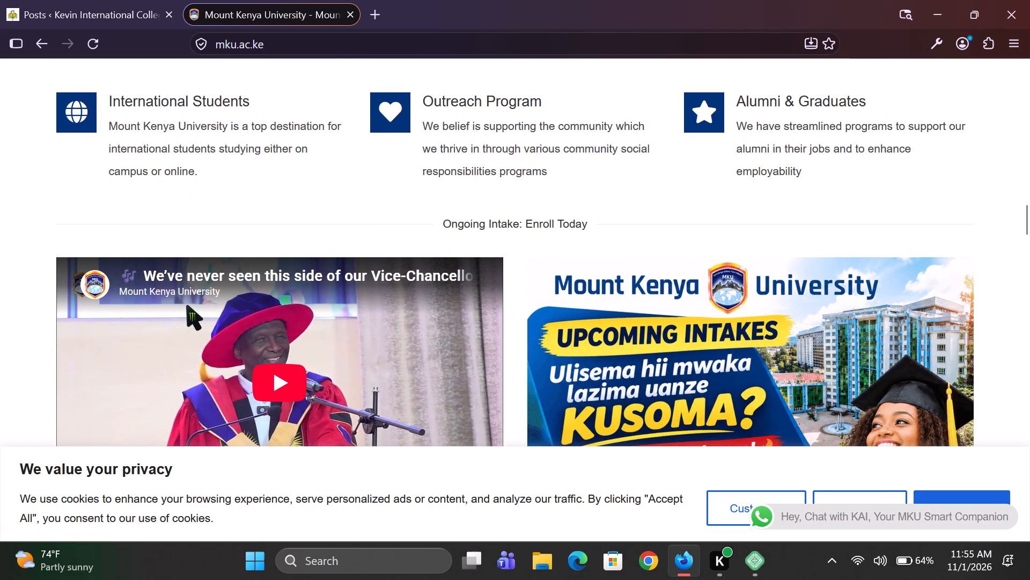
pyautogui.scroll(3, 186, 305)
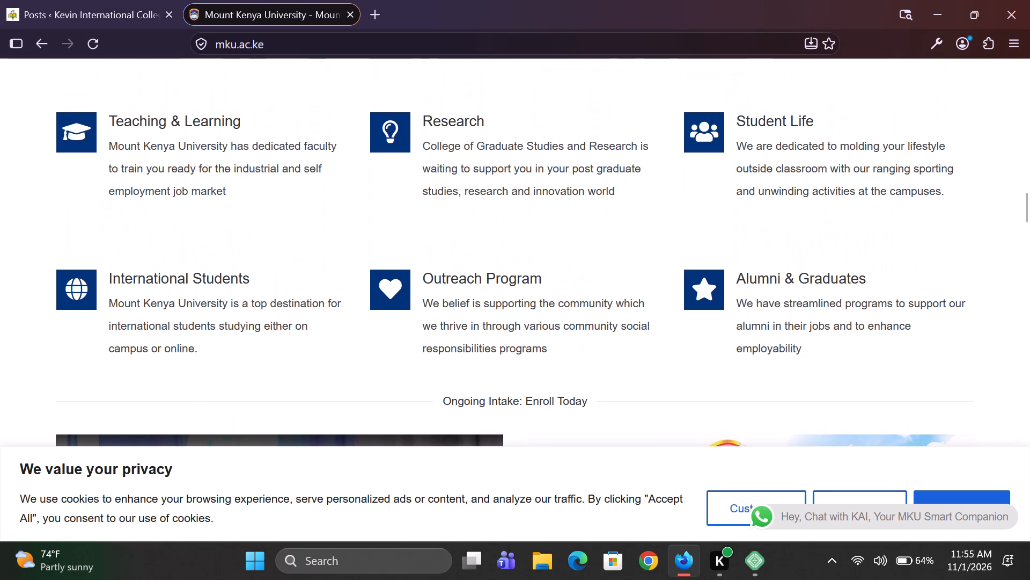
pyautogui.scroll(-2, 220, 292)
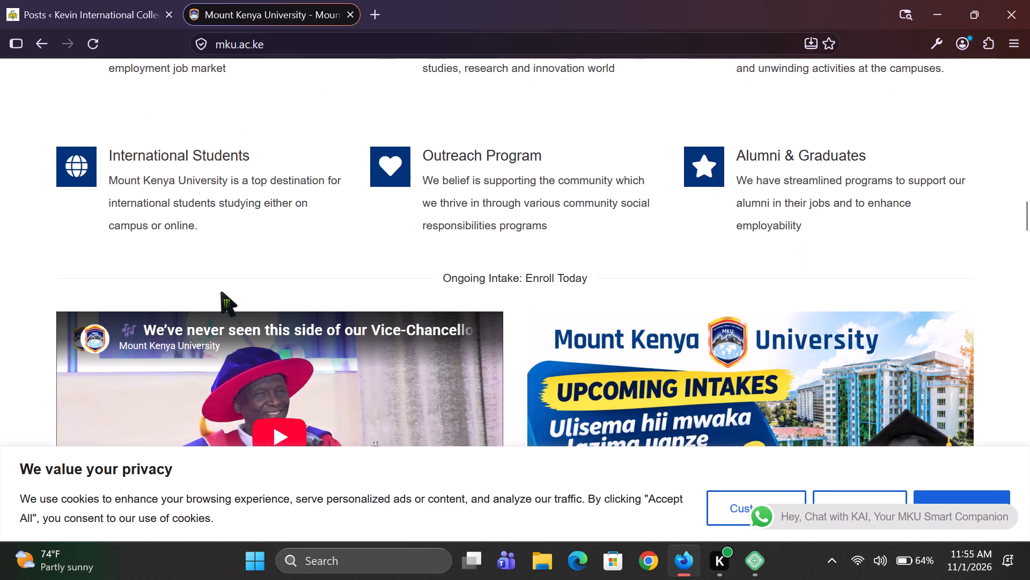
# Examine the home page's MKU Academics image grid and career banner, and return to the top of the page.
pyautogui.scroll(-4, 220, 292)
pyautogui.scroll(1, 220, 292)
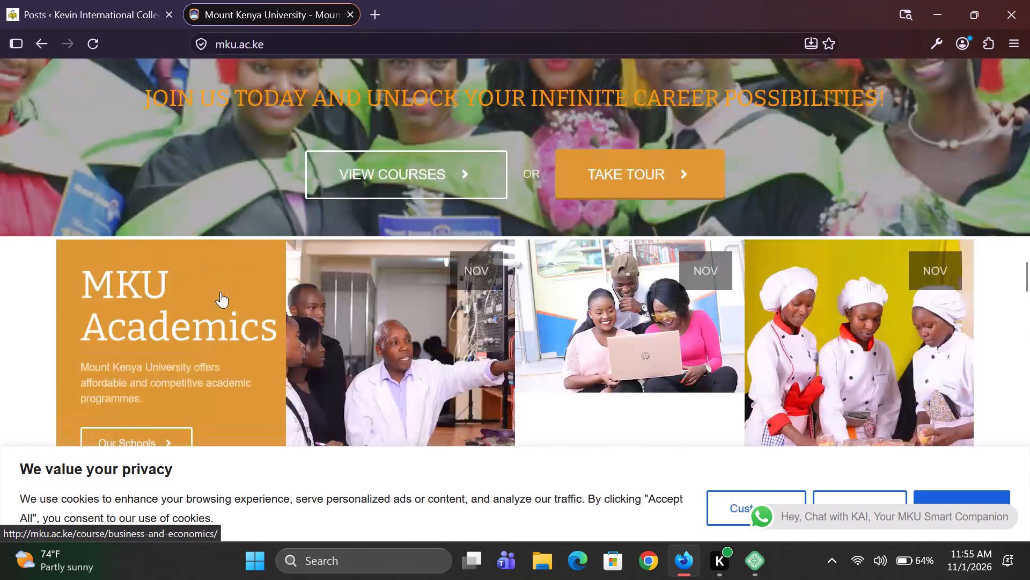
pyautogui.scroll(-1, 220, 292)
pyautogui.scroll(2, 220, 292)
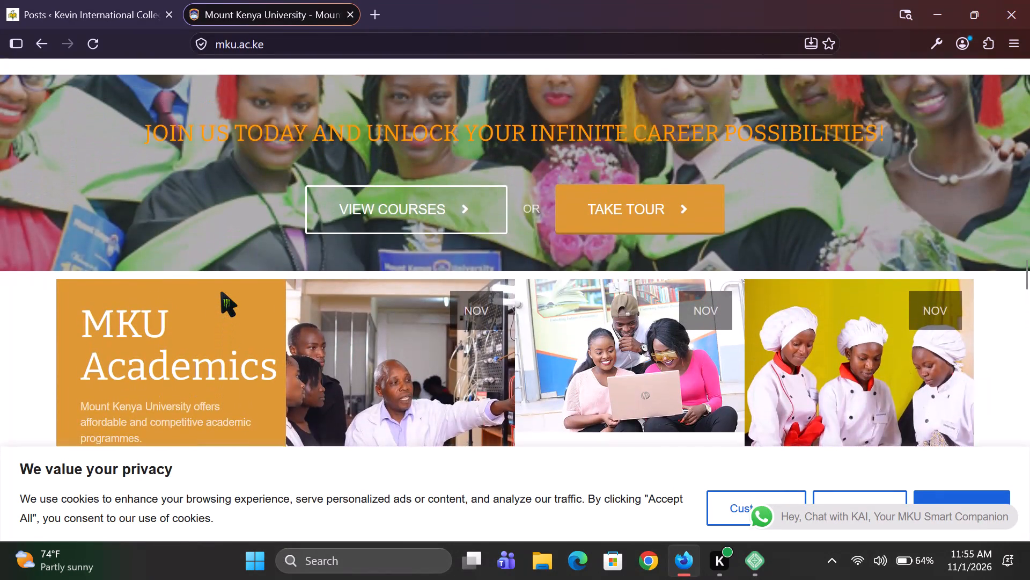
pyautogui.scroll(1, 220, 292)
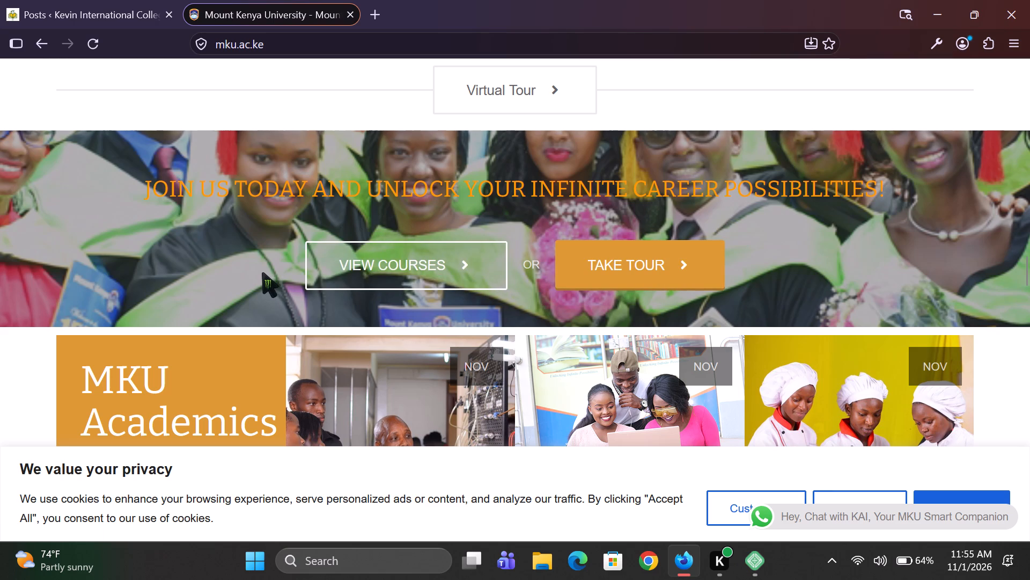
pyautogui.scroll(-4, 262, 272)
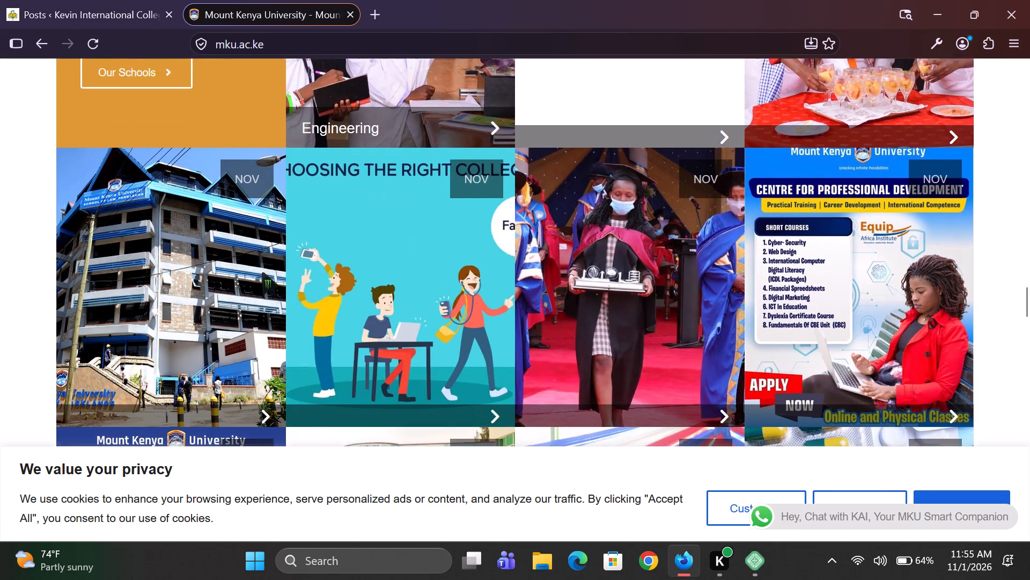
pyautogui.scroll(-4, 262, 272)
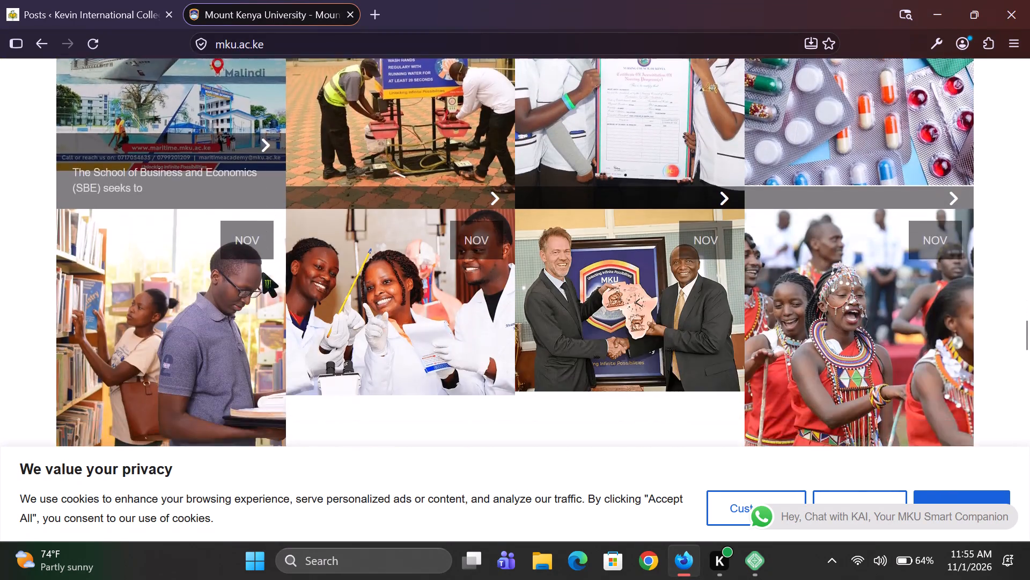
pyautogui.scroll(-2, 262, 272)
pyautogui.scroll(4, 262, 272)
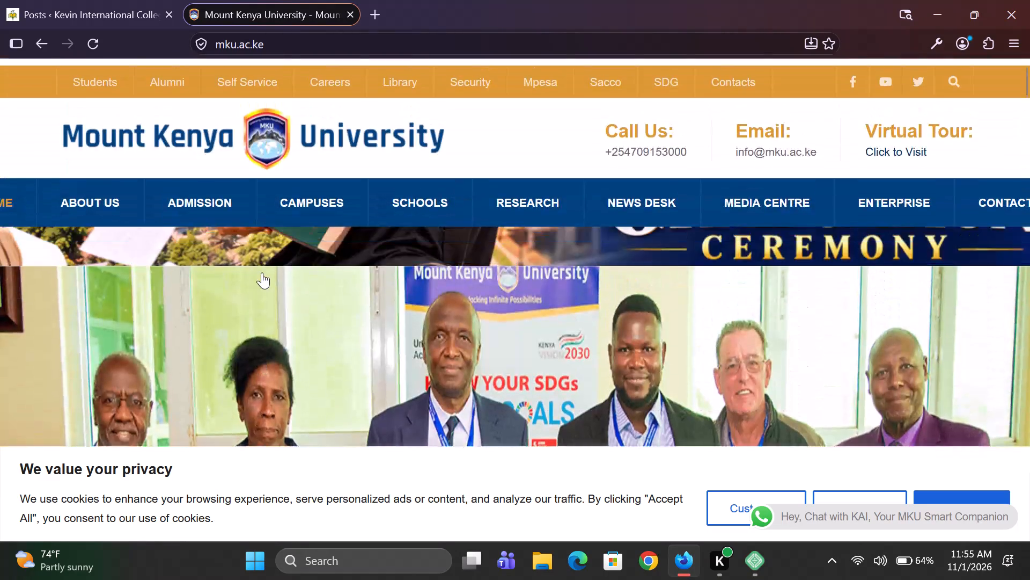
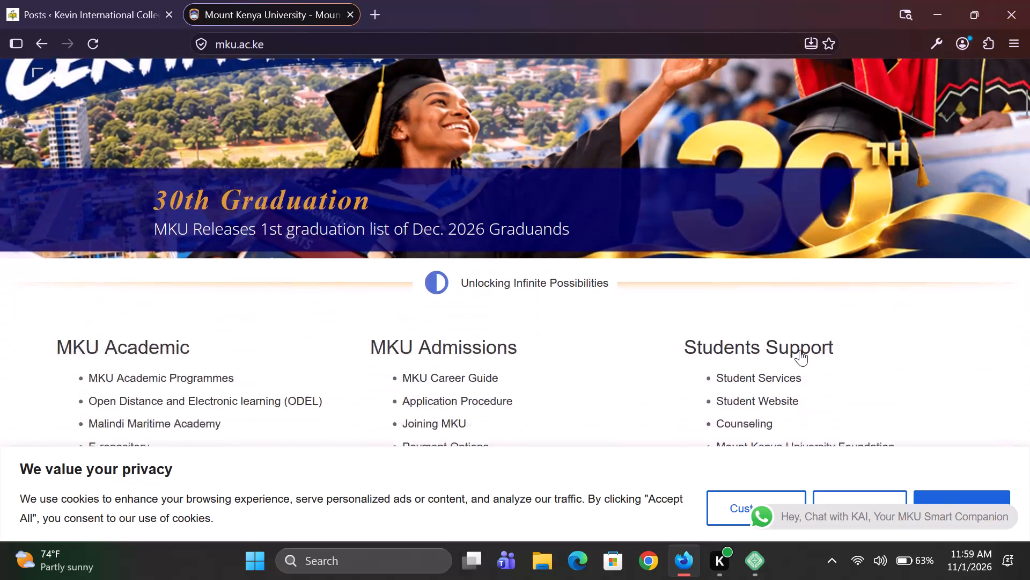
# Review the home page again from the news articles through Ongoing Intake to MKU Academics, and return to the top.
pyautogui.scroll(-3, 800, 350)
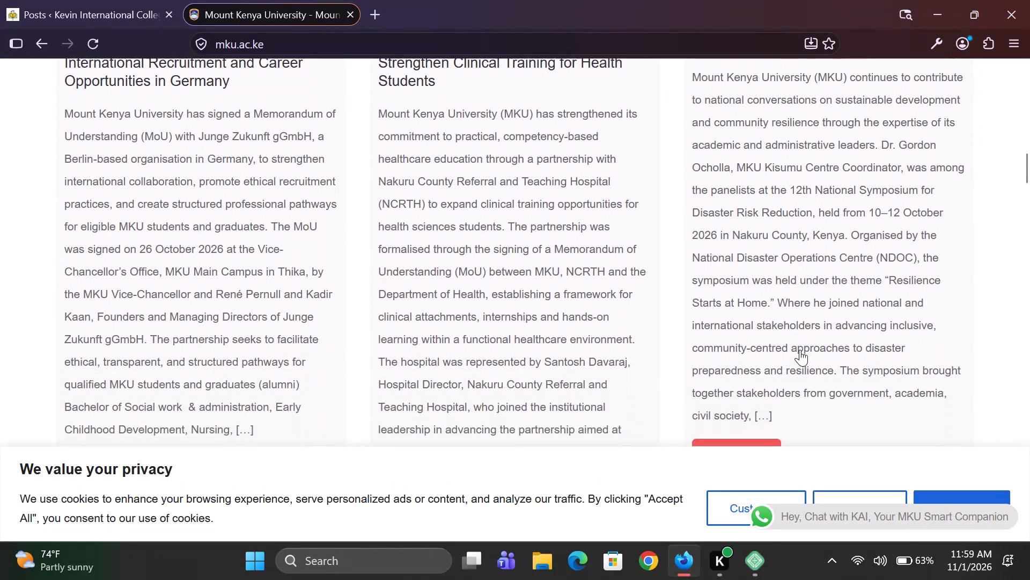
pyautogui.scroll(-2, 800, 350)
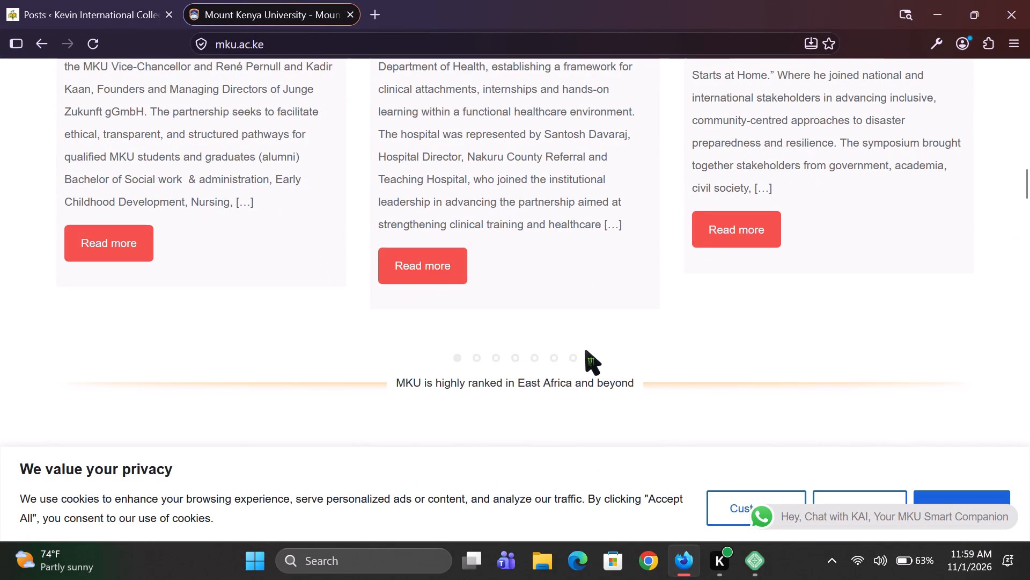
pyautogui.scroll(-9, 585, 350)
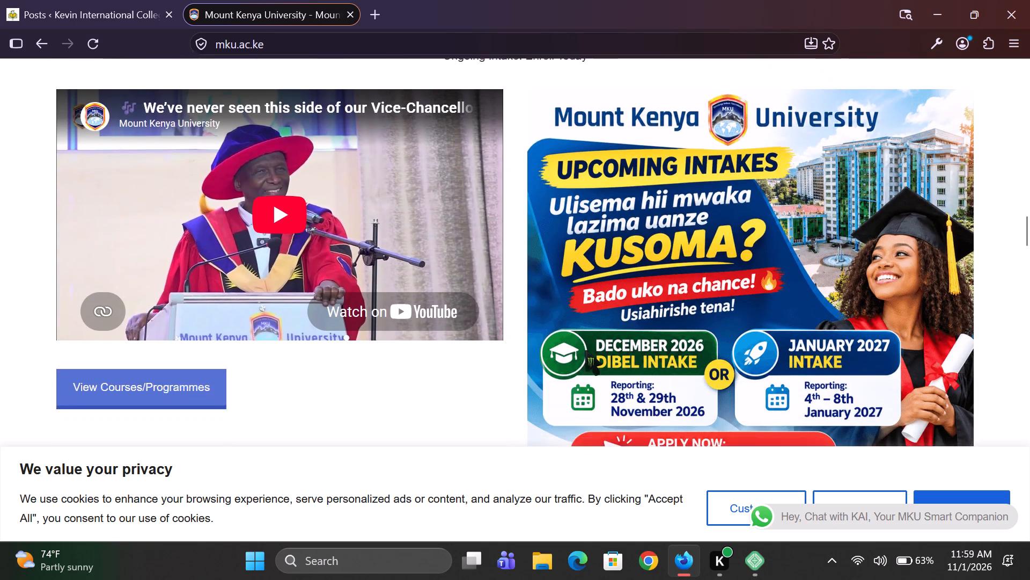
pyautogui.scroll(-2, 585, 350)
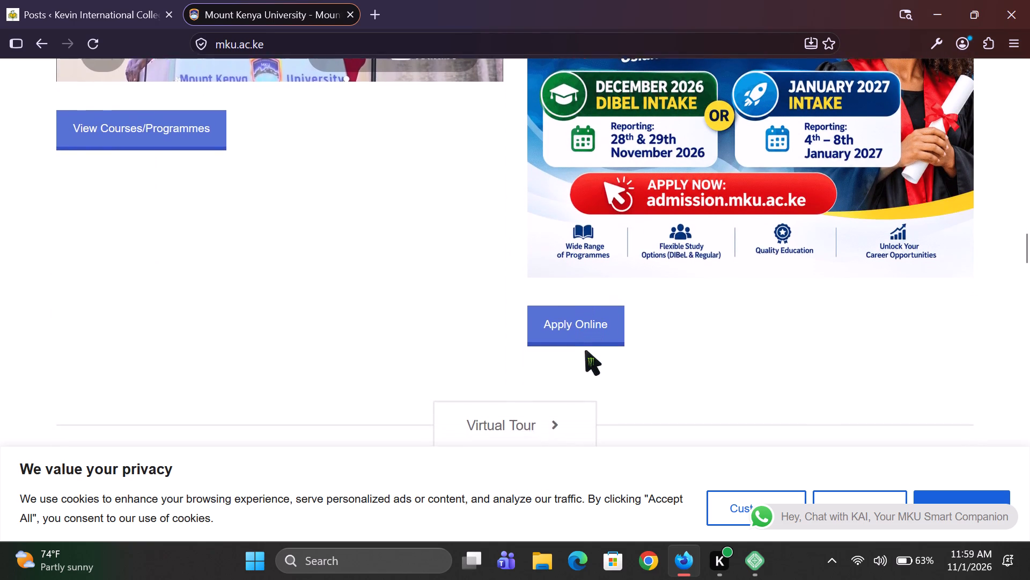
pyautogui.scroll(-3, 585, 350)
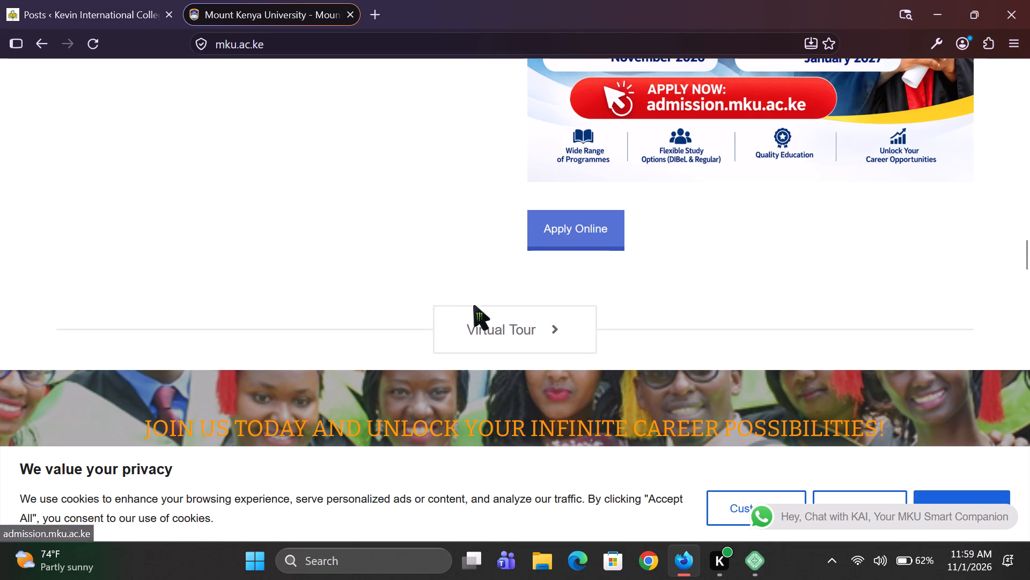
pyautogui.scroll(-2, 367, 307)
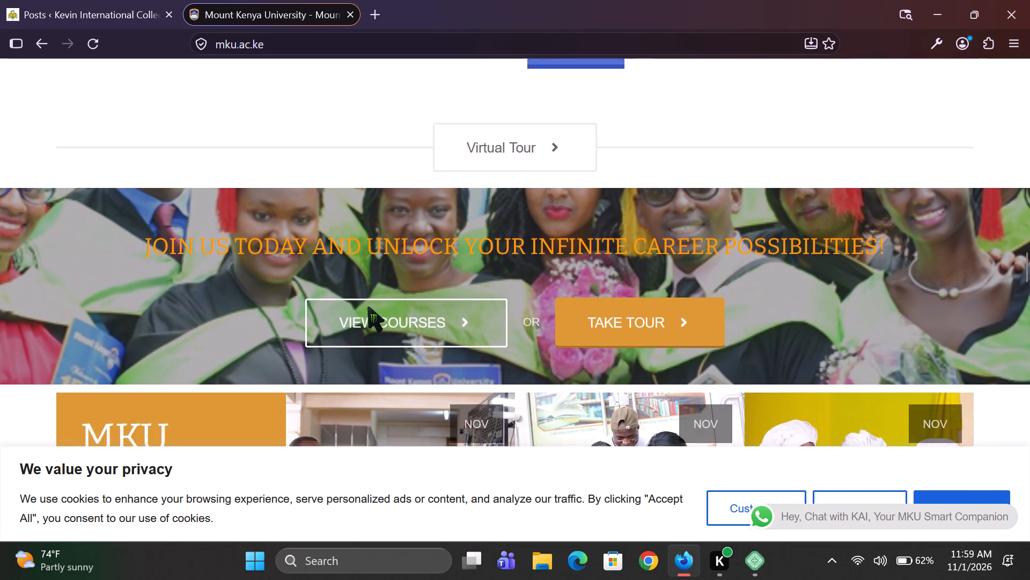
pyautogui.scroll(-2, 367, 307)
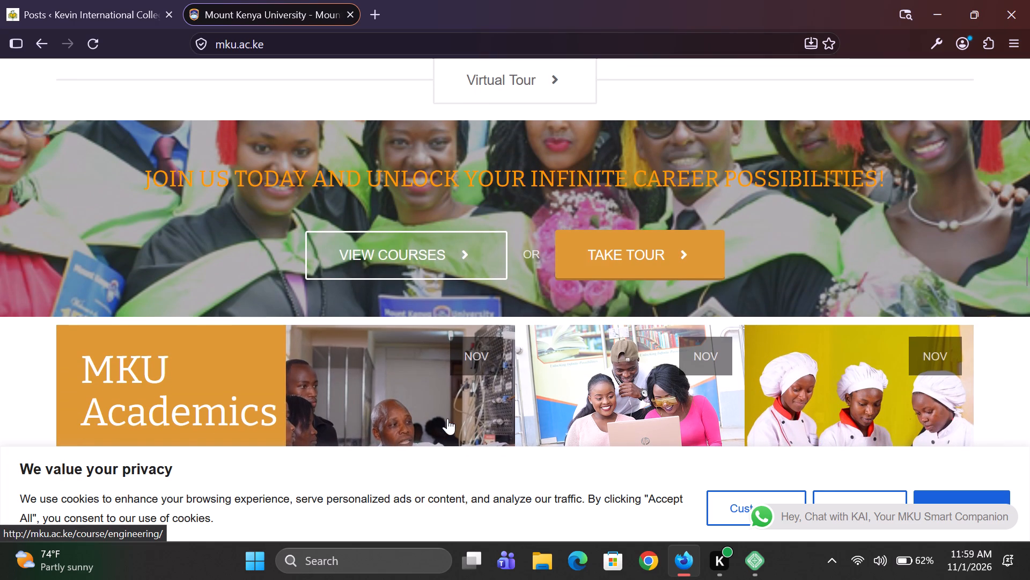
pyautogui.scroll(-1, 447, 418)
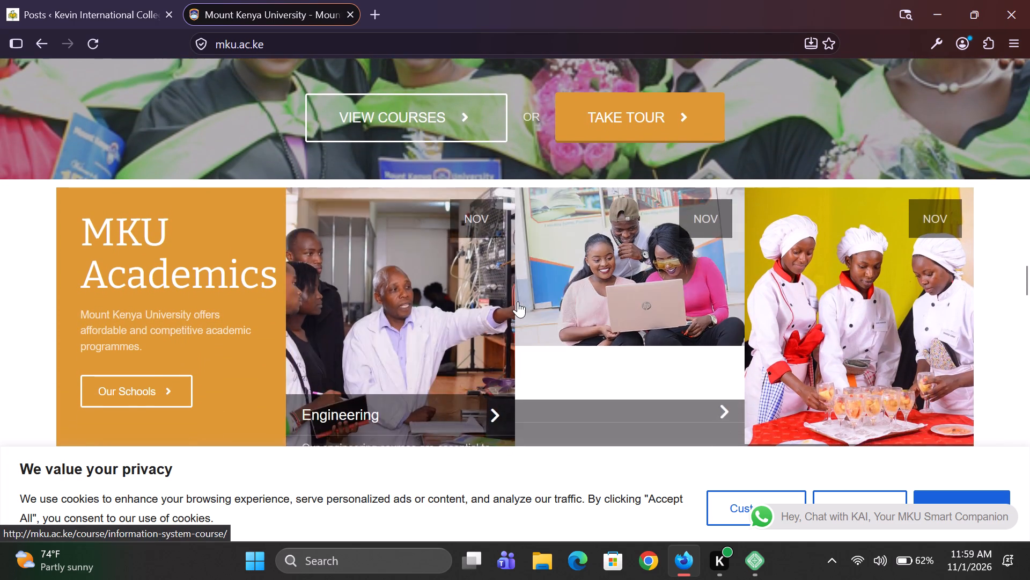
pyautogui.scroll(16, 518, 301)
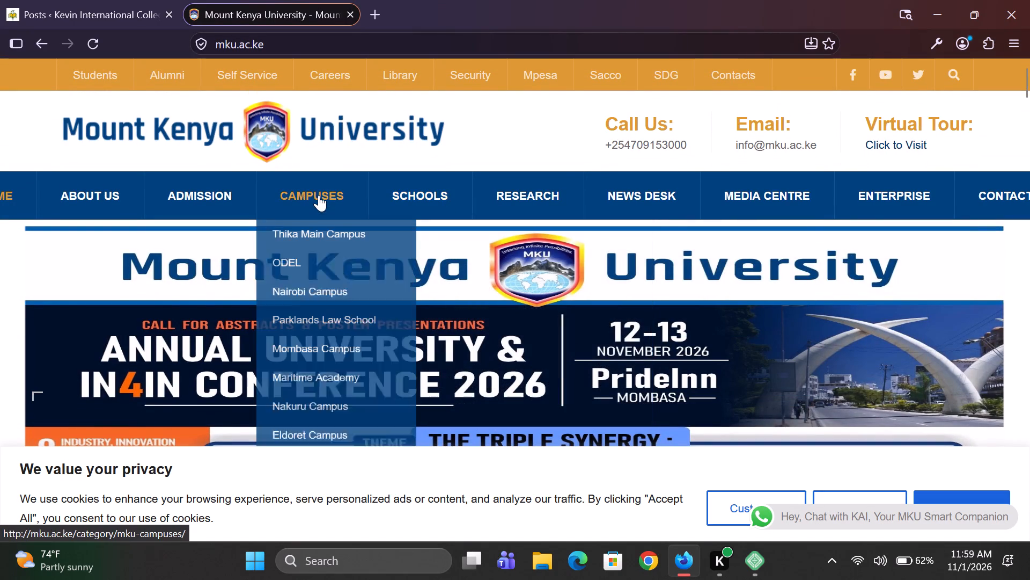
# Open the Eldoret Campus page from the Campuses list and look over its photo and side navigation.
pyautogui.scroll(-1, 299, 387)
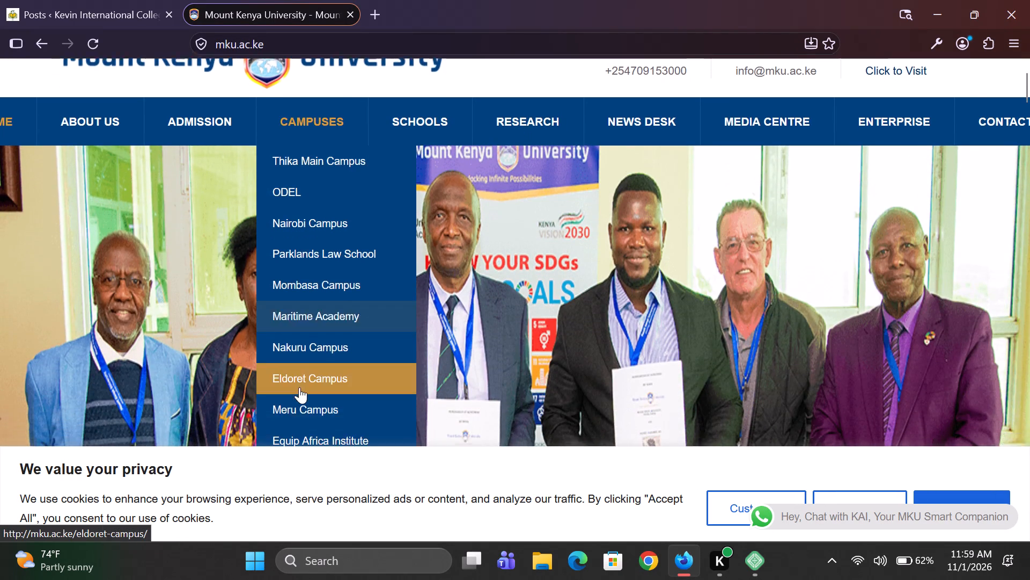
pyautogui.scroll(-1, 299, 387)
pyautogui.click(317, 362)
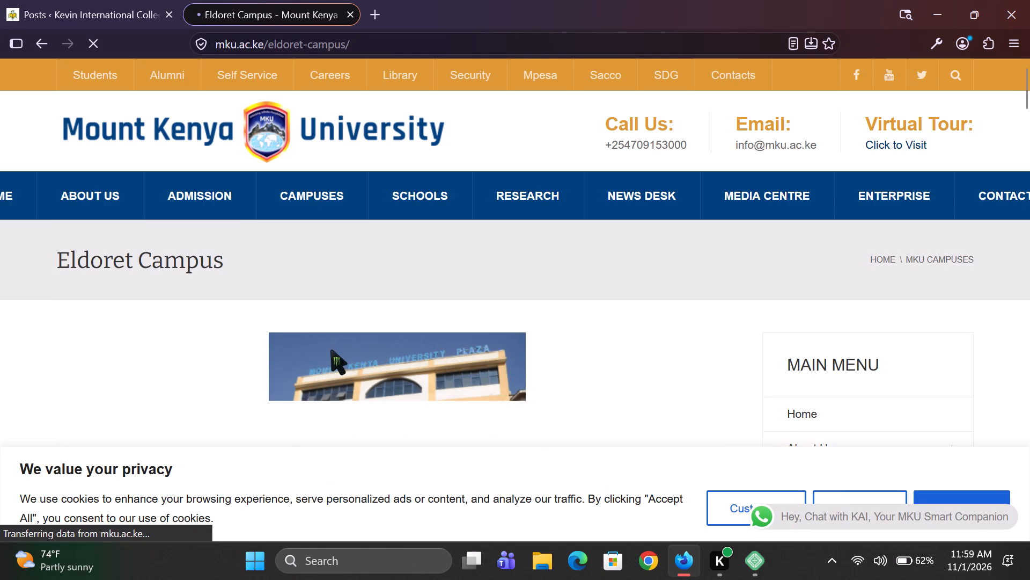
pyautogui.scroll(-1, 330, 350)
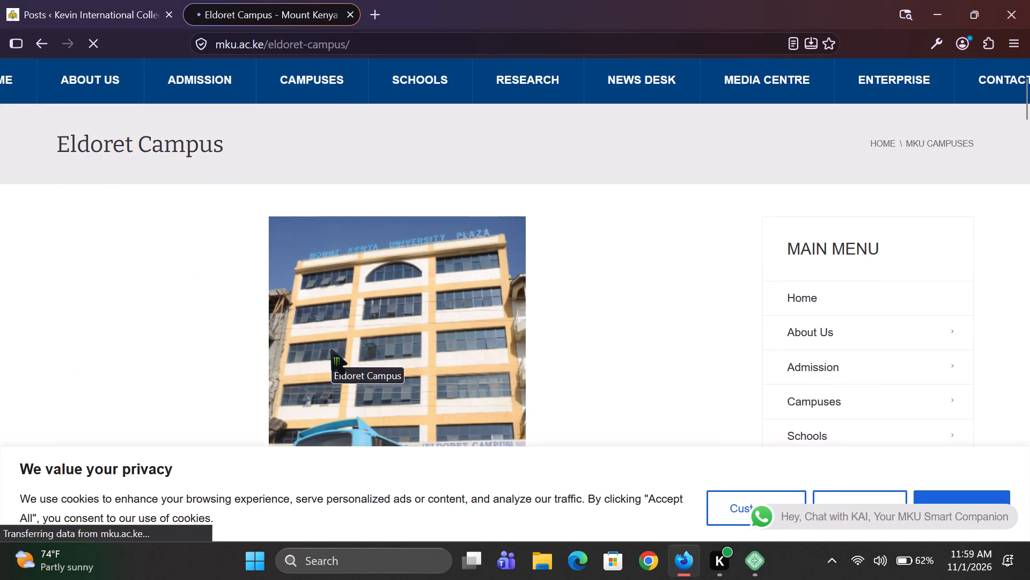
pyautogui.scroll(-2, 330, 350)
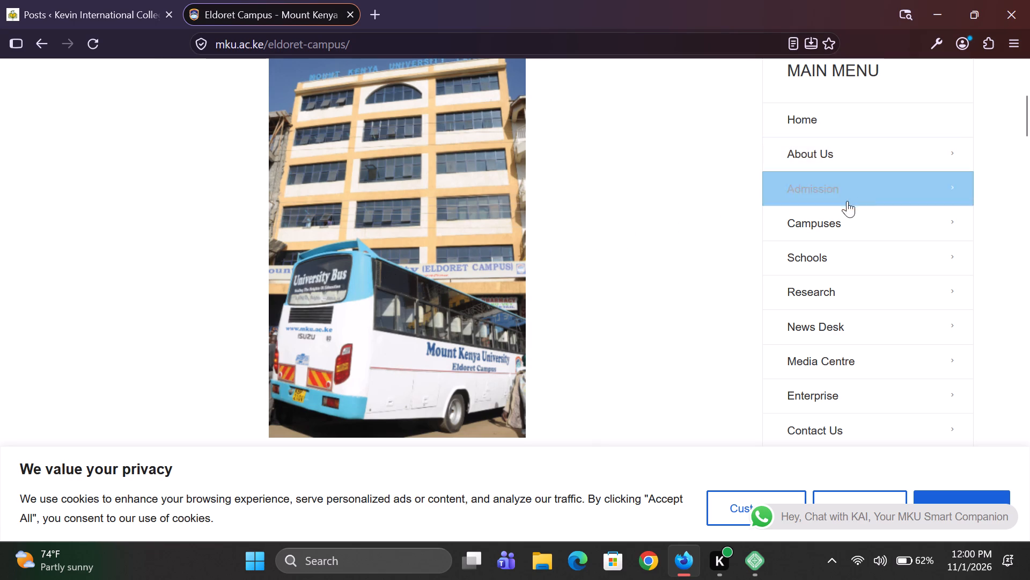
# Open the Admission category page and look through its posts, including Graduate Studies Prospectus and University Prospectus.
pyautogui.click(959, 192)
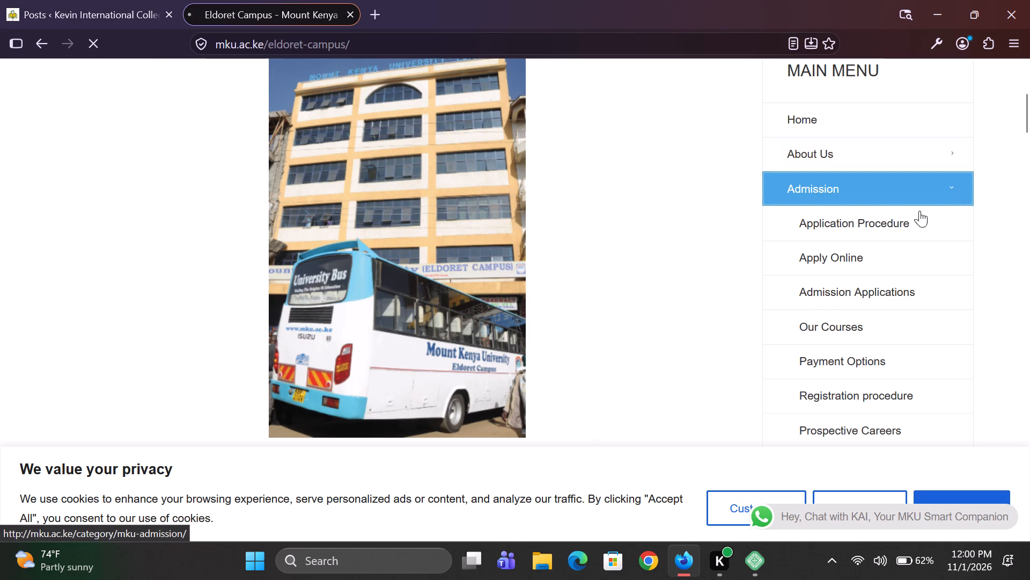
pyautogui.scroll(-1, 838, 250)
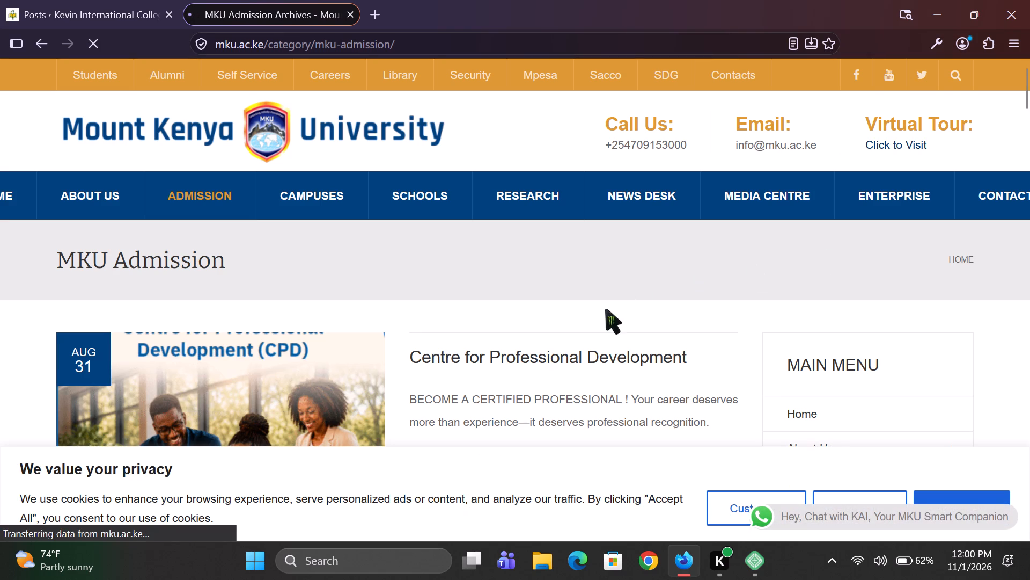
pyautogui.scroll(-4, 605, 309)
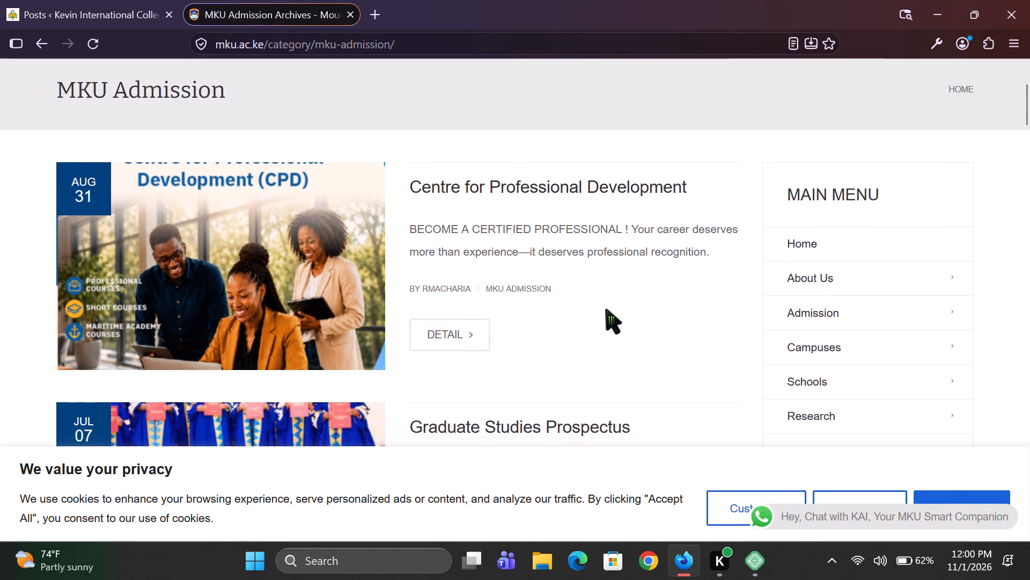
pyautogui.scroll(-3, 605, 309)
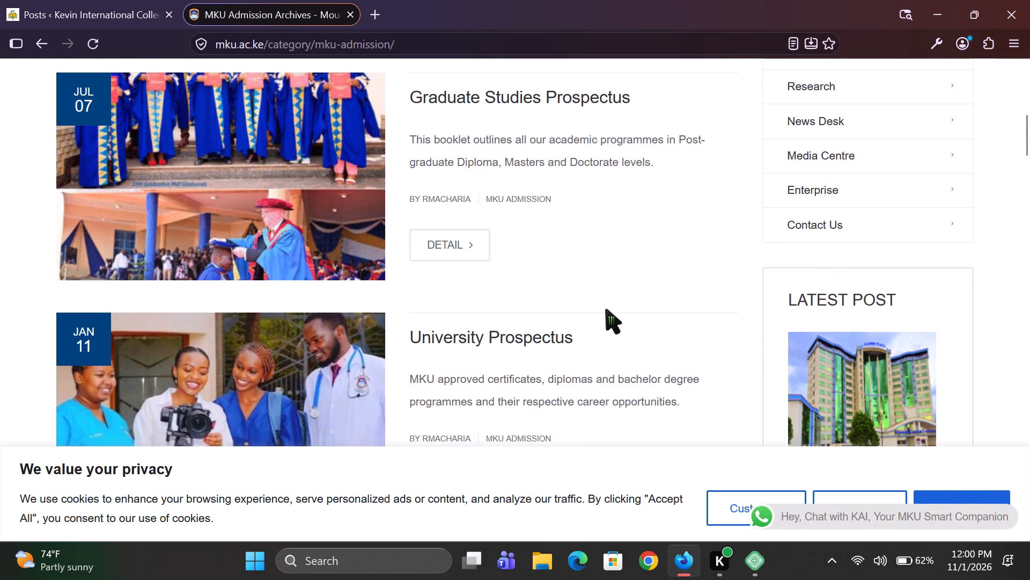
pyautogui.scroll(-3, 605, 309)
pyautogui.scroll(8, 605, 309)
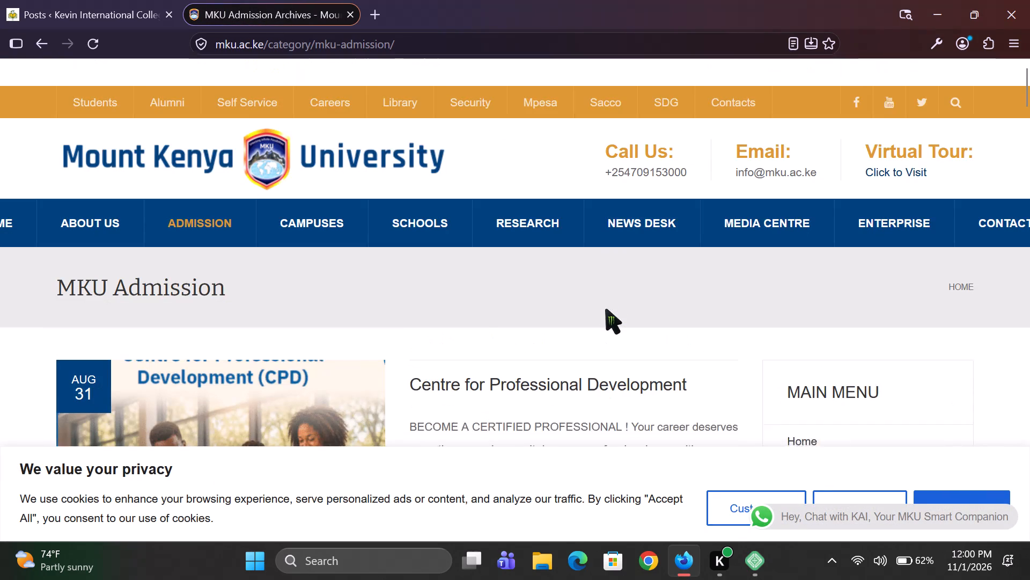
# Go back to the Eldoret Campus page, open Our Courses, and examine the prospectus page down to the Centre for Professional Development brochure.
pyautogui.click(43, 47)
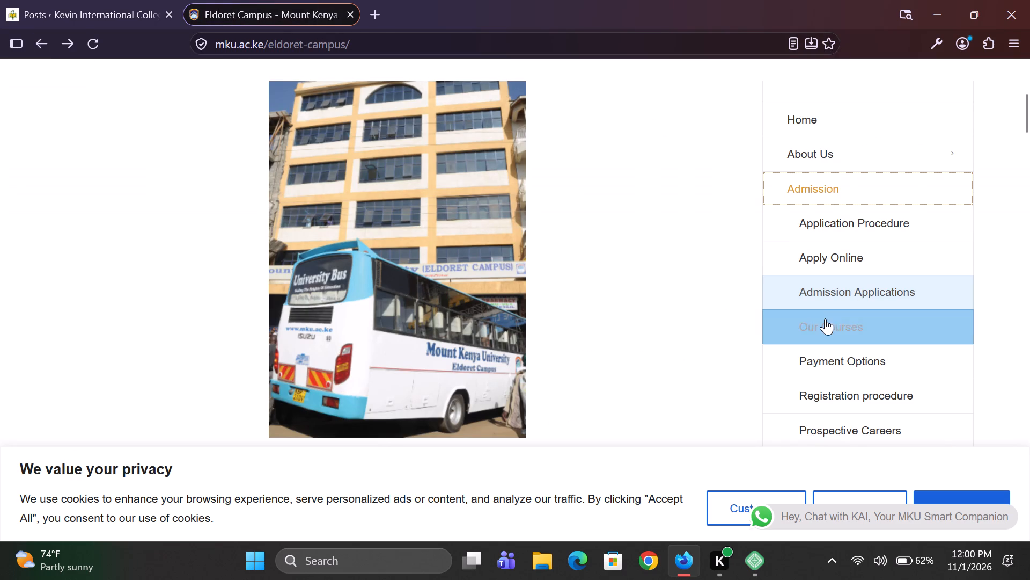
pyautogui.click(825, 320)
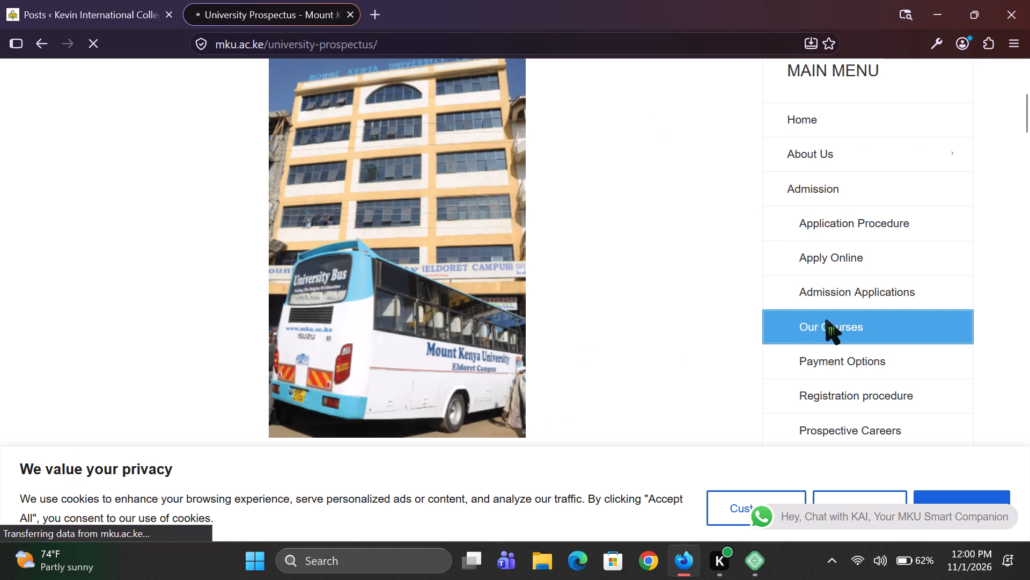
pyautogui.scroll(-4, 600, 275)
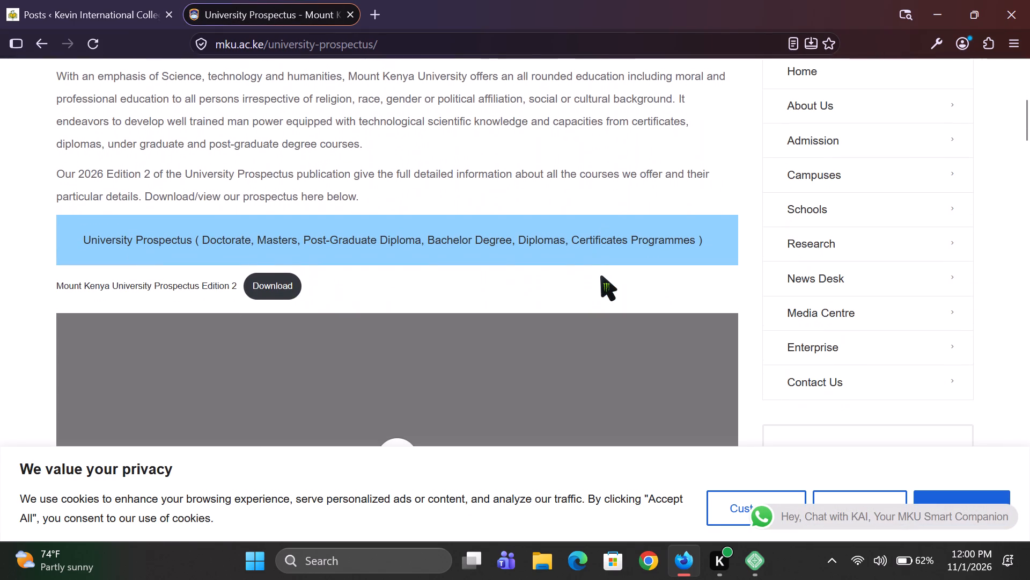
pyautogui.scroll(-2, 600, 275)
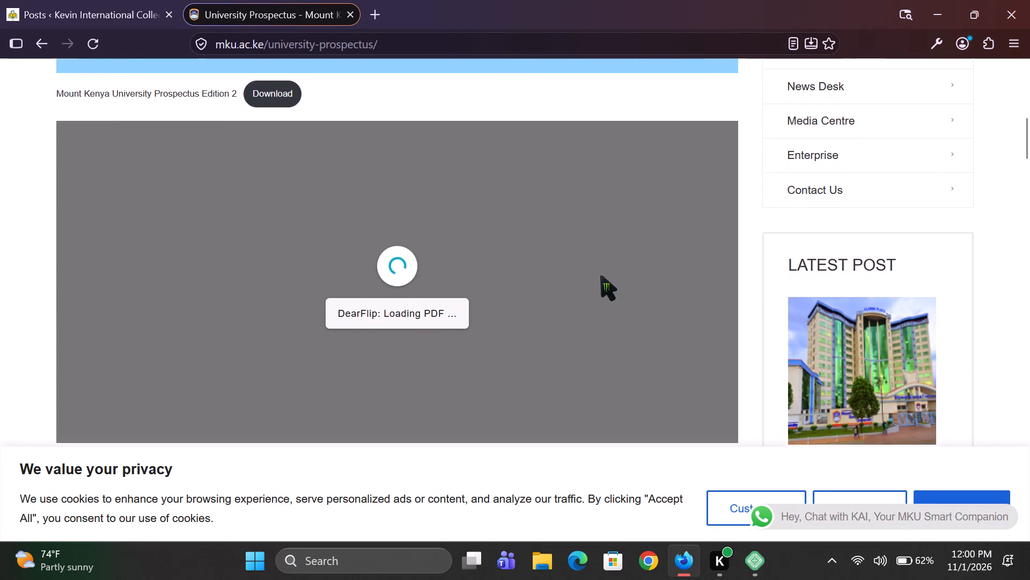
pyautogui.scroll(-4, 600, 275)
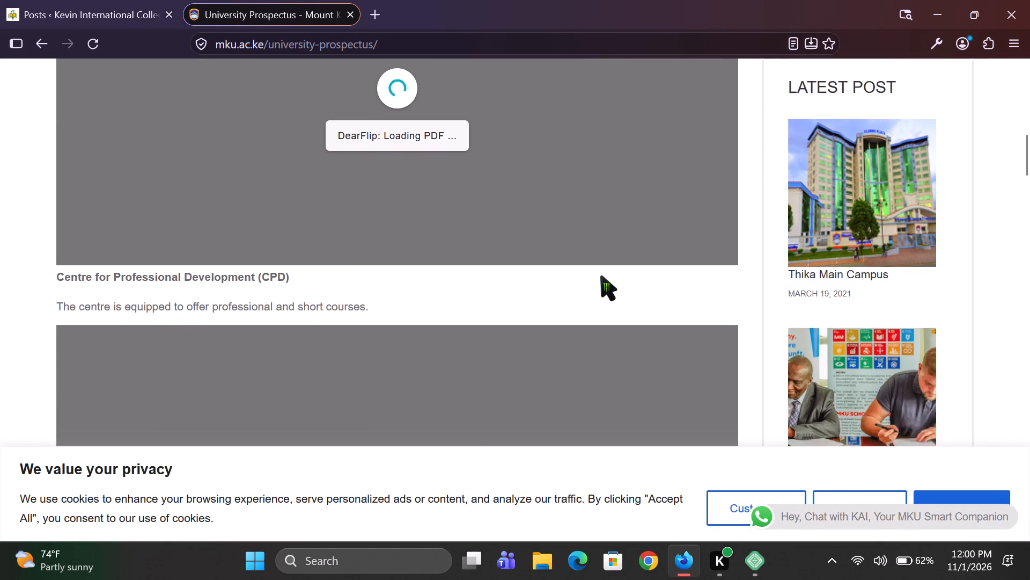
pyautogui.scroll(-3, 600, 275)
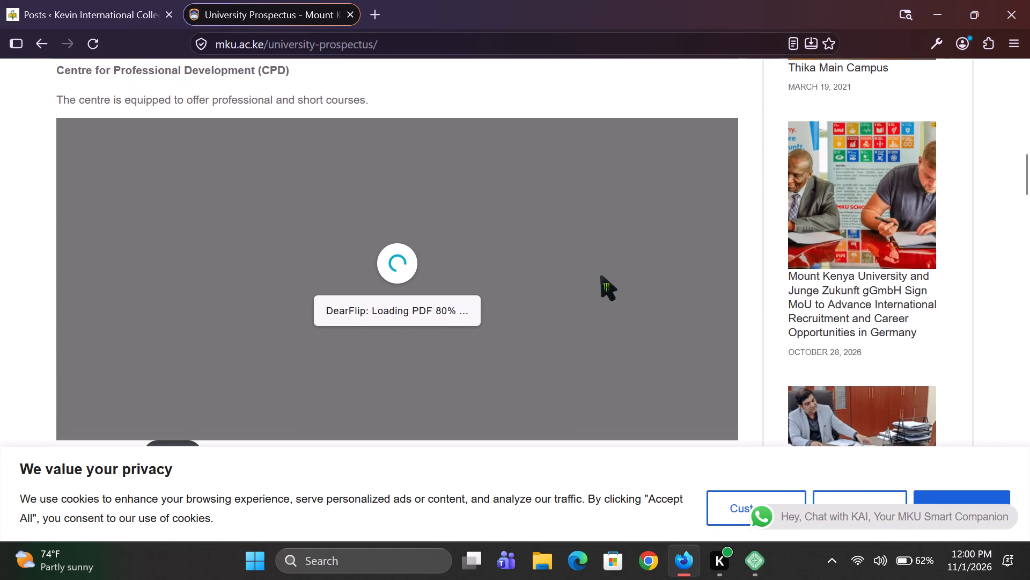
pyautogui.scroll(-1, 600, 275)
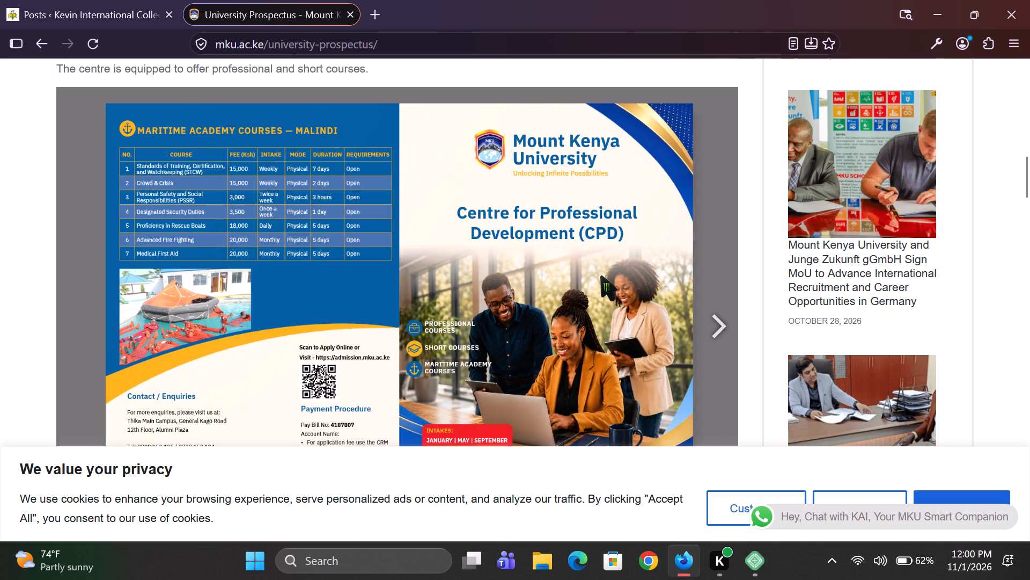
pyautogui.scroll(-1, 600, 275)
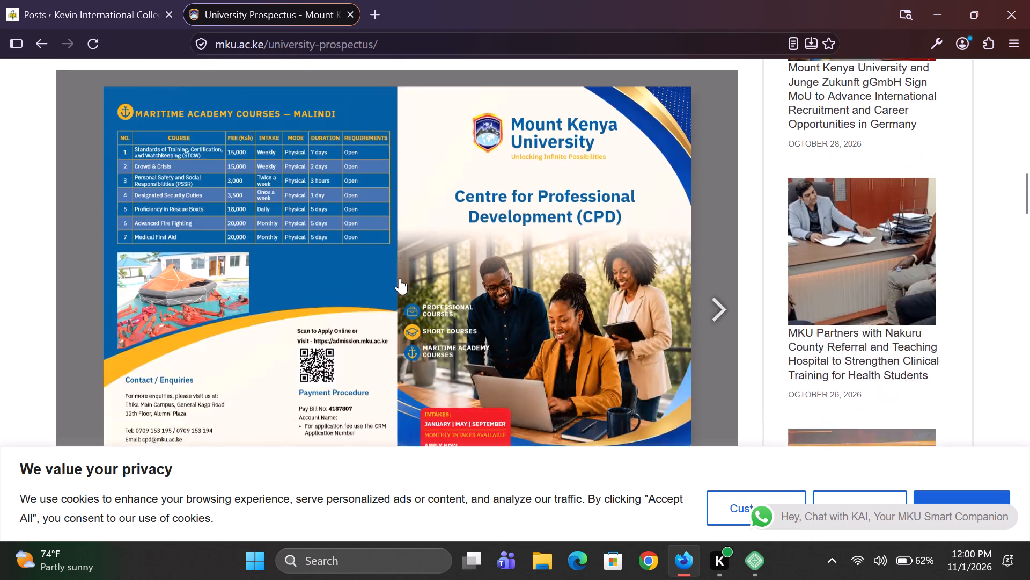
# Return to the Prospectus 2026/2027 Edition 2 flipbook and page forward past its cover and Contents spread.
pyautogui.scroll(4, 400, 278)
pyautogui.scroll(-1, 400, 278)
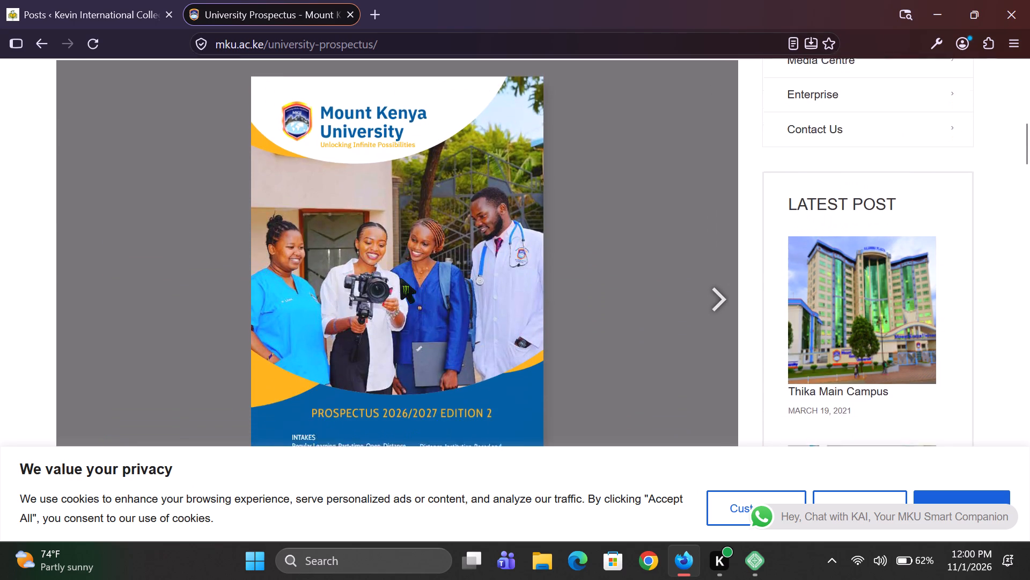
pyautogui.scroll(-1, 400, 278)
pyautogui.scroll(-1, 708, 238)
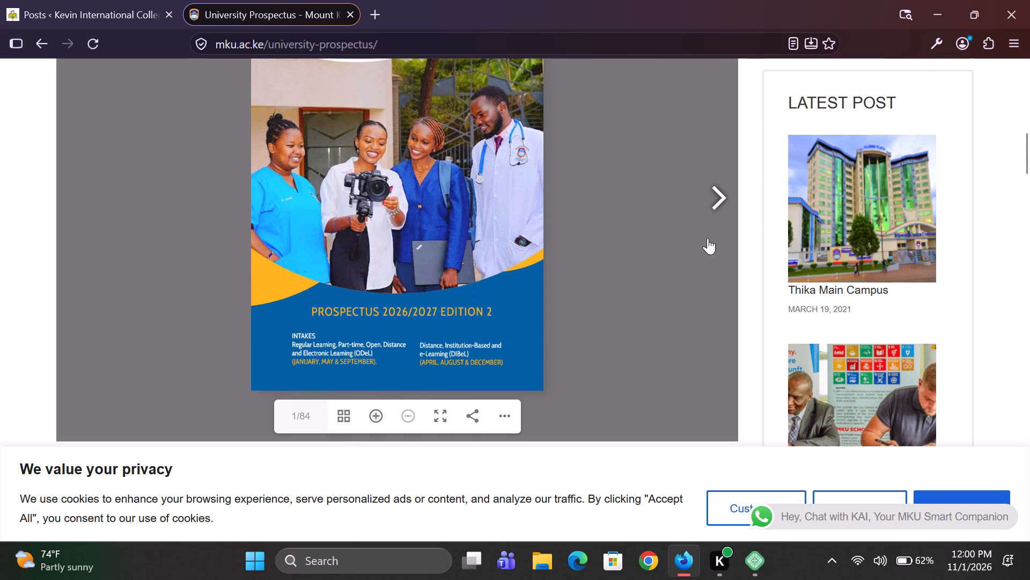
pyautogui.click(717, 192)
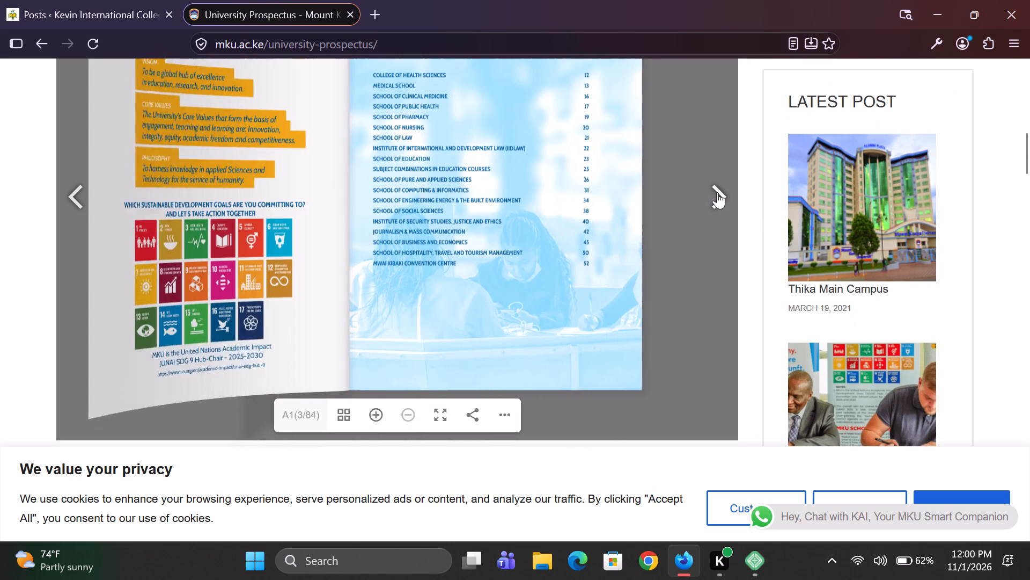
pyautogui.scroll(2, 629, 199)
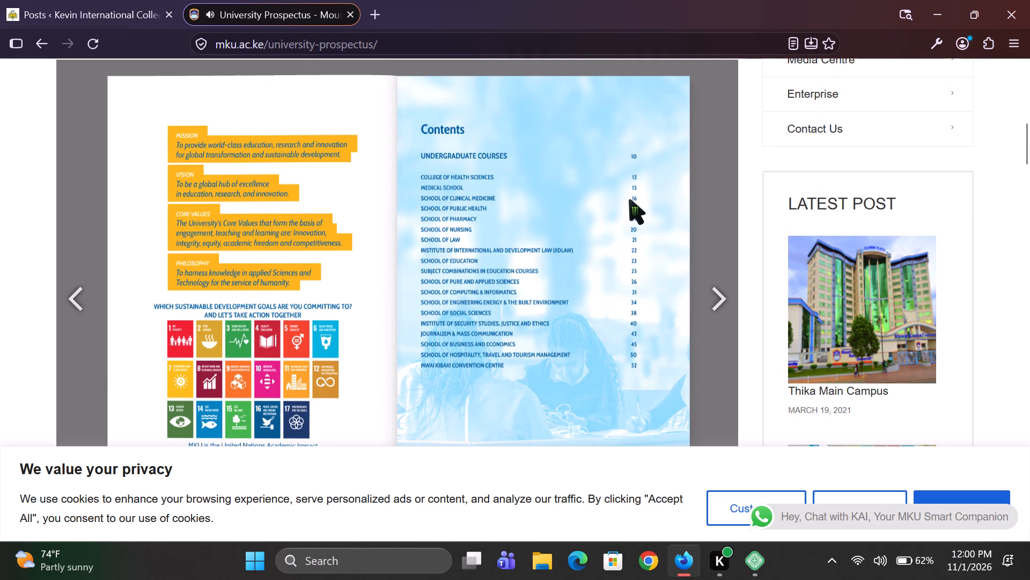
pyautogui.click(720, 301)
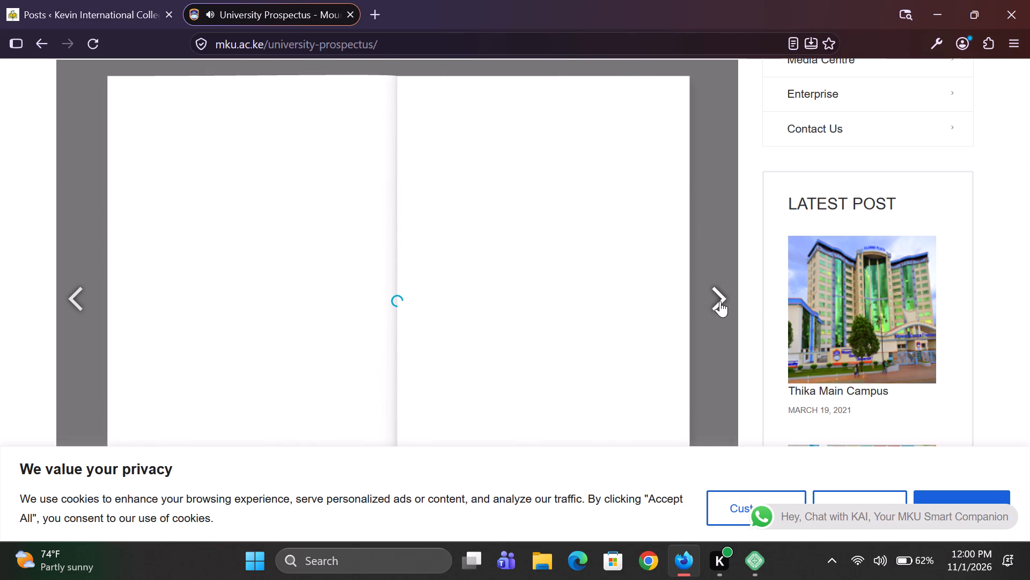
# Look over the rest of the prospectus page, including the Equip Africa Institute brochure, the Apply Online section and the Courses List.
pyautogui.scroll(-6, 842, 292)
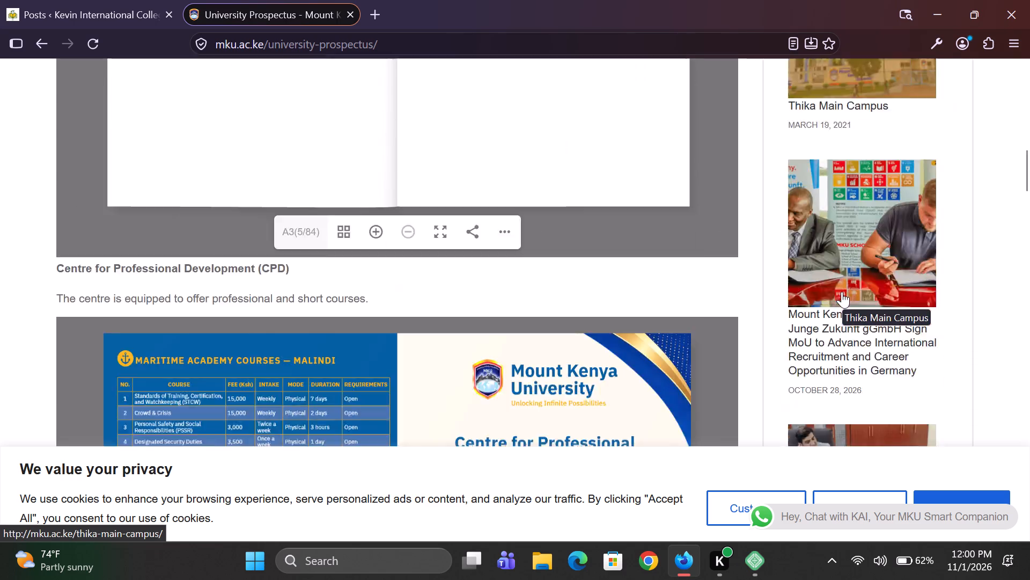
pyautogui.scroll(-5, 842, 292)
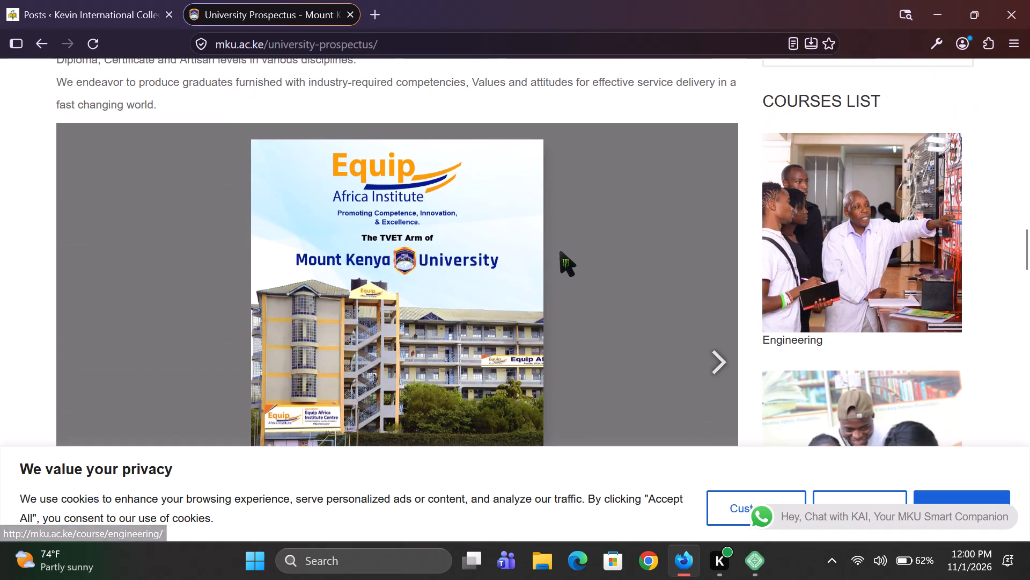
pyautogui.scroll(-5, 560, 251)
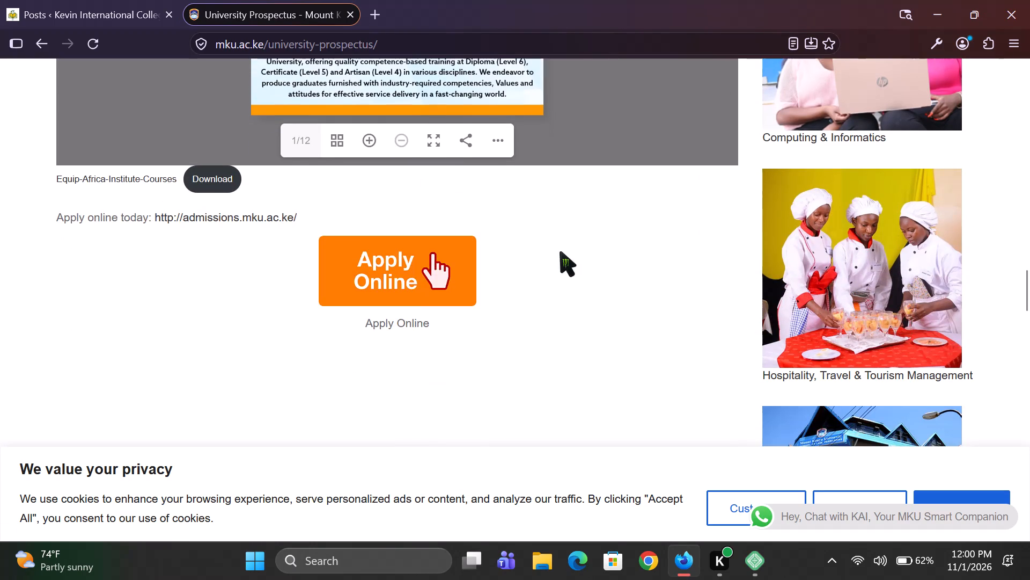
pyautogui.scroll(-2, 518, 327)
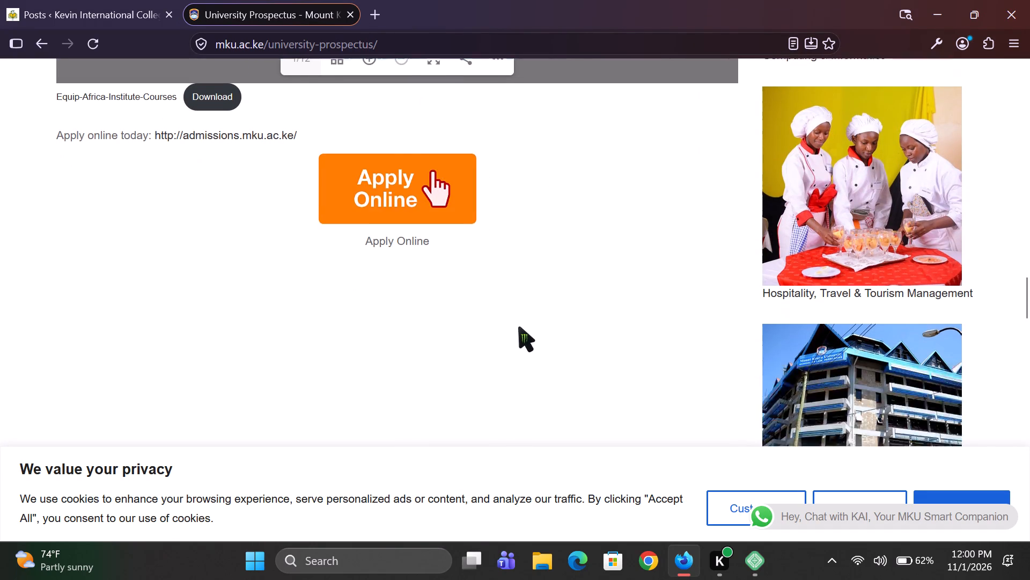
# Go back to the Eldoret Campus page and read through its introduction, Campus History and Prestigious Campus sections.
pyautogui.scroll(6, 518, 327)
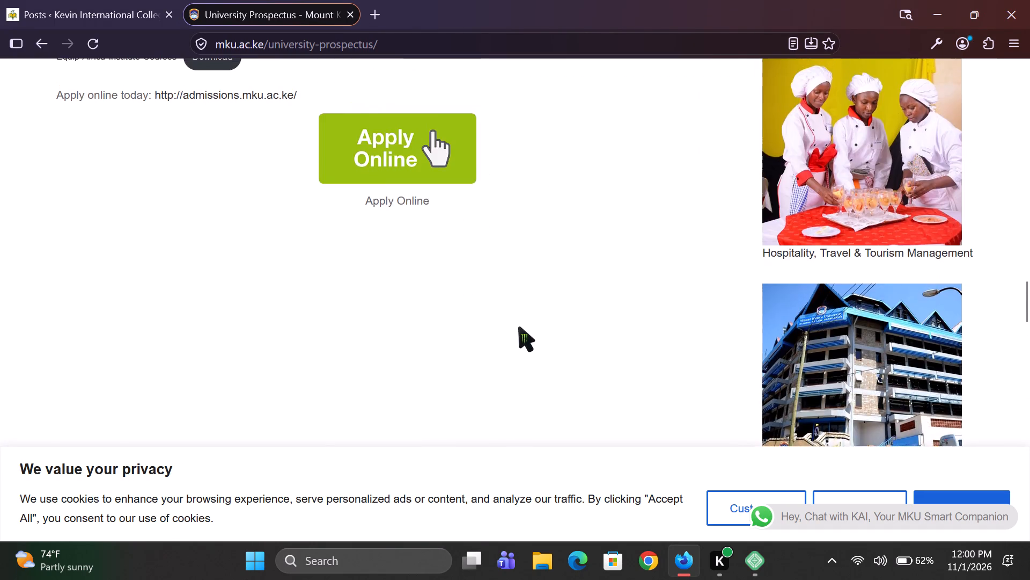
pyautogui.scroll(7, 518, 327)
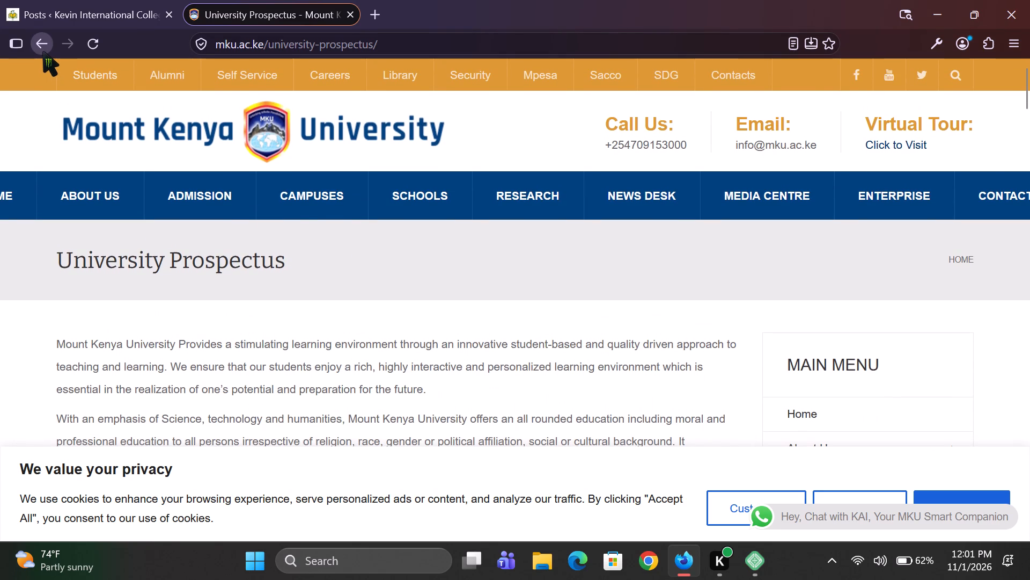
pyautogui.click(42, 51)
pyautogui.scroll(-3, 188, 162)
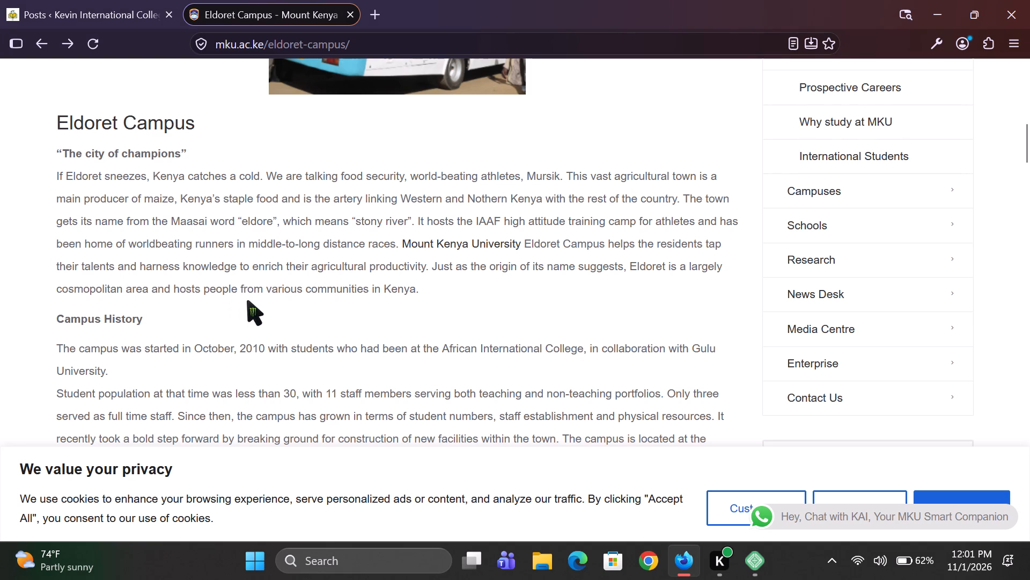
pyautogui.scroll(-1, 247, 300)
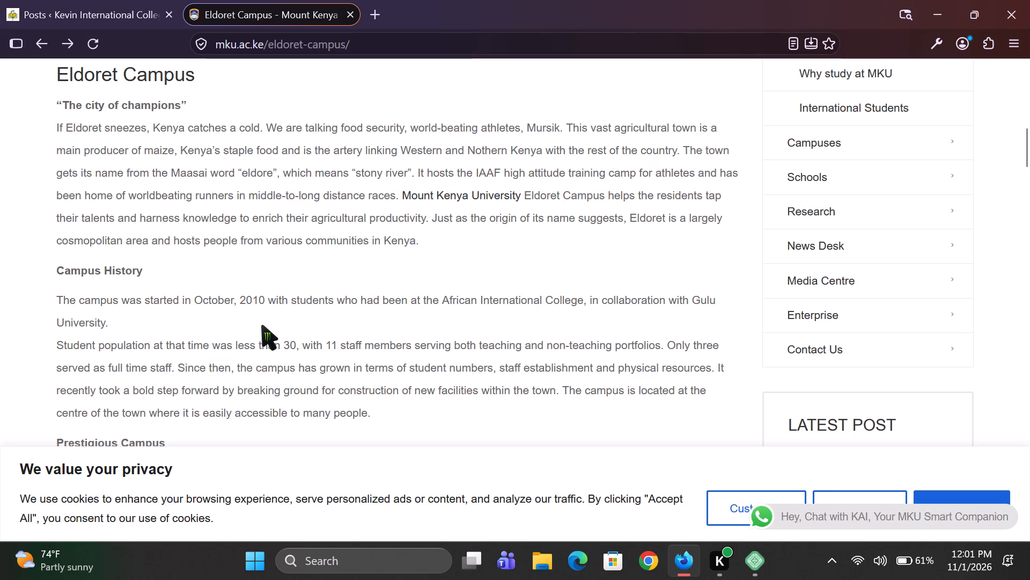
pyautogui.scroll(-1, 261, 325)
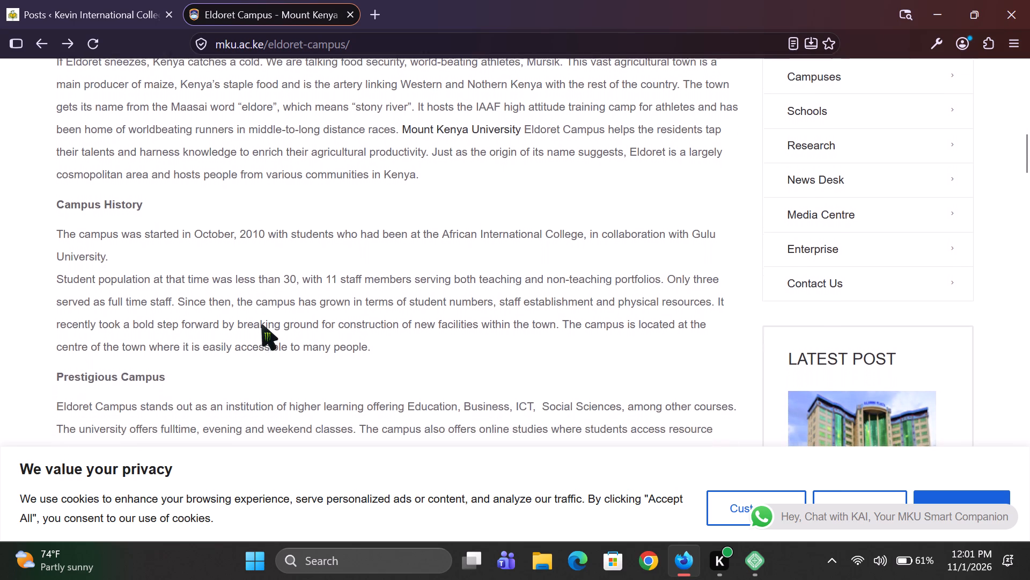
pyautogui.scroll(-1, 261, 325)
pyautogui.scroll(-1, 230, 366)
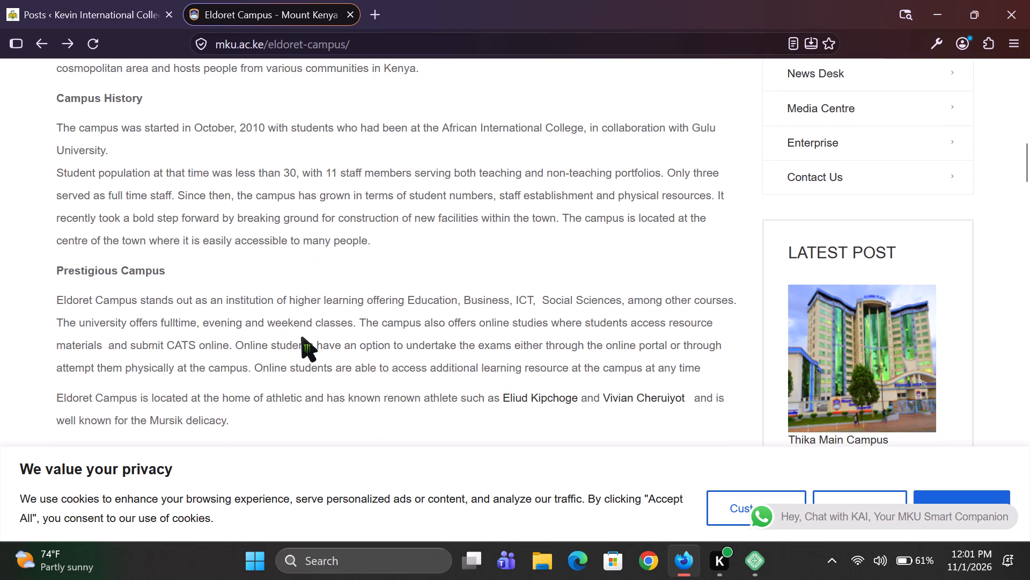
pyautogui.scroll(-1, 301, 337)
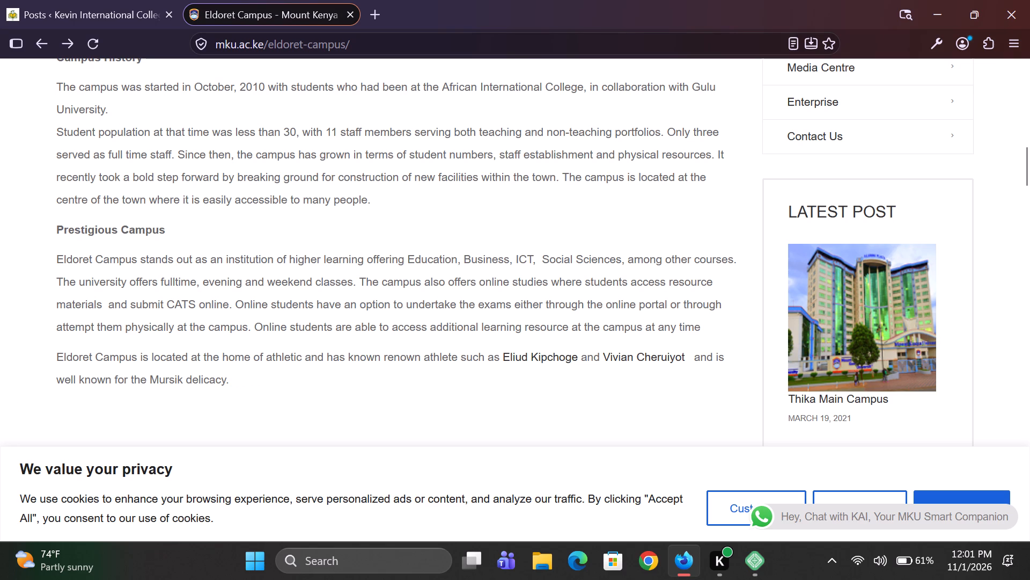
pyautogui.scroll(-1, 305, 361)
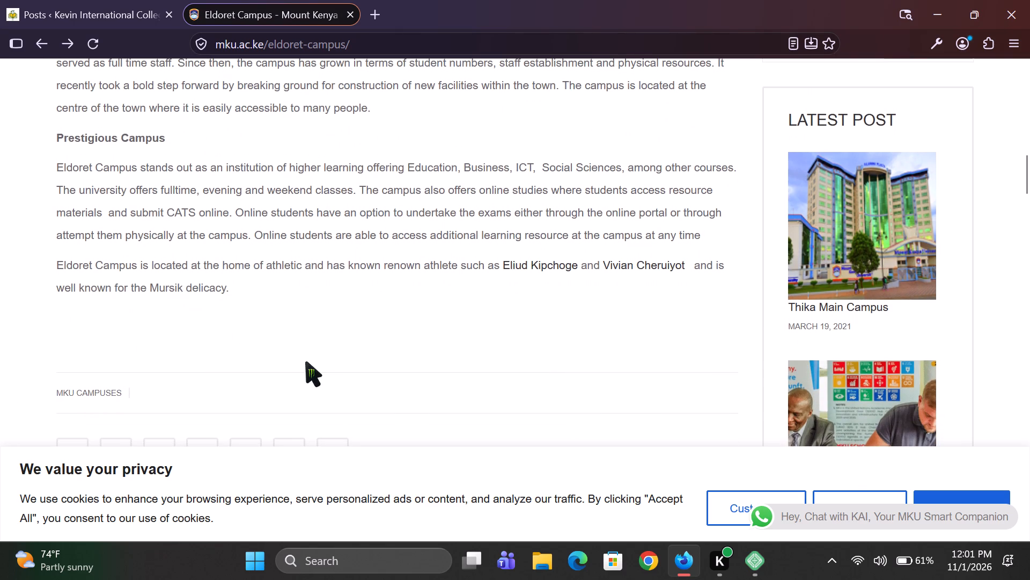
pyautogui.scroll(-2, 356, 335)
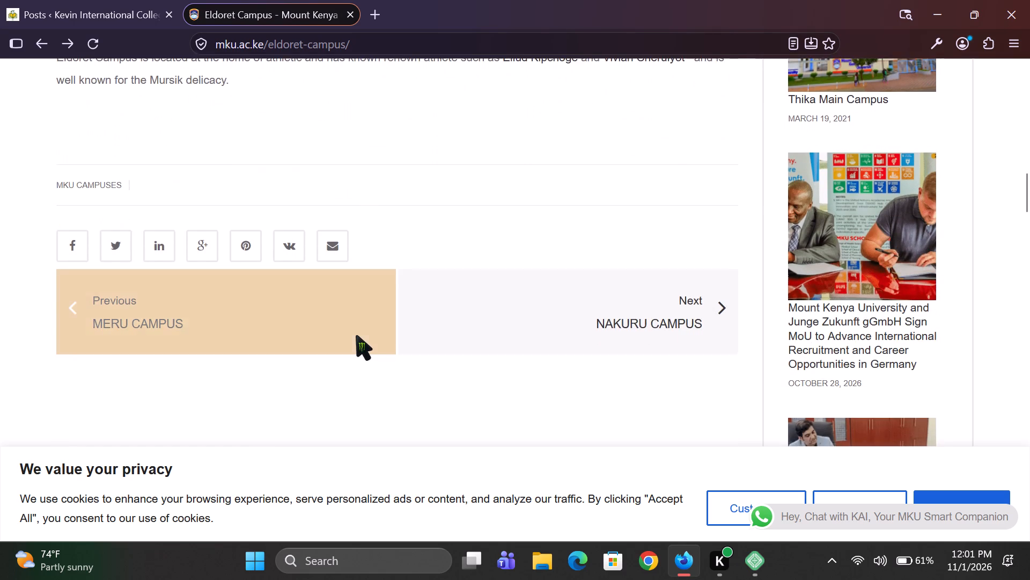
pyautogui.scroll(-5, 356, 335)
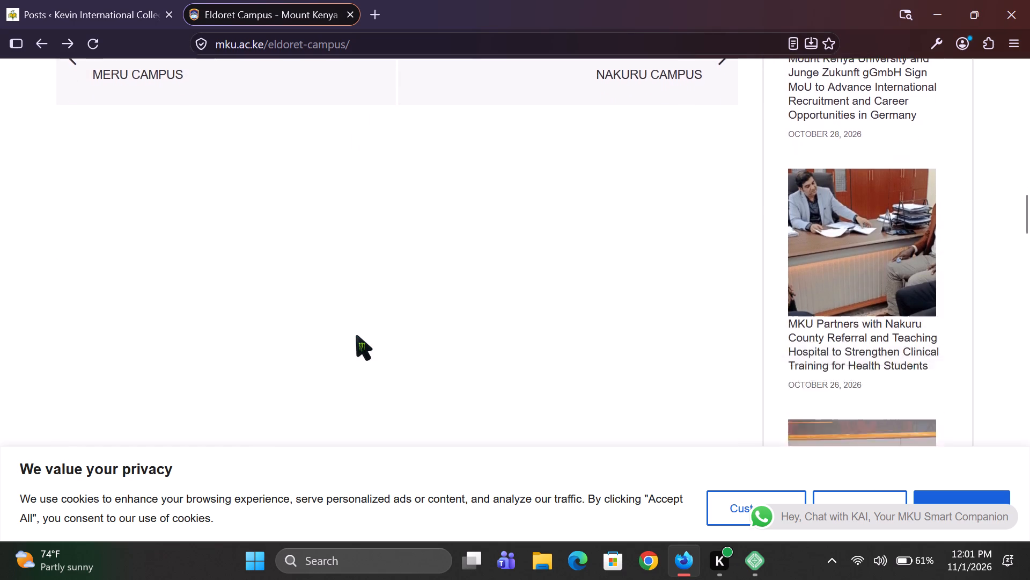
pyautogui.scroll(-3, 356, 335)
pyautogui.scroll(13, 356, 335)
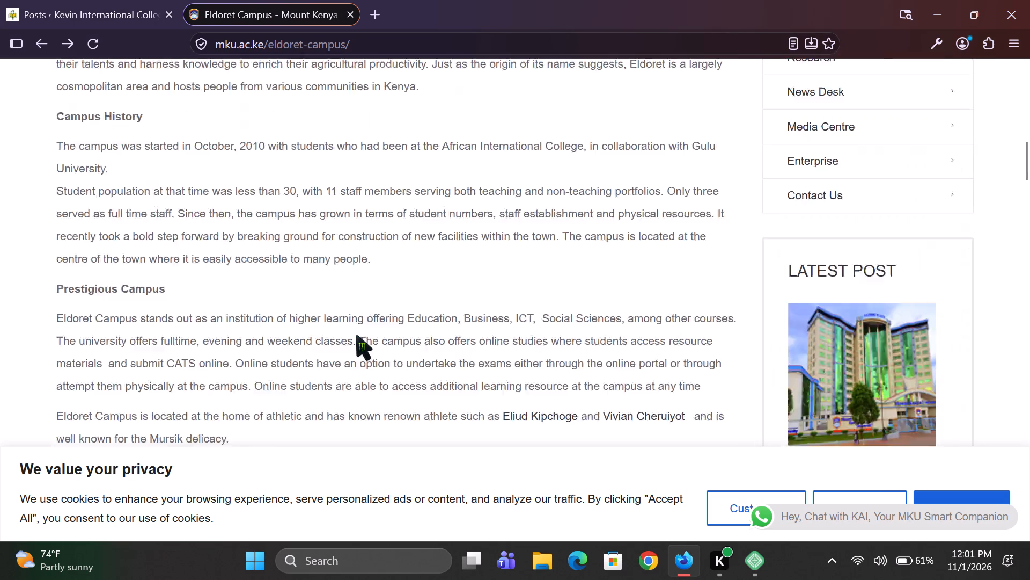
pyautogui.scroll(2, 356, 335)
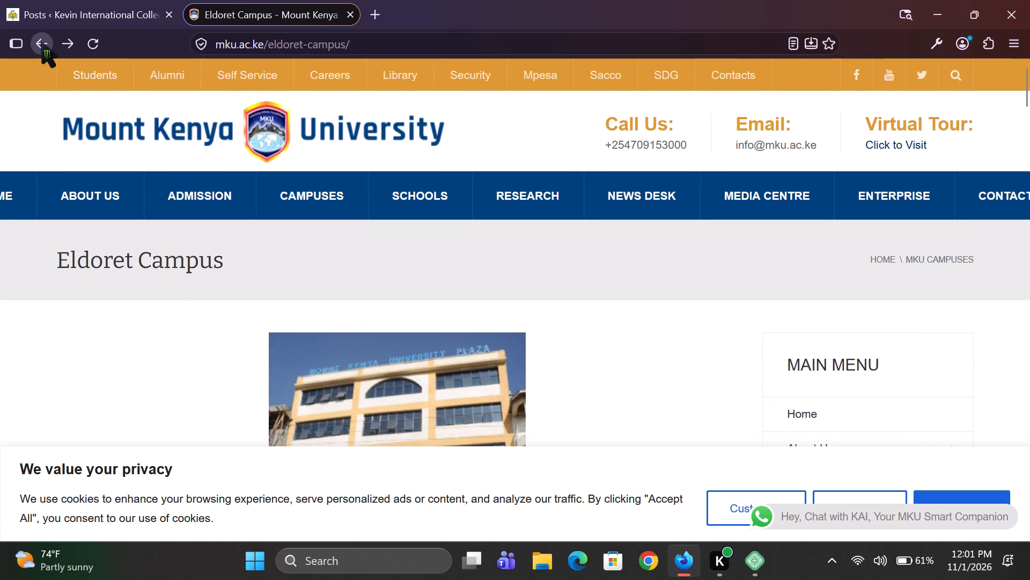
# Return to the Mount Kenya University home page and look over its sections down to the footer link columns.
pyautogui.click(41, 42)
pyautogui.scroll(-2, 357, 146)
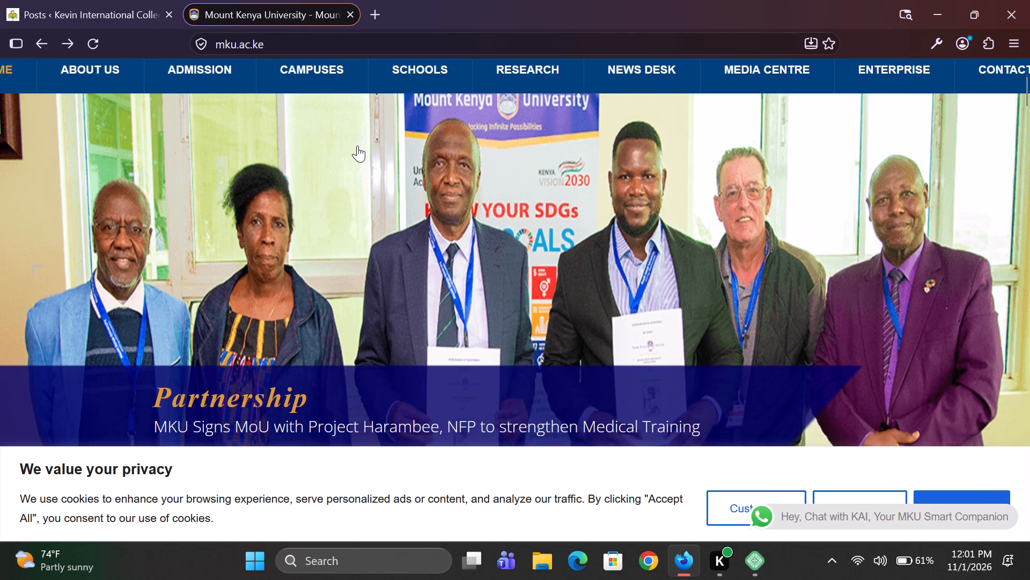
pyautogui.scroll(-5, 357, 146)
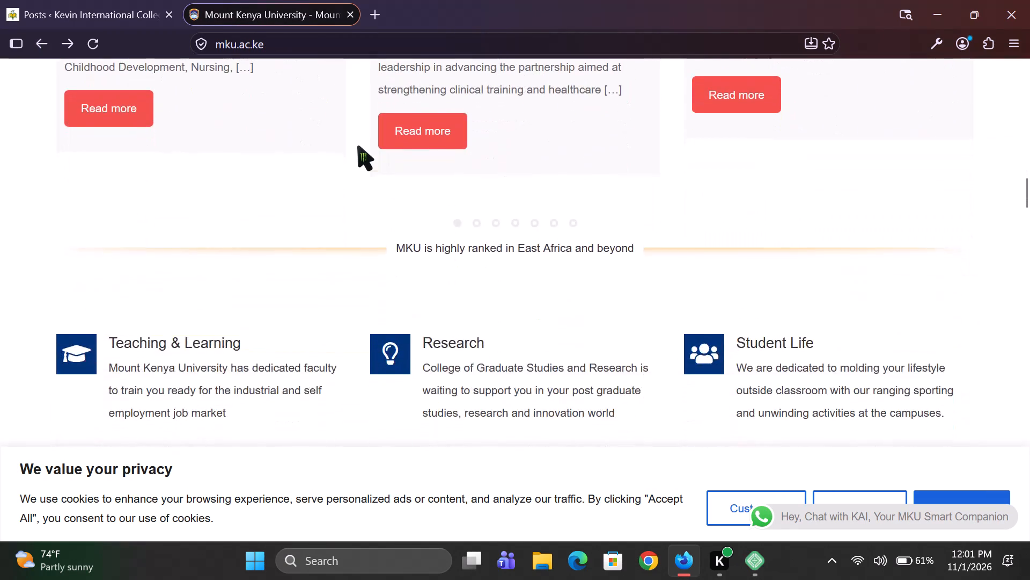
pyautogui.scroll(-7, 357, 146)
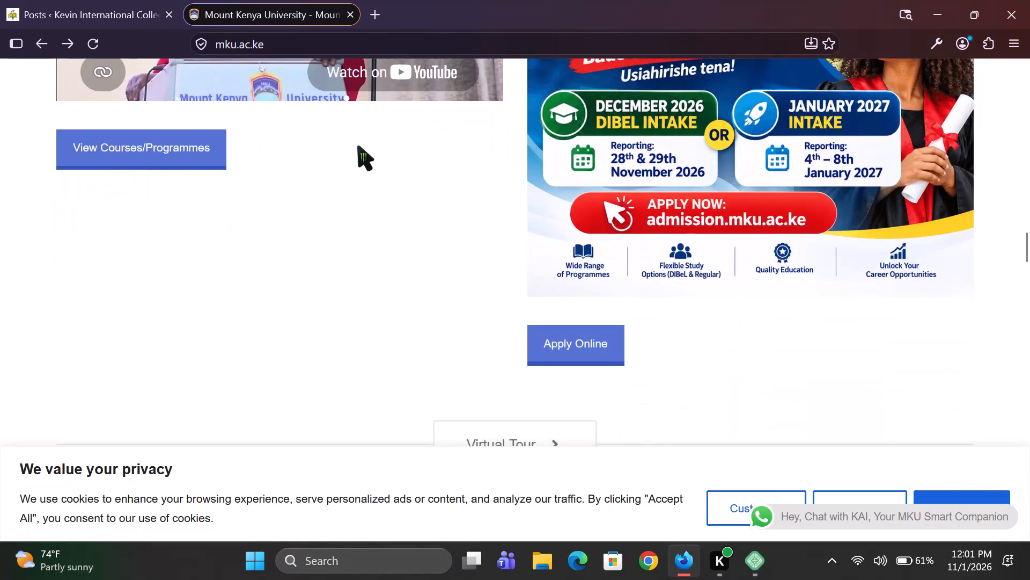
pyautogui.scroll(-5, 357, 146)
pyautogui.hscroll(1, 357, 146)
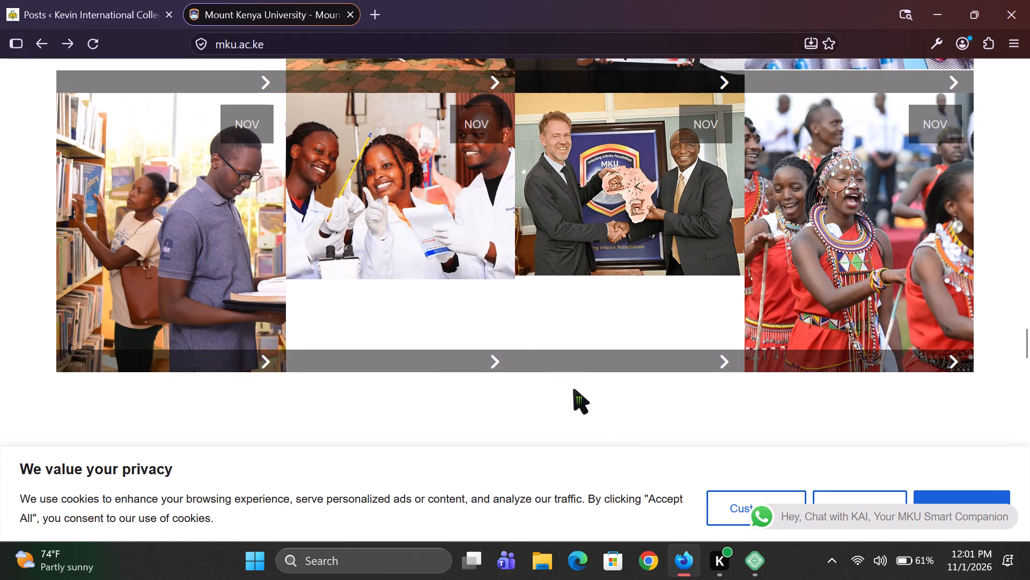
pyautogui.scroll(-11, 567, 378)
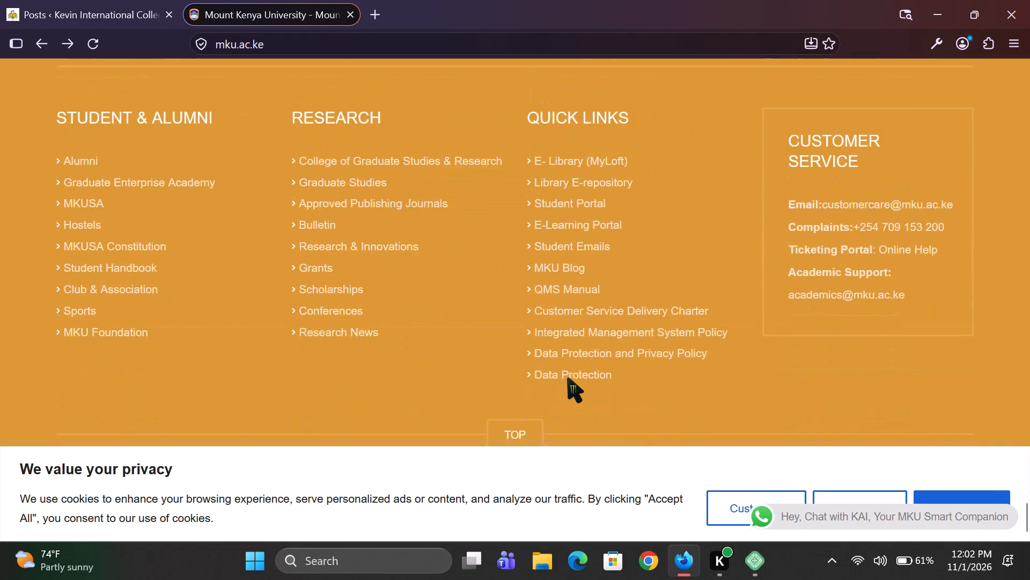
pyautogui.scroll(-1, 567, 378)
pyautogui.scroll(18, 567, 378)
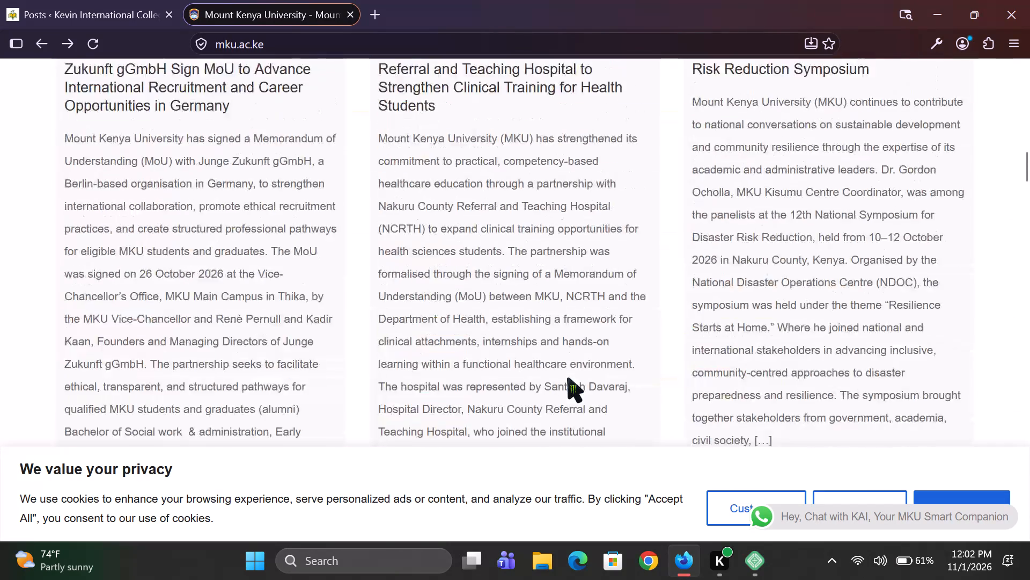
pyautogui.scroll(11, 156, 103)
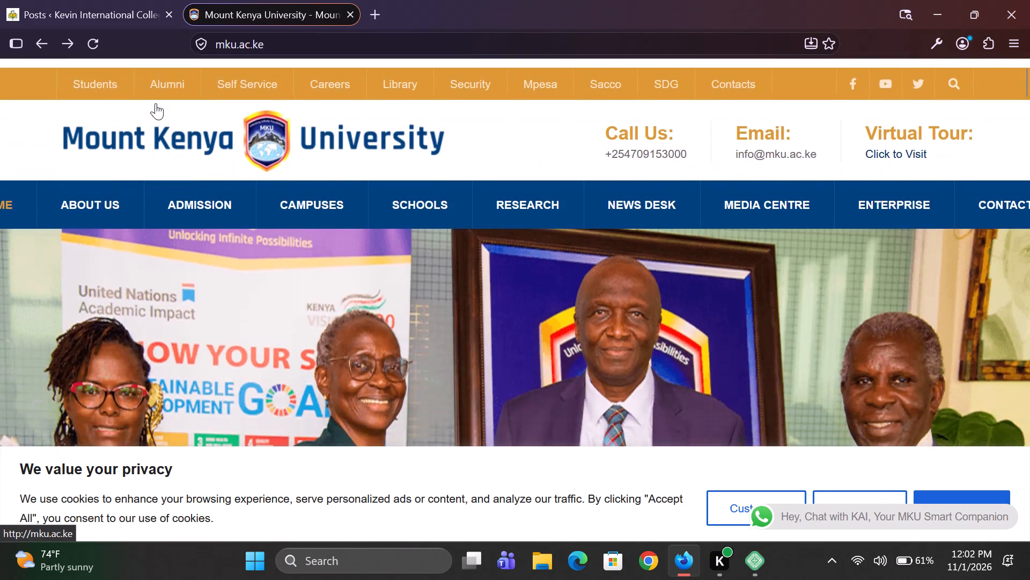
# Examine the home page again, including the Academic, Admissions and Students Support lists, Latest News, image grid and footer.
pyautogui.scroll(-5, 137, 183)
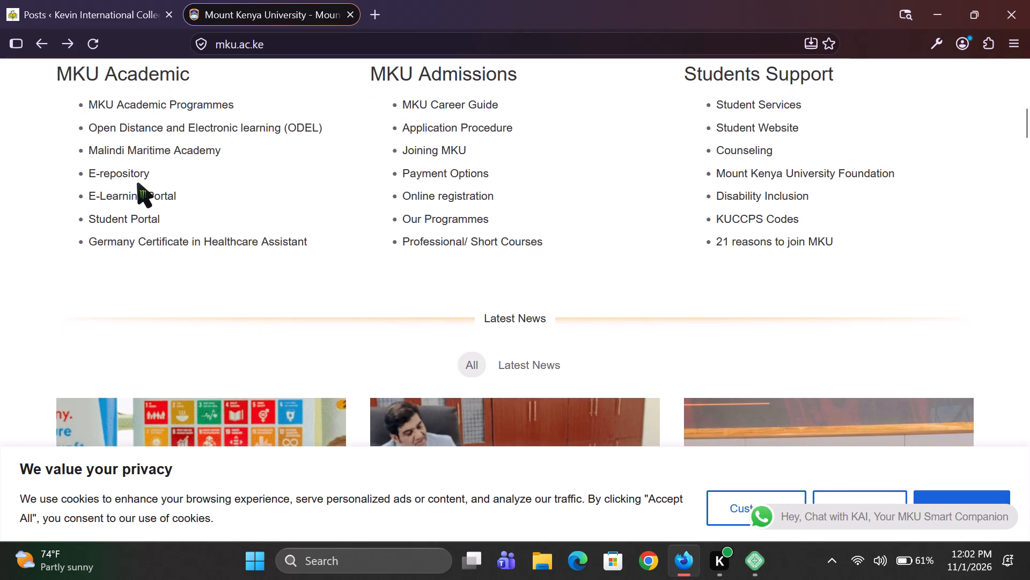
pyautogui.scroll(-2, 159, 249)
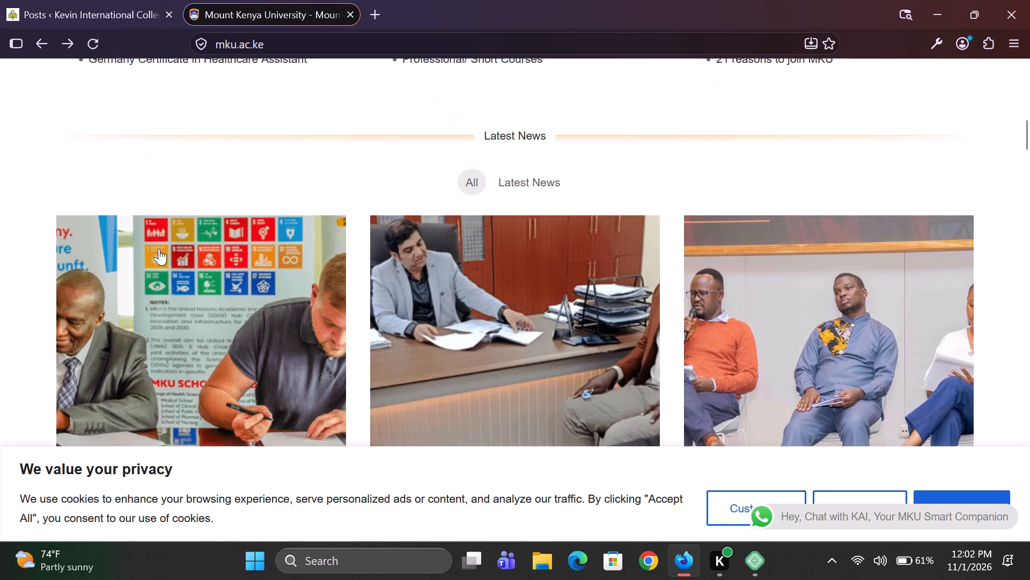
pyautogui.scroll(-6, 159, 249)
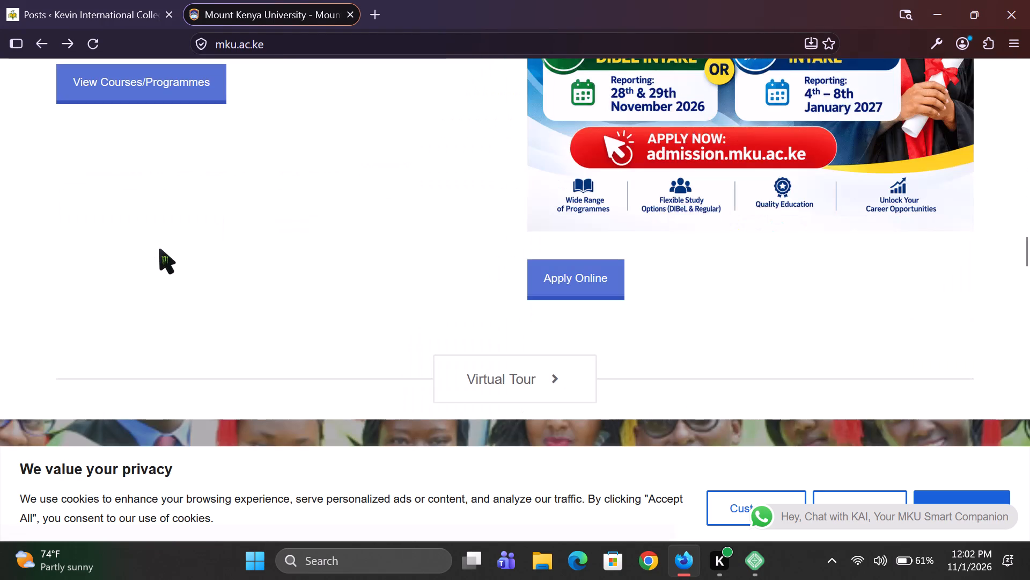
pyautogui.scroll(7, 159, 249)
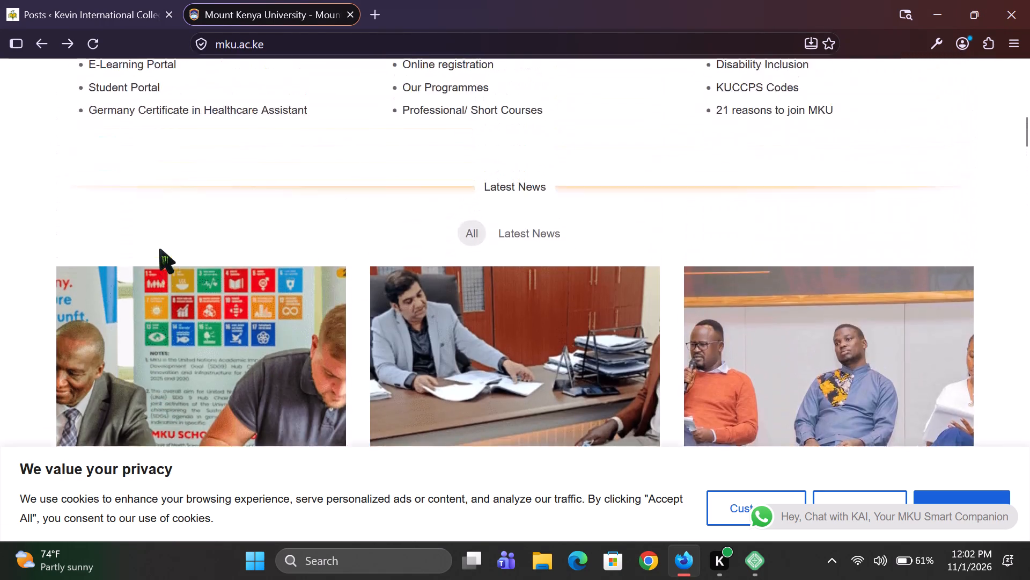
pyautogui.scroll(3, 159, 249)
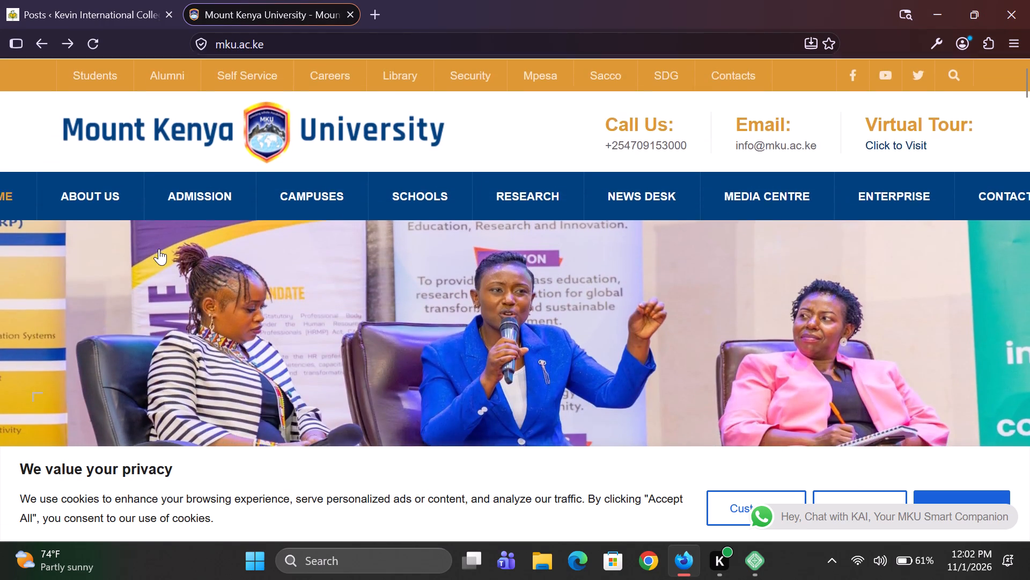
pyautogui.scroll(-19, 159, 249)
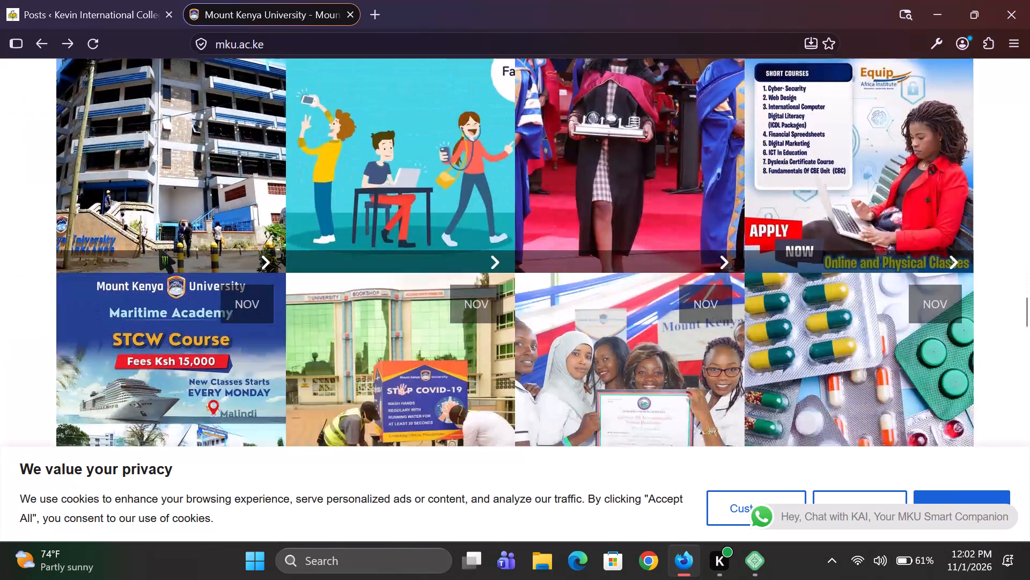
pyautogui.scroll(-13, 159, 249)
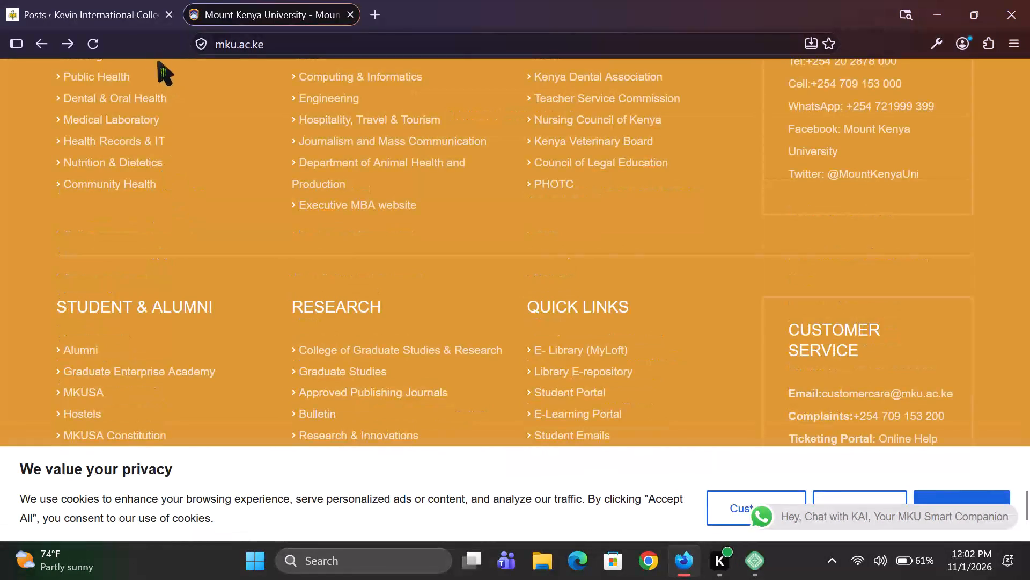
# Switch back to the Kevin International College WordPress admin and start a new post.
pyautogui.click(103, 5)
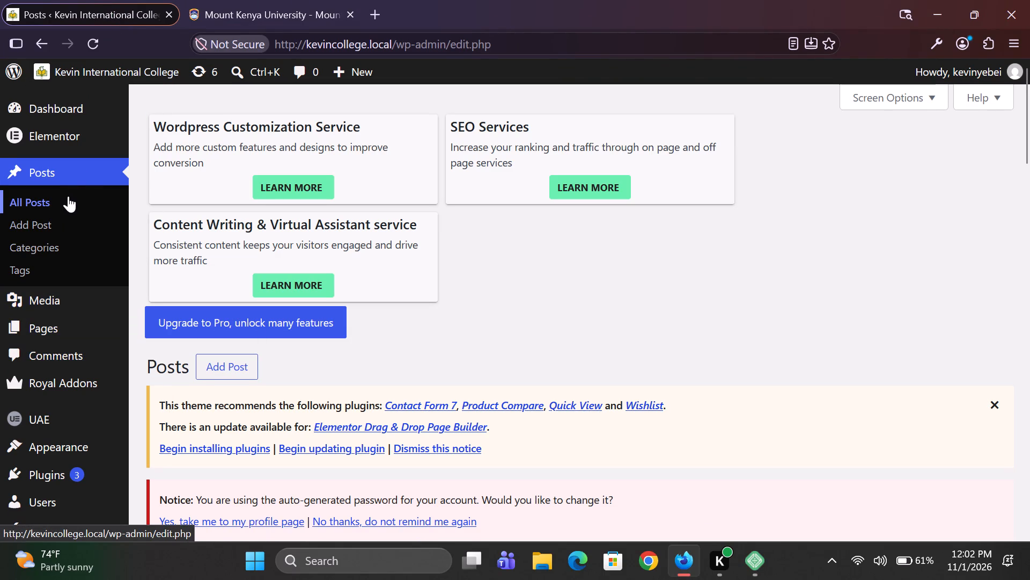
pyautogui.click(54, 227)
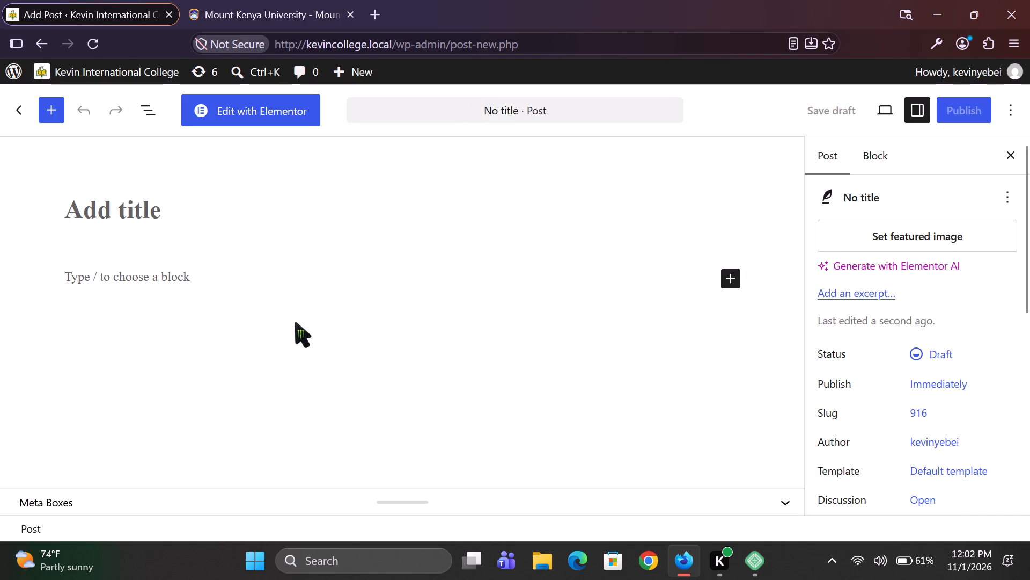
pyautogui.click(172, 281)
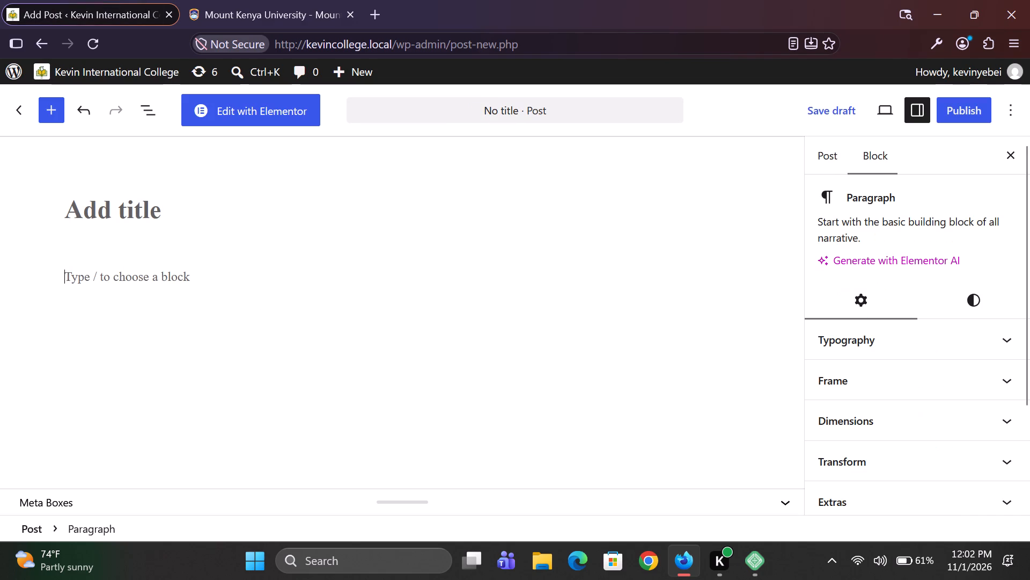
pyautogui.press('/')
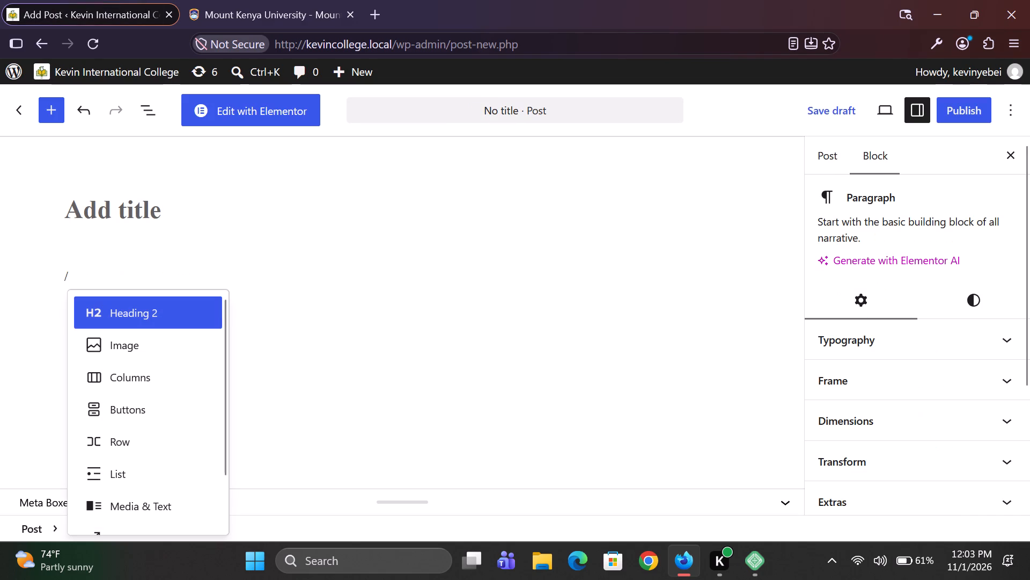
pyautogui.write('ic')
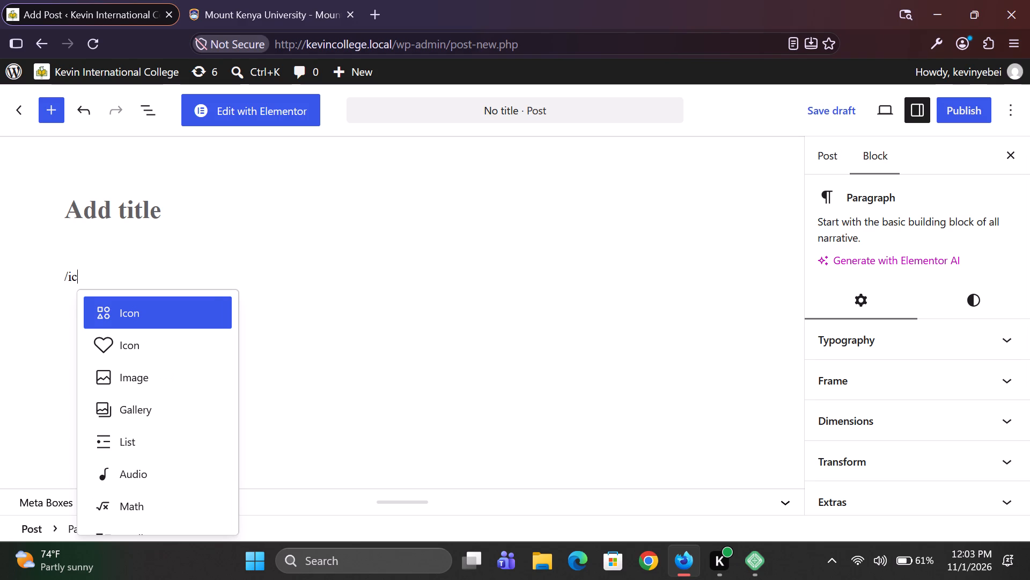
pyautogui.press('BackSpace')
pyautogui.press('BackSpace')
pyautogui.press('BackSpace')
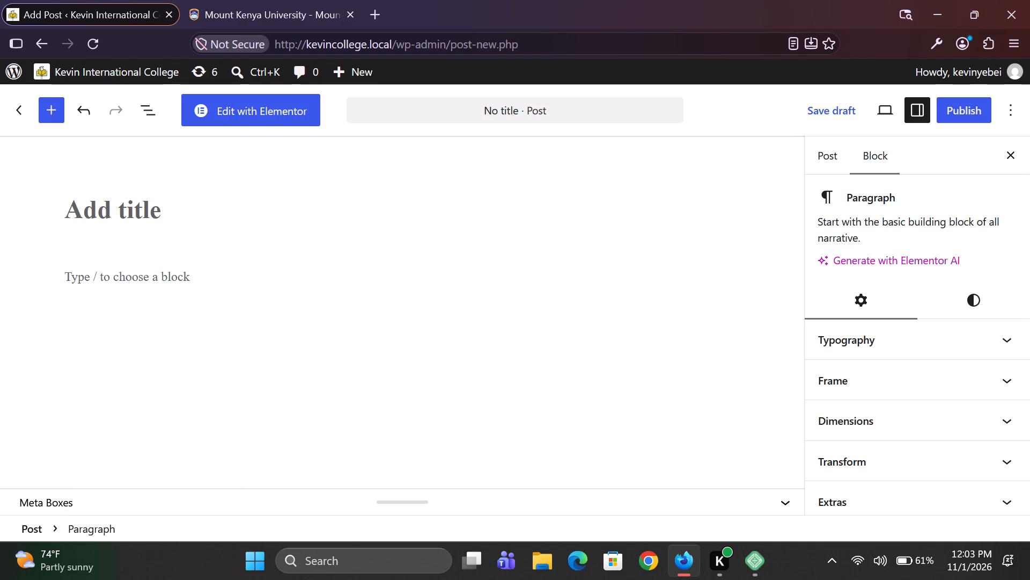
# Switch to the Mount Kenya University home page and look over its sections, including the icon feature blocks from Teaching & Learning to Alumni & Graduates.
pyautogui.click(268, 3)
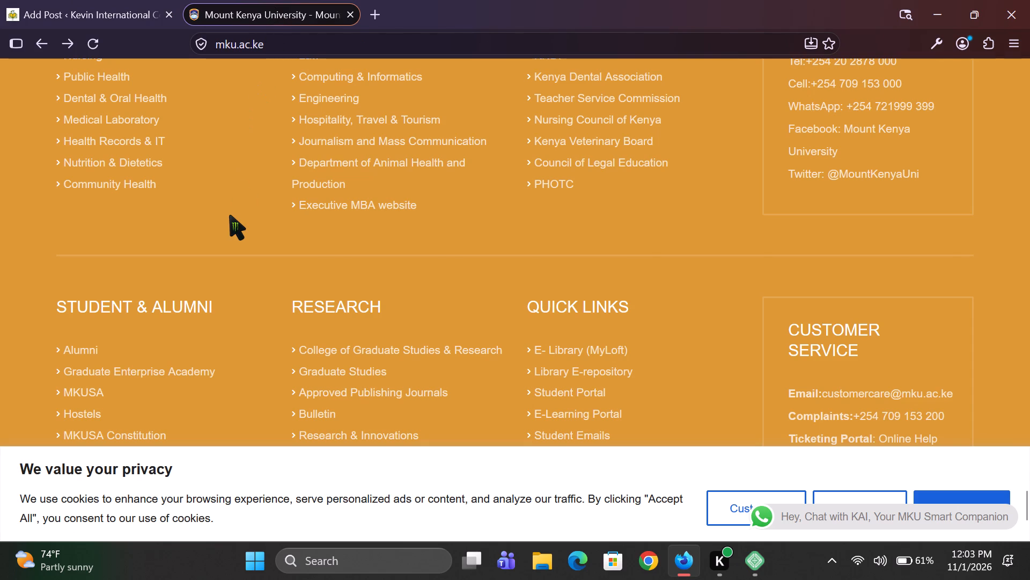
pyautogui.scroll(6, 229, 215)
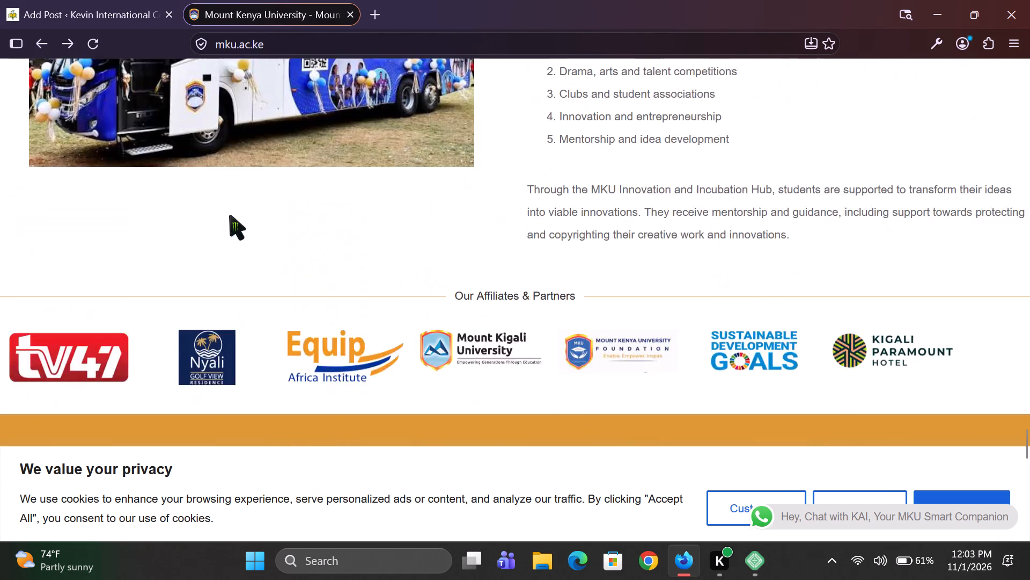
pyautogui.scroll(7, 229, 215)
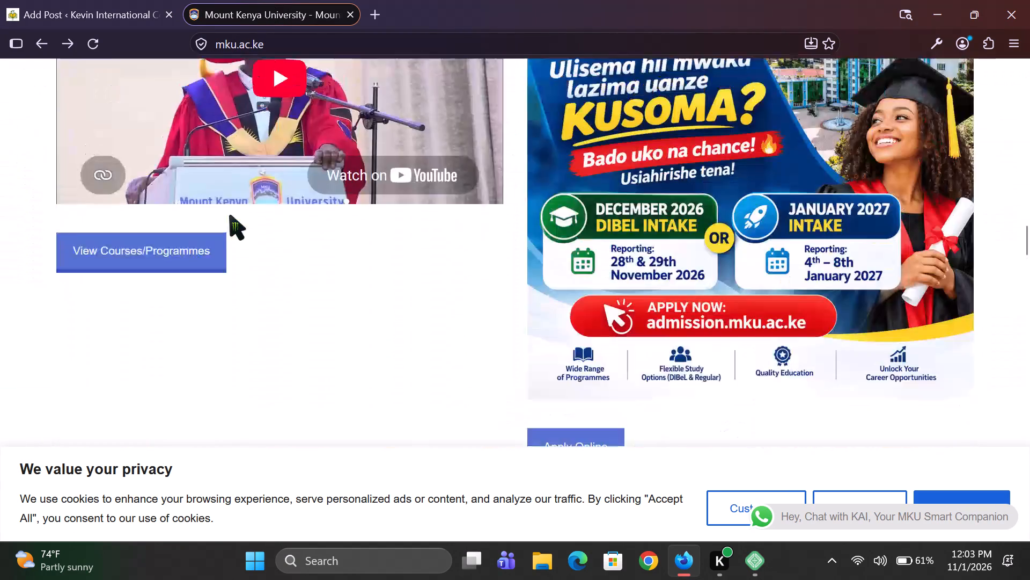
pyautogui.scroll(6, 229, 215)
pyautogui.scroll(-1, 229, 215)
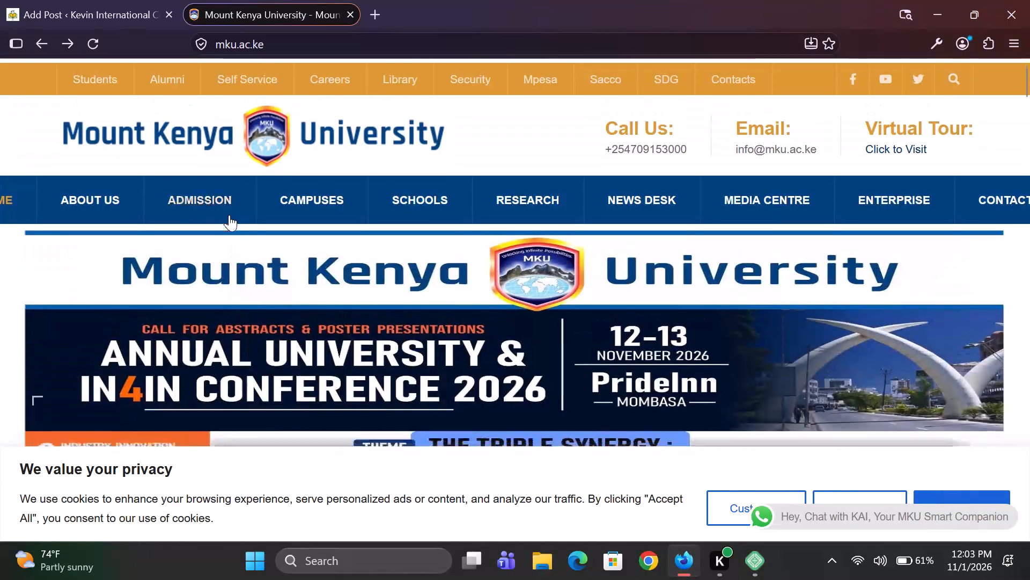
pyautogui.scroll(-2, 229, 215)
pyautogui.scroll(1, 229, 215)
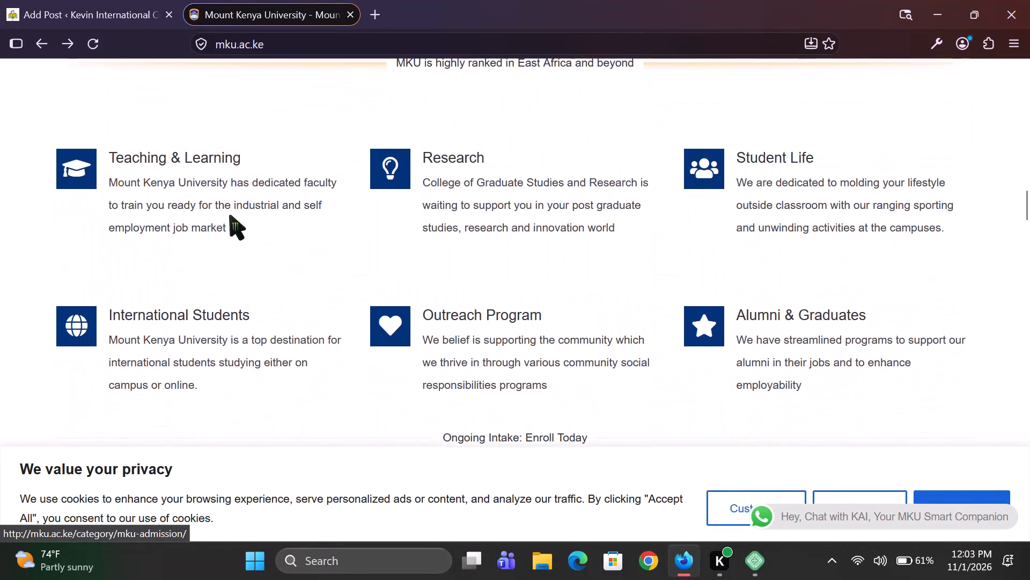
pyautogui.scroll(1, 229, 215)
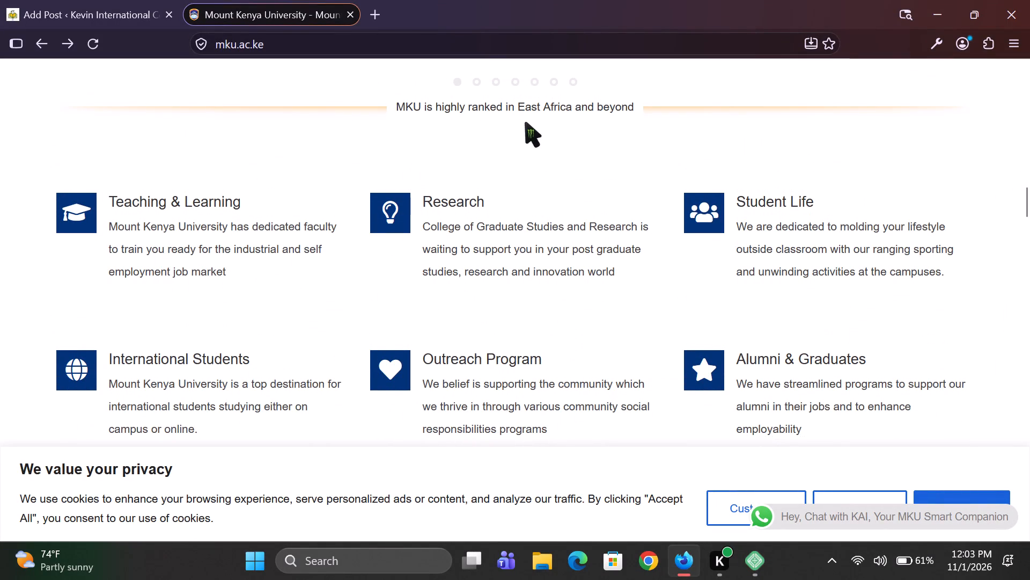
# Return to the new Kevin International College post and launch editing with Elementor.
pyautogui.click(117, 0)
pyautogui.click(246, 125)
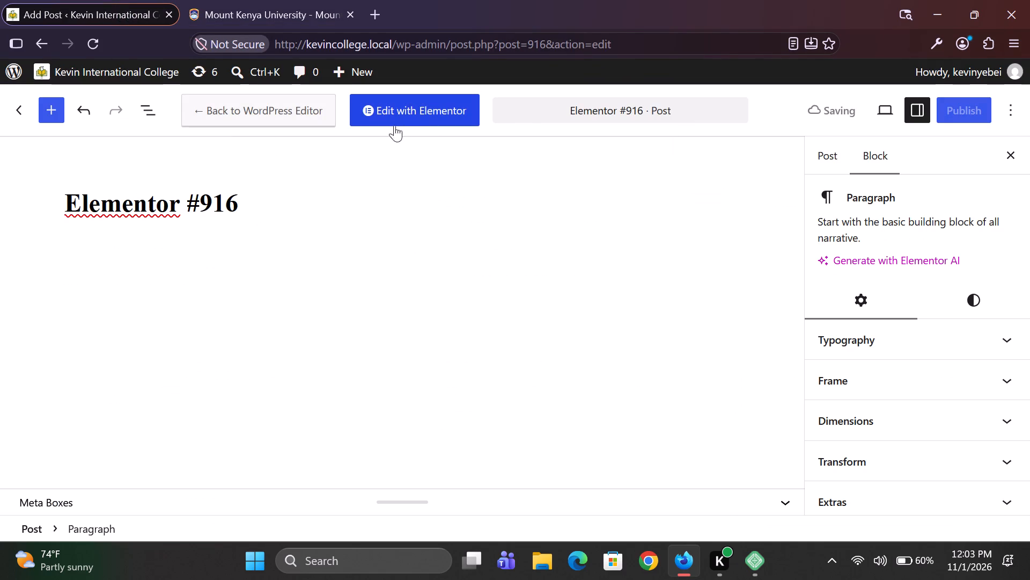
pyautogui.scroll(-1, 204, 245)
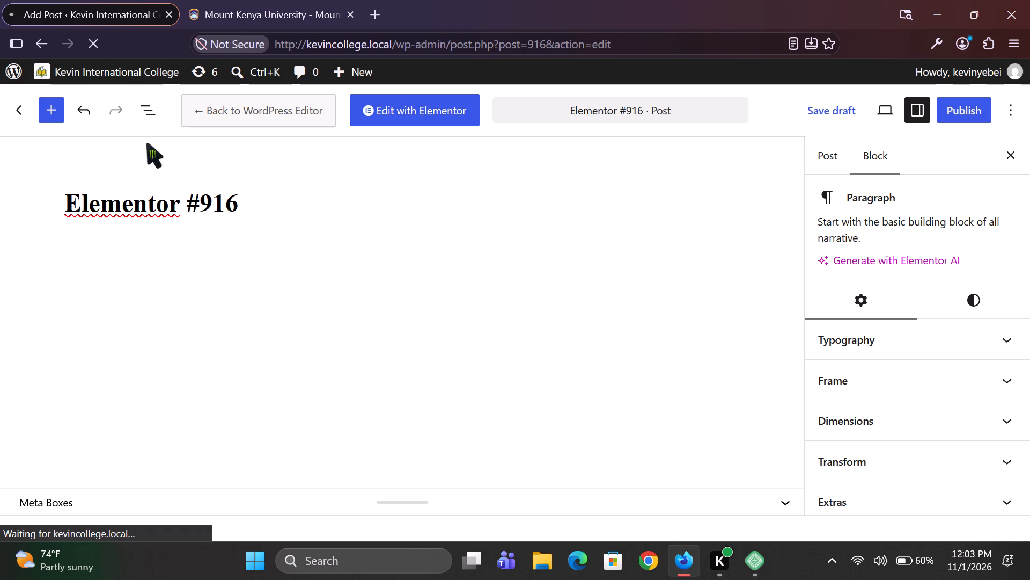
# Clear the automatically assigned title of the draft post.
pyautogui.click(237, 205)
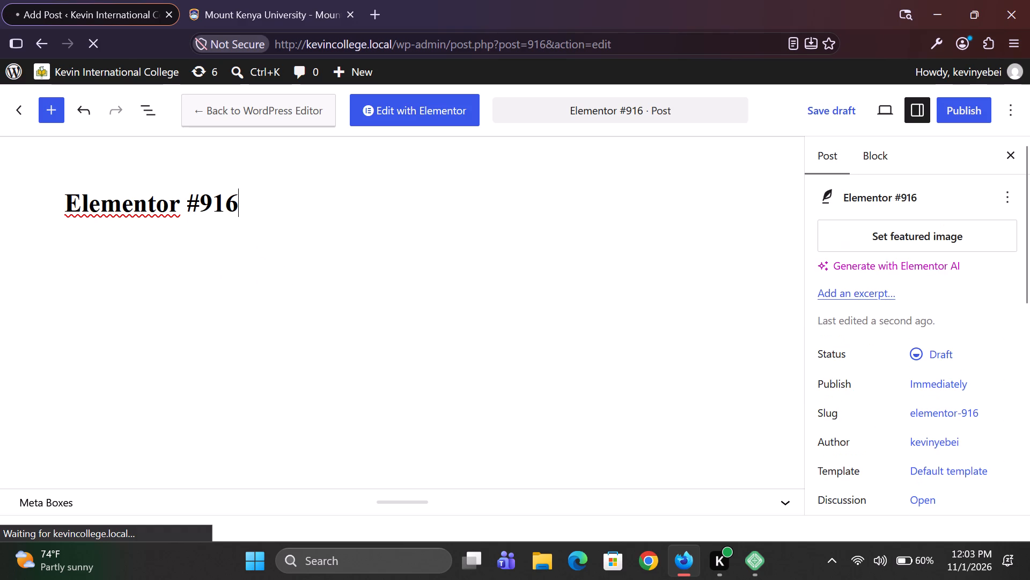
pyautogui.press('BackSpace')
pyautogui.press('BackSpace')
pyautogui.press('BackSpace')
pyautogui.press('BackSpace')
pyautogui.press('BackSpace')
pyautogui.press('BackSpace')
pyautogui.press('BackSpace')
pyautogui.press('BackSpace')
pyautogui.press('BackSpace')
pyautogui.press('BackSpace')
pyautogui.press('BackSpace')
pyautogui.press('BackSpace')
pyautogui.press('BackSpace')
pyautogui.press('BackSpace')
pyautogui.press('BackSpace')
pyautogui.press('BackSpace')
pyautogui.press('BackSpace')
pyautogui.press('BackSpace')
pyautogui.press('BackSpace')
pyautogui.press('BackSpace')
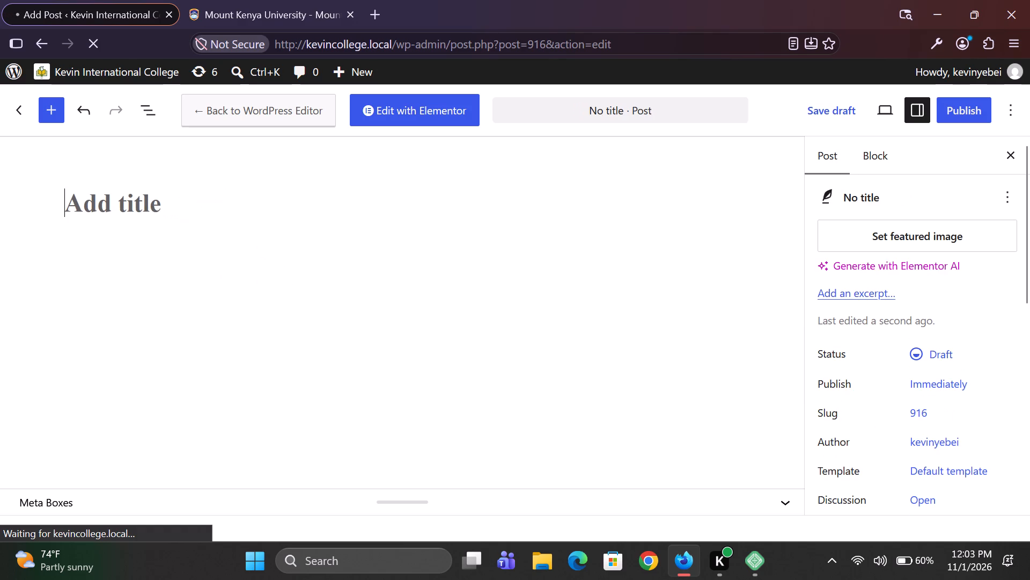
pyautogui.press('BackSpace')
pyautogui.press('BackSpace')
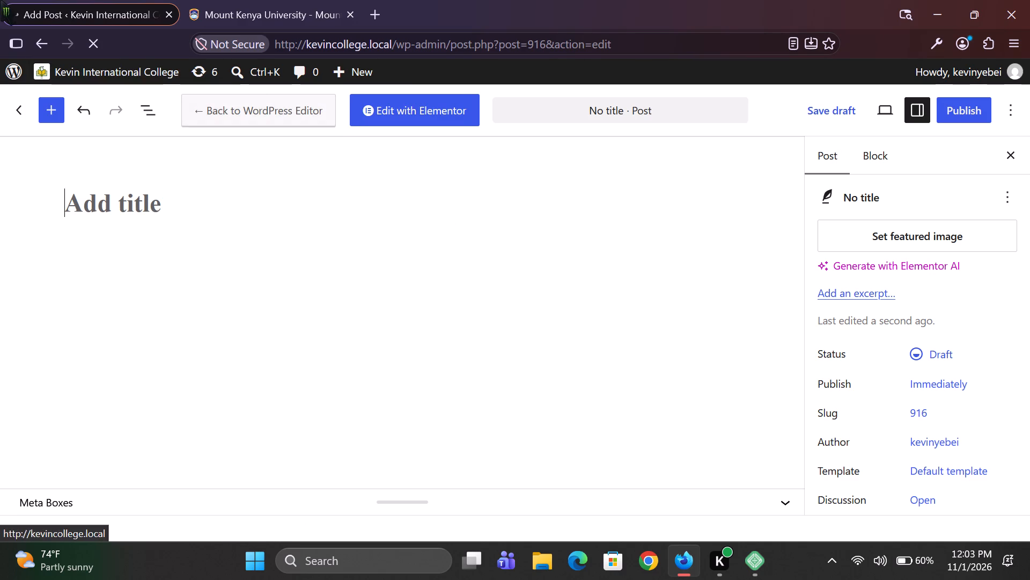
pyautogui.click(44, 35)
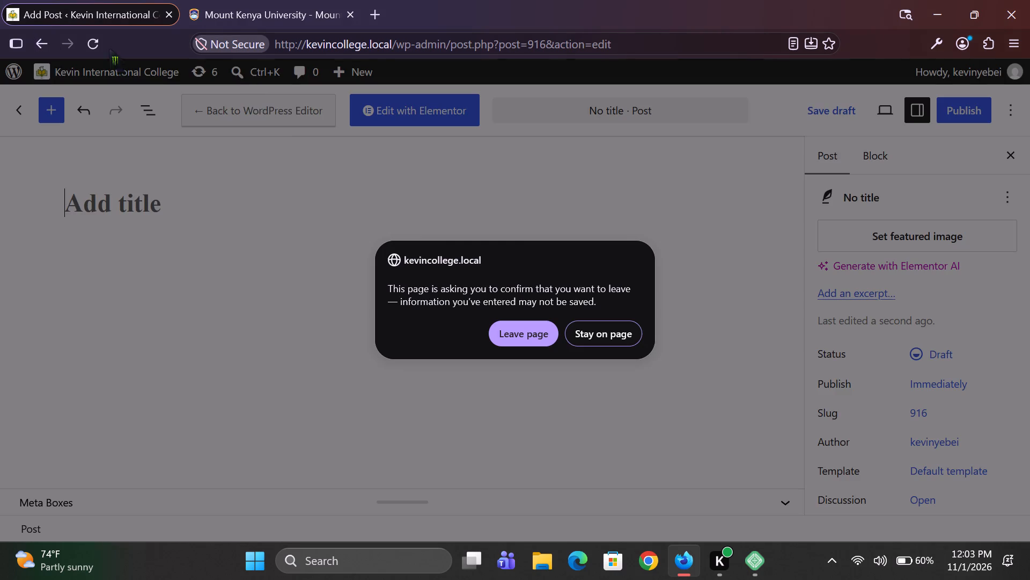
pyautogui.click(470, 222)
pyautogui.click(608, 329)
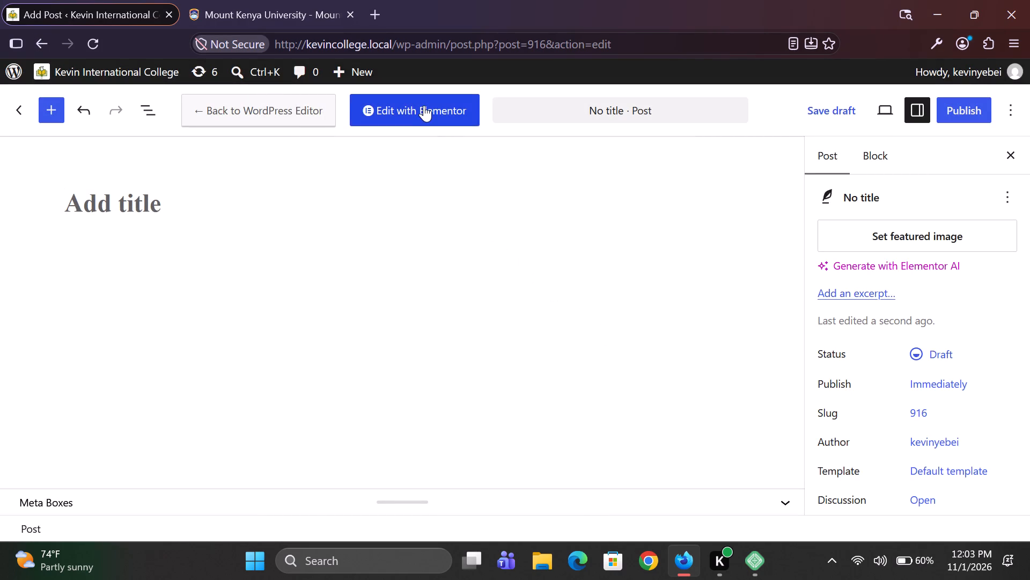
# Open the untitled draft post in the Elementor editor.
pyautogui.click(424, 105)
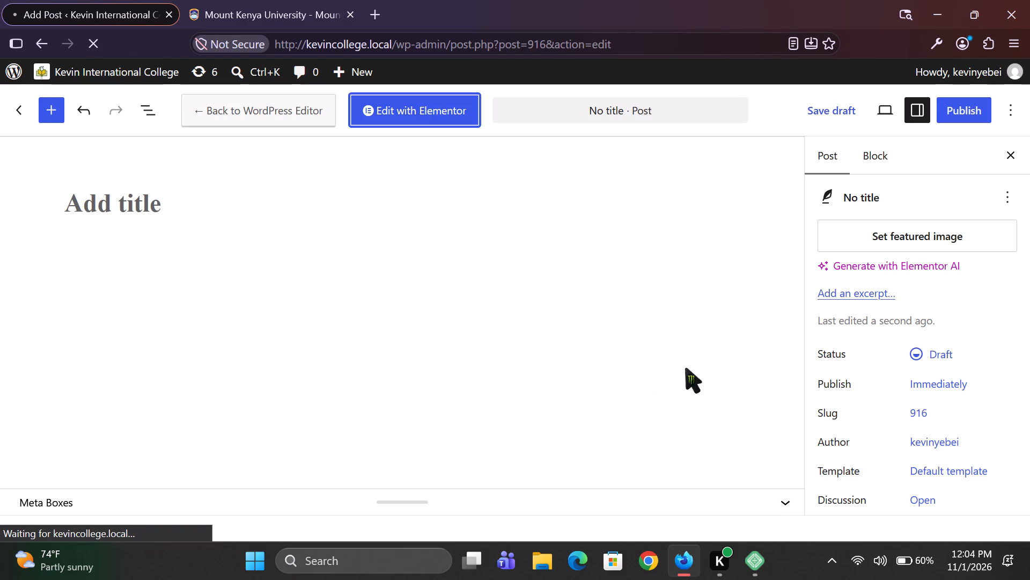
pyautogui.click(925, 422)
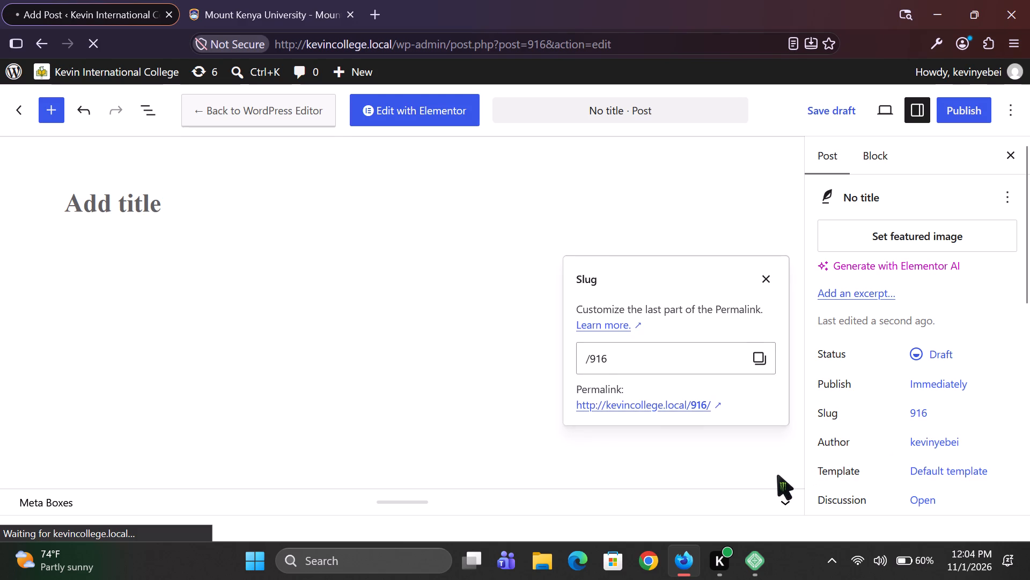
pyautogui.click(775, 458)
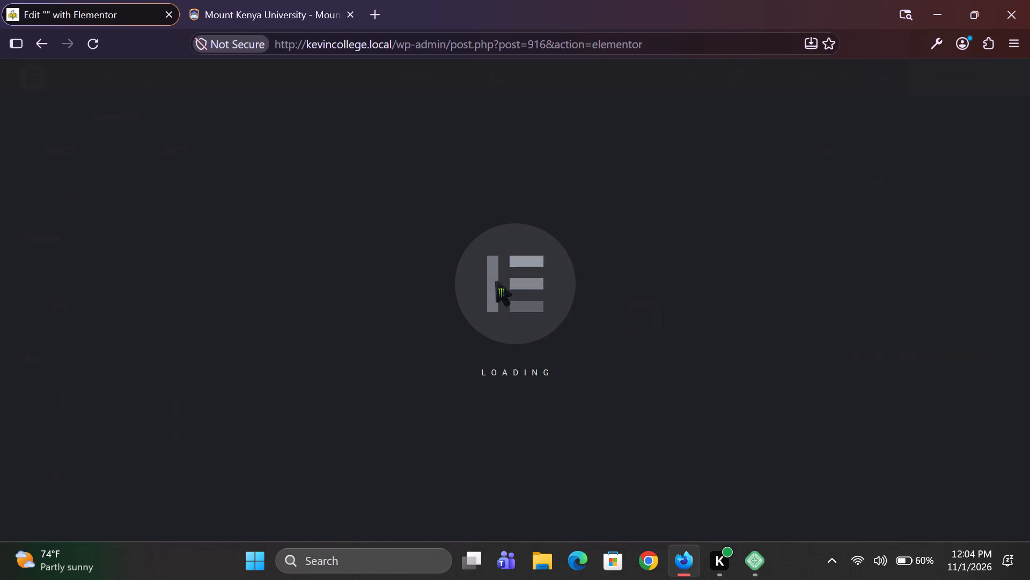
# Look over the post's layout in Elementor and compare it with the icon feature blocks on the Mount Kenya University home page.
pyautogui.scroll(-1, 307, 349)
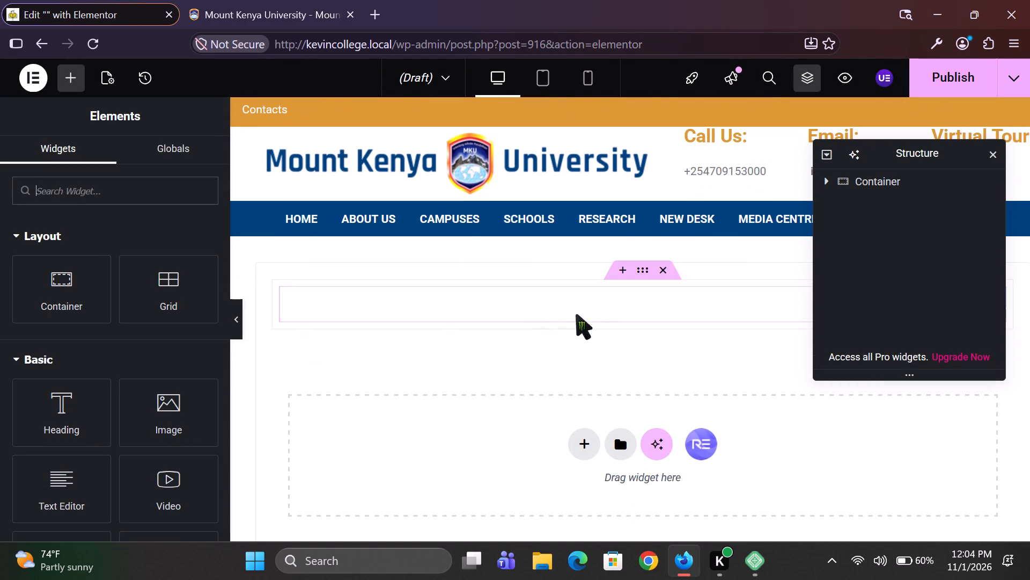
pyautogui.scroll(-8, 430, 340)
pyautogui.scroll(4, 430, 340)
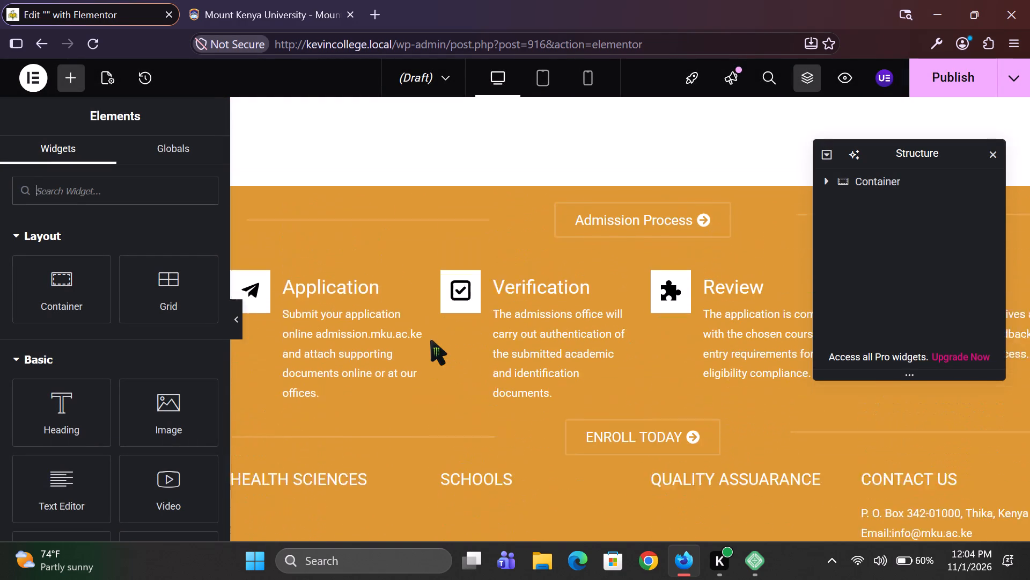
pyautogui.scroll(4, 430, 340)
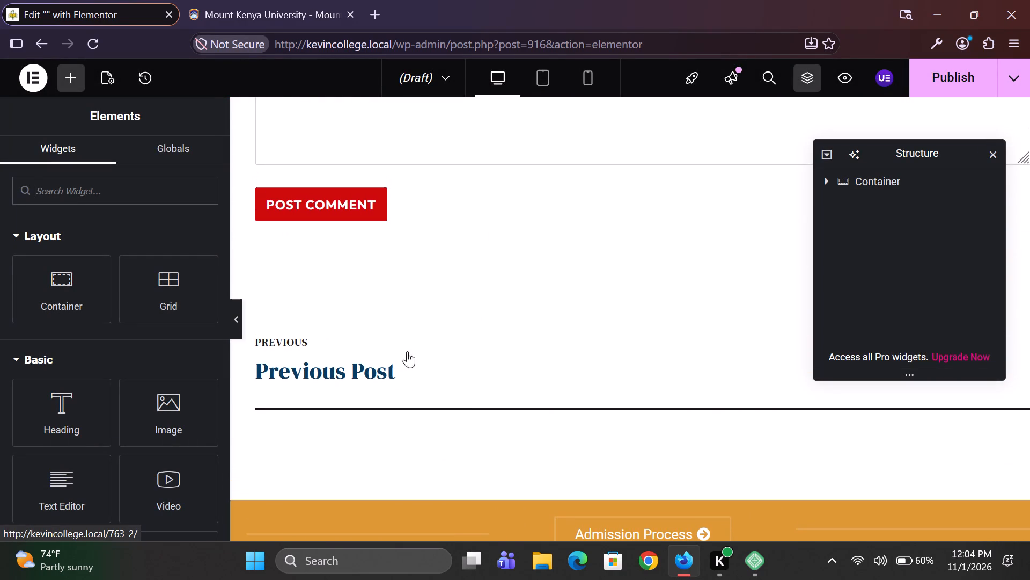
pyautogui.scroll(5, 421, 339)
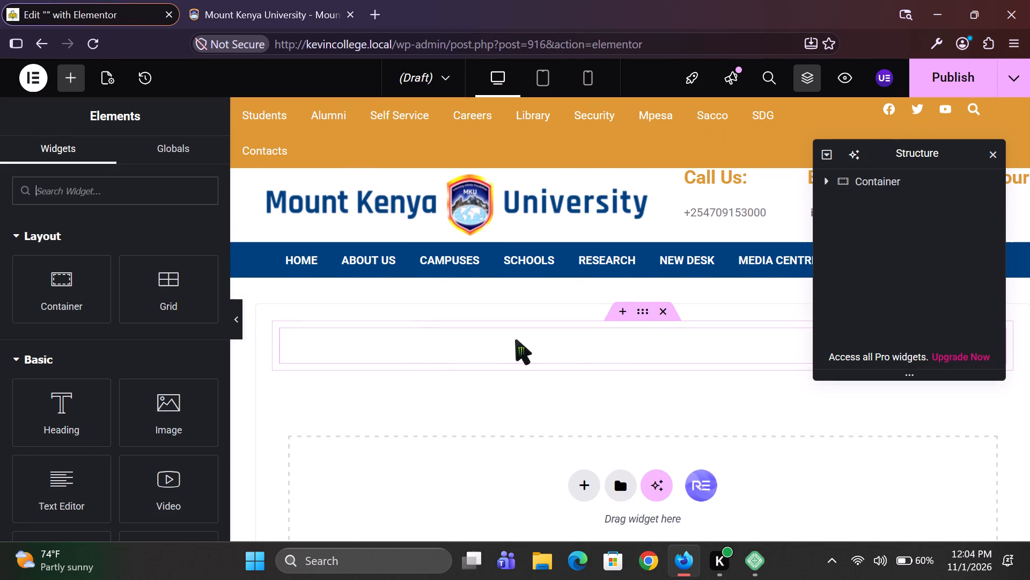
pyautogui.click(998, 153)
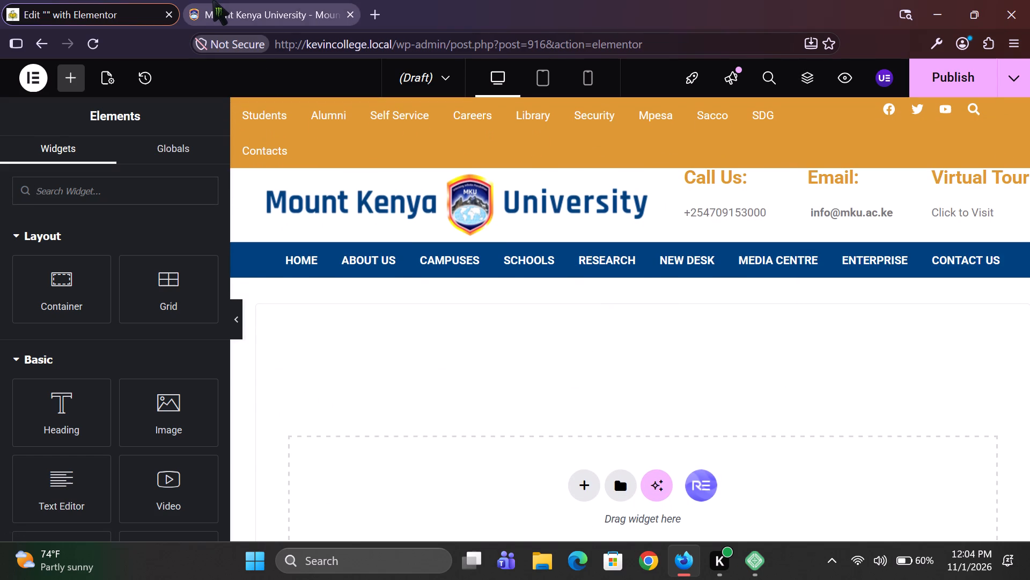
pyautogui.click(212, 0)
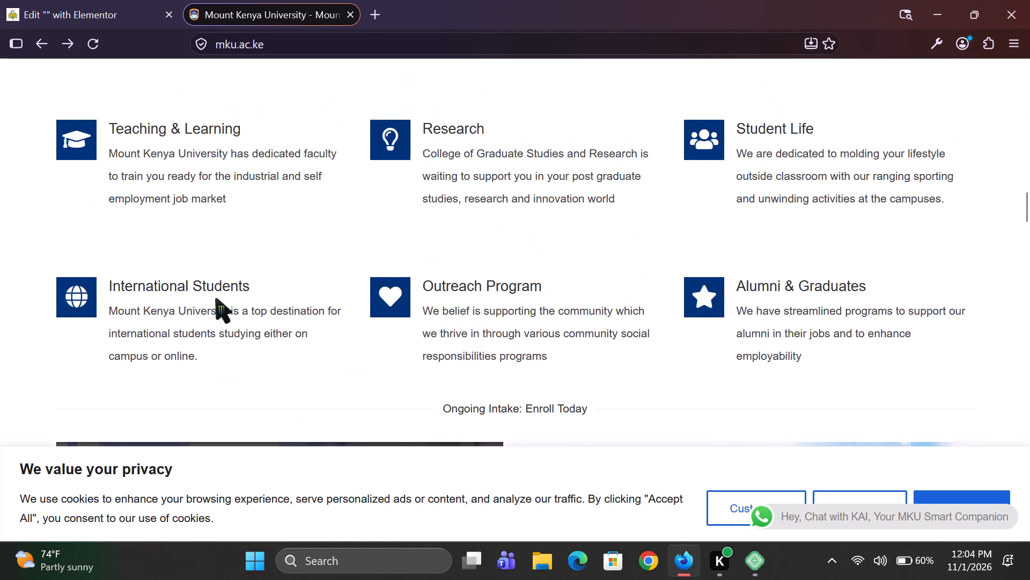
pyautogui.scroll(2, 215, 298)
pyautogui.scroll(-3, 215, 298)
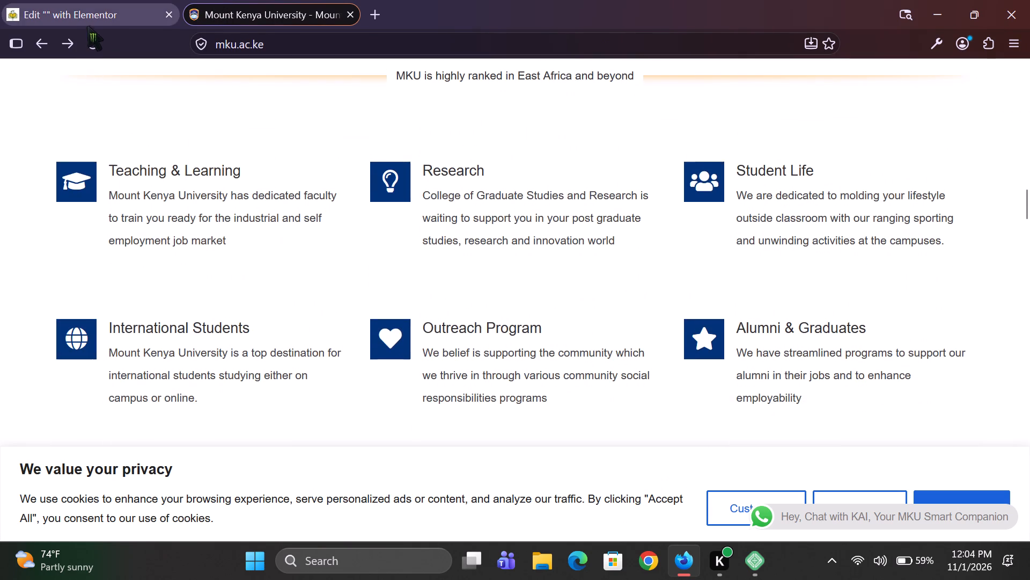
# Return to the Elementor editor and search the widgets for "icon".
pyautogui.click(89, 25)
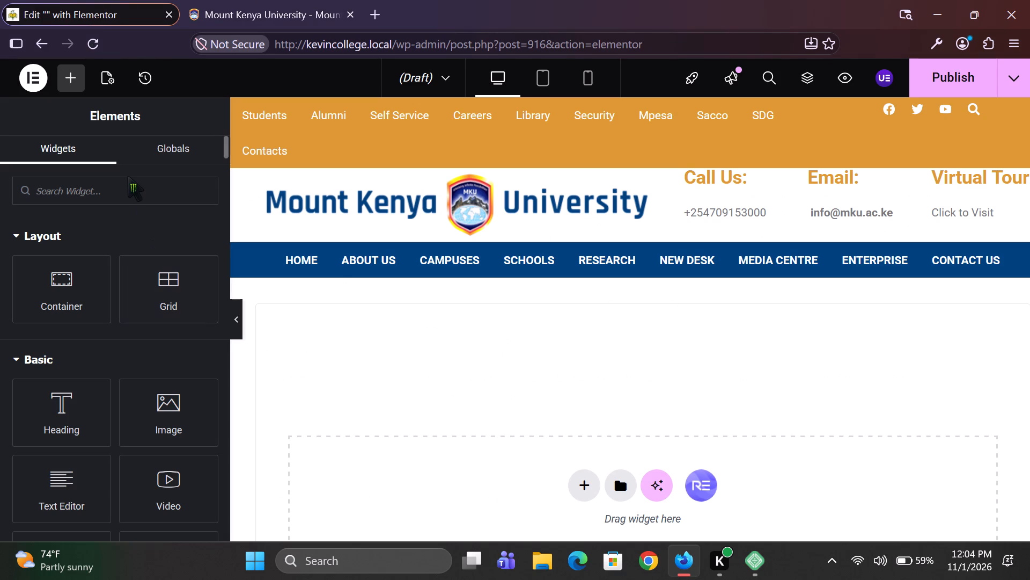
pyautogui.click(123, 194)
pyautogui.write('icon')
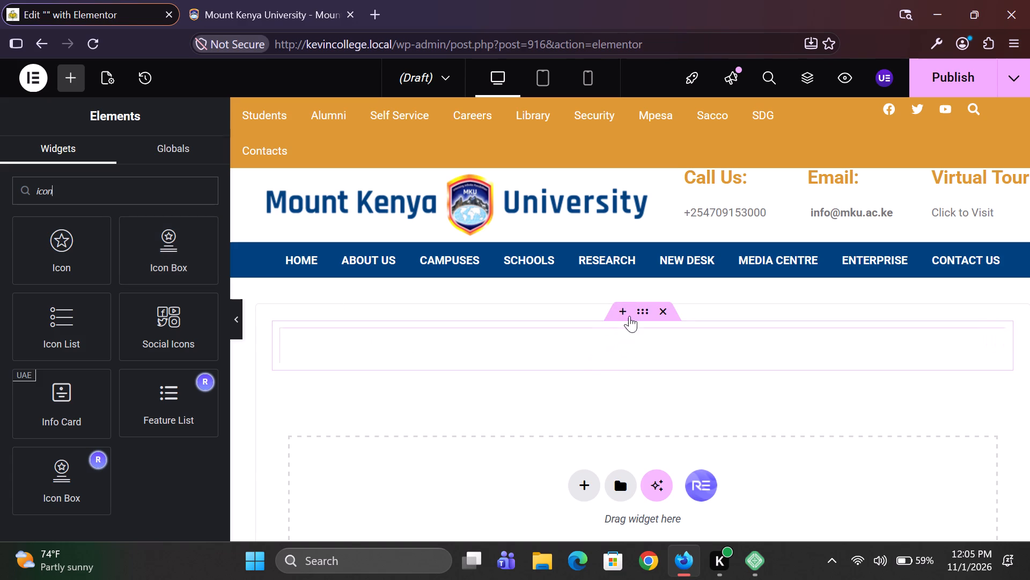
# Delete the empty Text Editor widget from the post's container.
pyautogui.click(640, 310)
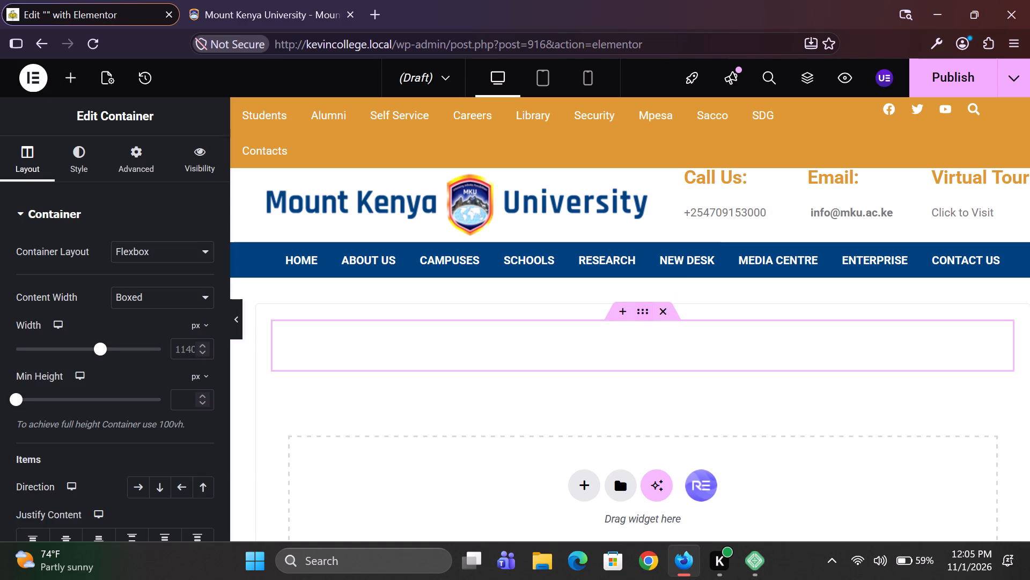
pyautogui.click(805, 82)
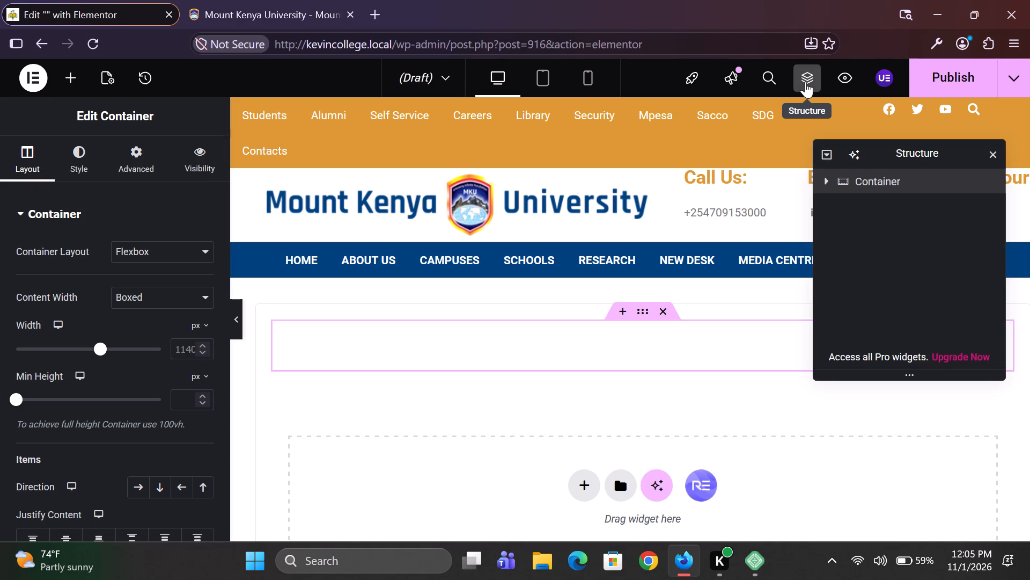
pyautogui.click(832, 179)
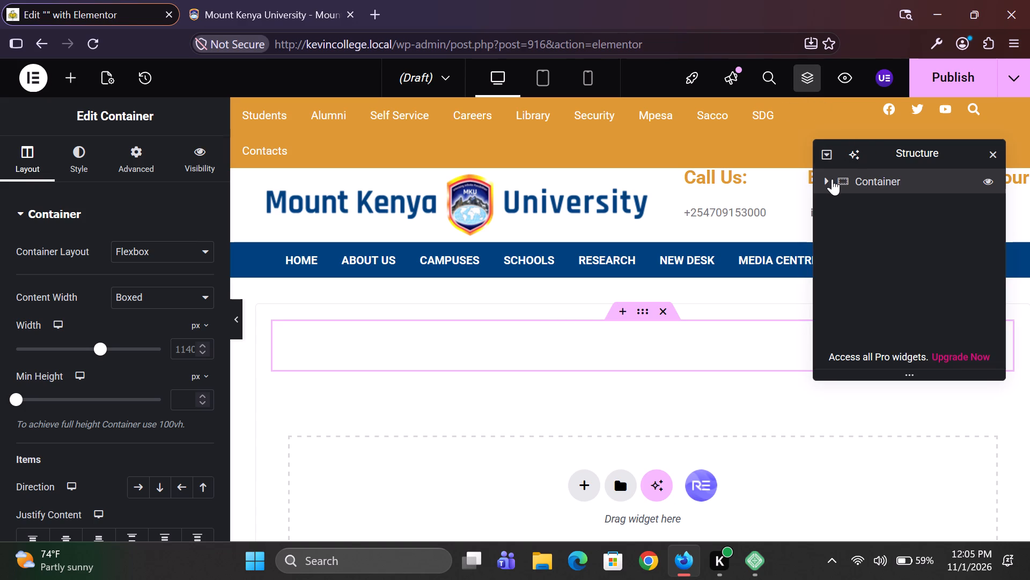
pyautogui.click(830, 179)
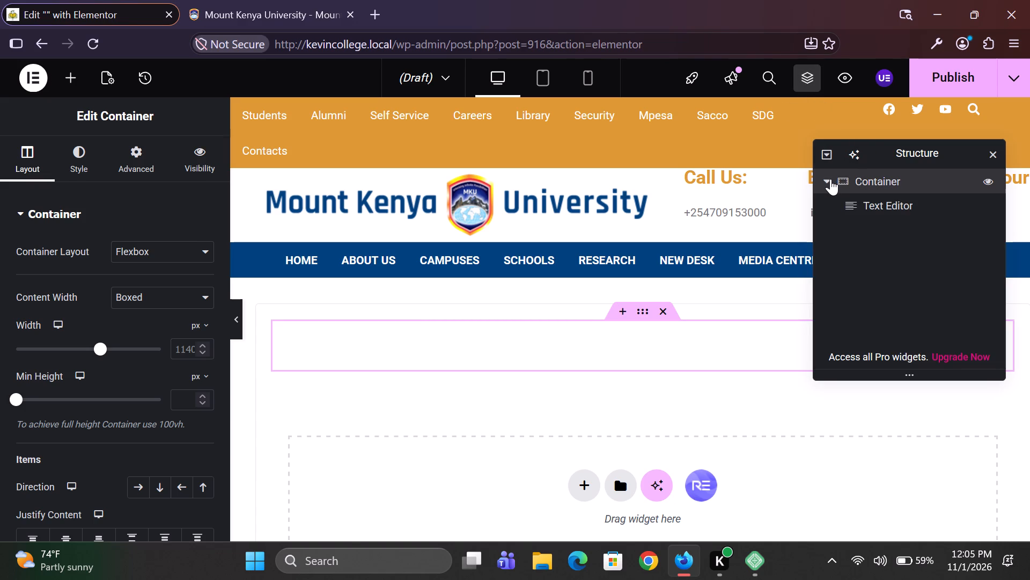
pyautogui.click(830, 179)
pyautogui.click(545, 347)
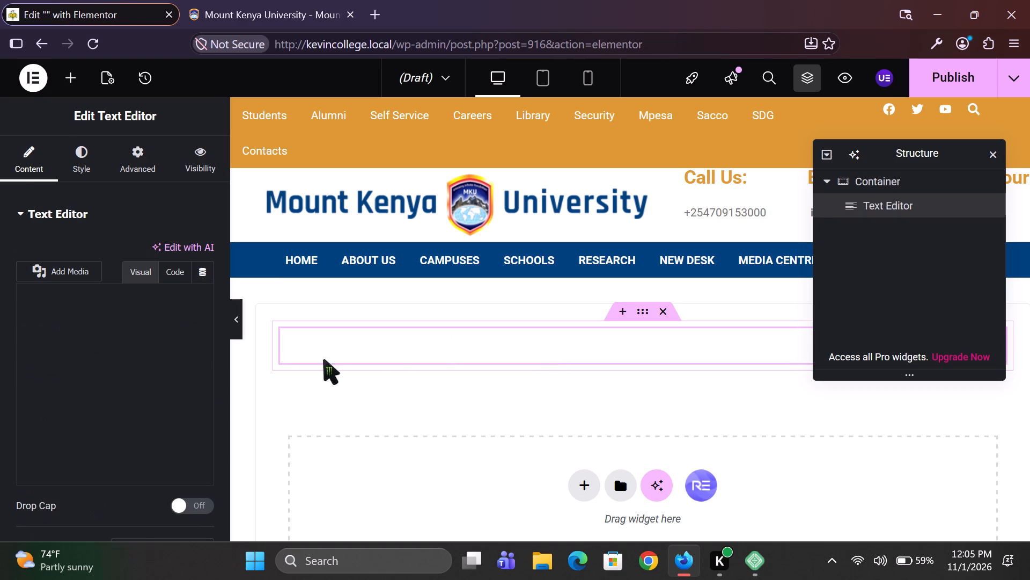
pyautogui.rightClick(549, 358)
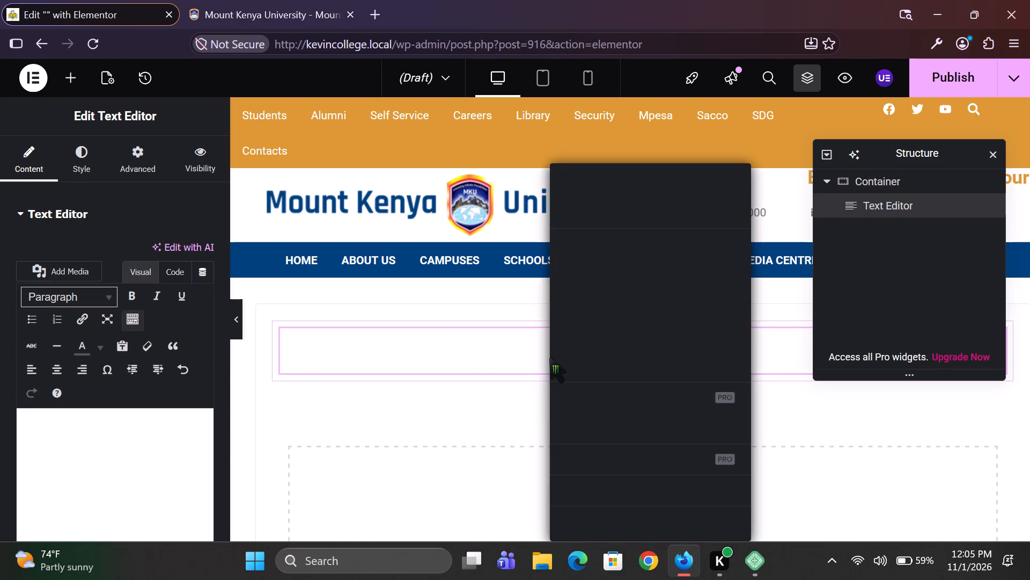
pyautogui.click(601, 512)
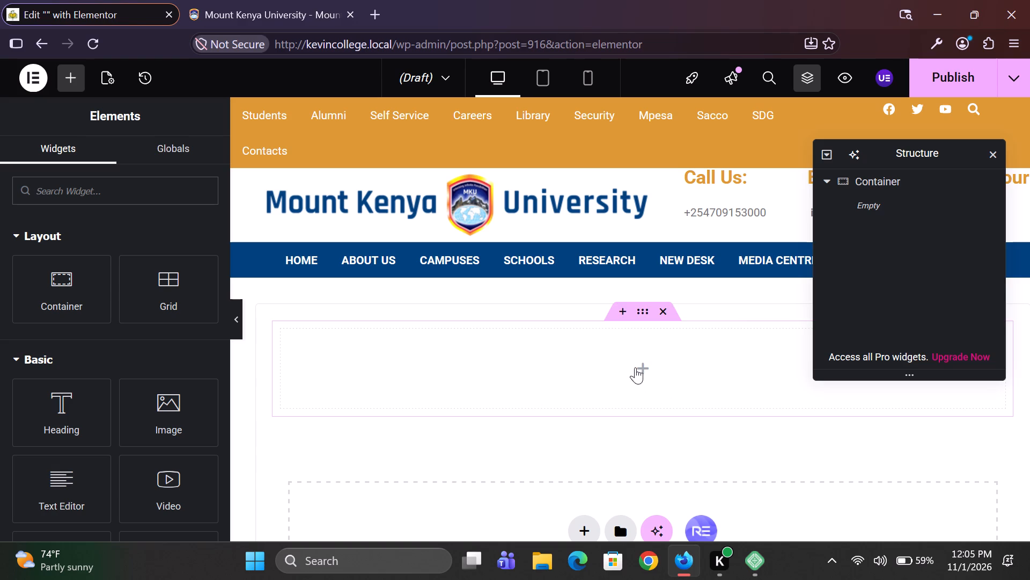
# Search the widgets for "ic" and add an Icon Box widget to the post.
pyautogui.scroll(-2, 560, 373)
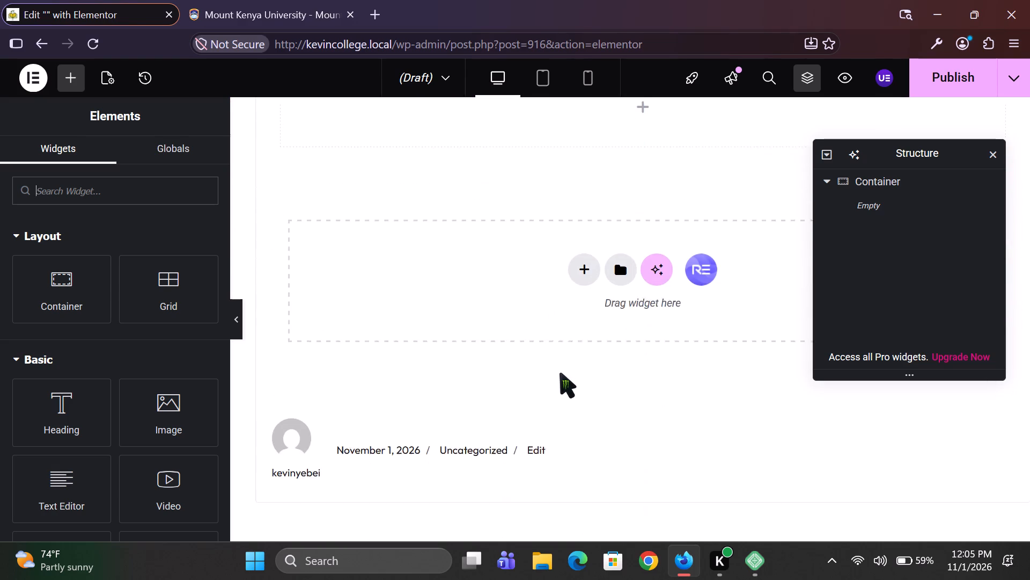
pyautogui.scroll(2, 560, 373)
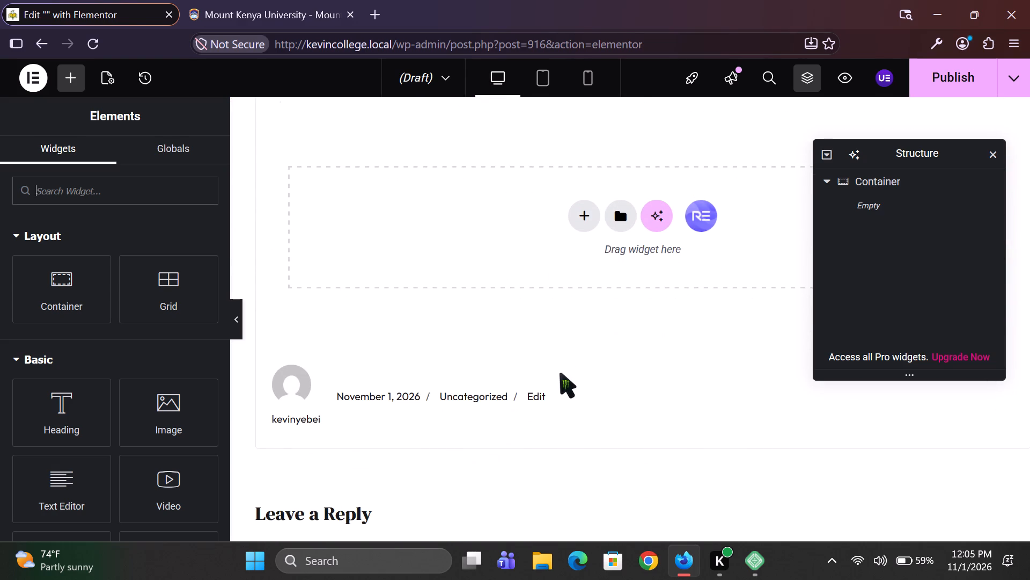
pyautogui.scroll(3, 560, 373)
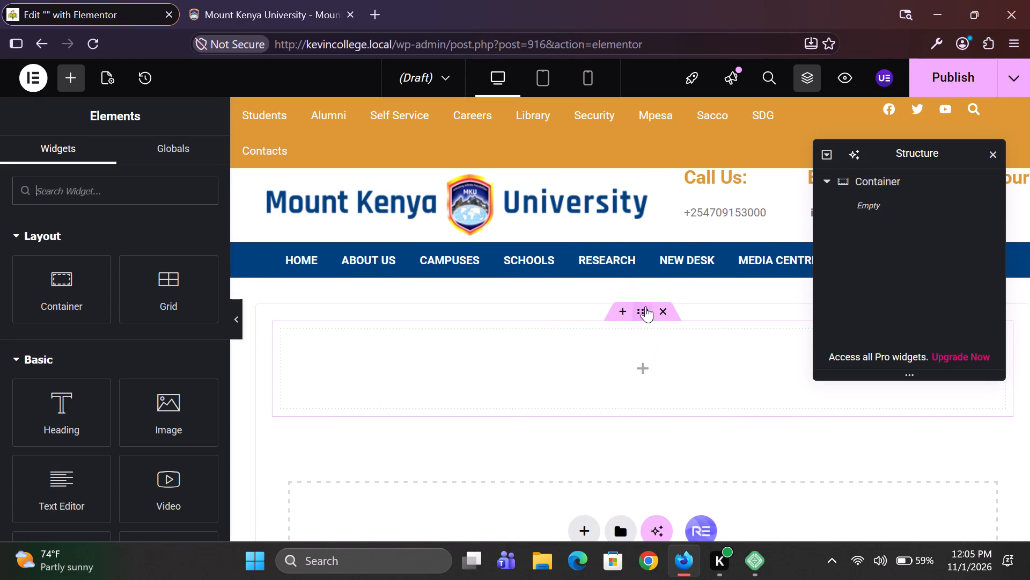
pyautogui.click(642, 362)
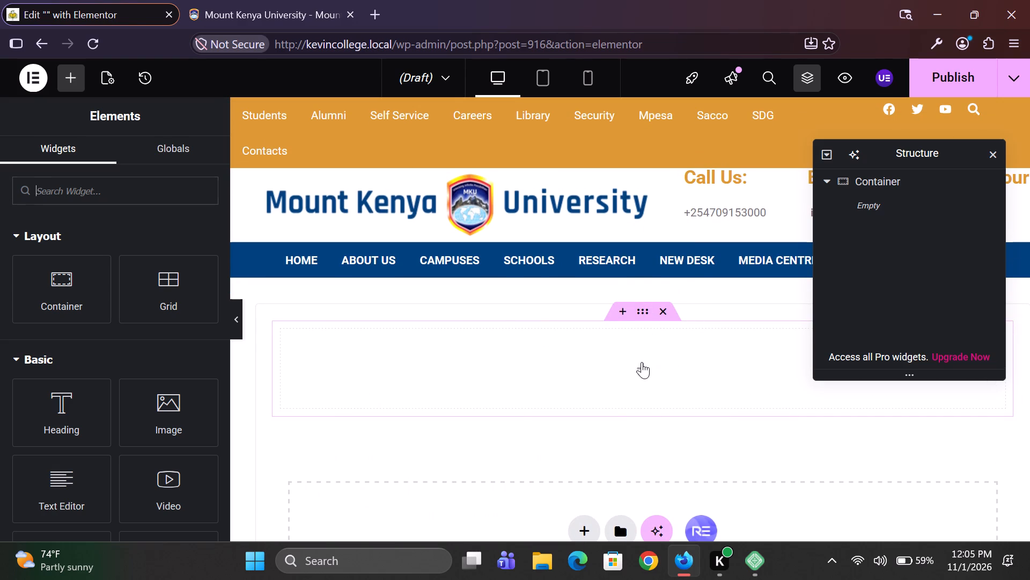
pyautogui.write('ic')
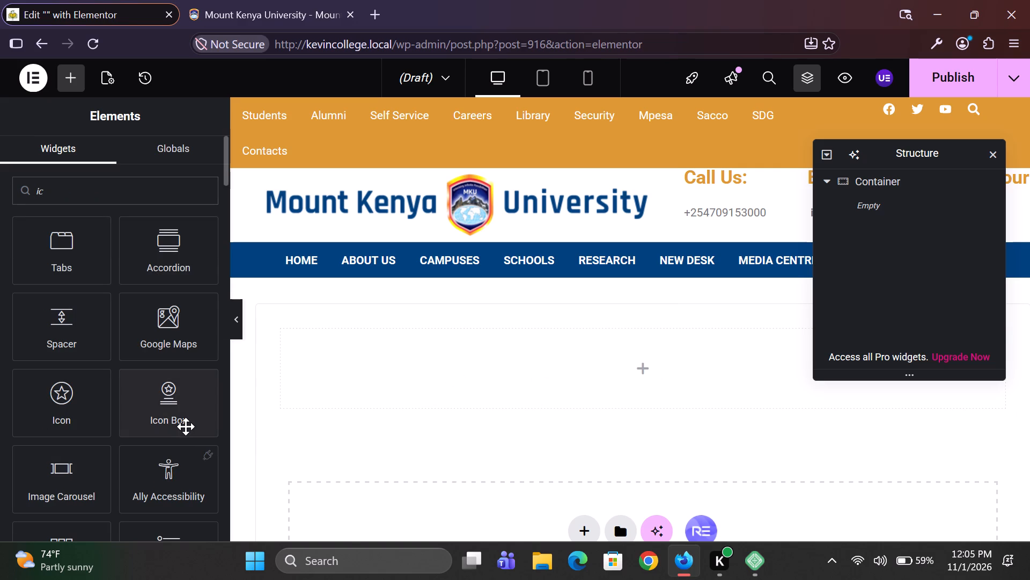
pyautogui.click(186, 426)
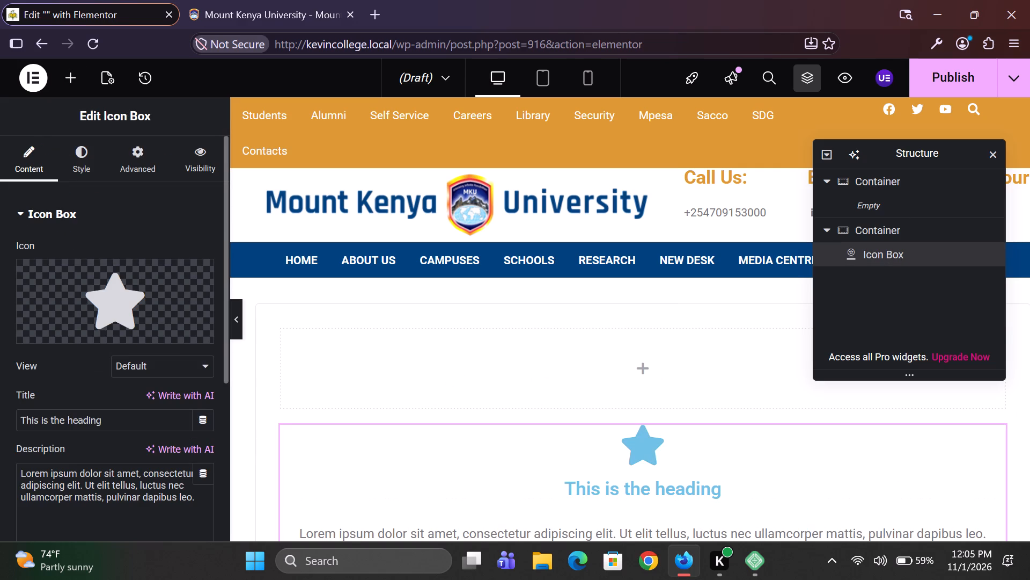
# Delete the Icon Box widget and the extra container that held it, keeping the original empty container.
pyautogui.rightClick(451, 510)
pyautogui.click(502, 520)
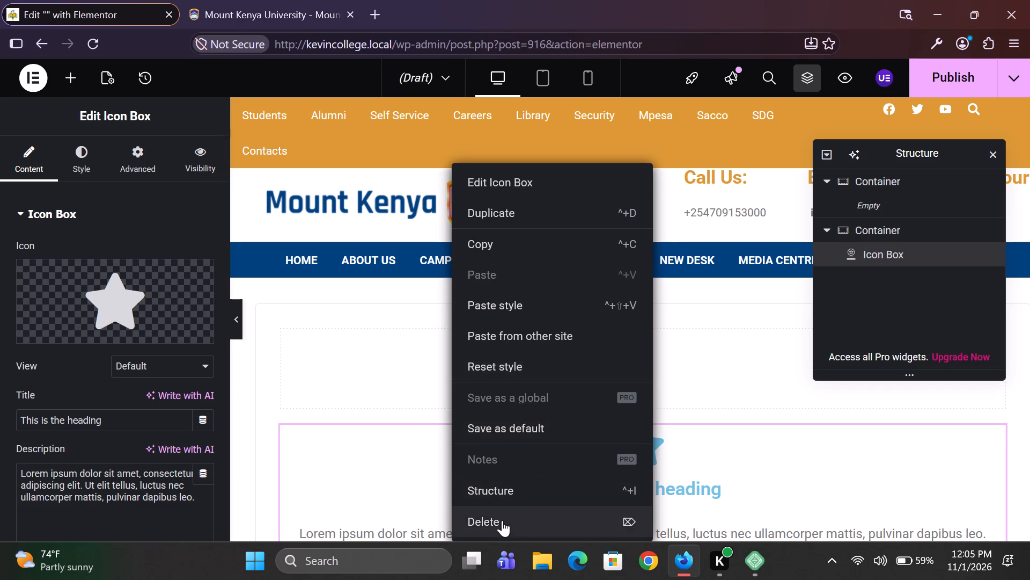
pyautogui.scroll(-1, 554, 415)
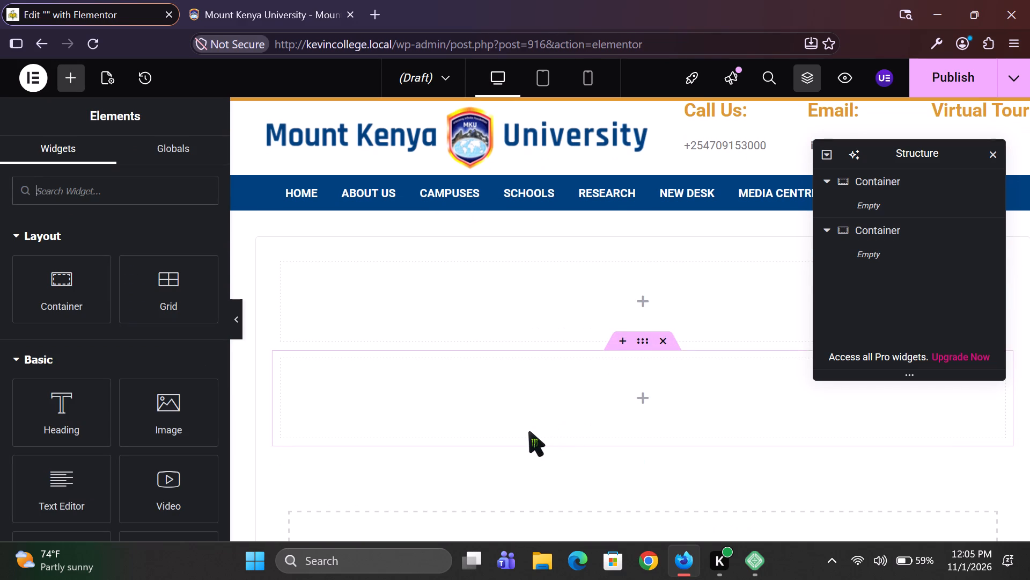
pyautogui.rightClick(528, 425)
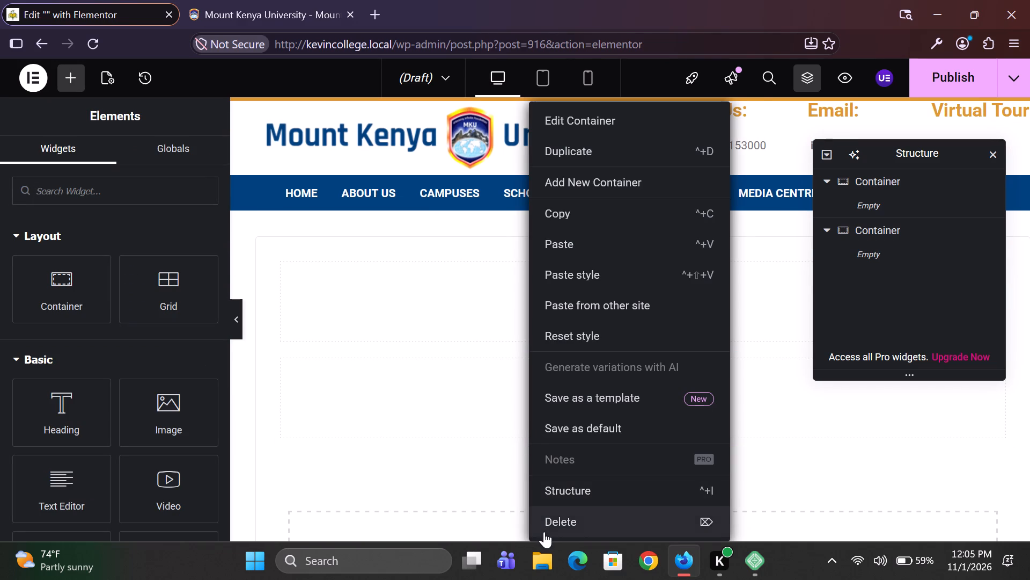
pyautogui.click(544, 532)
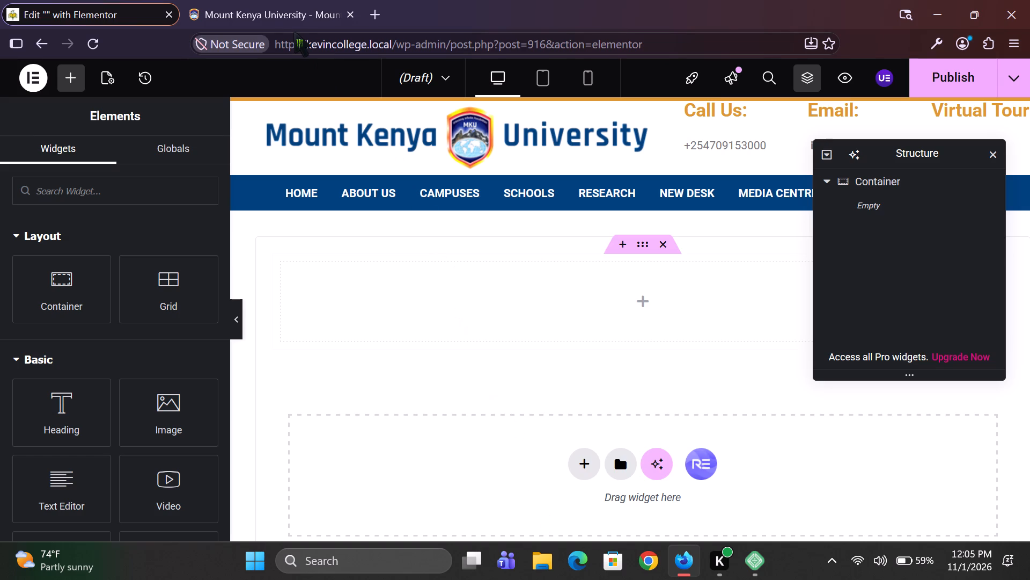
# Recheck the icon feature blocks on the Mount Kenya University page, and nest a new container inside the post's empty container.
pyautogui.click(288, 13)
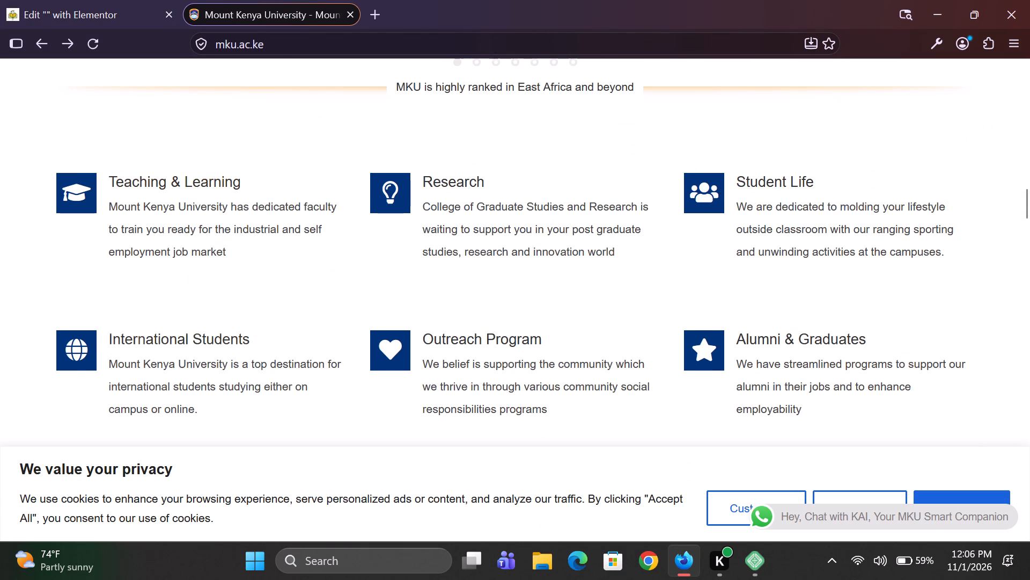
pyautogui.scroll(-1, 154, 308)
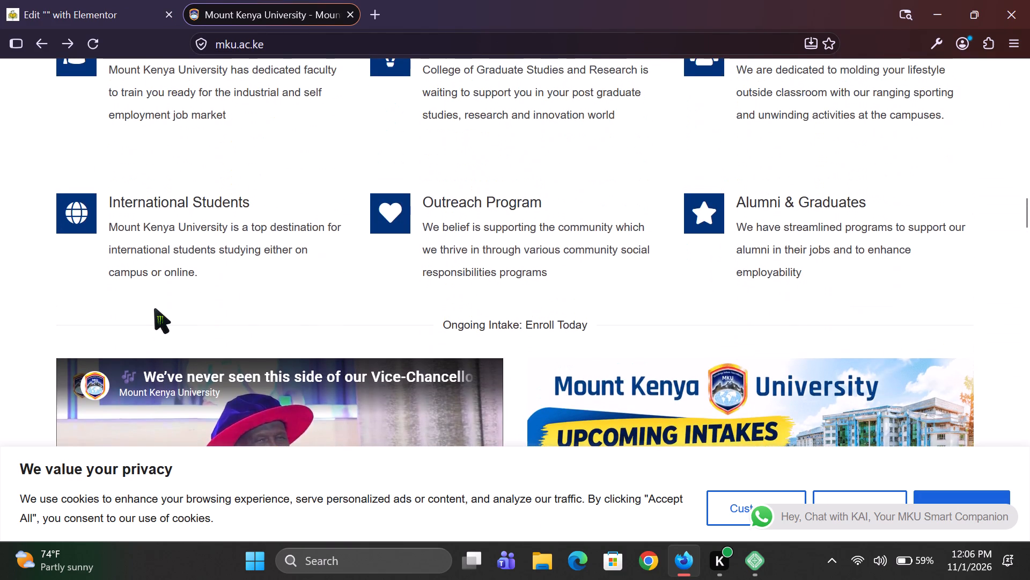
pyautogui.scroll(1, 154, 308)
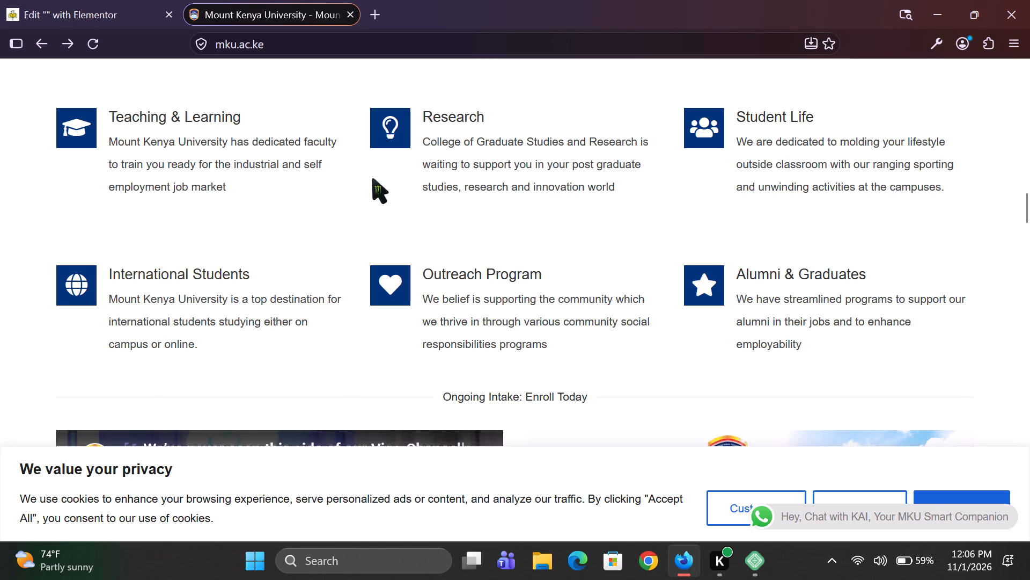
pyautogui.hscroll(-1, 217, 173)
pyautogui.click(108, 16)
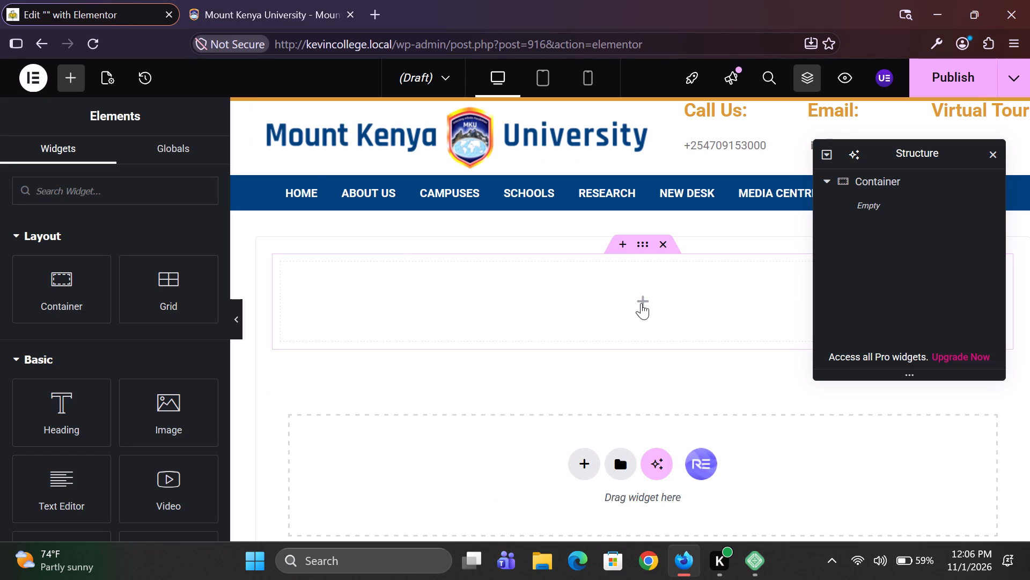
pyautogui.click(643, 303)
pyautogui.moveTo(49, 289); pyautogui.dragTo(342, 285)
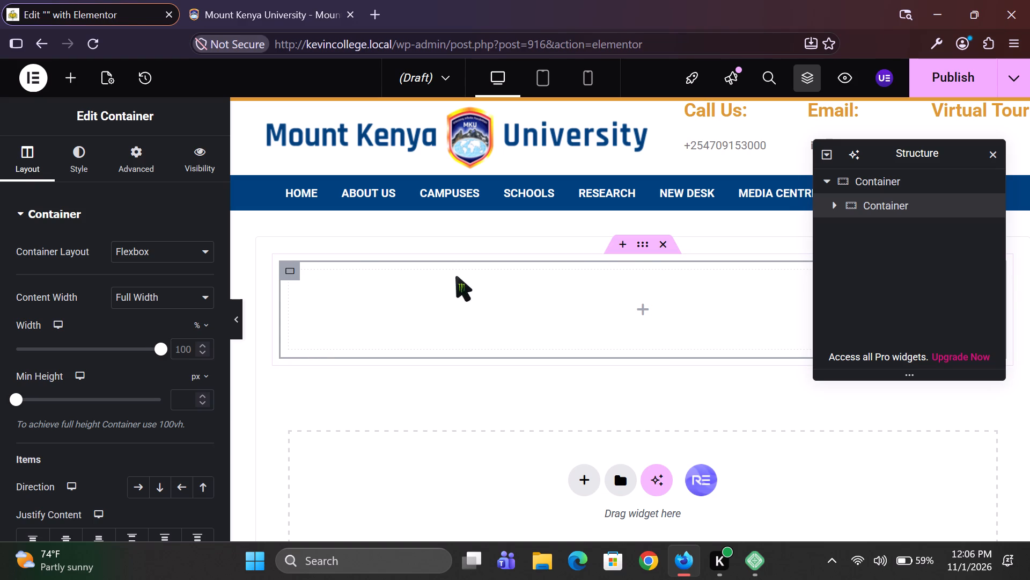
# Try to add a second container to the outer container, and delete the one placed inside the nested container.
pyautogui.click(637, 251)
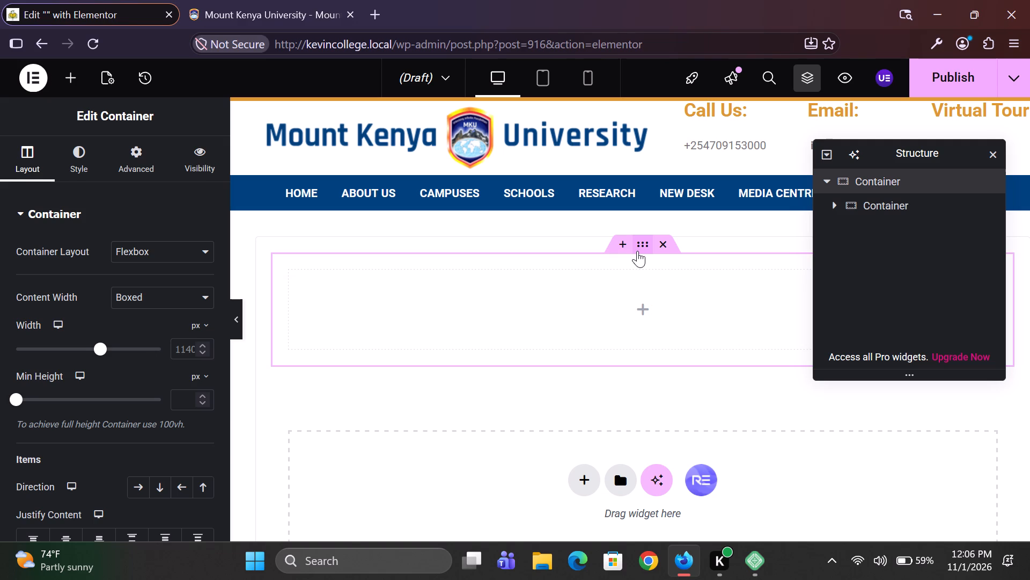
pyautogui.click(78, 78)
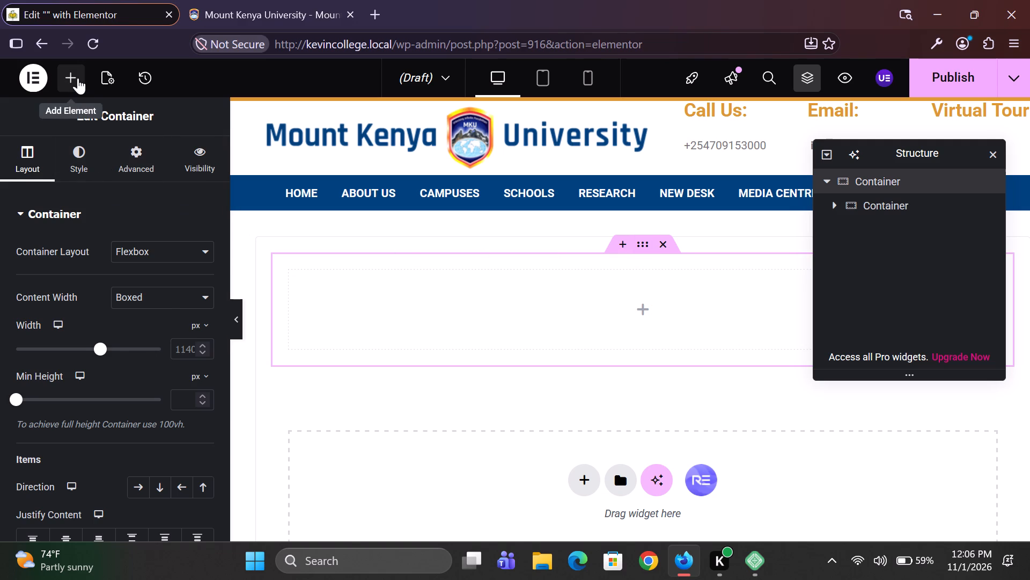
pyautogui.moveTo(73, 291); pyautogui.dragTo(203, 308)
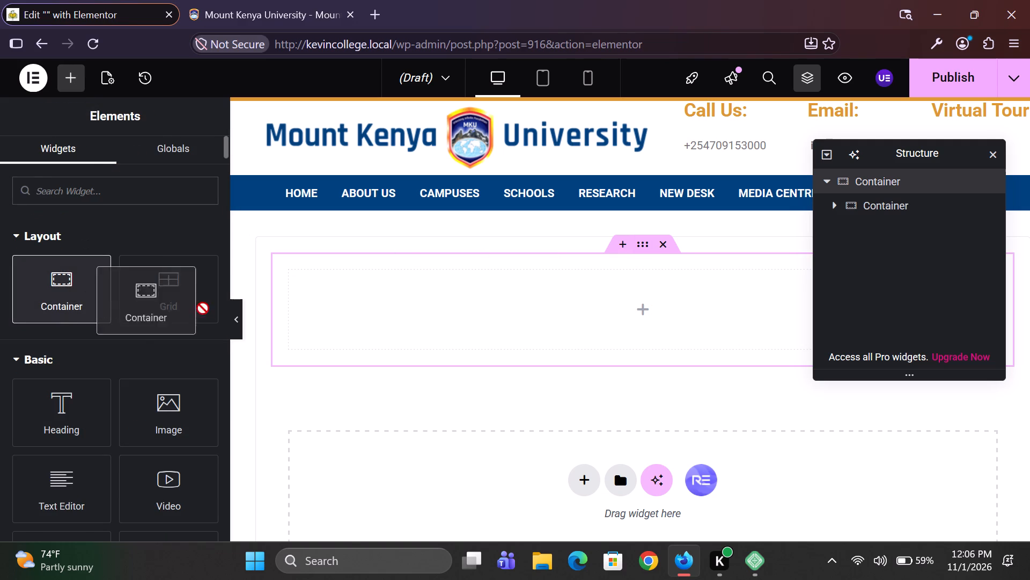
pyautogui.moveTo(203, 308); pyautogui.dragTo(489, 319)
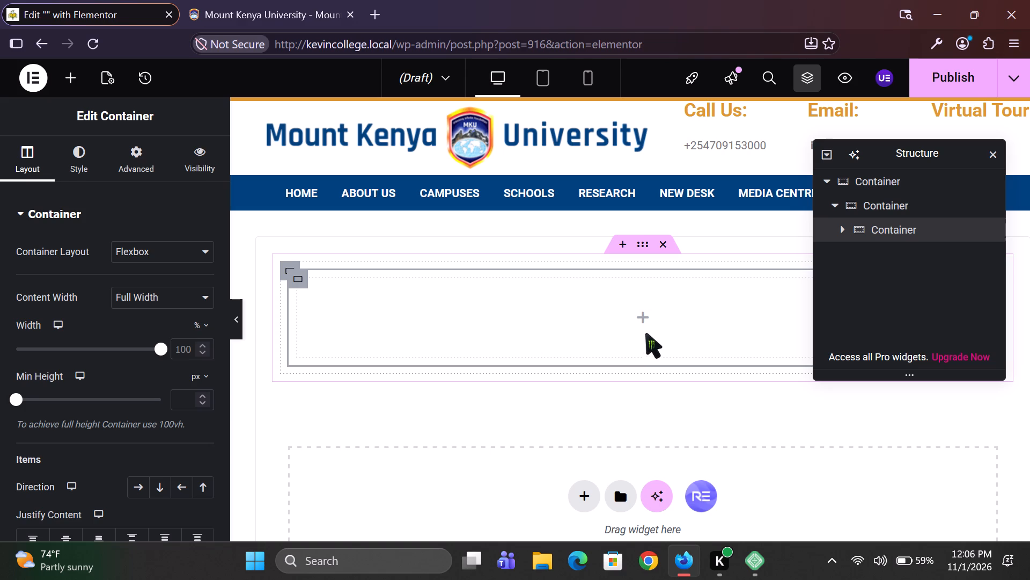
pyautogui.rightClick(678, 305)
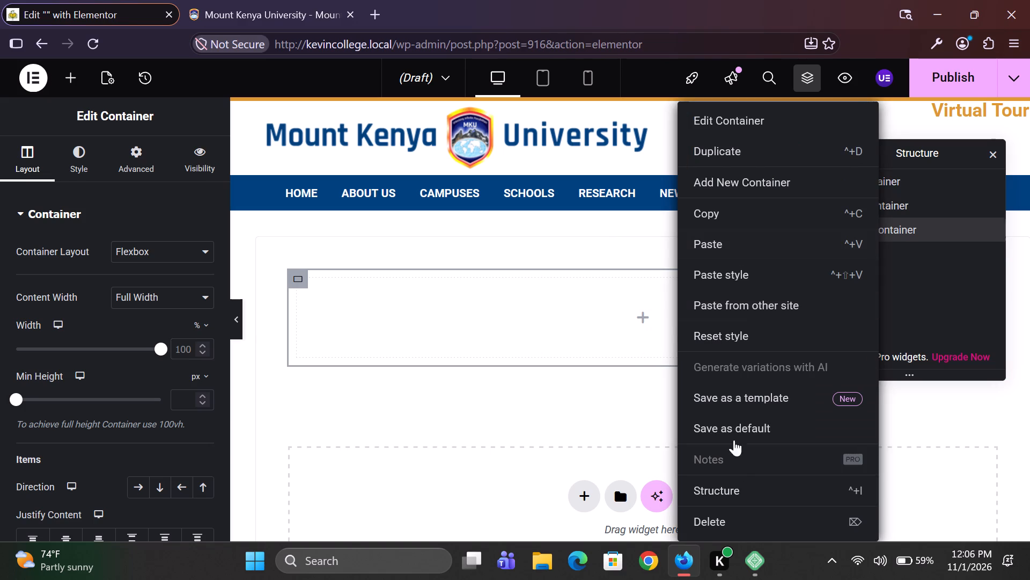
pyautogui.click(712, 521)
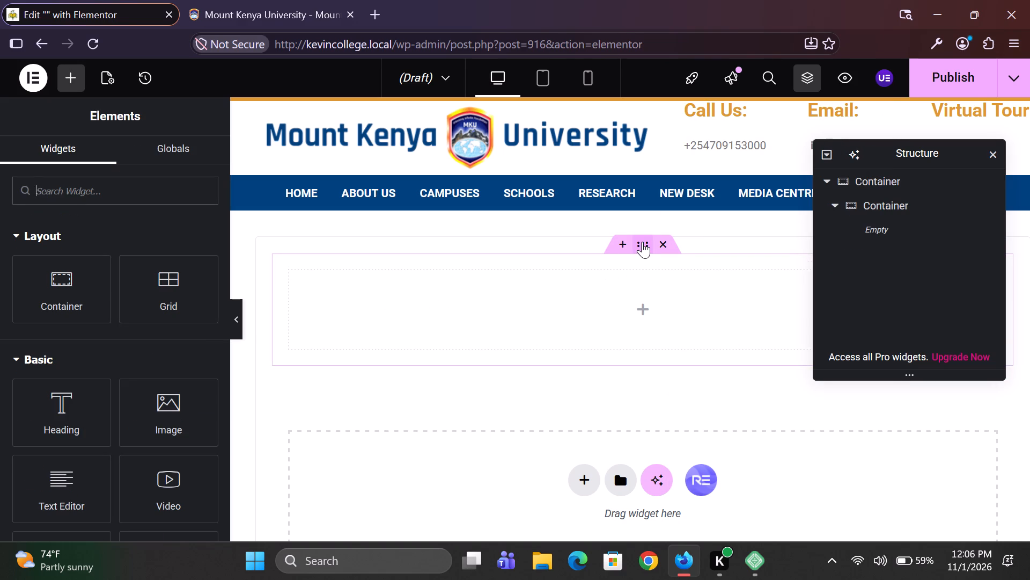
# Set the outer container's direction to Column - vertical and its content width to Full Width.
pyautogui.click(642, 242)
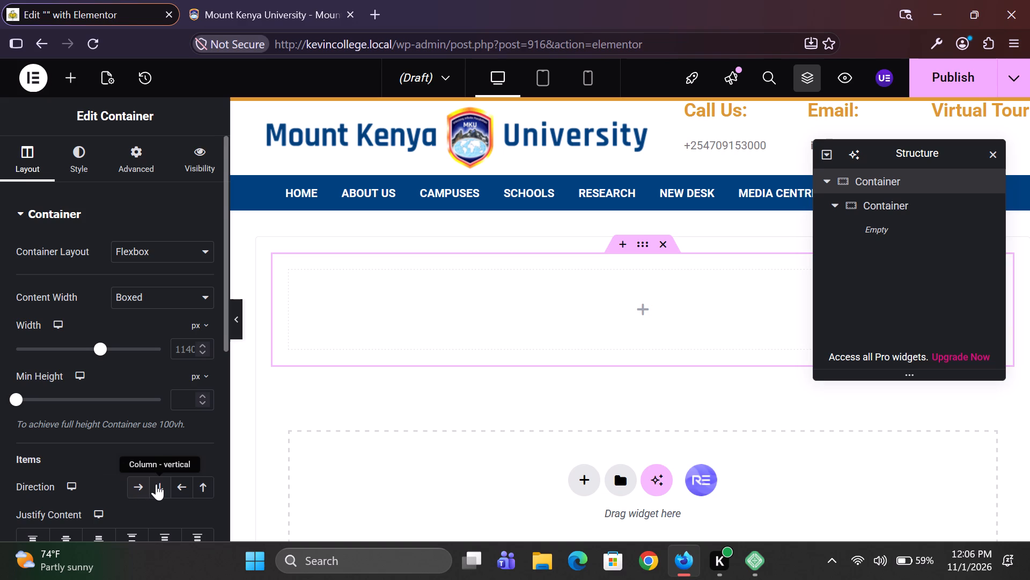
pyautogui.click(158, 483)
pyautogui.click(203, 293)
pyautogui.click(178, 332)
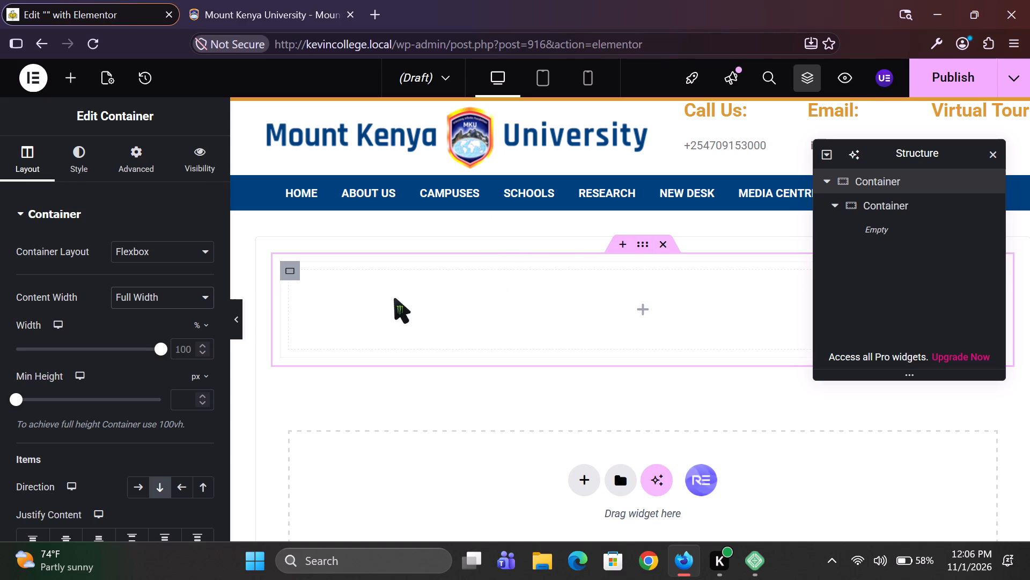
# Duplicate the nested container to make two stacked rows inside the outer container.
pyautogui.rightClick(290, 269)
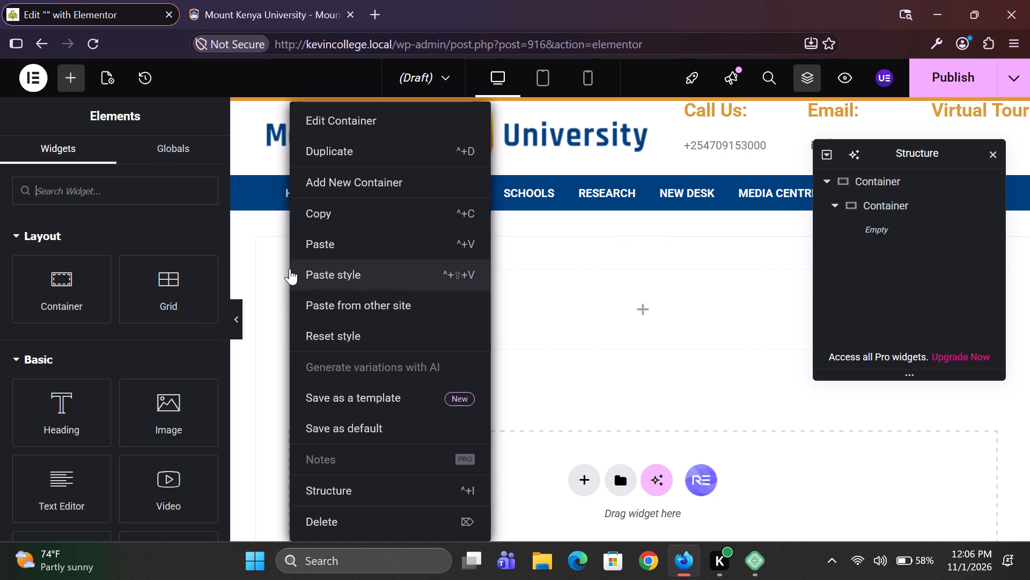
pyautogui.click(369, 161)
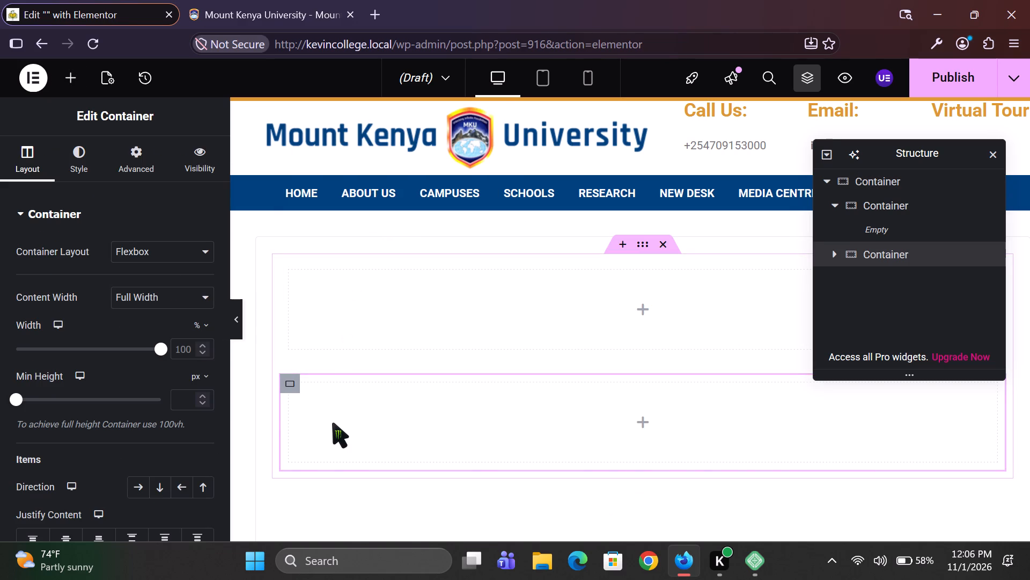
# Set the upper nested container's direction to a horizontal row running left to right.
pyautogui.click(648, 315)
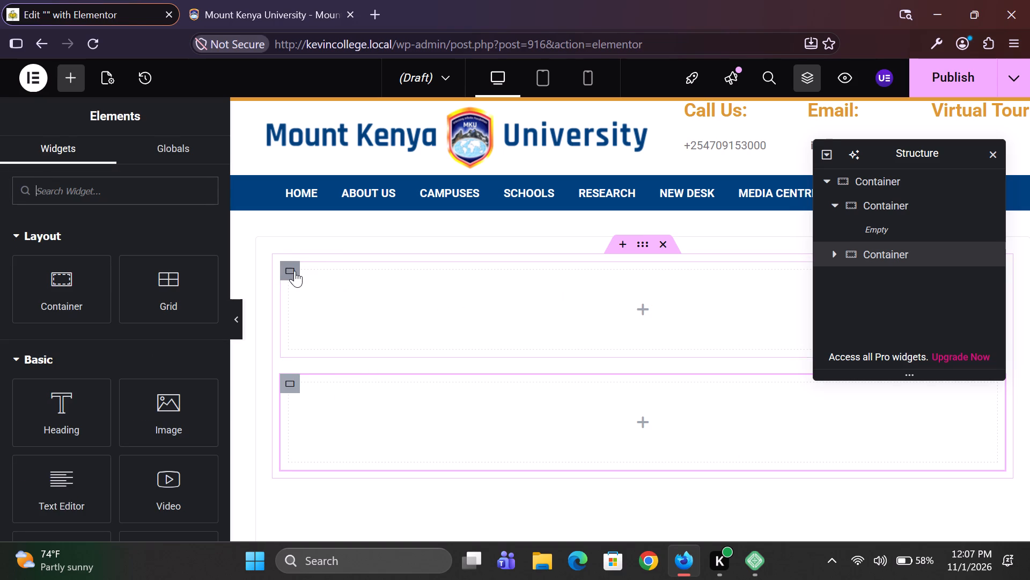
pyautogui.click(295, 271)
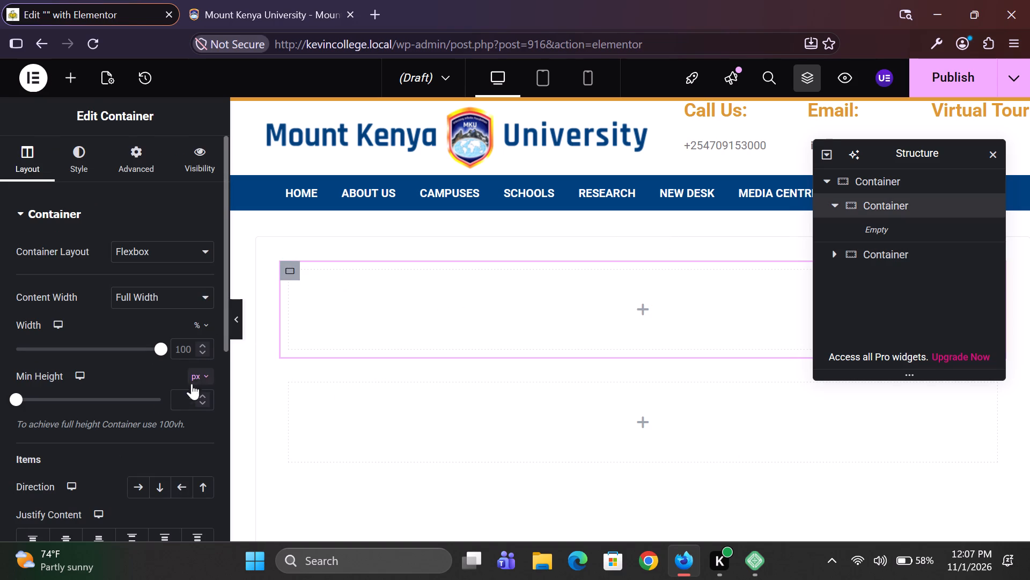
pyautogui.click(142, 482)
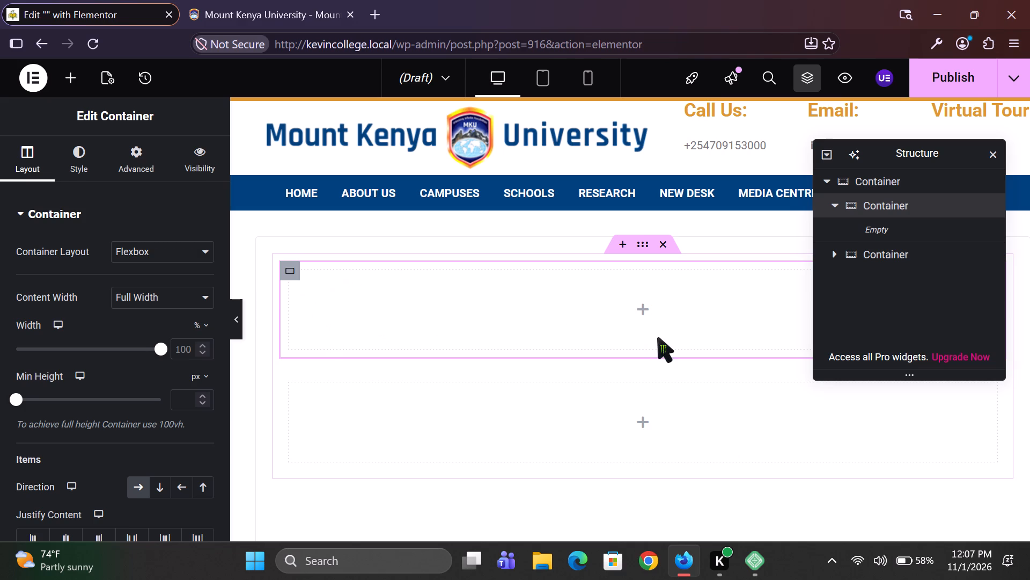
# Add a container inside the upper row container and duplicate it to form two side-by-side columns.
pyautogui.click(644, 313)
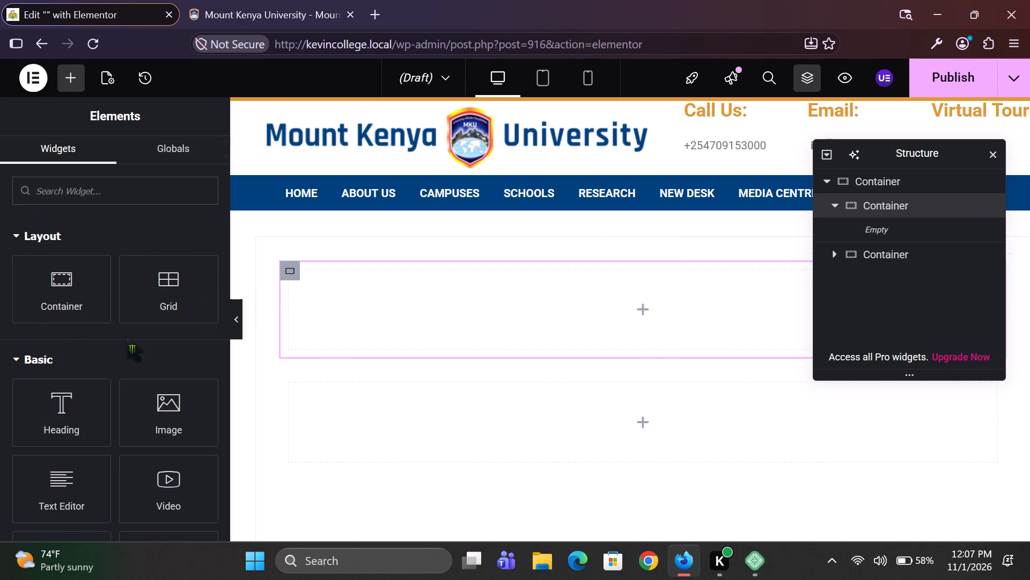
pyautogui.moveTo(36, 295); pyautogui.dragTo(354, 306)
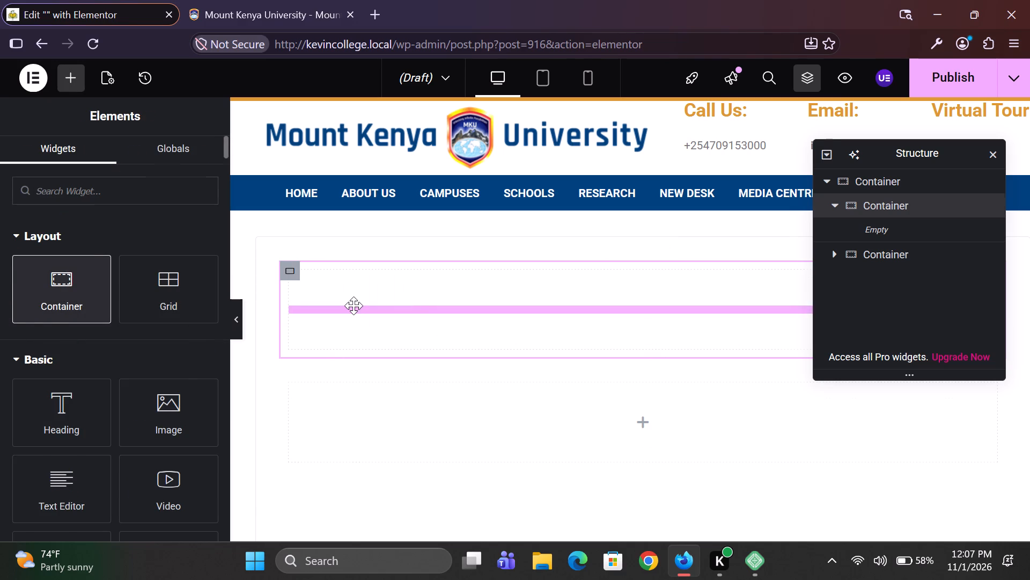
pyautogui.rightClick(301, 275)
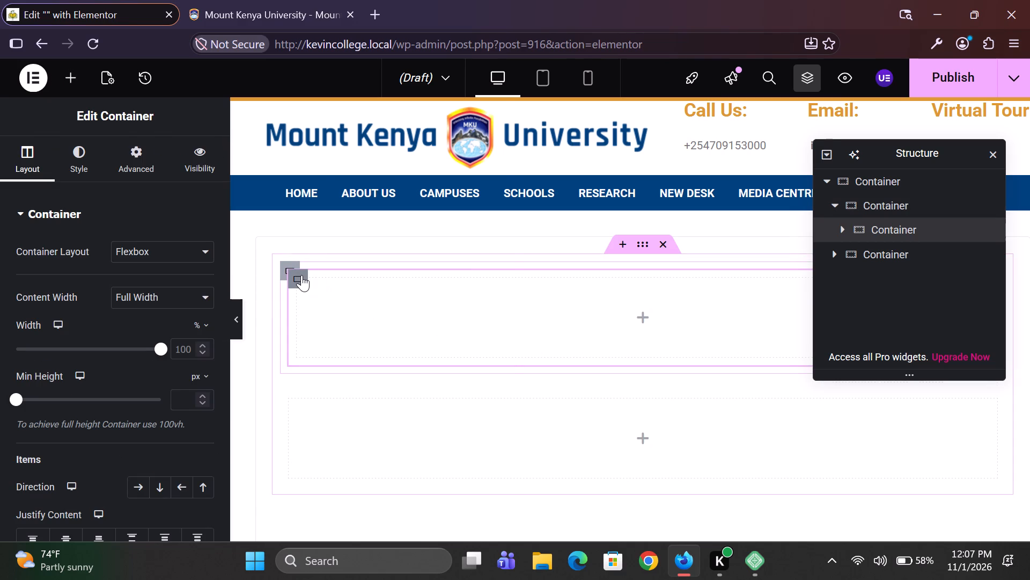
pyautogui.click(414, 157)
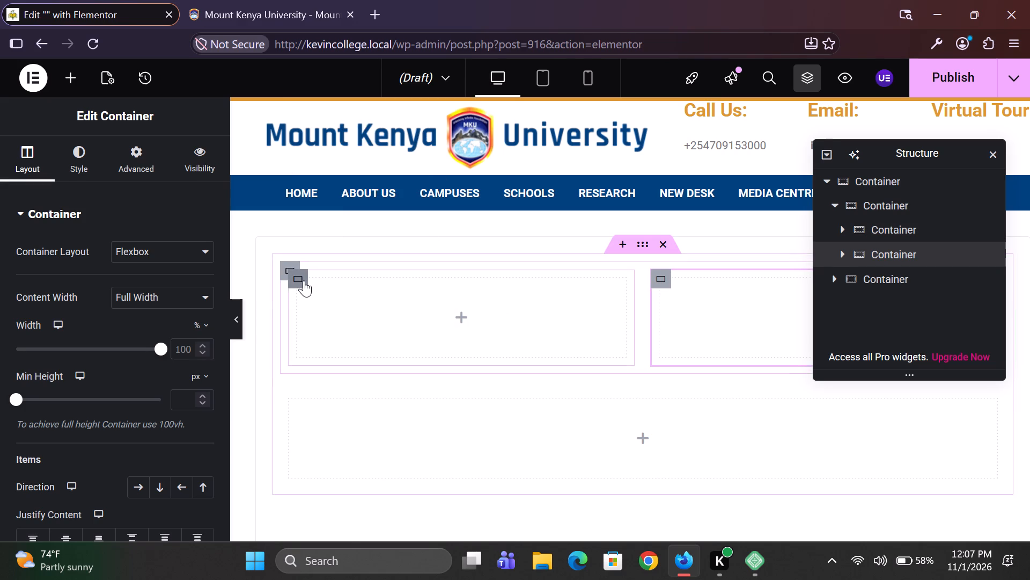
# Duplicate the first column container in the upper row to form three side-by-side columns, checking against the Mount Kenya University page.
pyautogui.rightClick(304, 280)
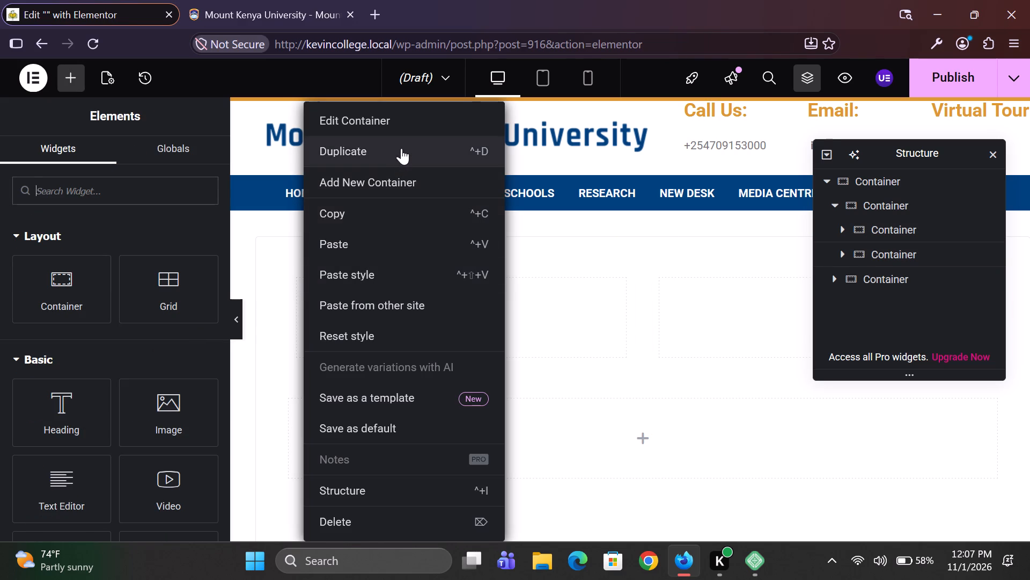
pyautogui.click(401, 148)
pyautogui.click(277, 0)
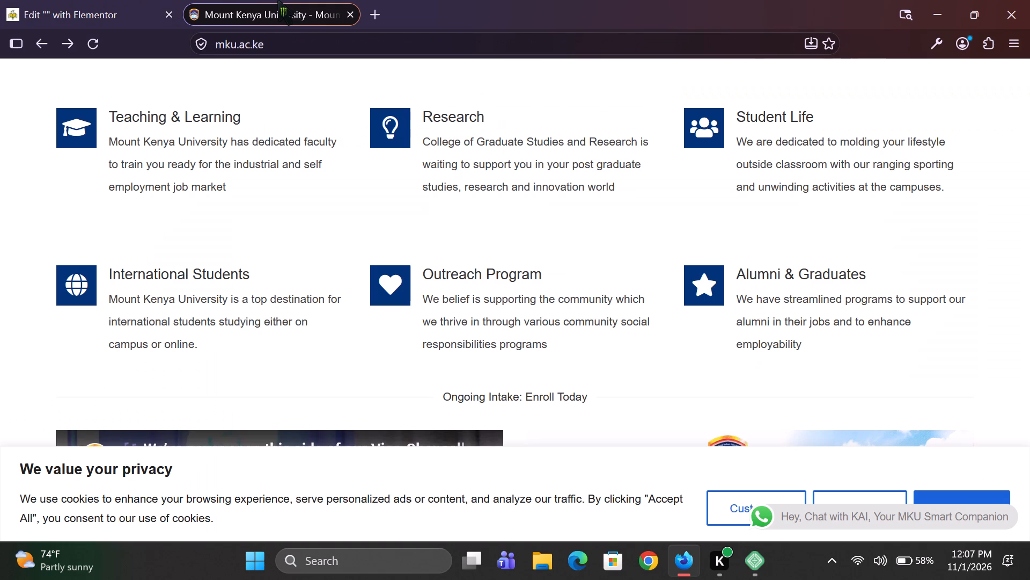
pyautogui.click(83, 0)
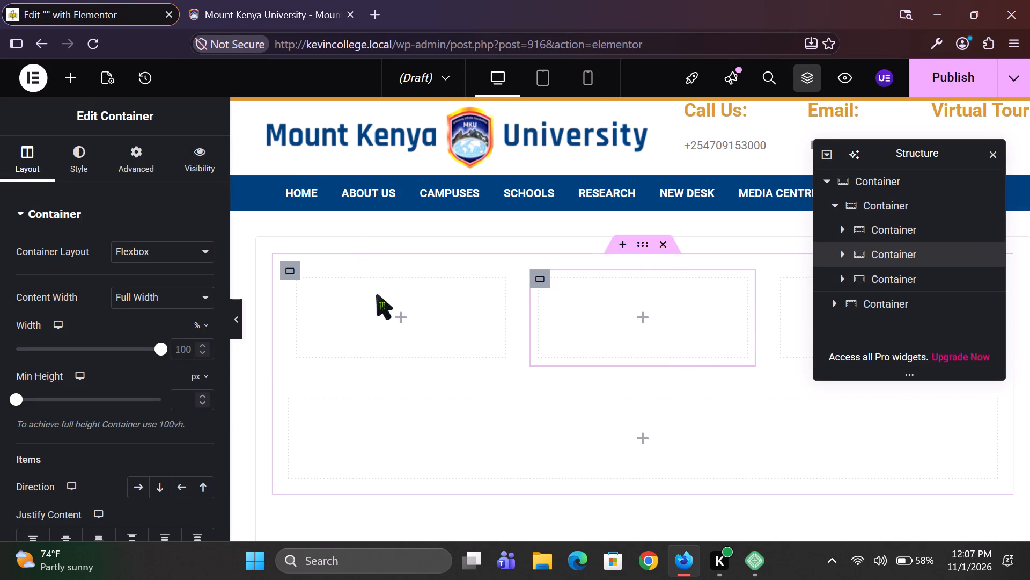
# Add an Icon Box widget inside the first column of the upper row.
pyautogui.click(398, 317)
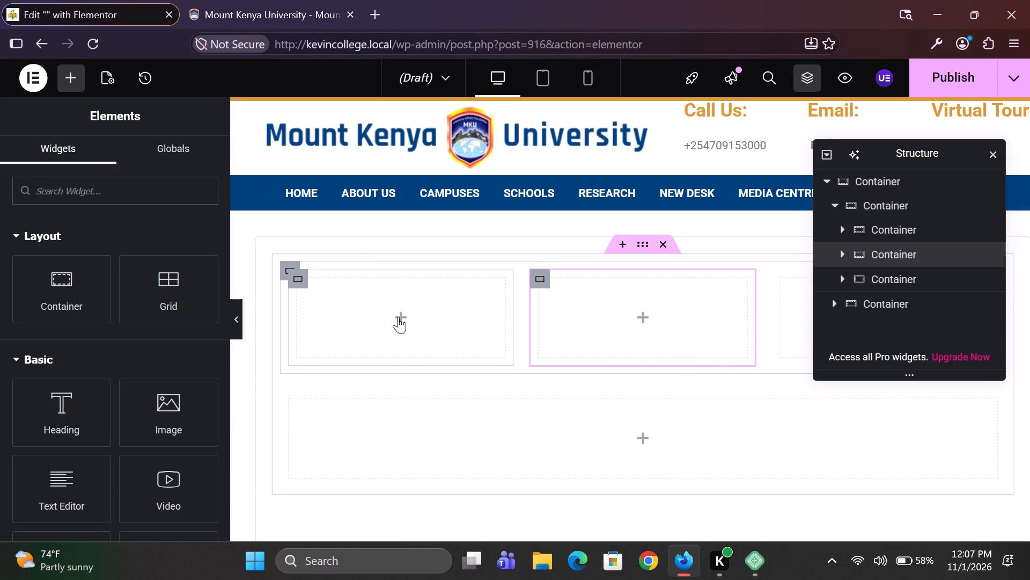
pyautogui.write('ico')
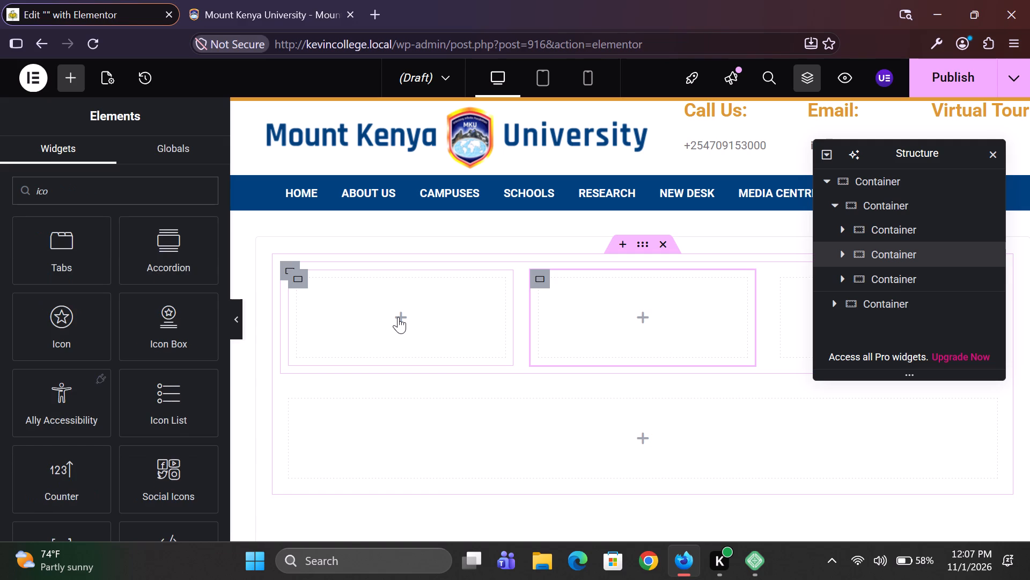
pyautogui.moveTo(179, 318); pyautogui.dragTo(379, 304)
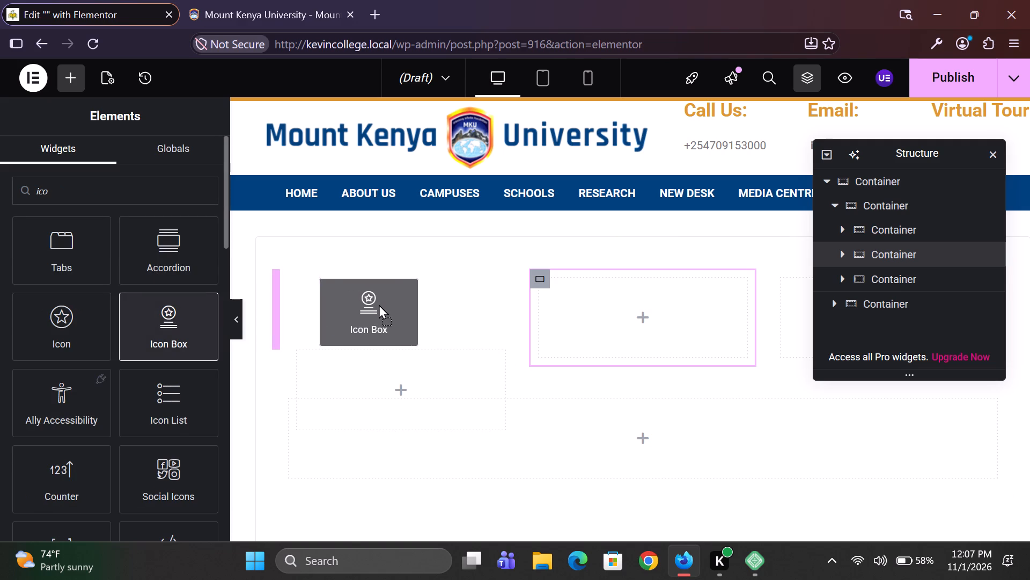
pyautogui.moveTo(379, 304); pyautogui.dragTo(382, 328)
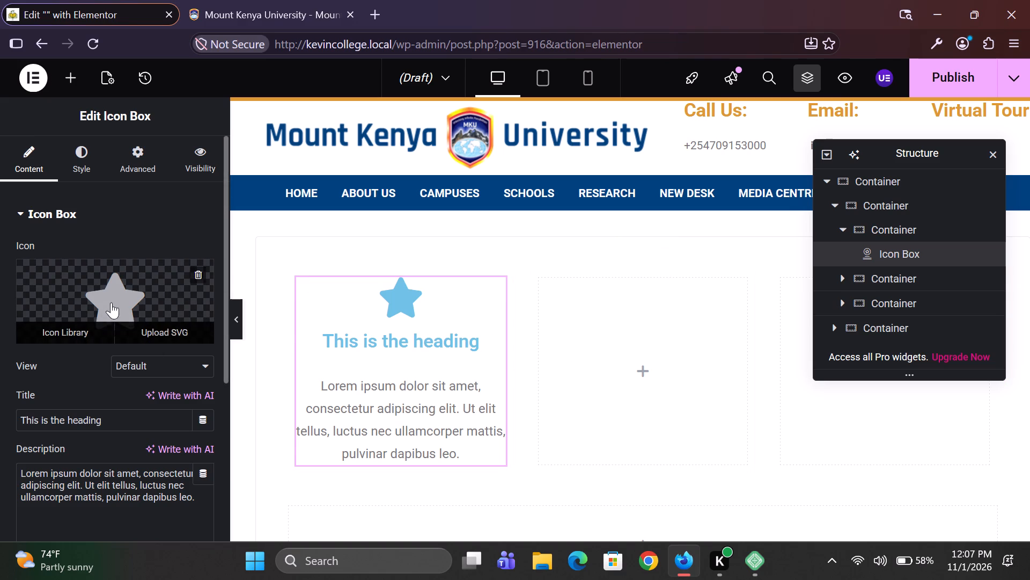
# Examine the Teaching & Learning icon in the feature blocks on the Mount Kenya University page.
pyautogui.click(252, 15)
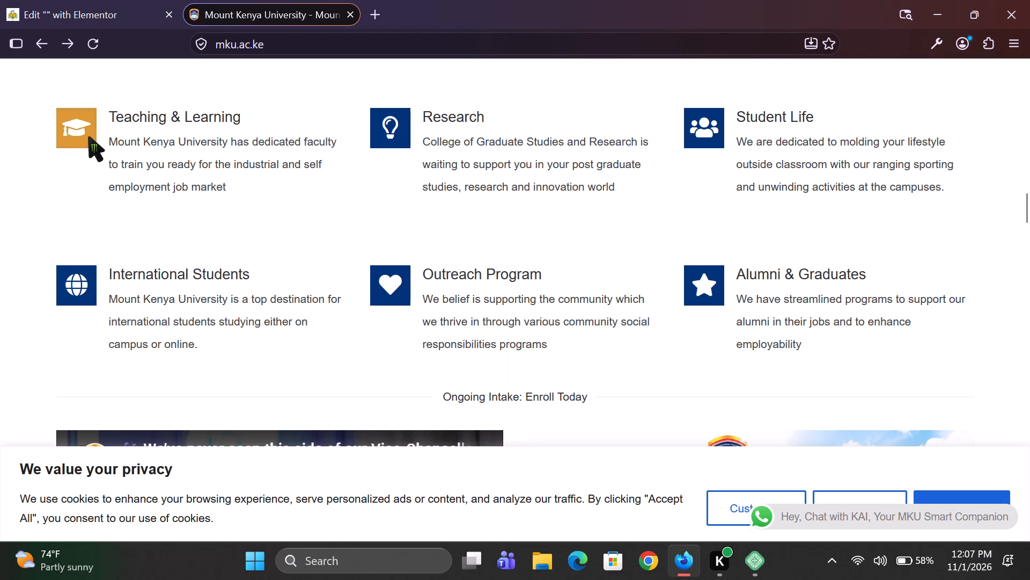
pyautogui.rightClick(87, 136)
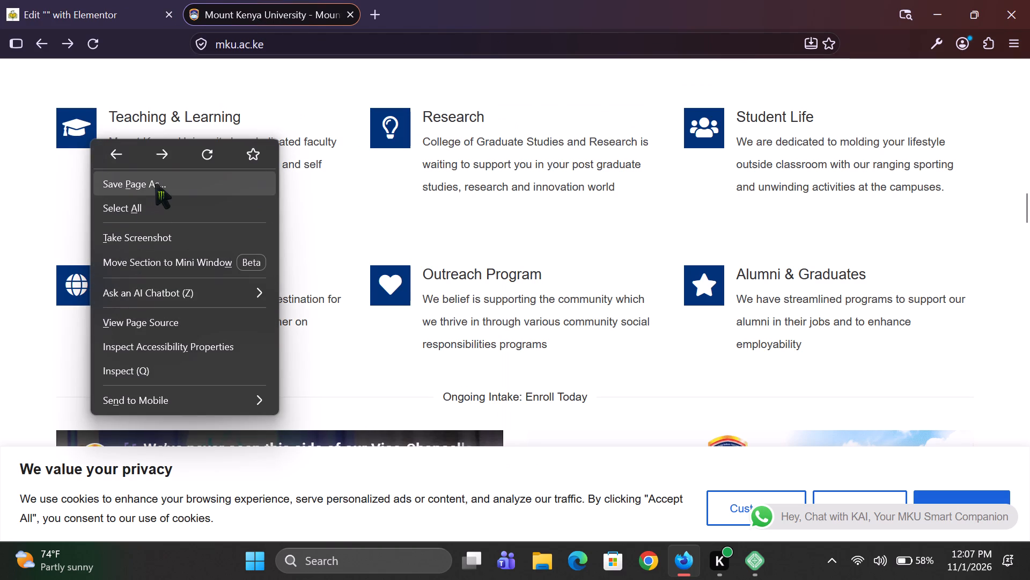
pyautogui.moveTo(41, 177); pyautogui.dragTo(50, 159)
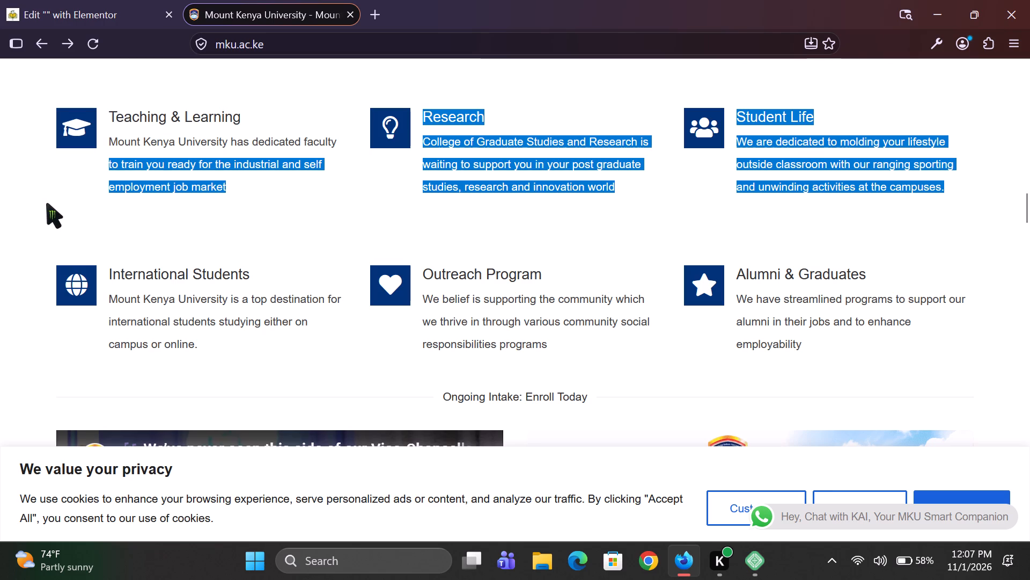
pyautogui.click(46, 203)
pyautogui.rightClick(87, 123)
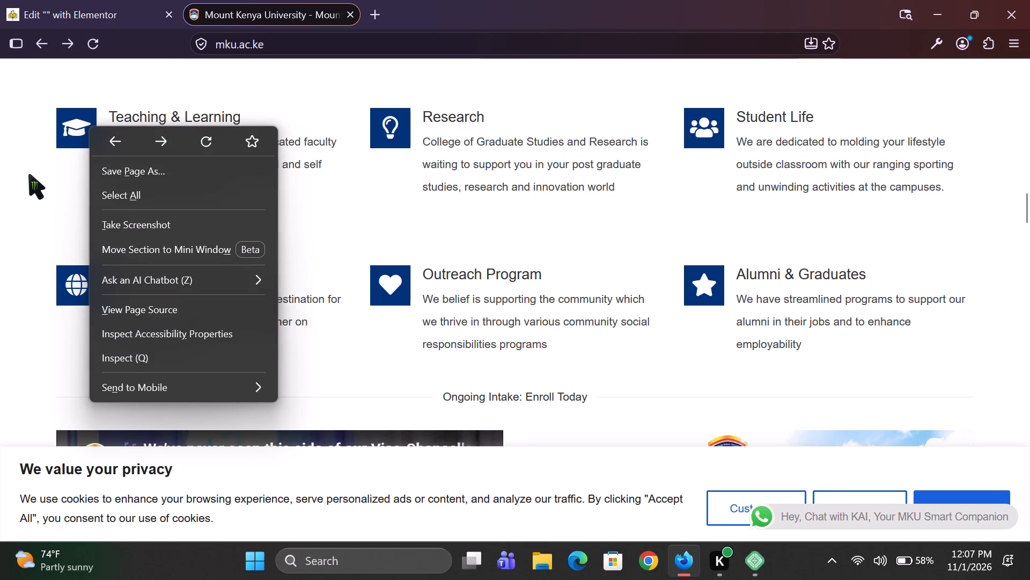
pyautogui.moveTo(28, 174); pyautogui.dragTo(78, 1)
pyautogui.scroll(-1, 119, 234)
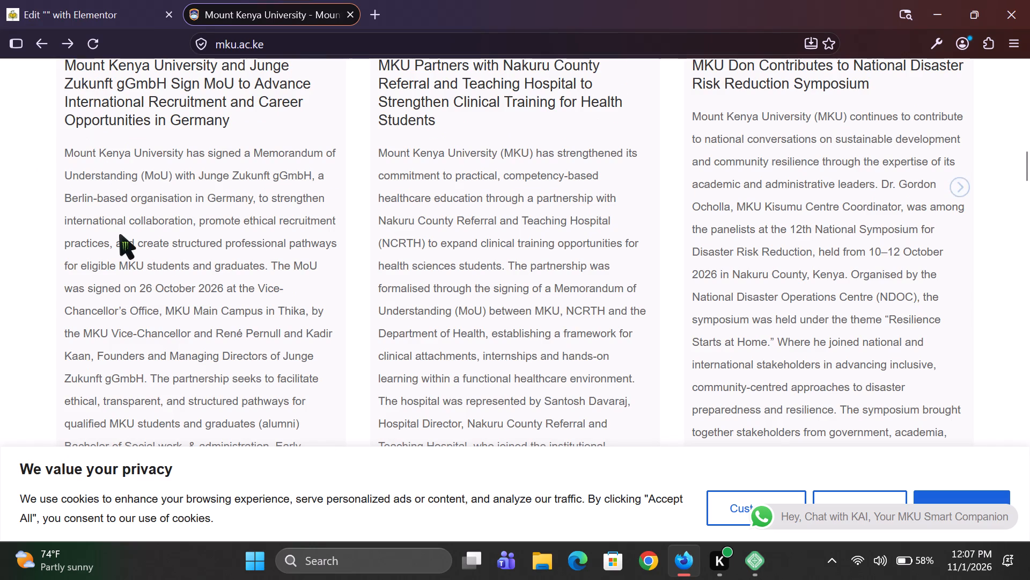
pyautogui.scroll(-3, 119, 234)
pyautogui.click(0, 222)
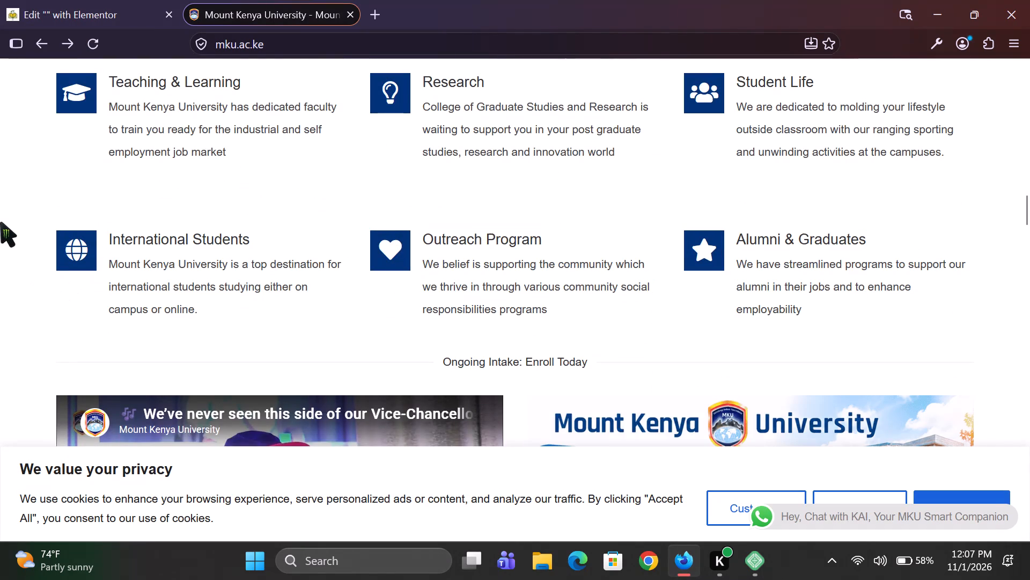
pyautogui.click(104, 0)
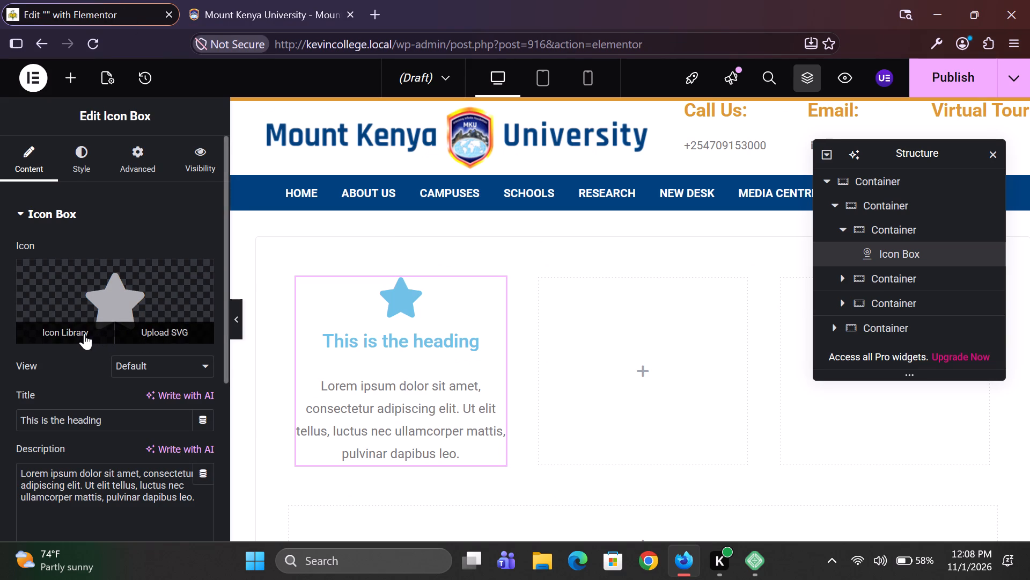
# Replace the Icon Box's star with the graduation cap icon from the icon library, filtering by "grad".
pyautogui.click(84, 334)
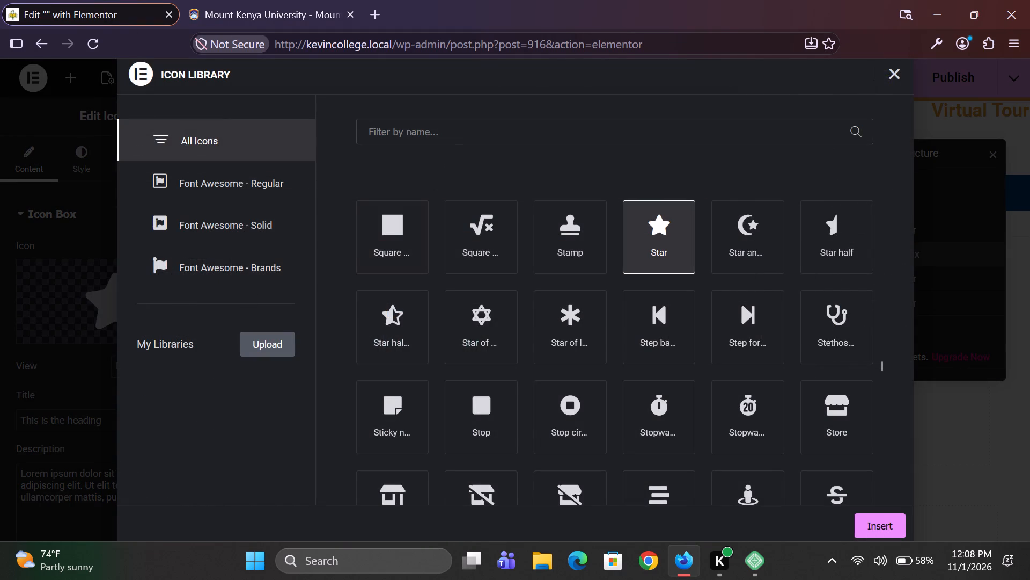
pyautogui.click(454, 122)
pyautogui.write('hat')
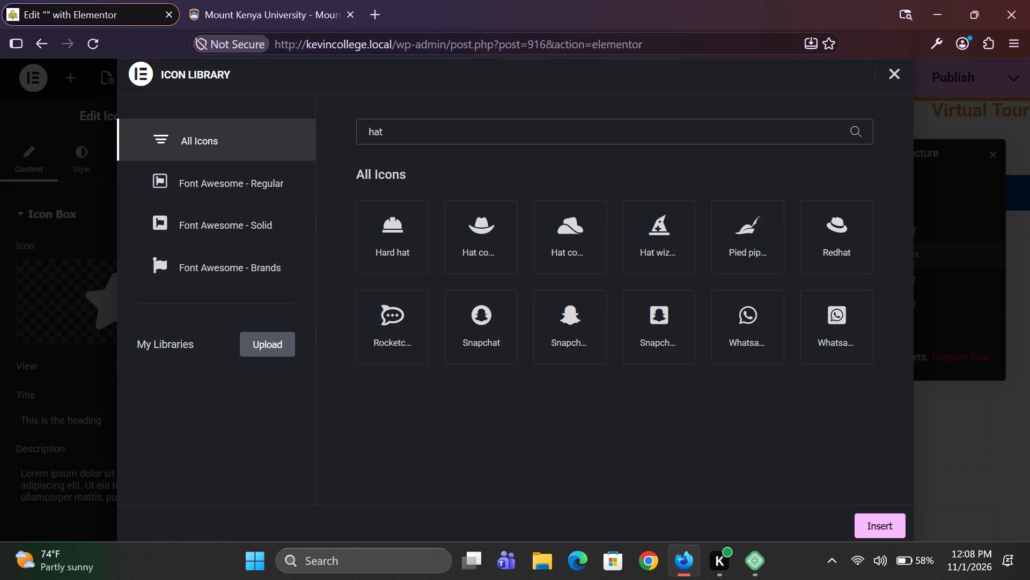
pyautogui.press('BackSpace')
pyautogui.press('BackSpace')
pyautogui.press('BackSpace')
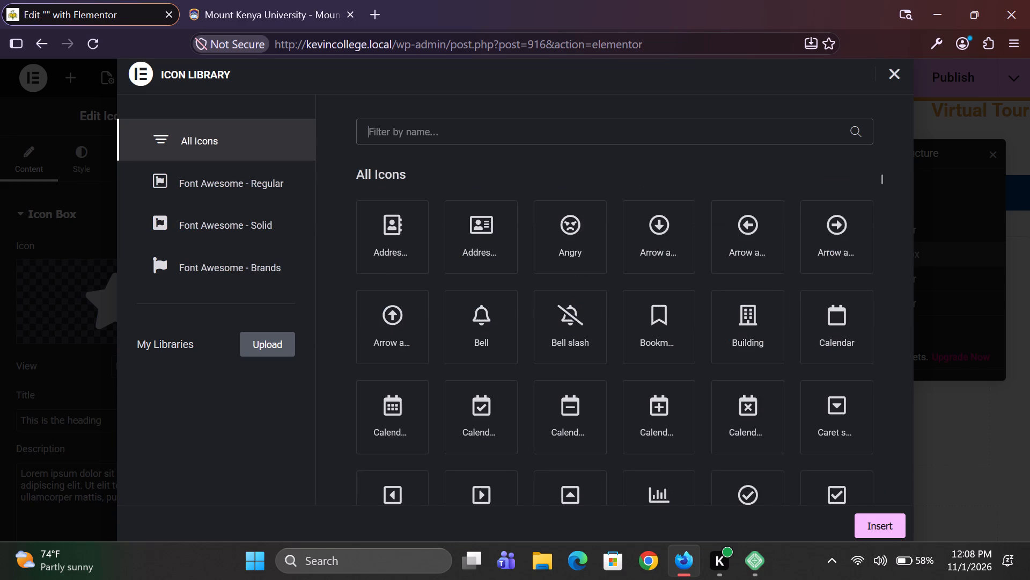
pyautogui.write('grad')
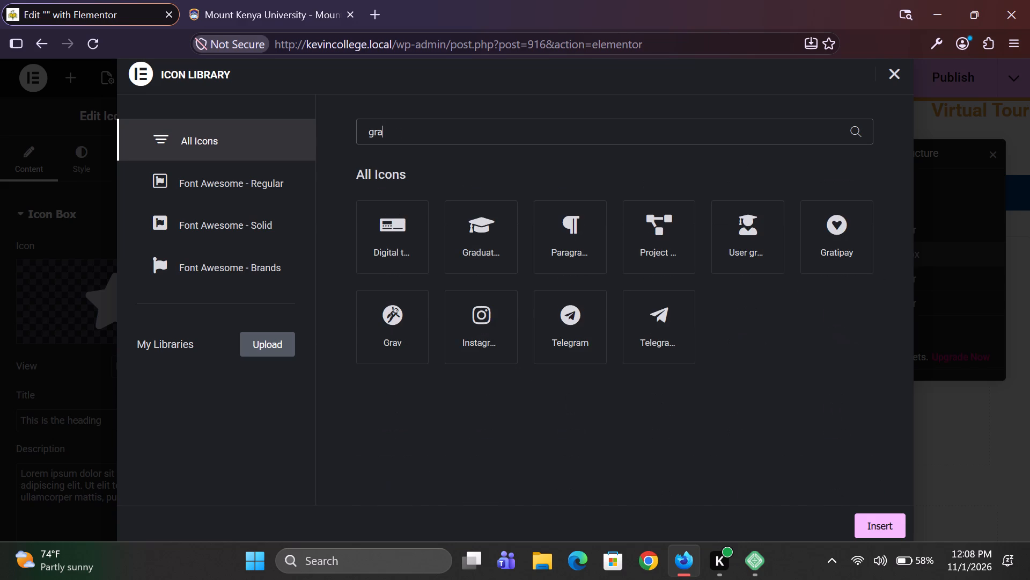
pyautogui.click(389, 236)
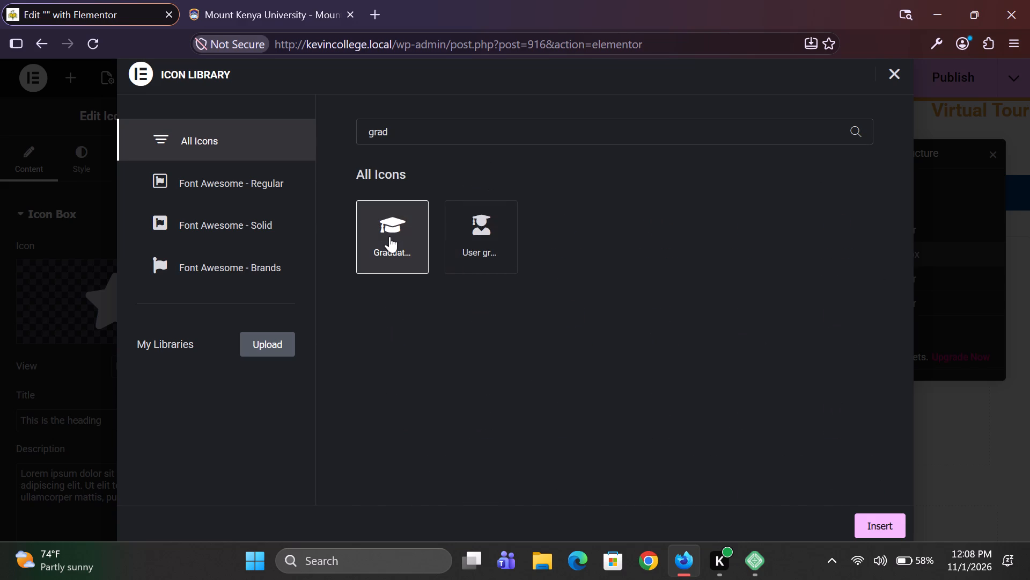
pyautogui.click(869, 516)
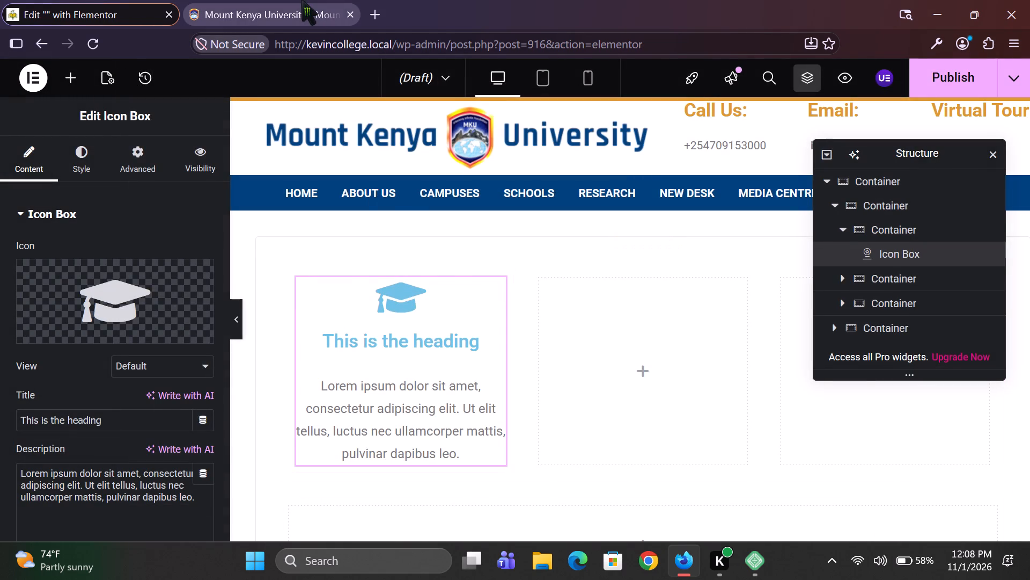
# Set the Icon Box's view to Stacked and its shape to Square.
pyautogui.click(301, 0)
pyautogui.click(124, 0)
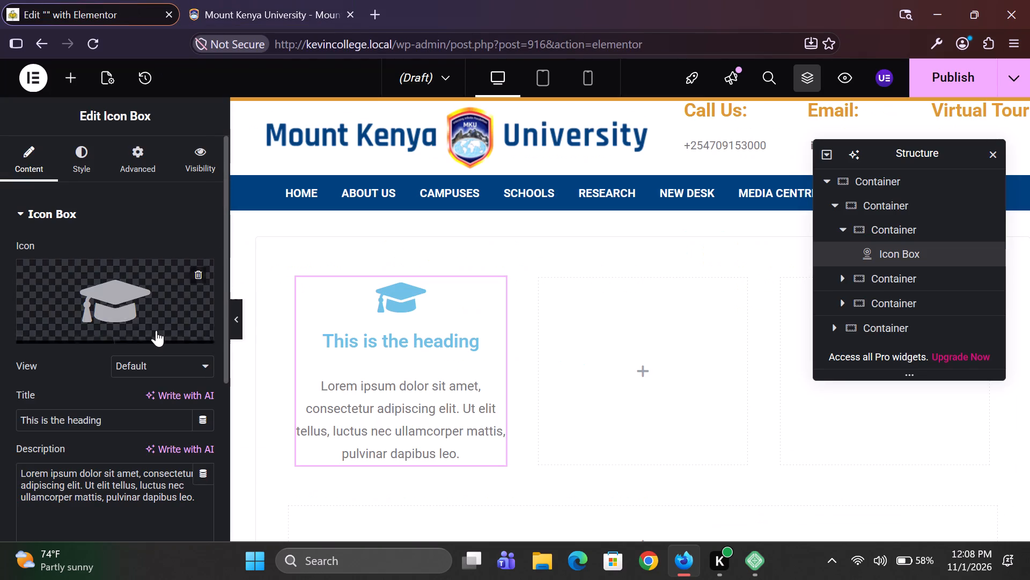
pyautogui.click(198, 371)
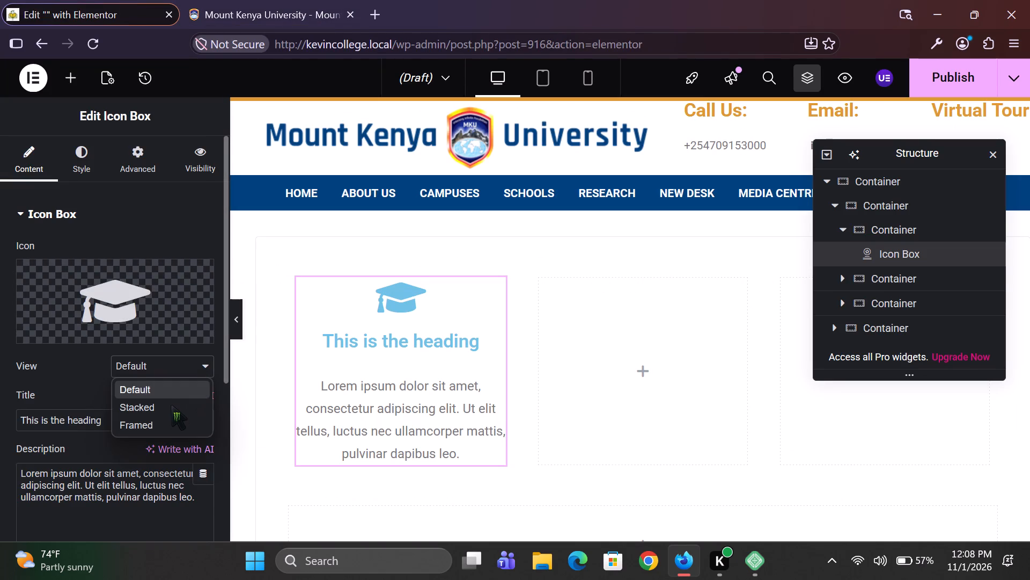
pyautogui.click(171, 405)
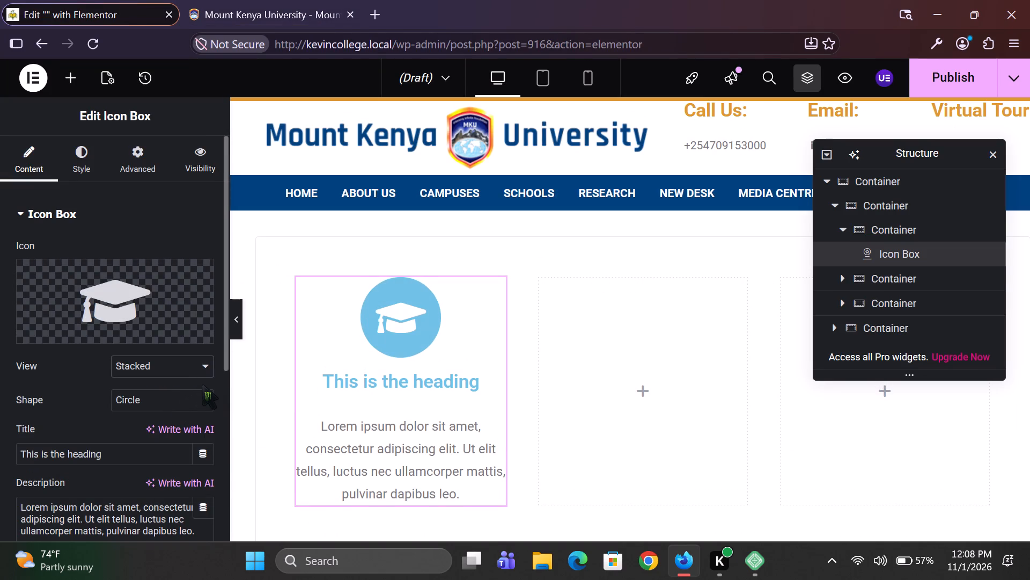
pyautogui.click(207, 387)
pyautogui.click(207, 399)
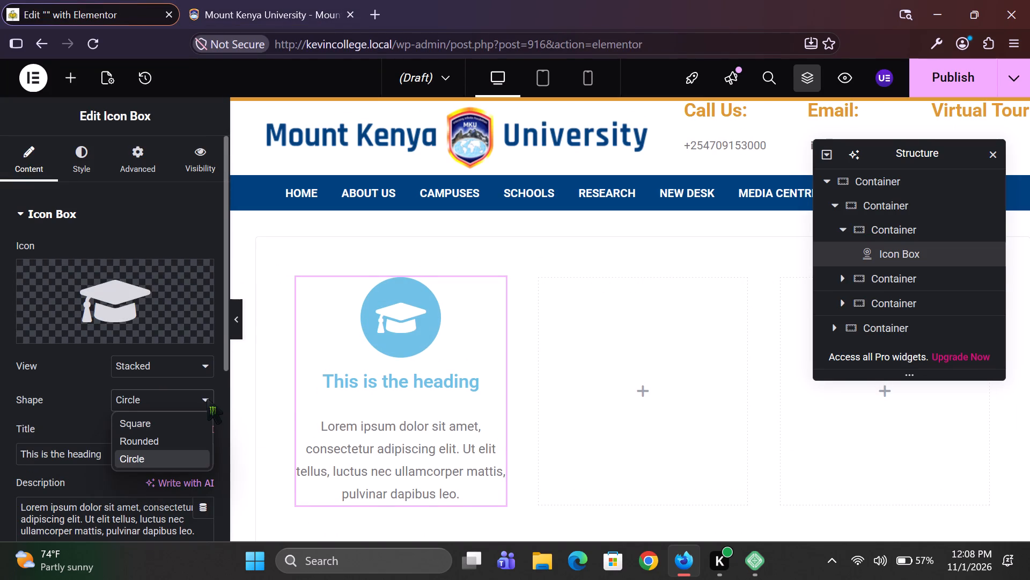
pyautogui.click(181, 422)
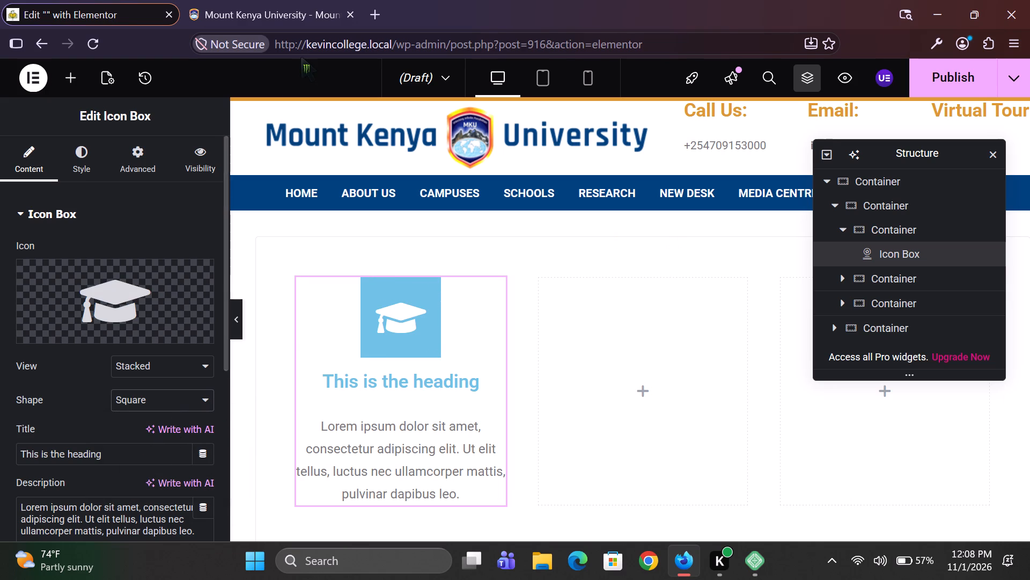
# Replace the Icon Box's title with "Teaching & Learning", matching the heading on the Mount Kenya University page.
pyautogui.click(288, 0)
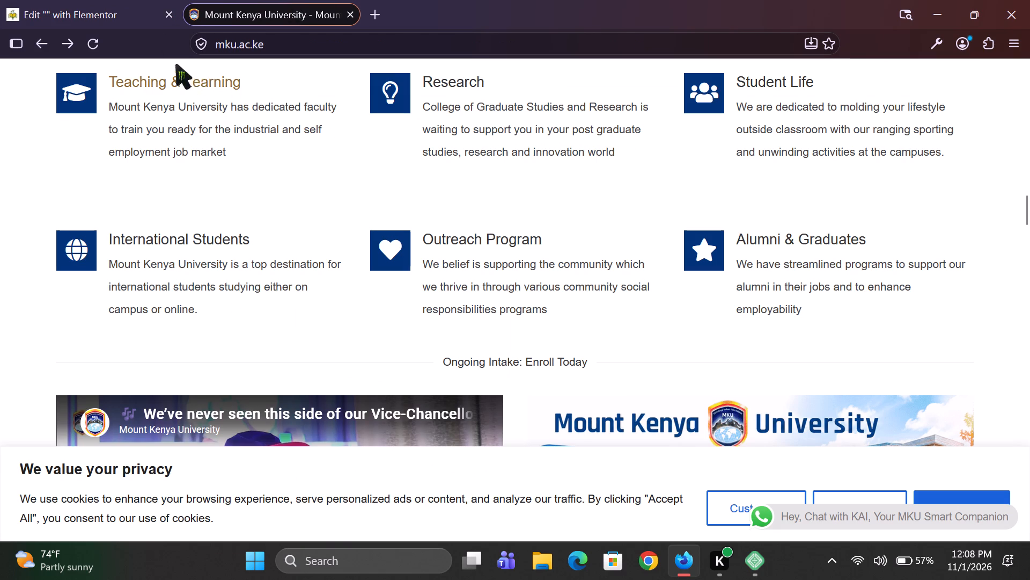
pyautogui.click(116, 1)
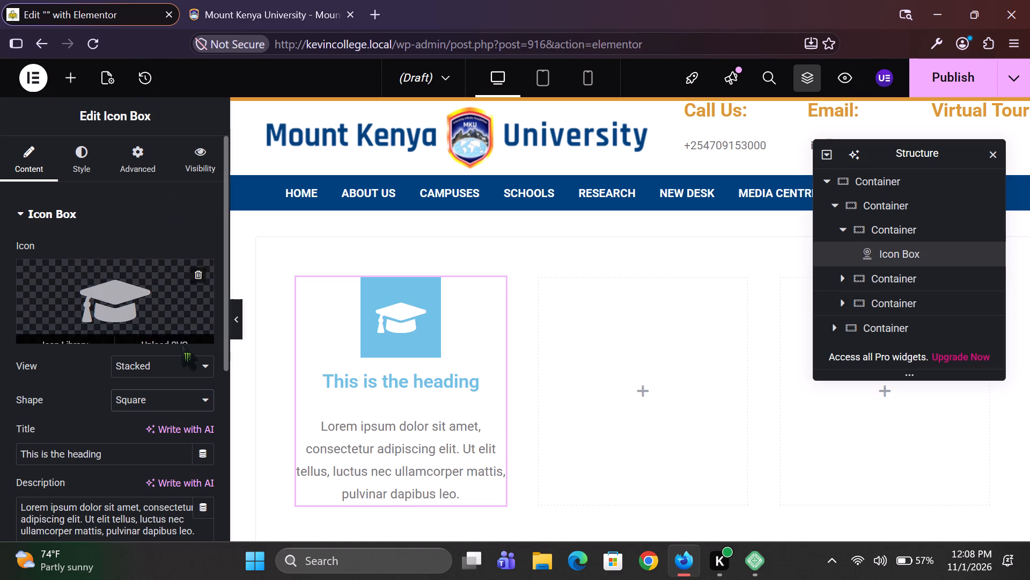
pyautogui.tripleClick(158, 452)
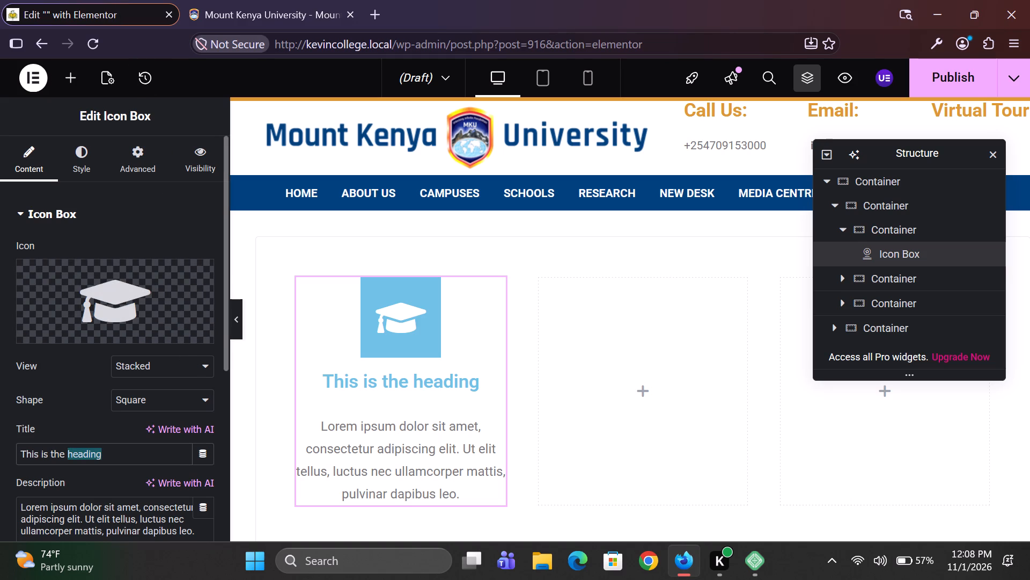
pyautogui.press('BackSpace')
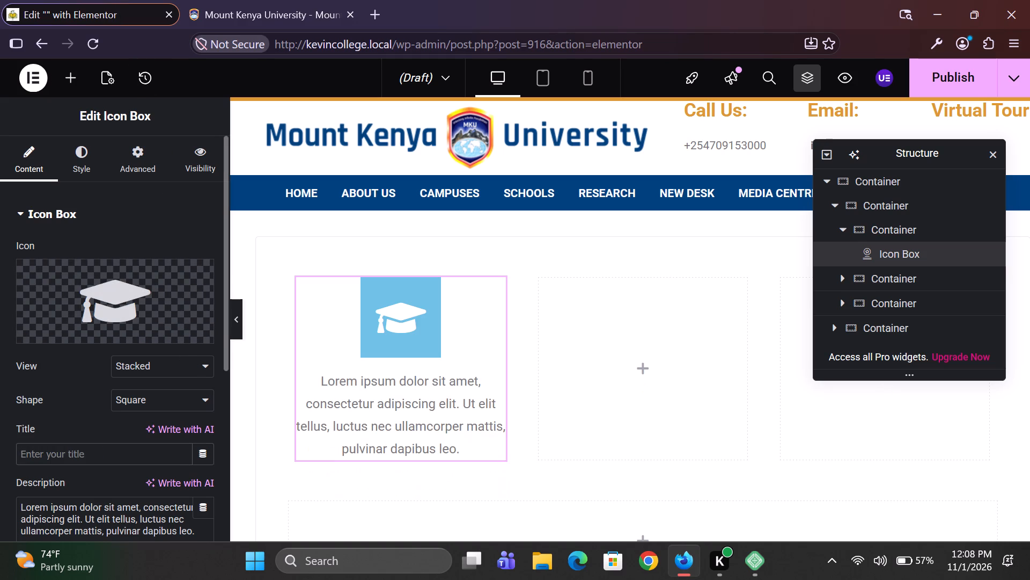
pyautogui.press('t')
pyautogui.write('eaching')
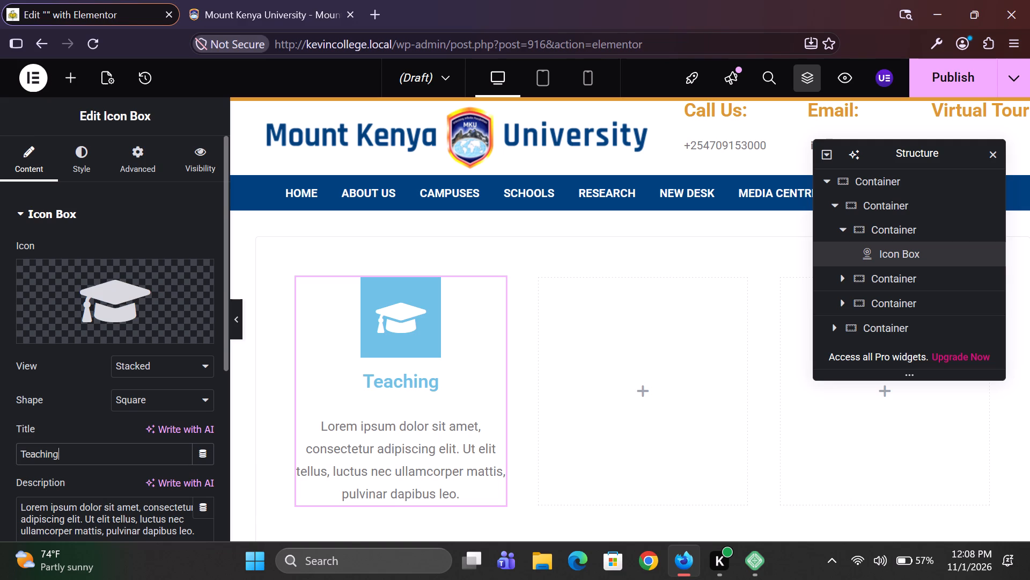
pyautogui.press('space')
pyautogui.hotkey('shift', '&')
pyautogui.press('space')
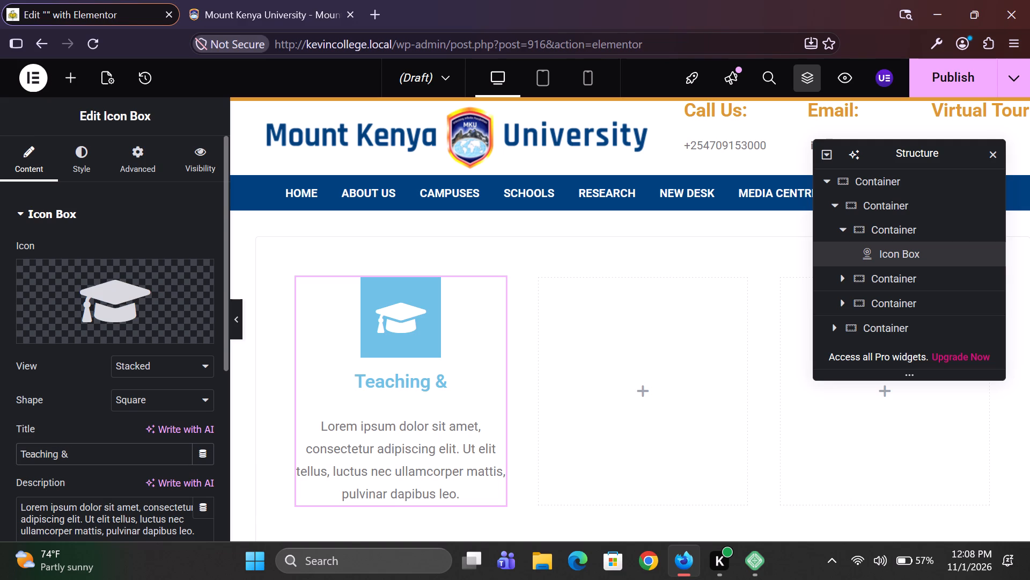
pyautogui.click(304, 0)
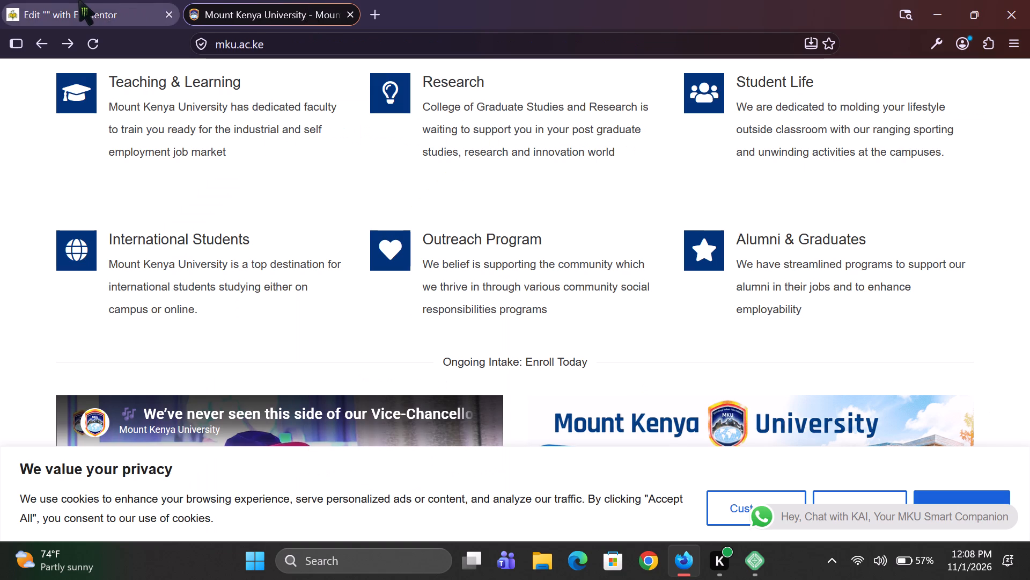
pyautogui.click(78, 0)
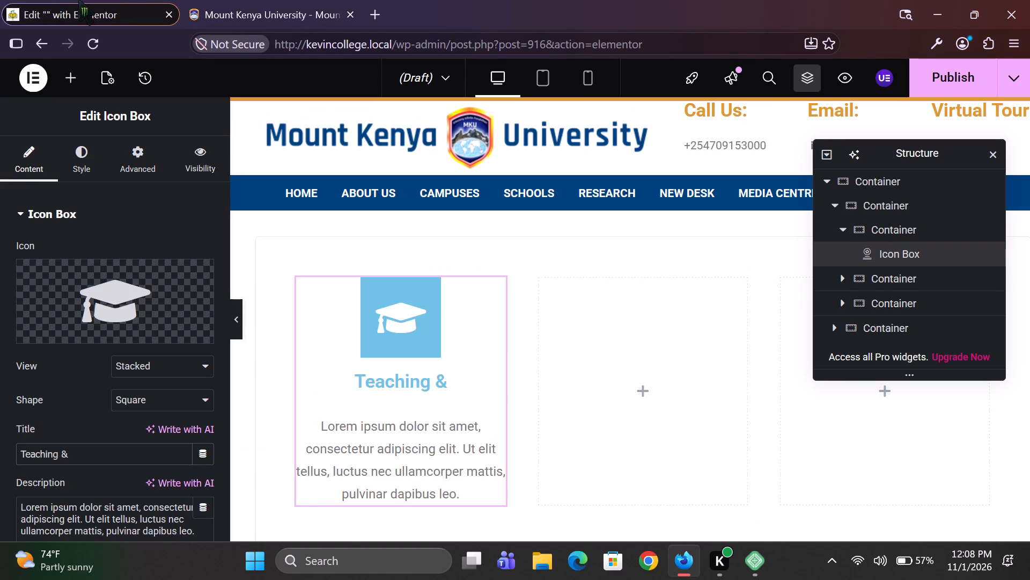
pyautogui.write('ear')
pyautogui.write('ning')
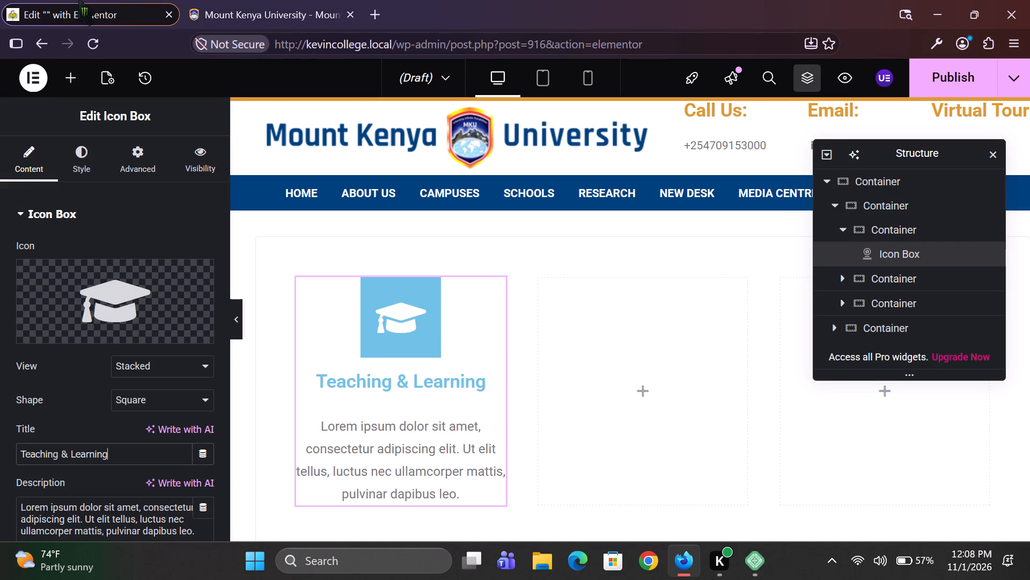
# Replace the Icon Box's placeholder description with the Teaching & Learning paragraph copied from the Mount Kenya University page.
pyautogui.scroll(-3, 86, 291)
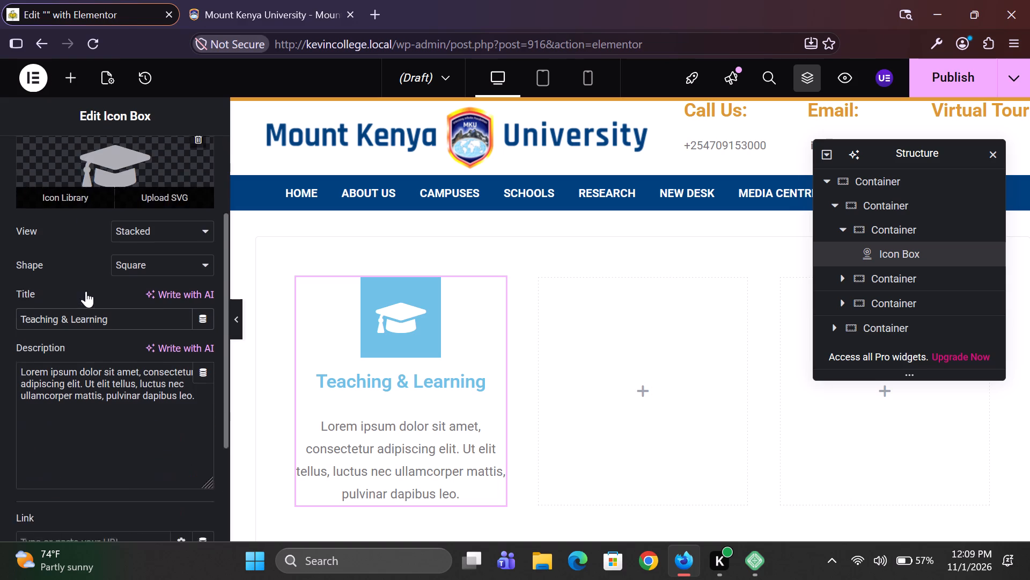
pyautogui.tripleClick(89, 248)
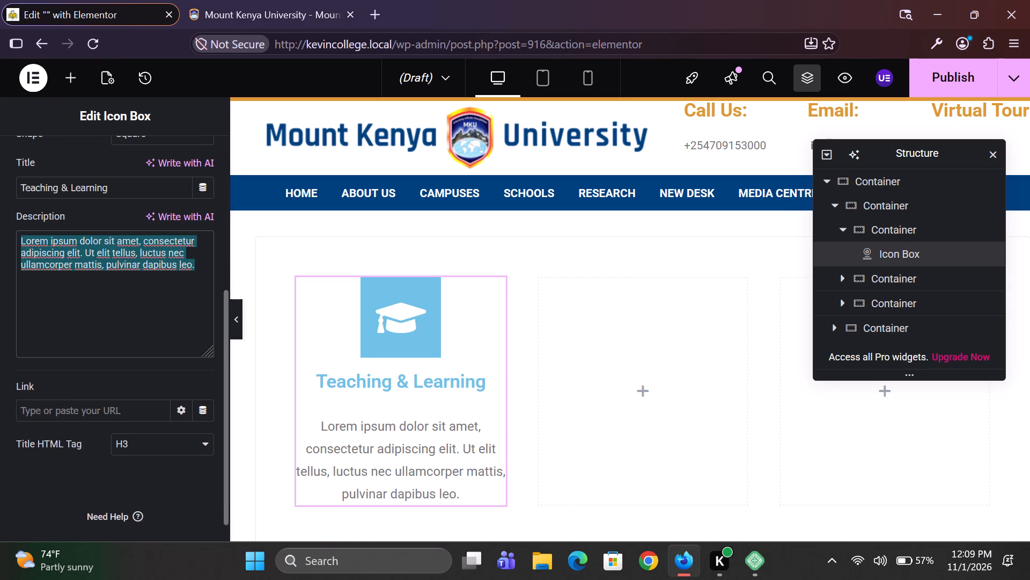
pyautogui.press('BackSpace')
pyautogui.click(344, 0)
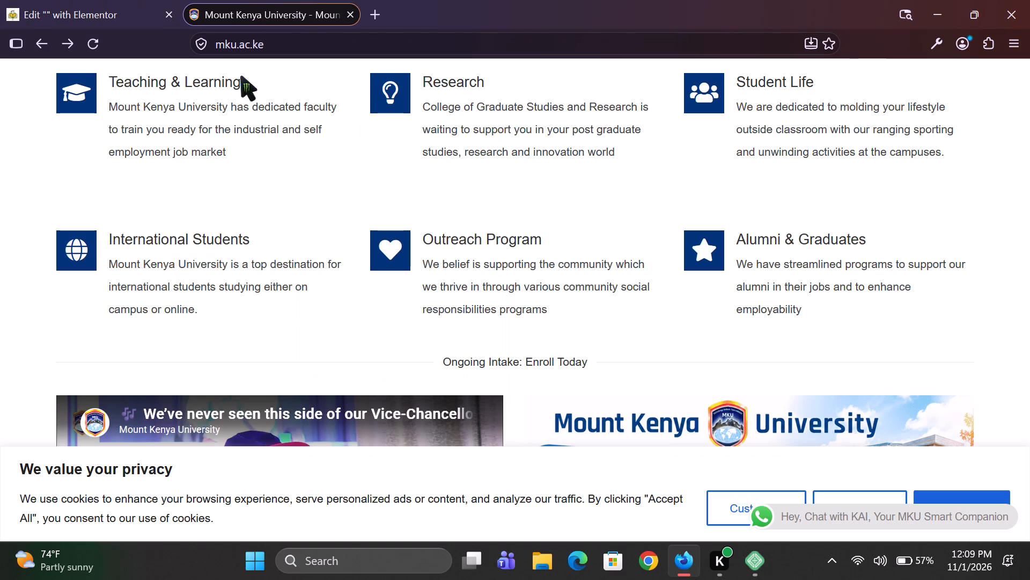
pyautogui.tripleClick(200, 130)
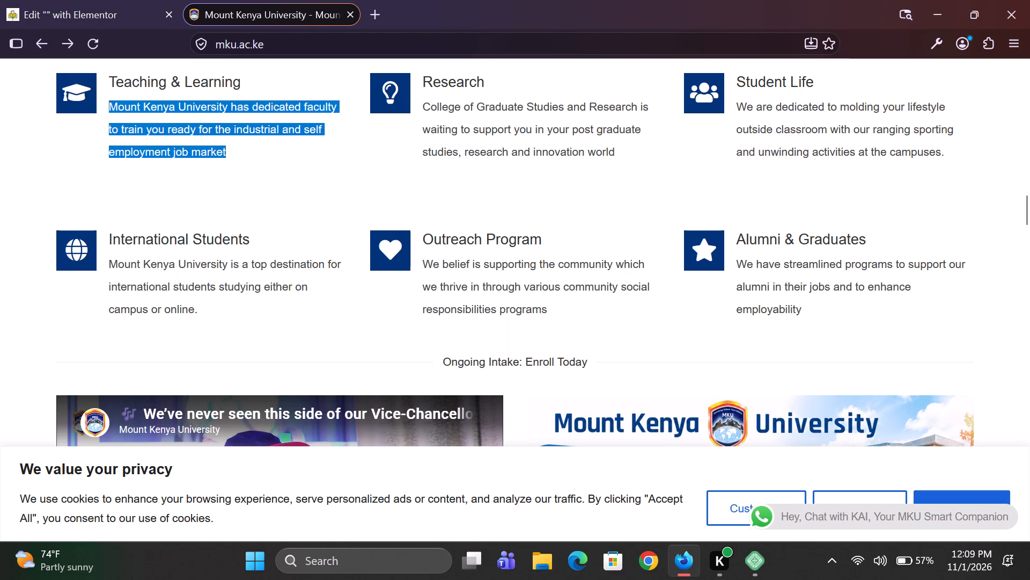
pyautogui.hotkey('ctrl', 'c')
pyautogui.click(76, 0)
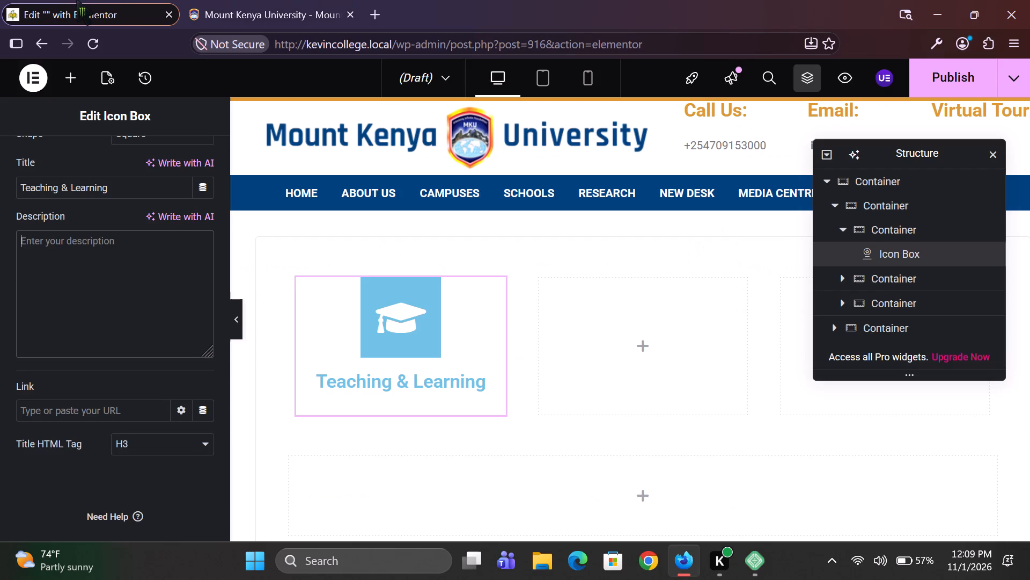
pyautogui.hotkey('ctrl', 'v')
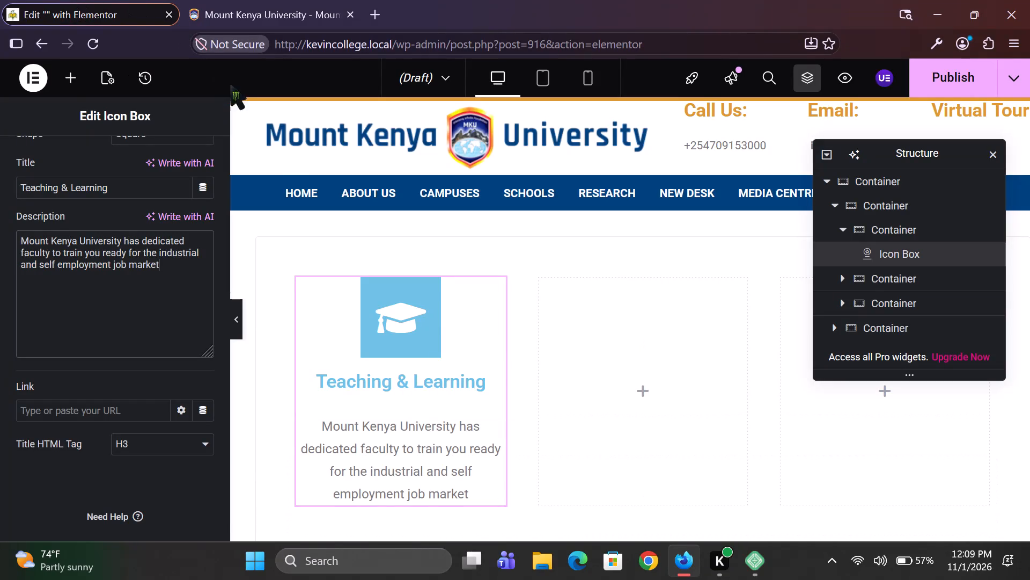
# Set the Icon Box's icon position to Start so the icon sits beside the text.
pyautogui.scroll(2, 184, 264)
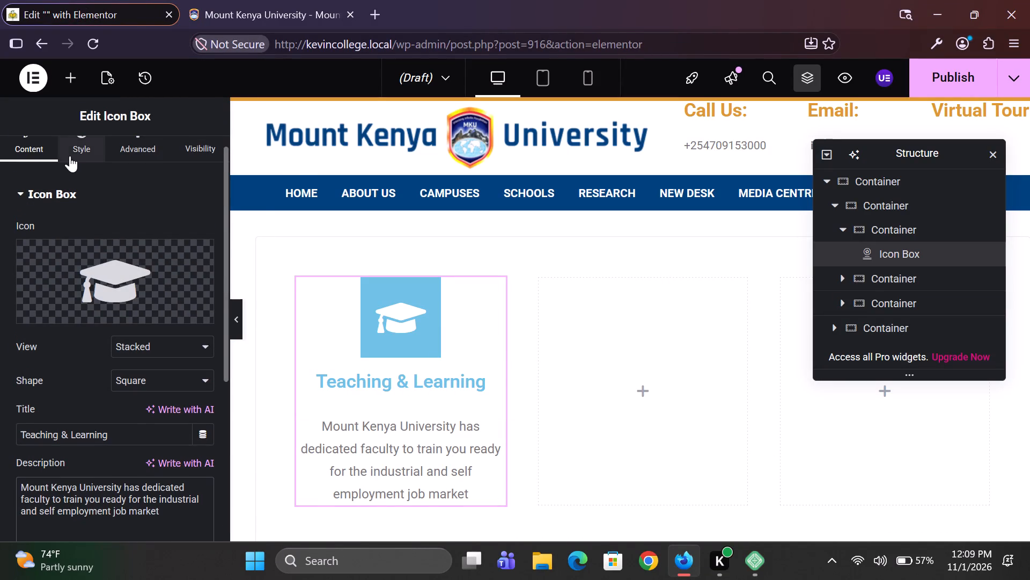
pyautogui.scroll(1, 70, 156)
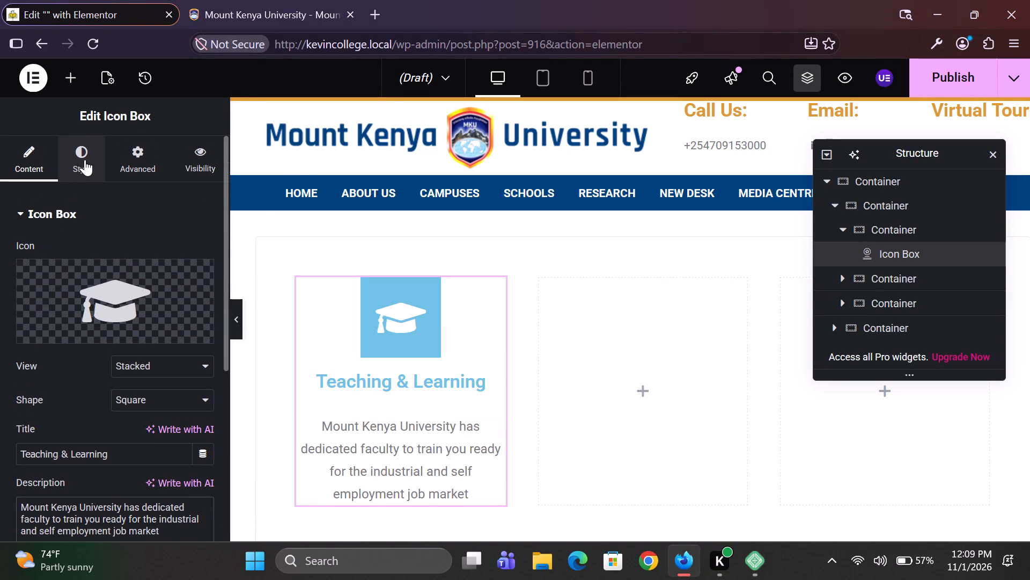
pyautogui.click(85, 160)
pyautogui.click(134, 257)
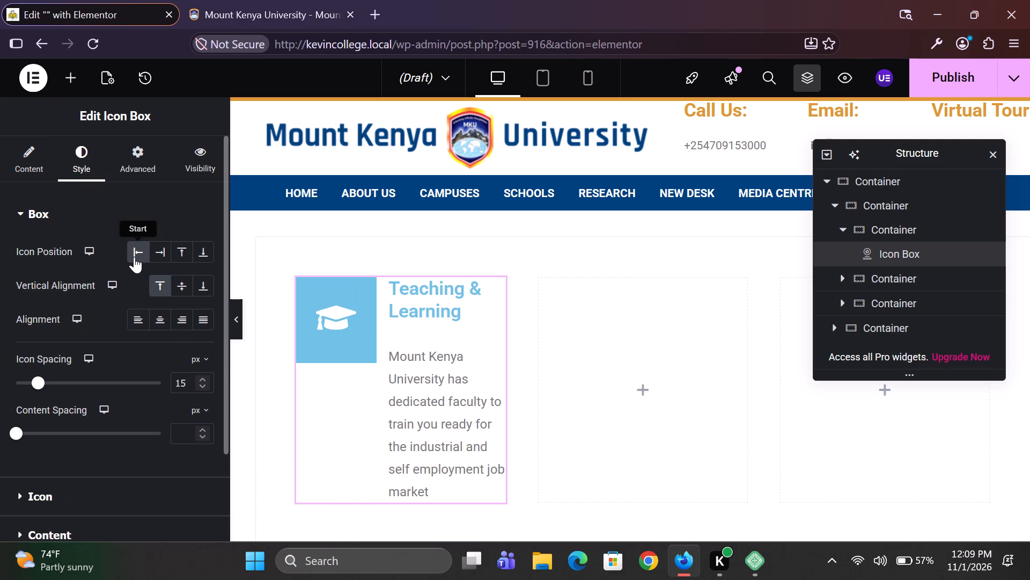
# Inspect the Teaching & Learning heading on the Mount Kenya University page and examine its computed color and font styles.
pyautogui.click(252, 0)
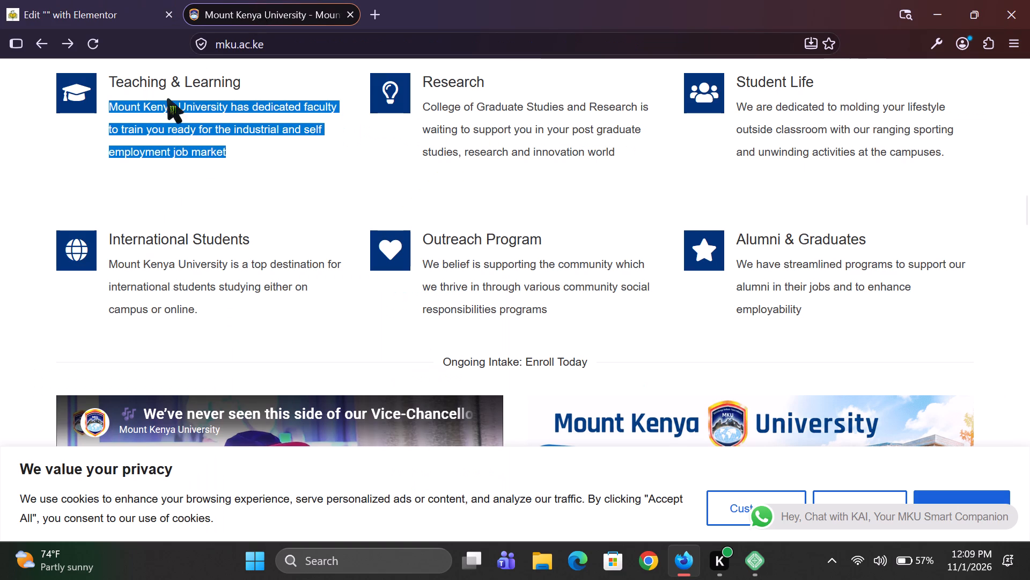
pyautogui.moveTo(43, 171); pyautogui.dragTo(35, 160)
pyautogui.click(35, 160)
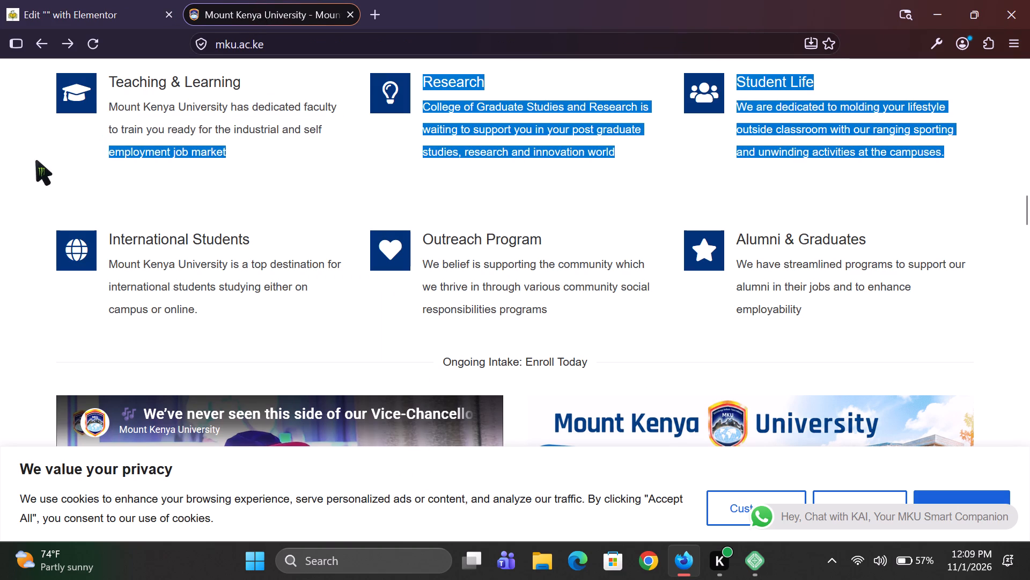
pyautogui.rightClick(161, 84)
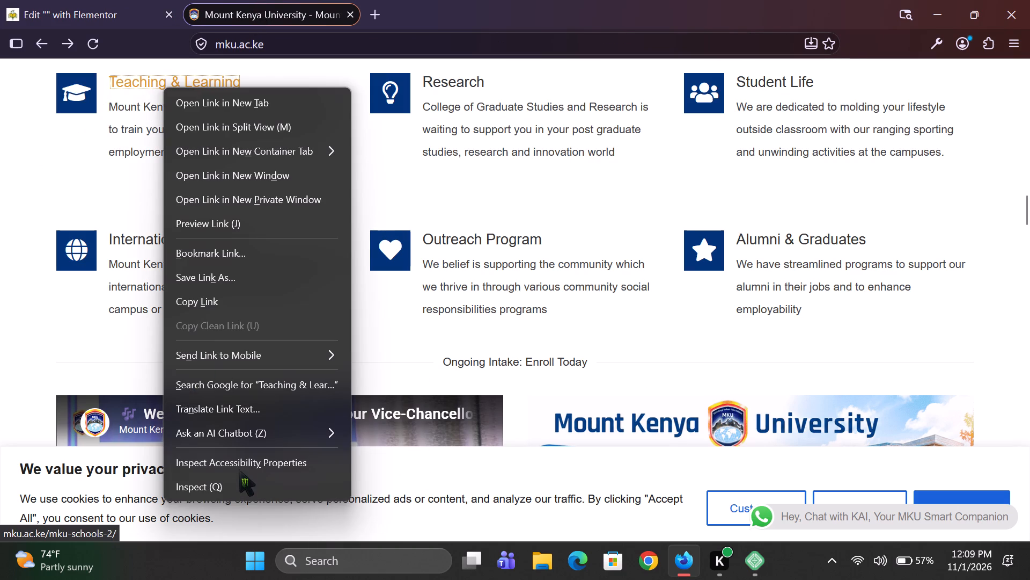
pyautogui.click(227, 492)
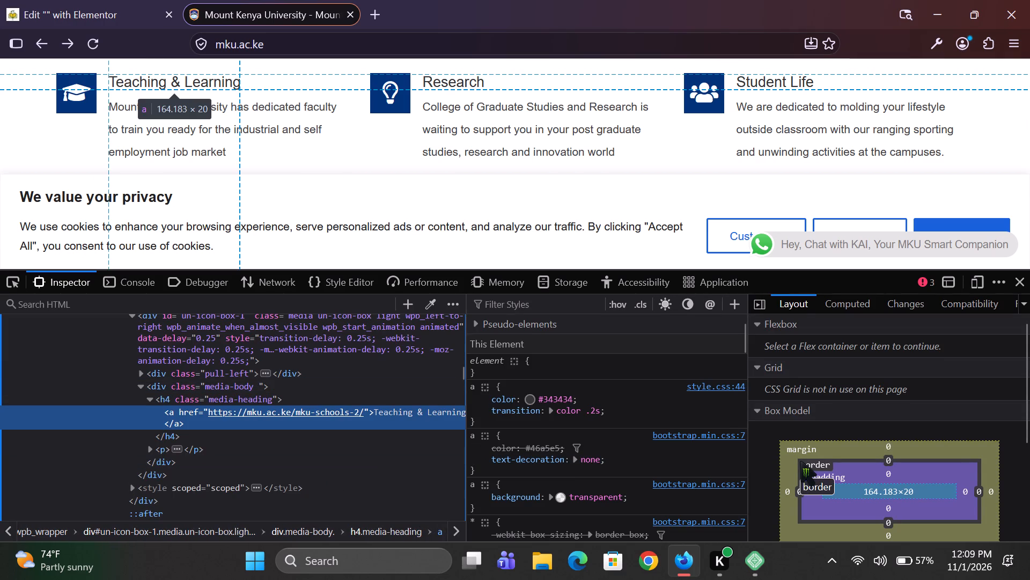
pyautogui.scroll(-3, 800, 461)
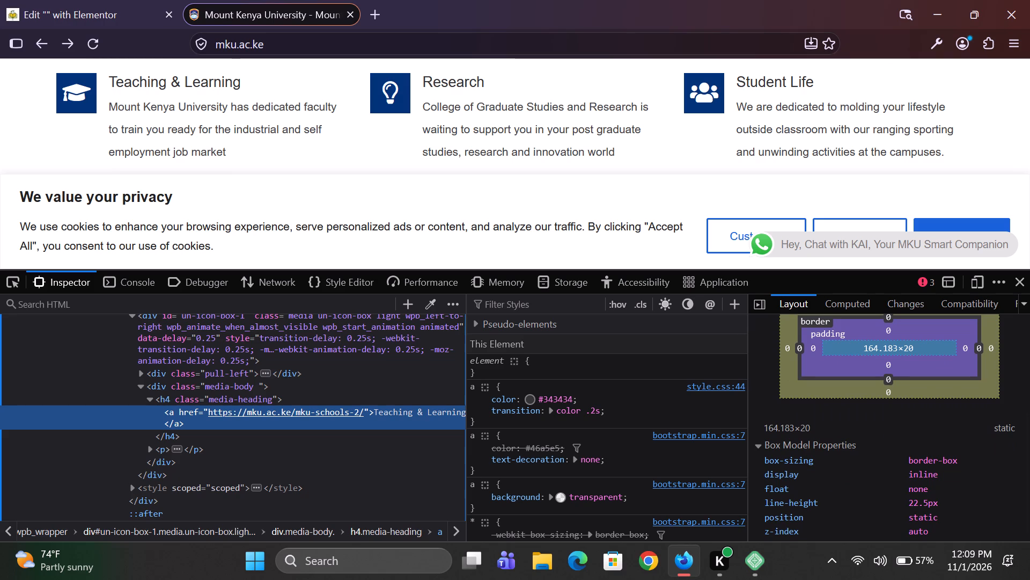
pyautogui.scroll(4, 849, 452)
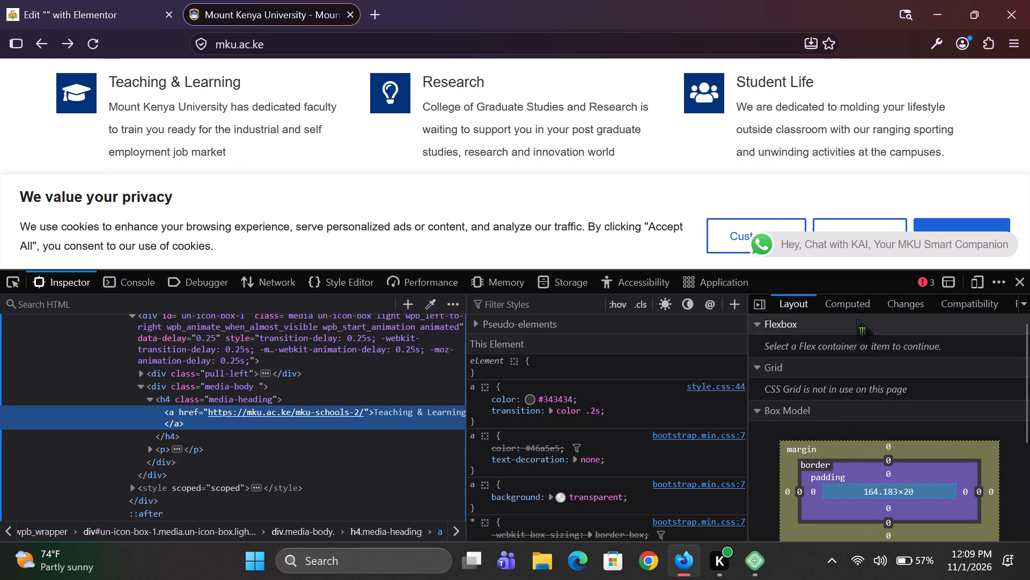
pyautogui.click(854, 305)
pyautogui.scroll(-1, 865, 447)
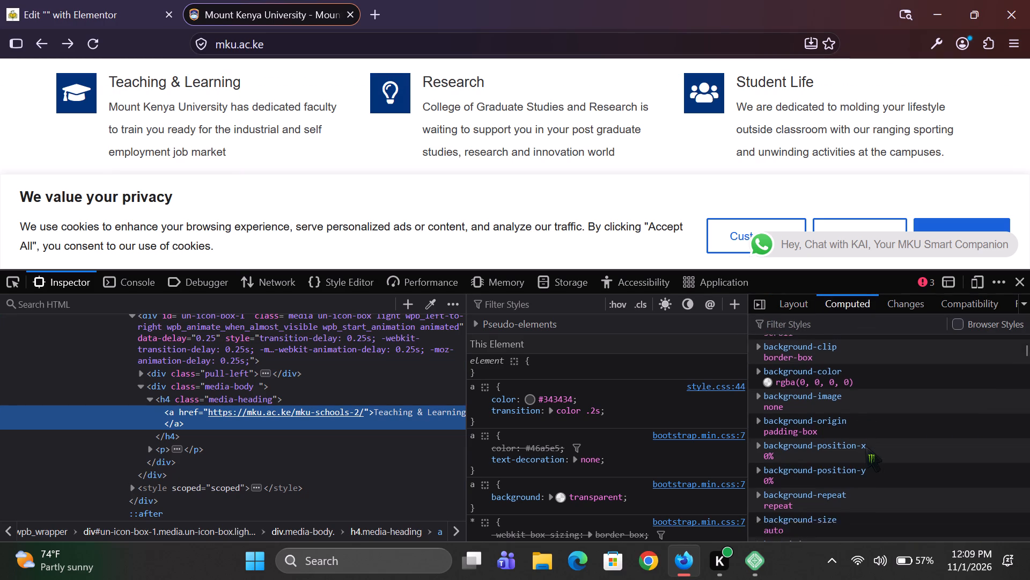
pyautogui.scroll(-1, 865, 447)
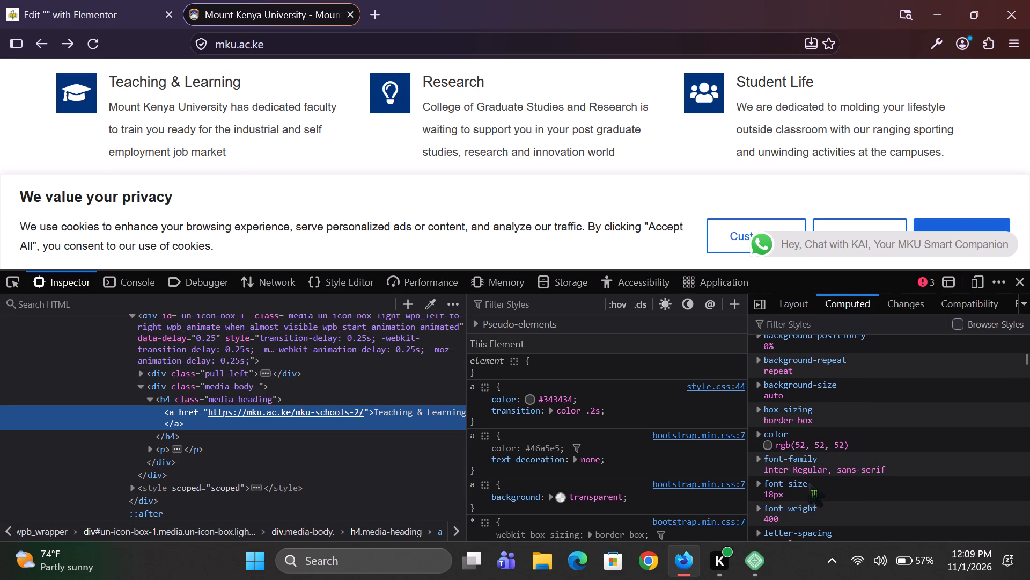
# Set the Icon Box title's typography in Elementor to size 18 px and weight 400 (Normal).
pyautogui.click(119, 0)
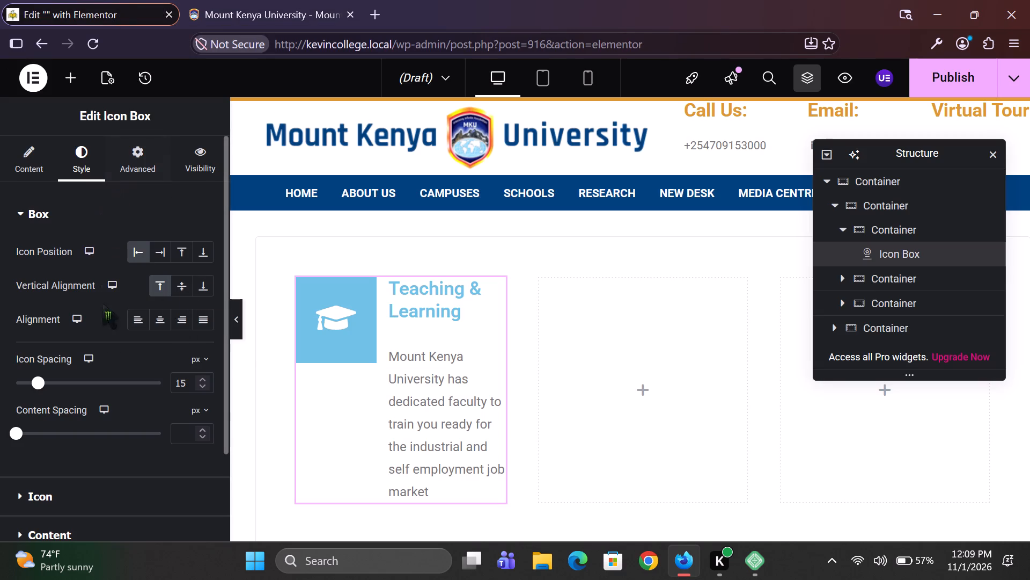
pyautogui.scroll(-1, 84, 517)
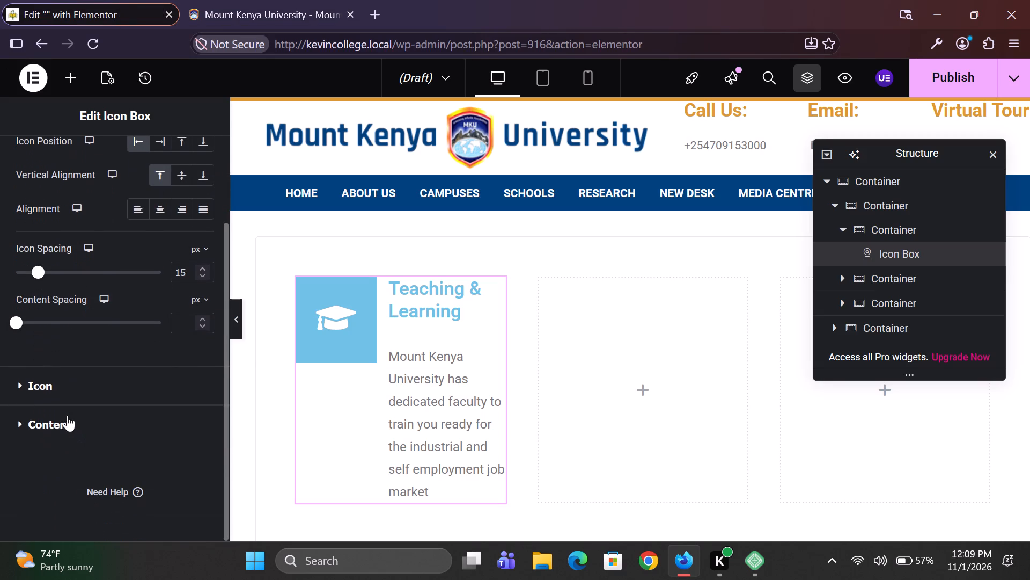
pyautogui.click(63, 416)
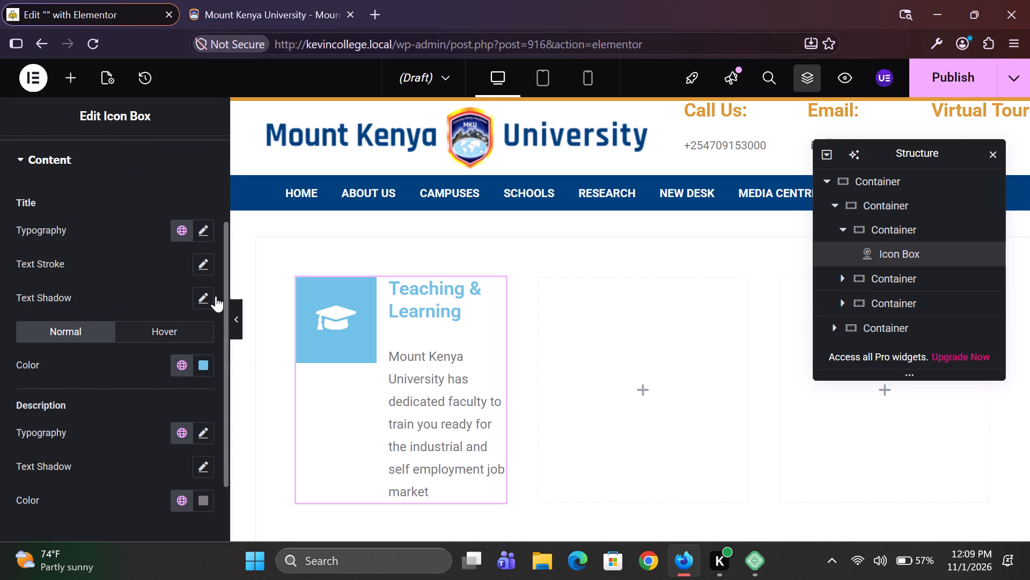
pyautogui.click(203, 238)
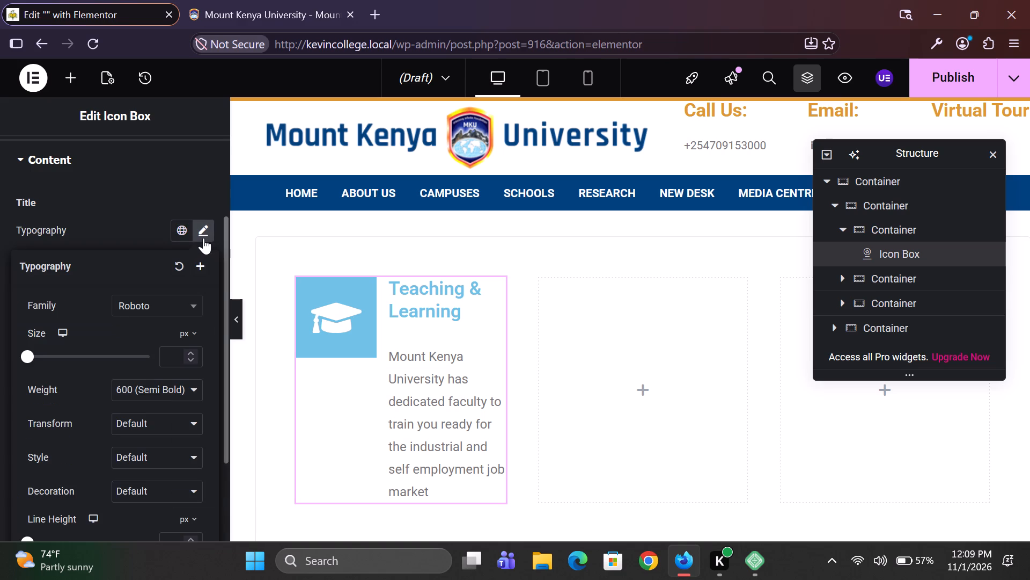
pyautogui.click(173, 360)
pyautogui.write('16')
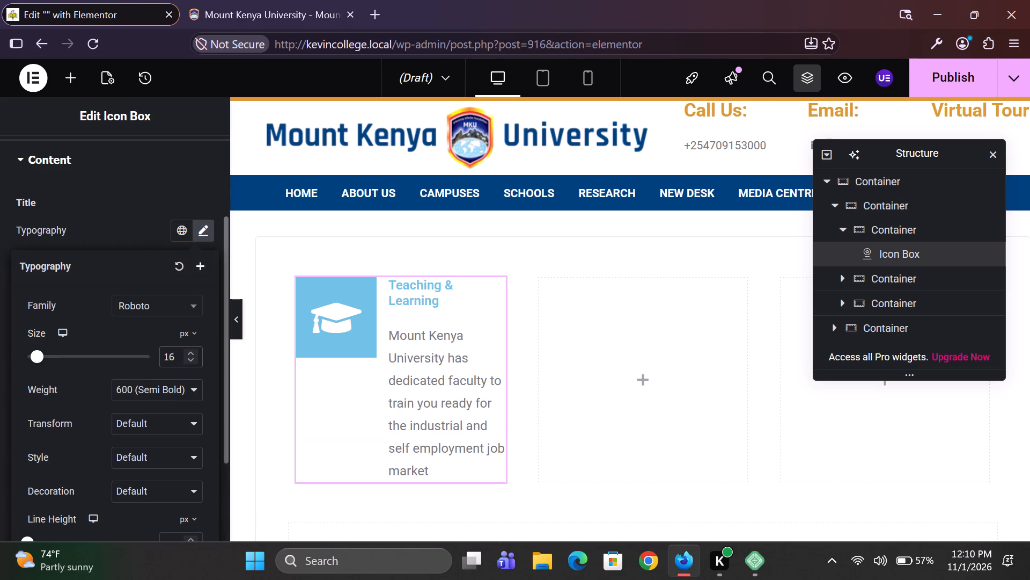
pyautogui.press('BackSpace')
pyautogui.press('u')
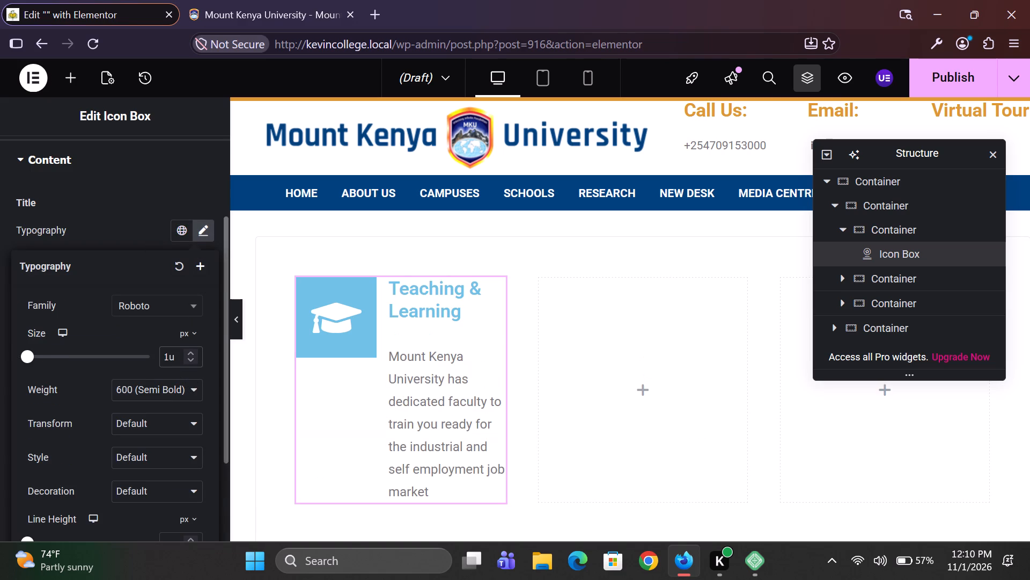
pyautogui.press('BackSpace')
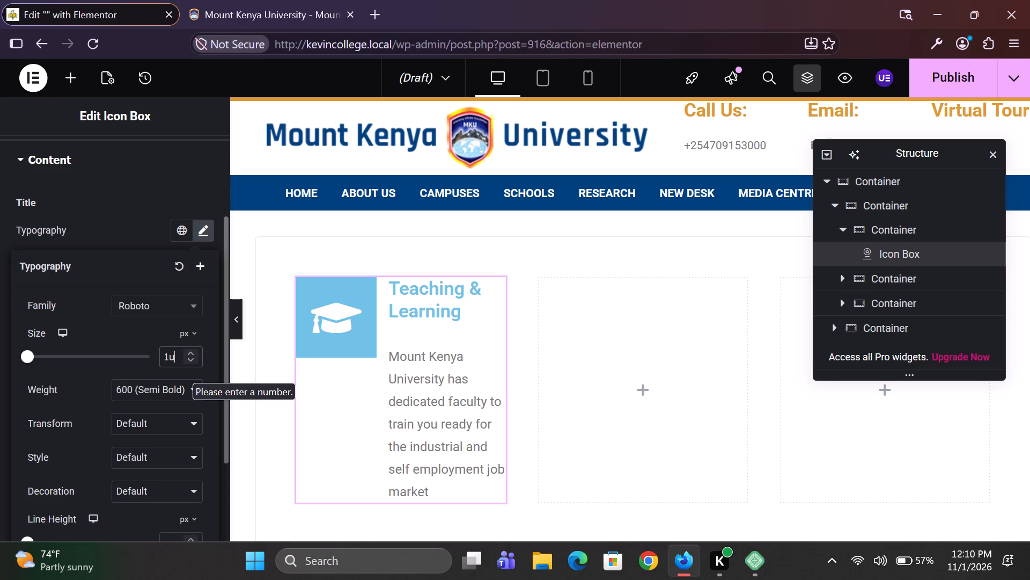
pyautogui.press('8')
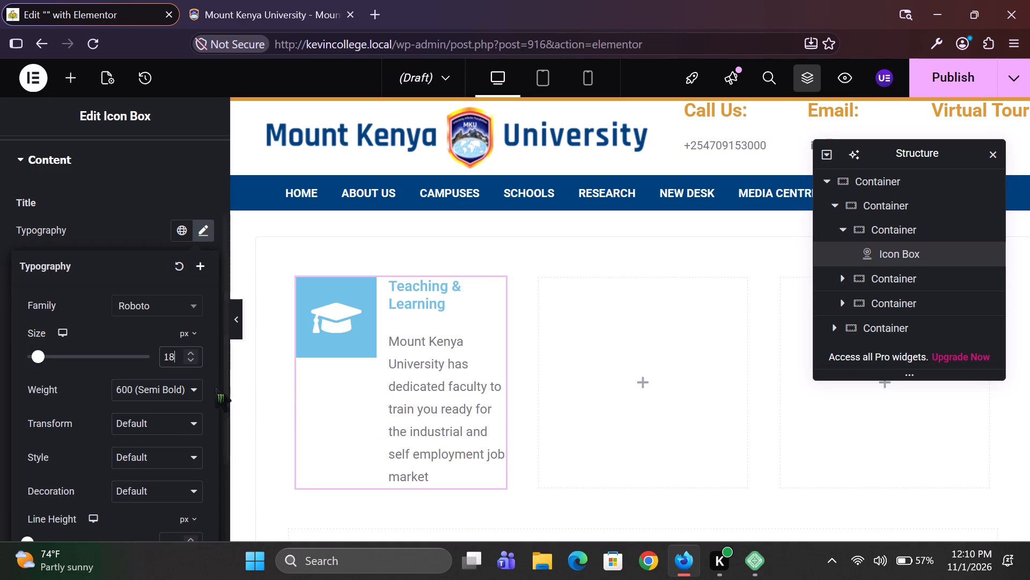
pyautogui.click(192, 390)
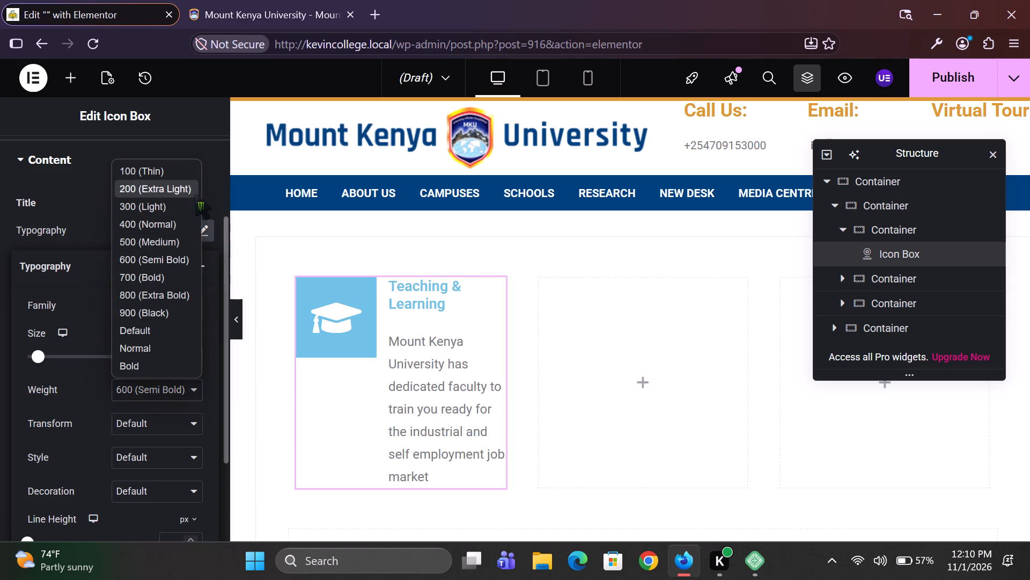
pyautogui.click(175, 224)
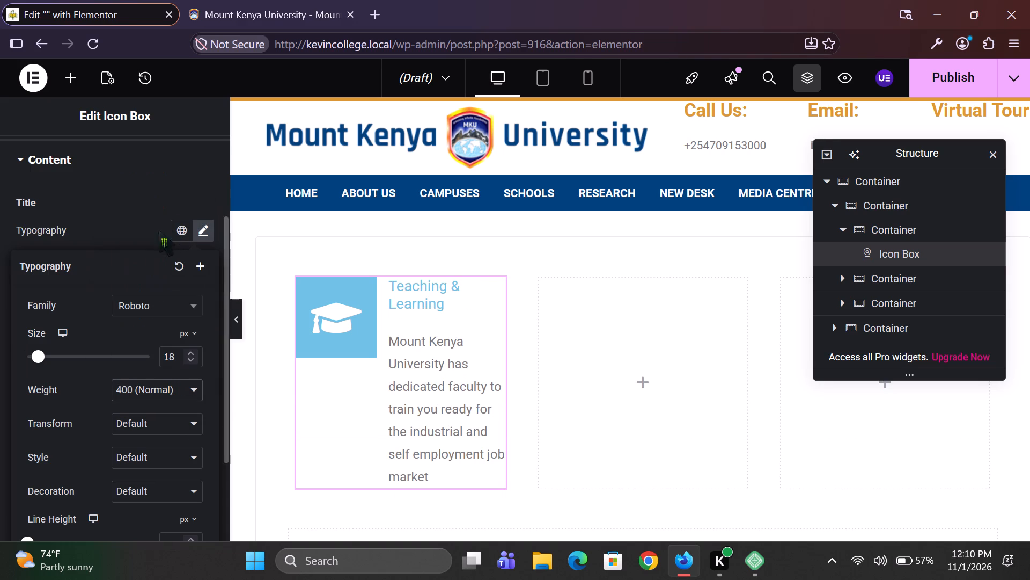
pyautogui.click(141, 240)
# Check the heading color on the Mount Kenya University page and set the Icon Box title's color to the black global color.
pyautogui.click(253, 0)
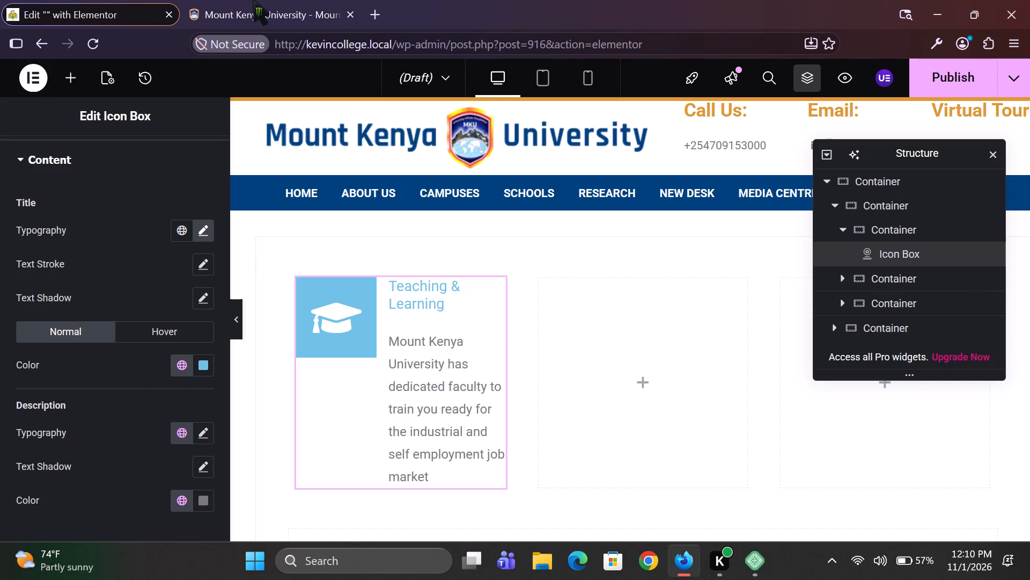
pyautogui.click(39, 137)
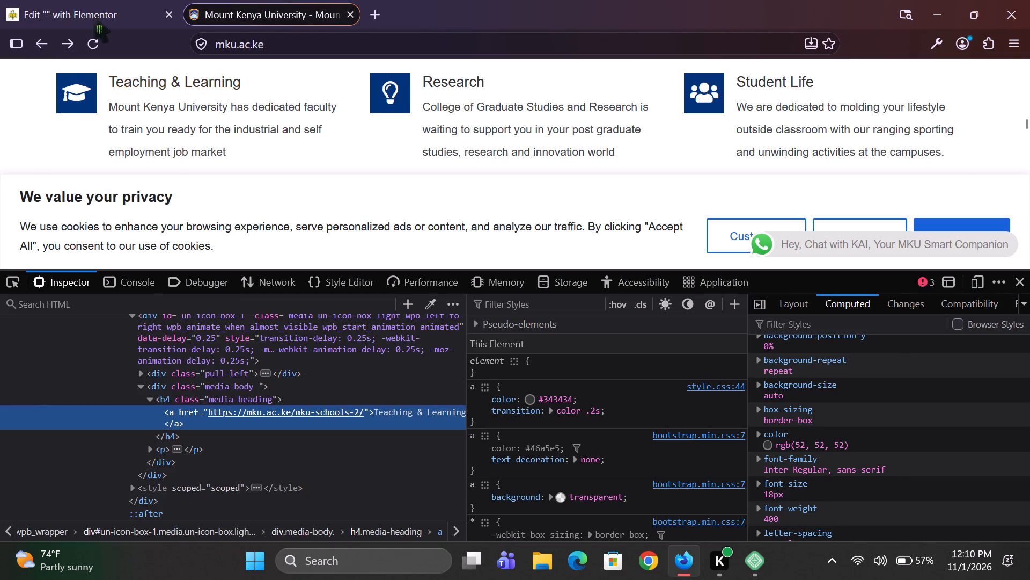
pyautogui.click(102, 0)
pyautogui.click(170, 365)
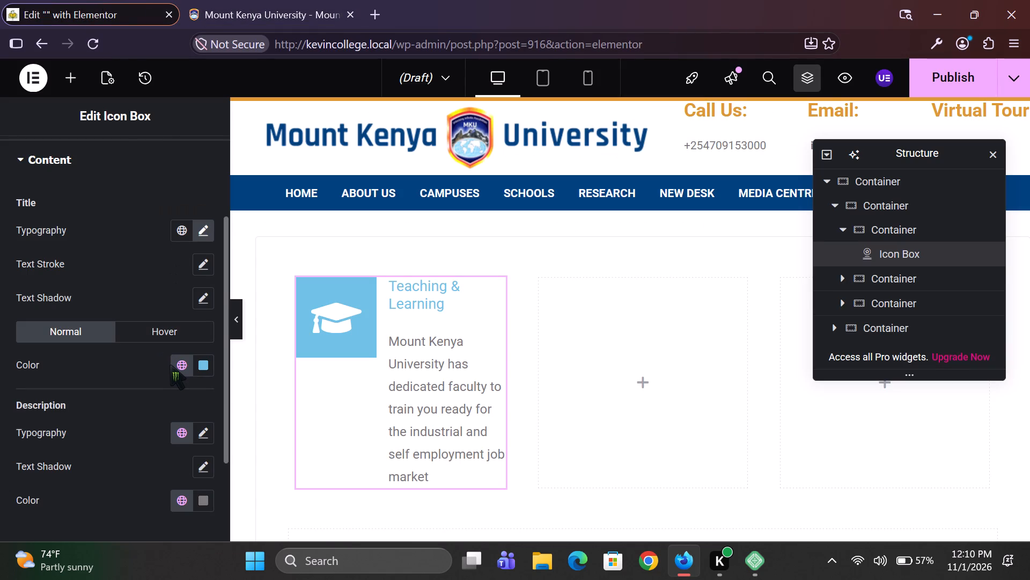
pyautogui.click(181, 363)
pyautogui.scroll(-3, 158, 270)
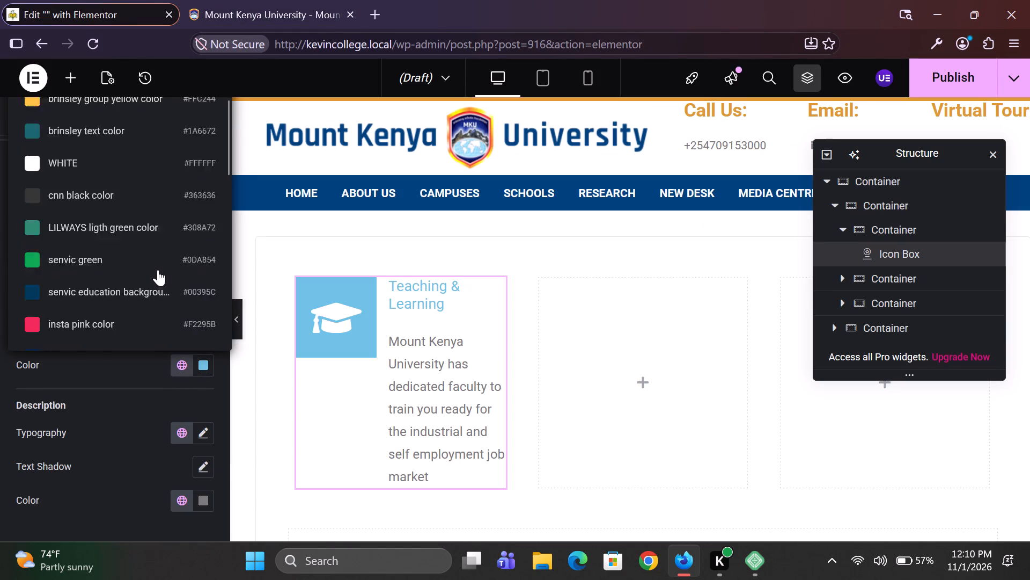
pyautogui.click(137, 282)
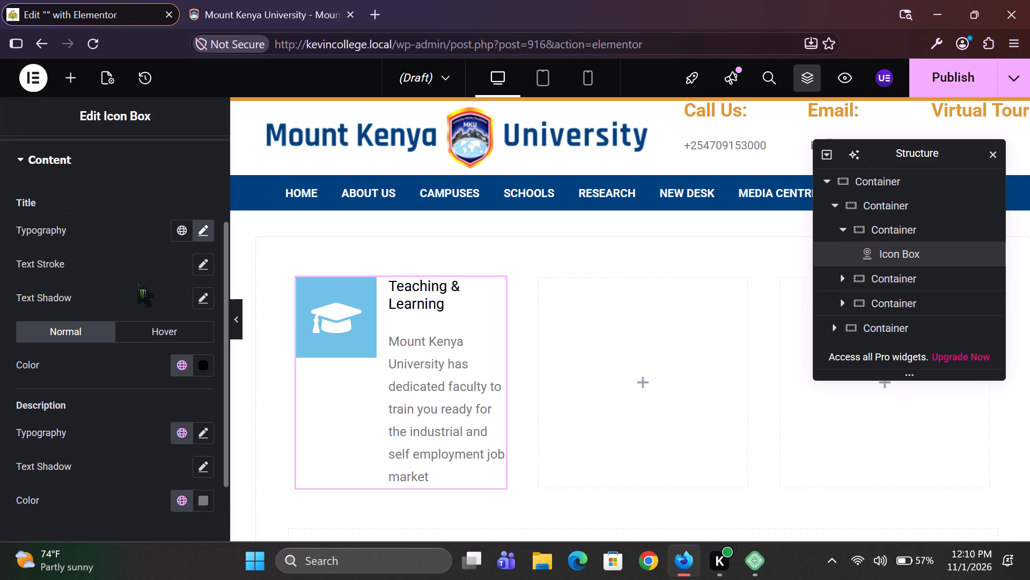
# Return to the Mount Kenya University page and close its developer tools.
pyautogui.click(256, 0)
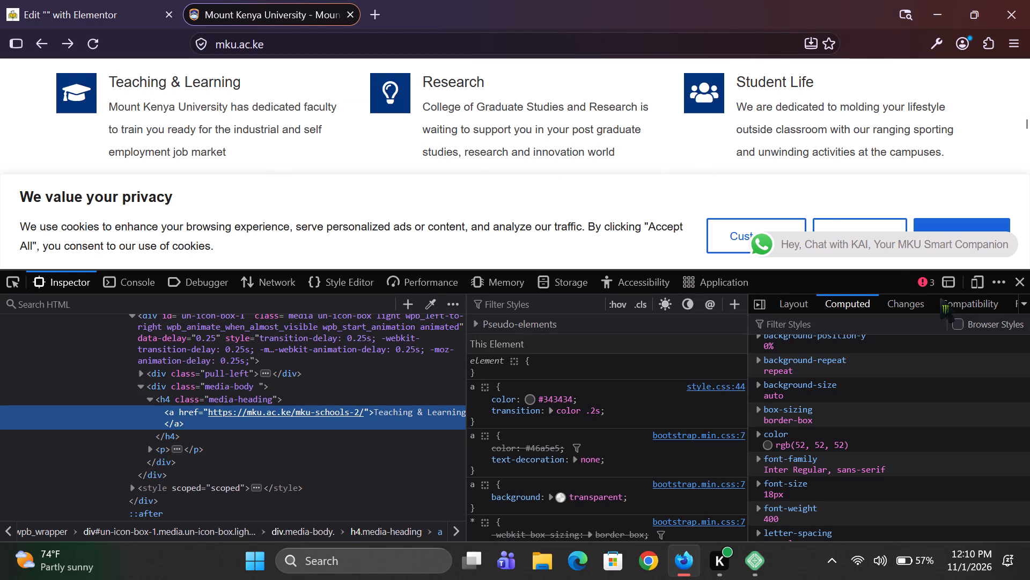
pyautogui.click(1019, 281)
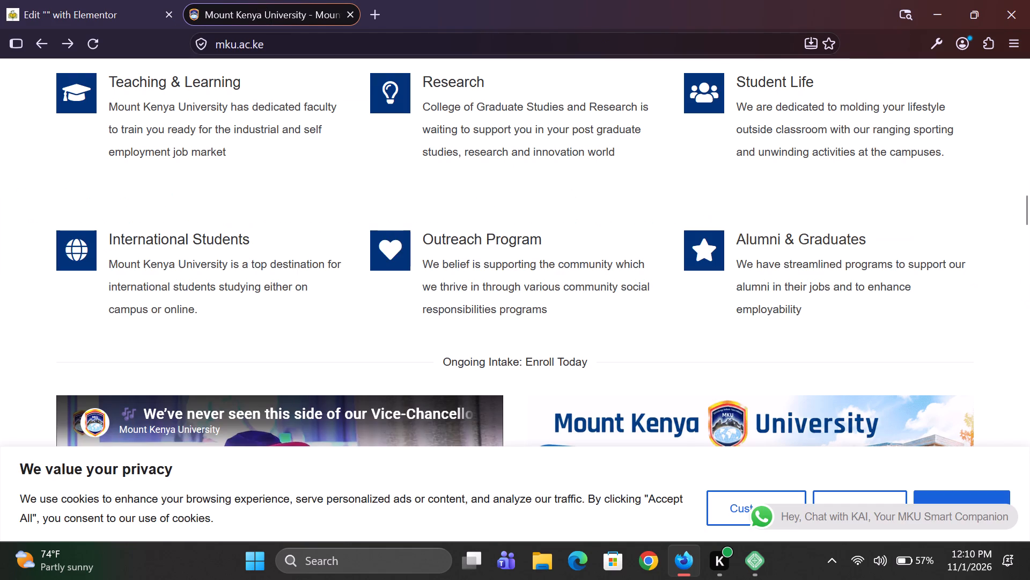
# Inspect the Teaching & Learning description paragraph on the Mount Kenya University page and examine its computed color and font styles.
pyautogui.rightClick(263, 130)
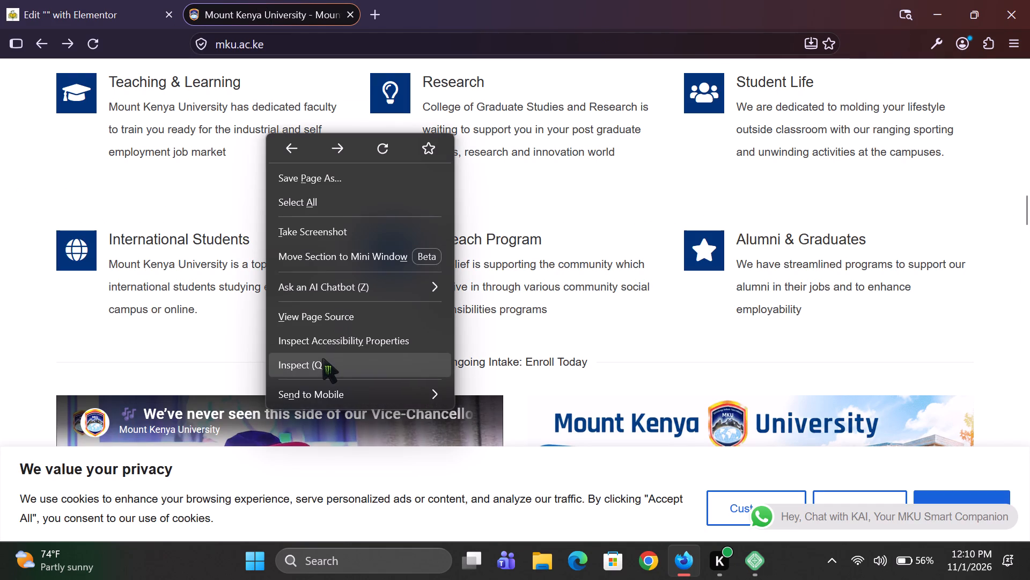
pyautogui.click(321, 359)
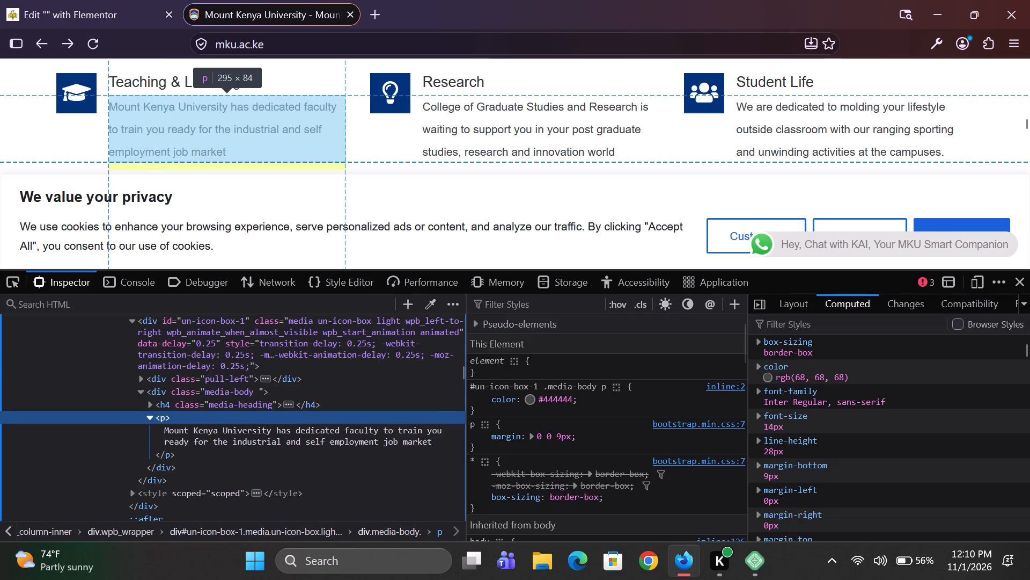
pyautogui.click(321, 359)
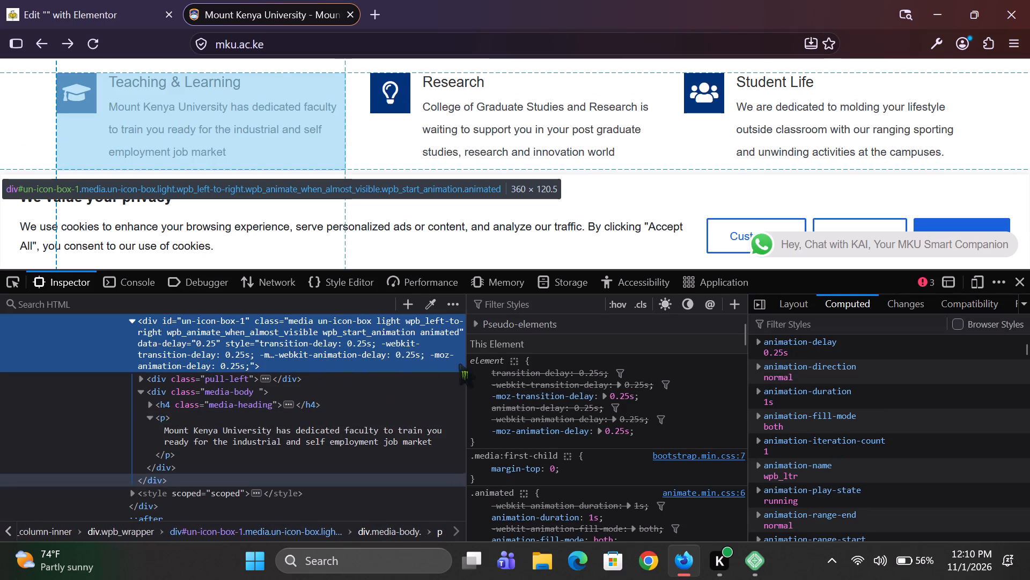
pyautogui.scroll(4, 843, 404)
pyautogui.scroll(-2, 843, 404)
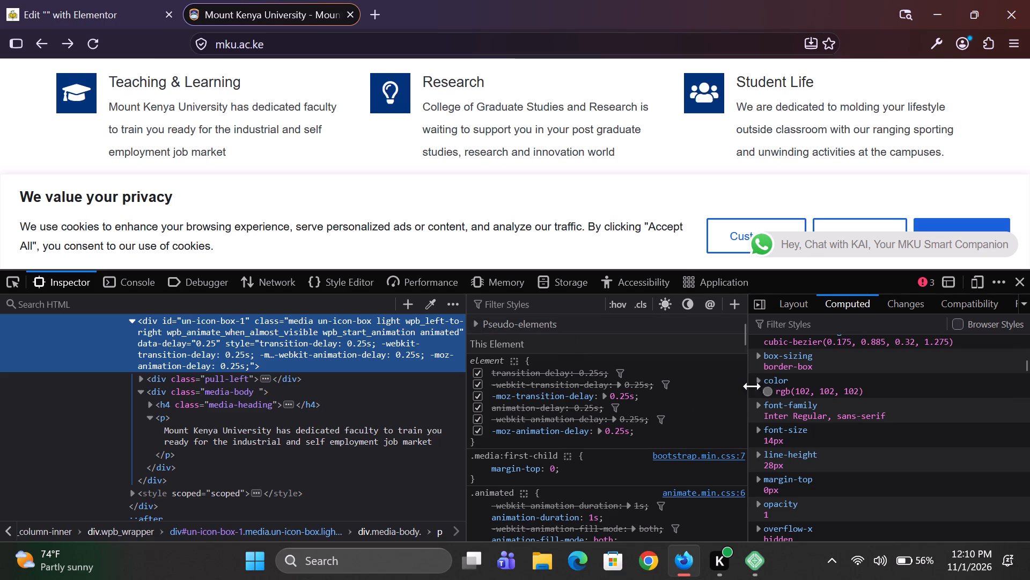
pyautogui.scroll(-1, 782, 401)
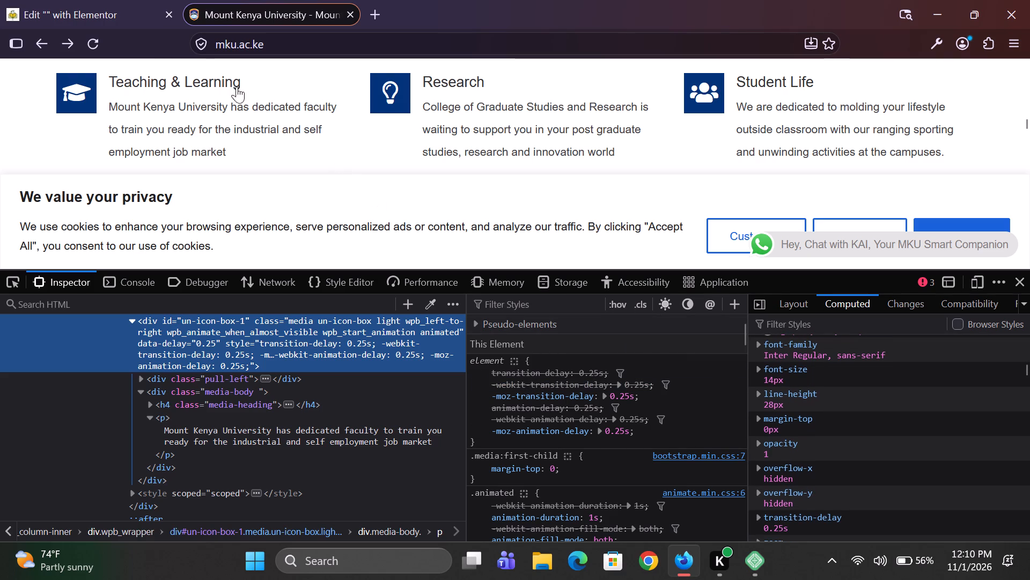
# Return to the Elementor editor and set the Icon Box description's typography size to 14 px.
pyautogui.click(62, 0)
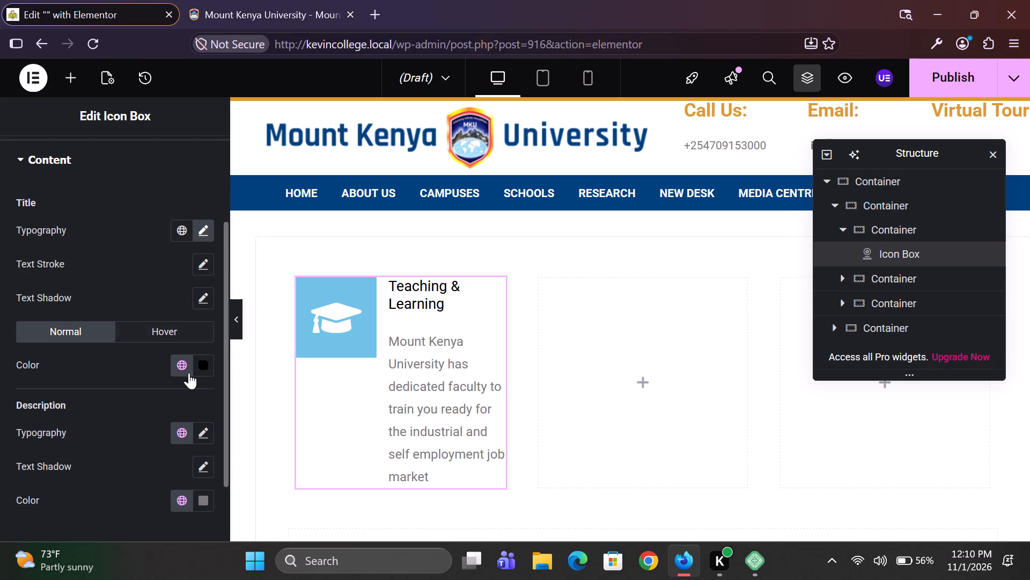
pyautogui.click(198, 438)
pyautogui.scroll(-1, 161, 501)
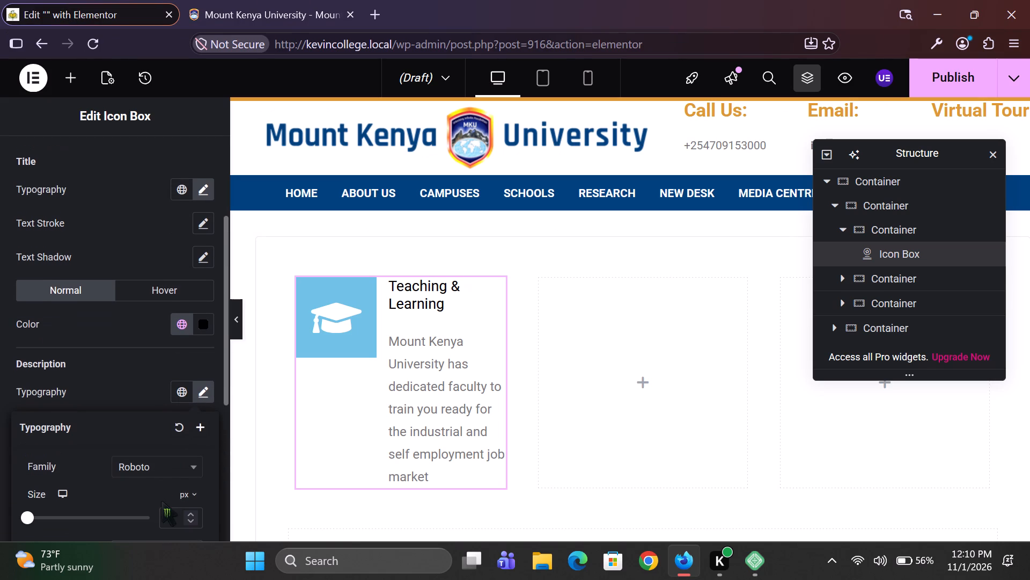
pyautogui.click(173, 514)
pyautogui.write('14')
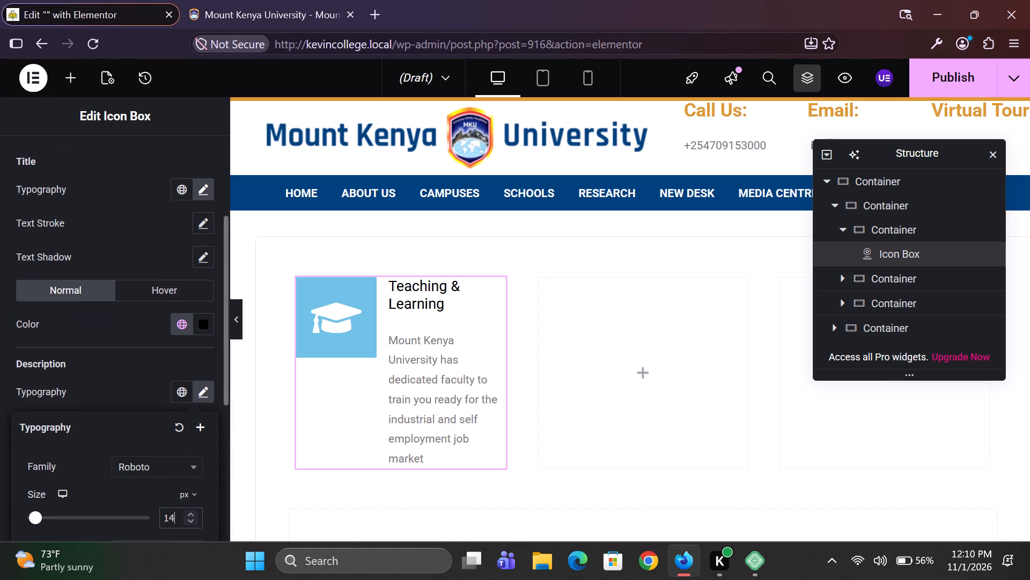
pyautogui.click(148, 387)
# Set the Icon Box description's color to the black global color and compare it with the Mount Kenya University page.
pyautogui.click(185, 456)
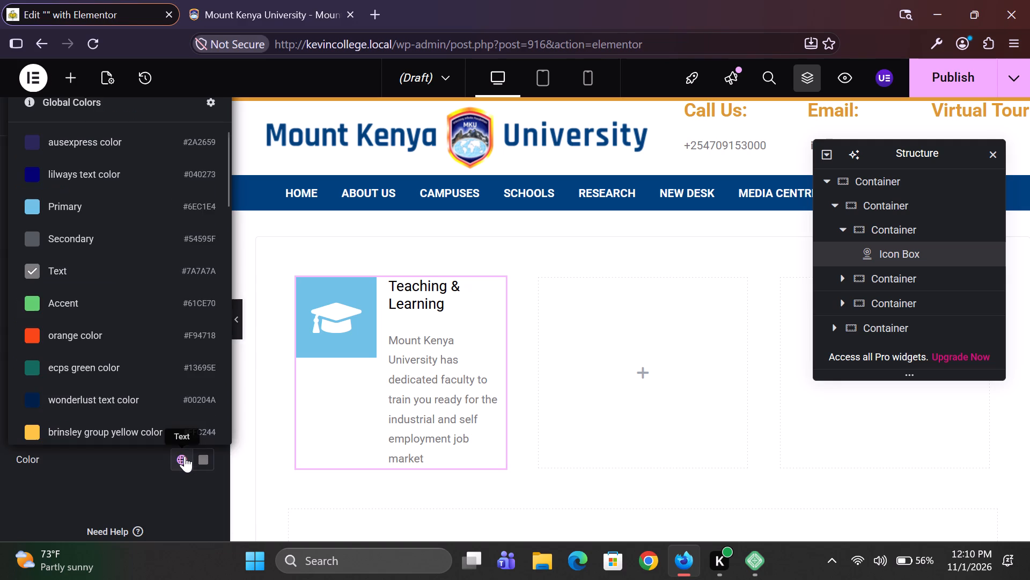
pyautogui.scroll(-1, 187, 338)
pyautogui.scroll(-2, 157, 392)
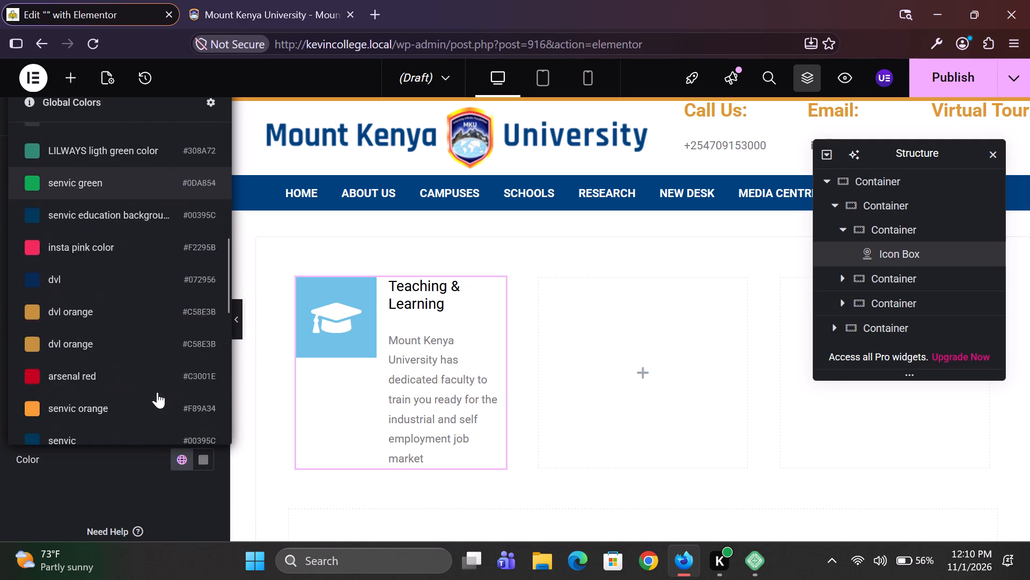
pyautogui.scroll(-4, 157, 392)
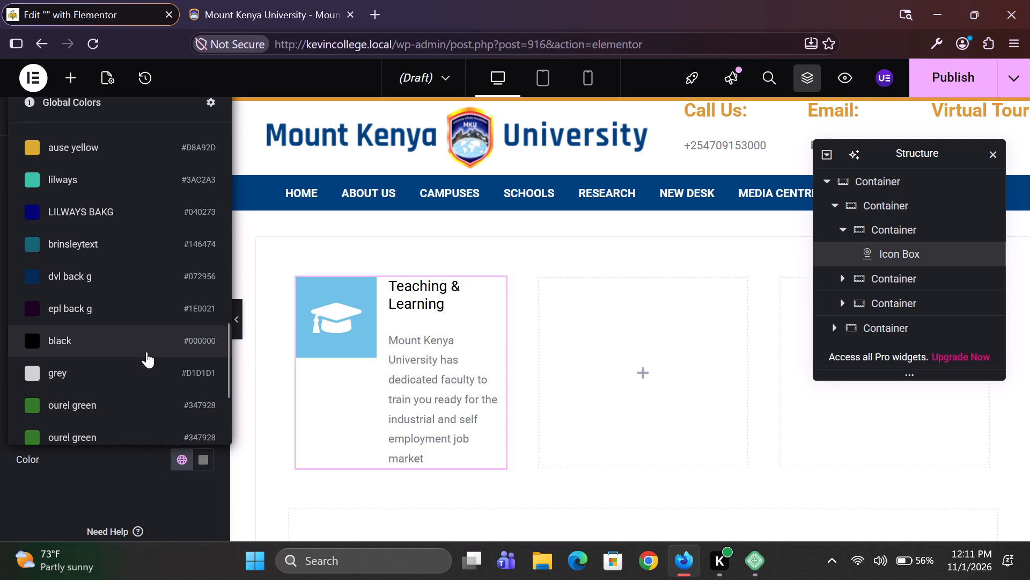
pyautogui.click(146, 351)
pyautogui.click(319, 0)
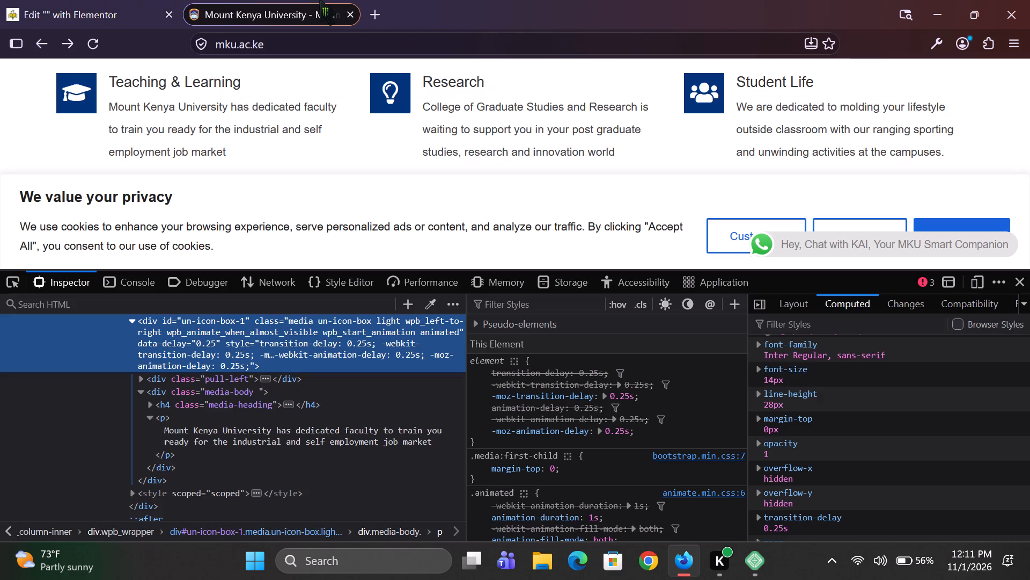
pyautogui.click(98, 1)
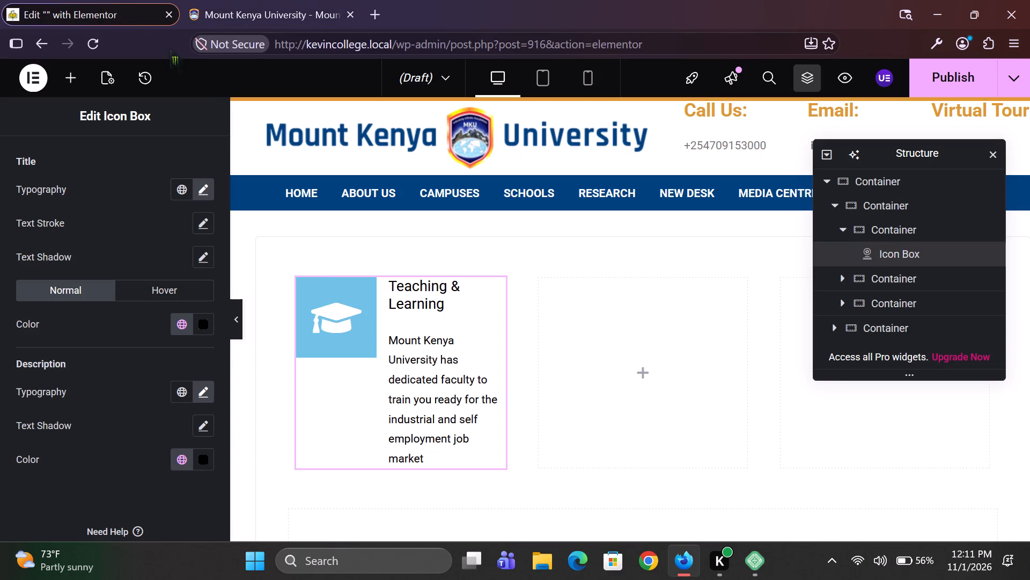
# Set the Icon Box's icon size to 25 px and compare it with the Mount Kenya University page.
pyautogui.scroll(-3, 56, 392)
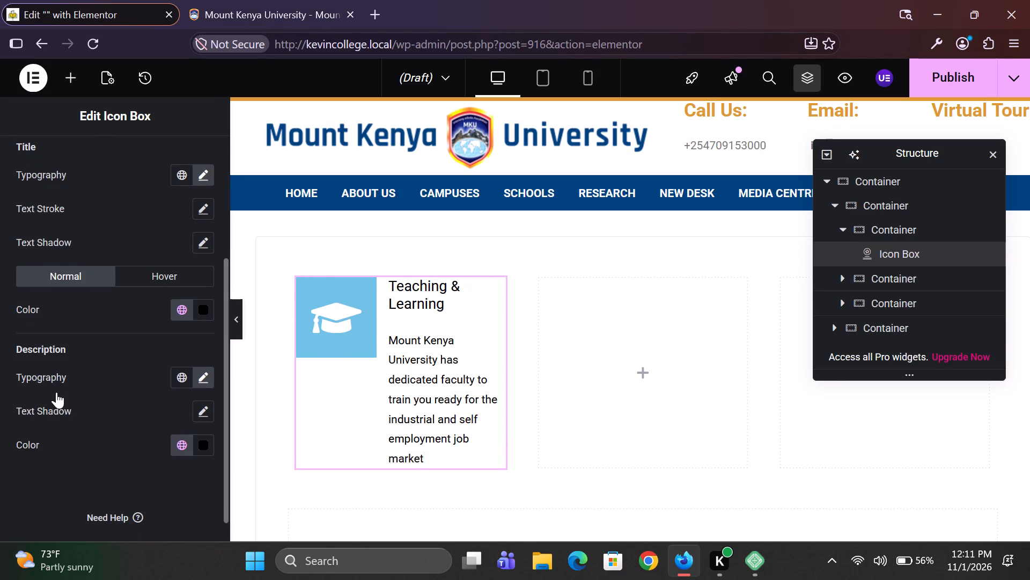
pyautogui.scroll(3, 56, 392)
pyautogui.click(69, 267)
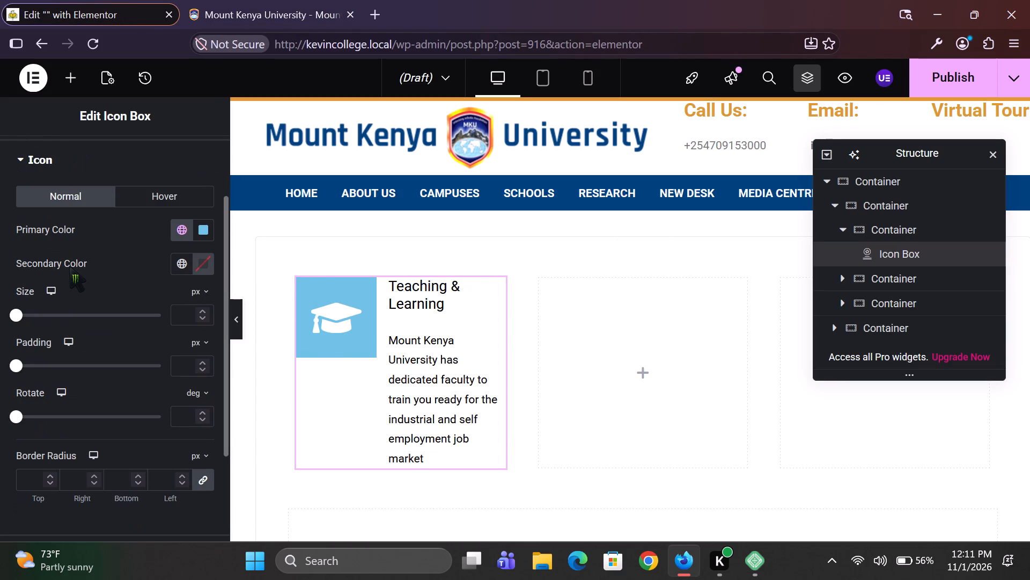
pyautogui.click(178, 307)
pyautogui.write('25')
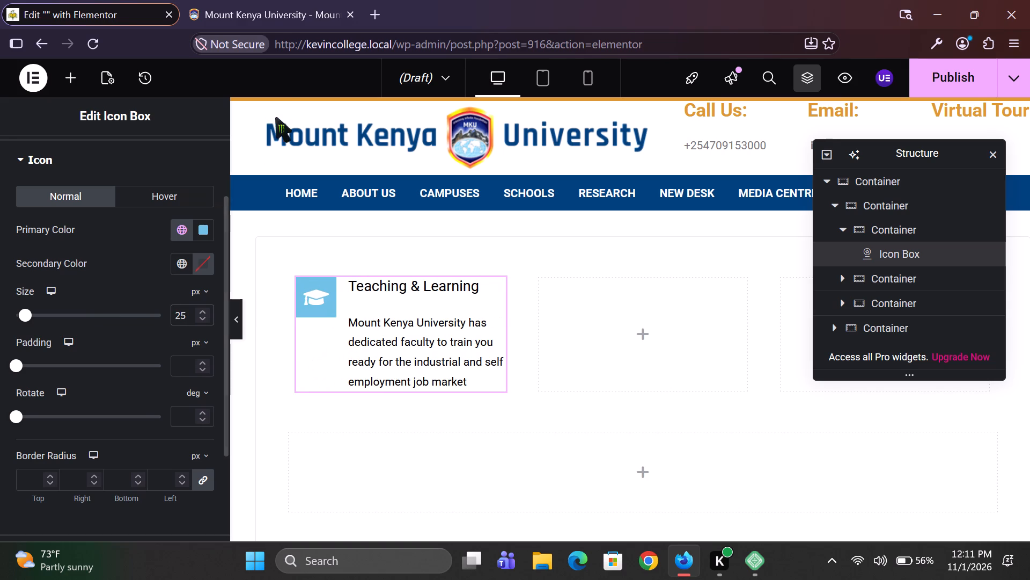
pyautogui.click(256, 0)
pyautogui.click(72, 0)
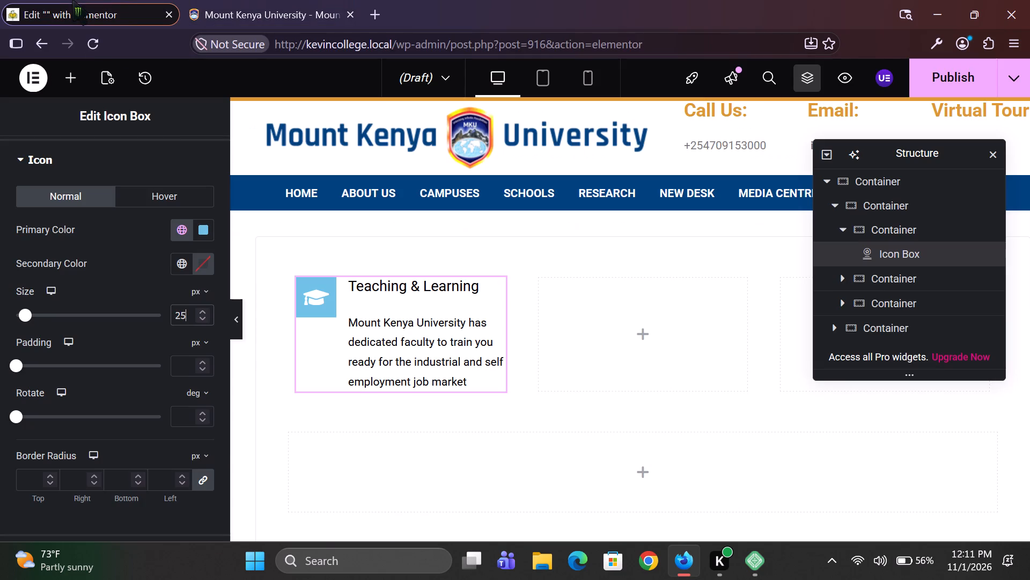
# Sample the Teaching & Learning icon's background color on the Mount Kenya University page with the eyedropper.
pyautogui.scroll(-1, 136, 431)
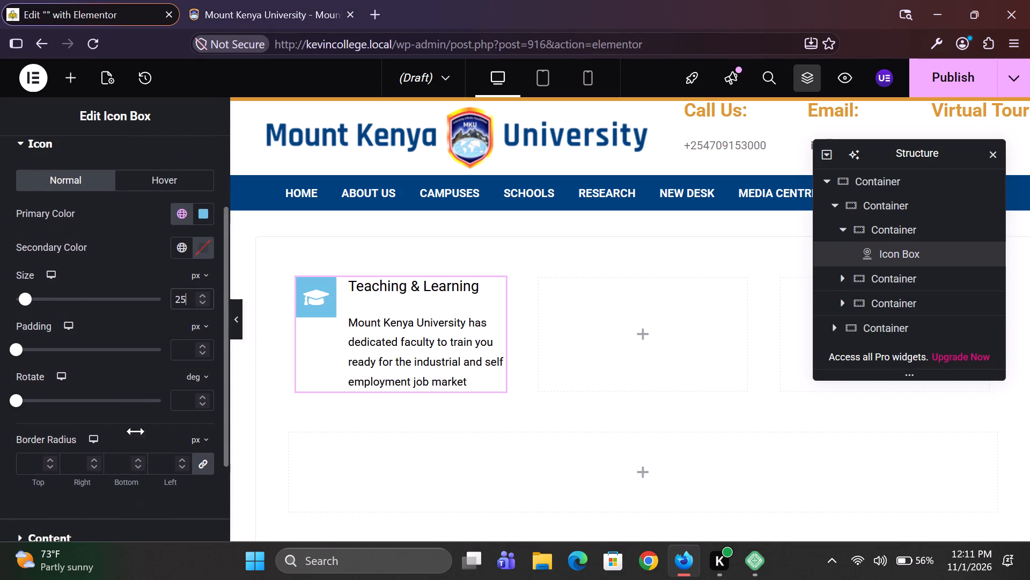
pyautogui.scroll(-4, 136, 431)
pyautogui.scroll(1, 136, 431)
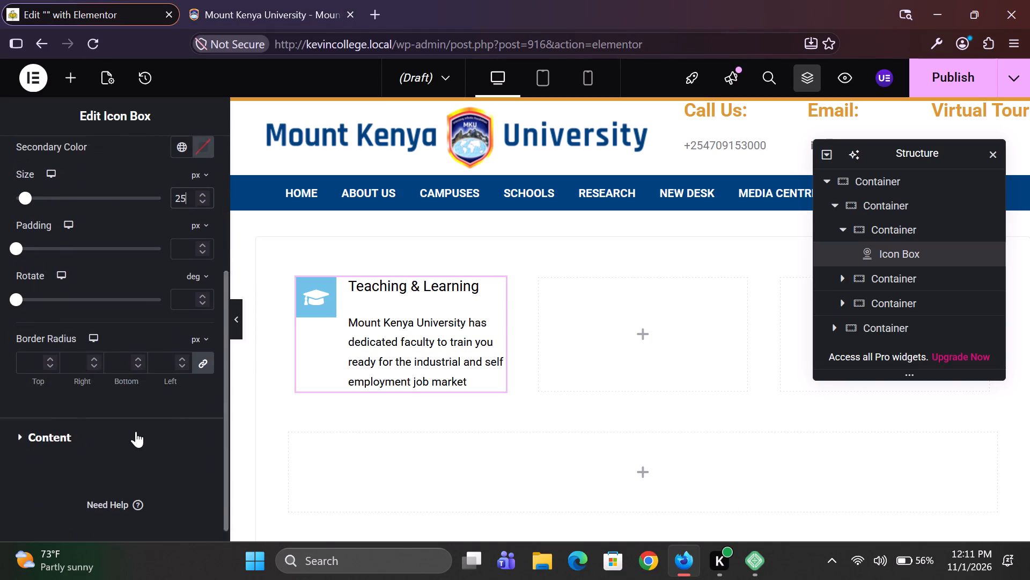
pyautogui.scroll(2, 136, 431)
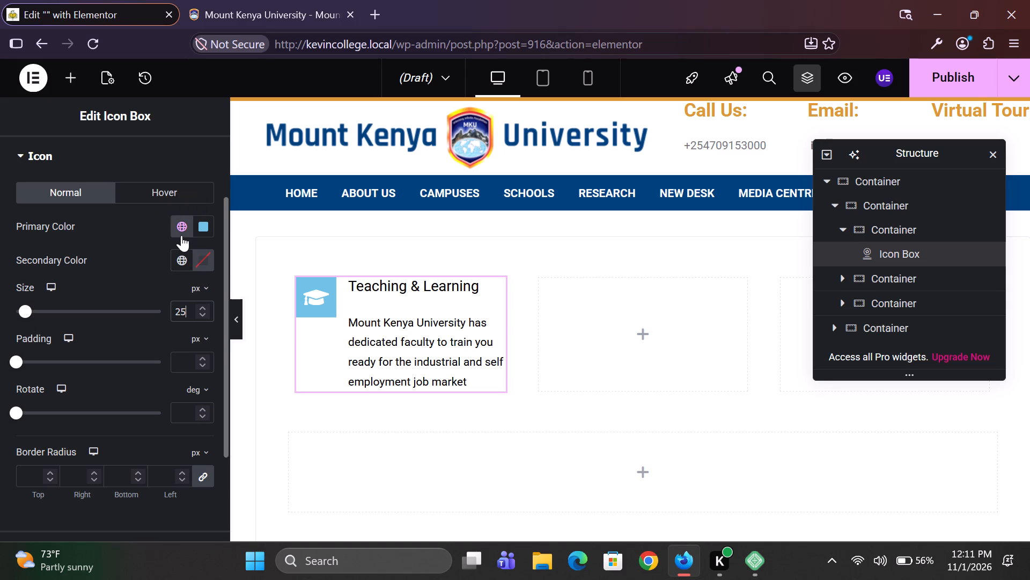
pyautogui.click(262, 5)
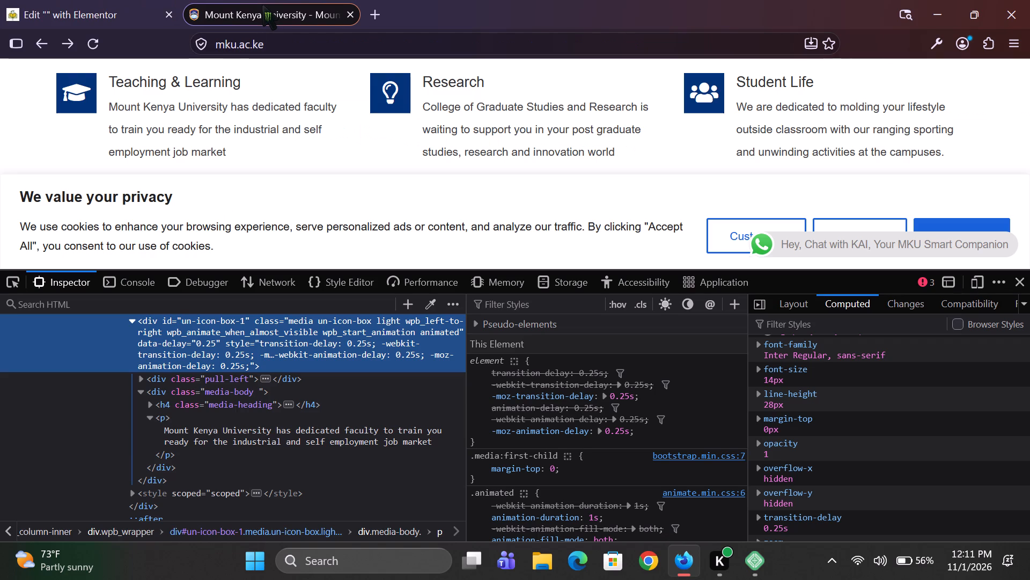
pyautogui.click(49, 0)
pyautogui.click(232, 2)
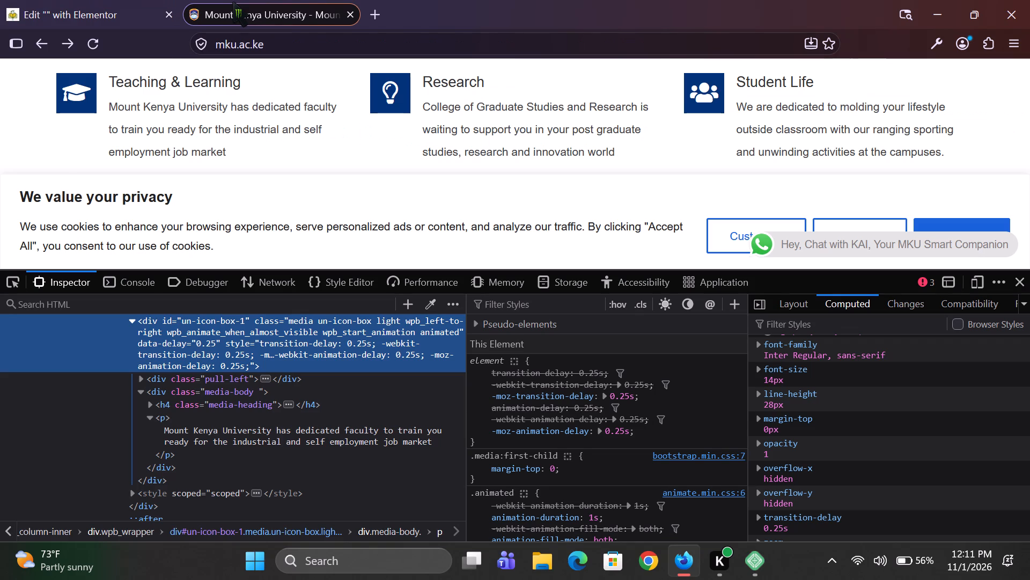
pyautogui.click(431, 300)
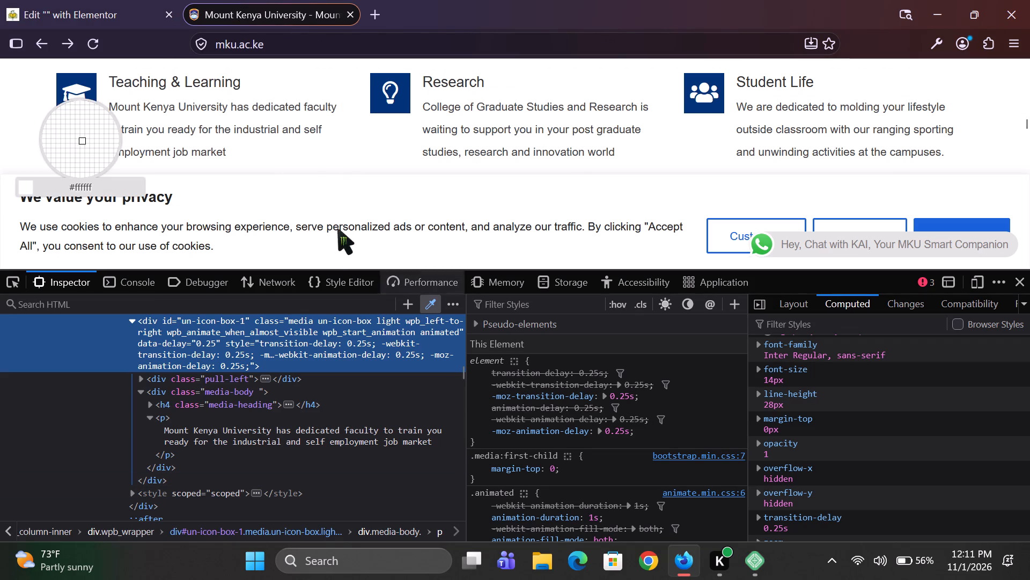
pyautogui.rightClick(90, 78)
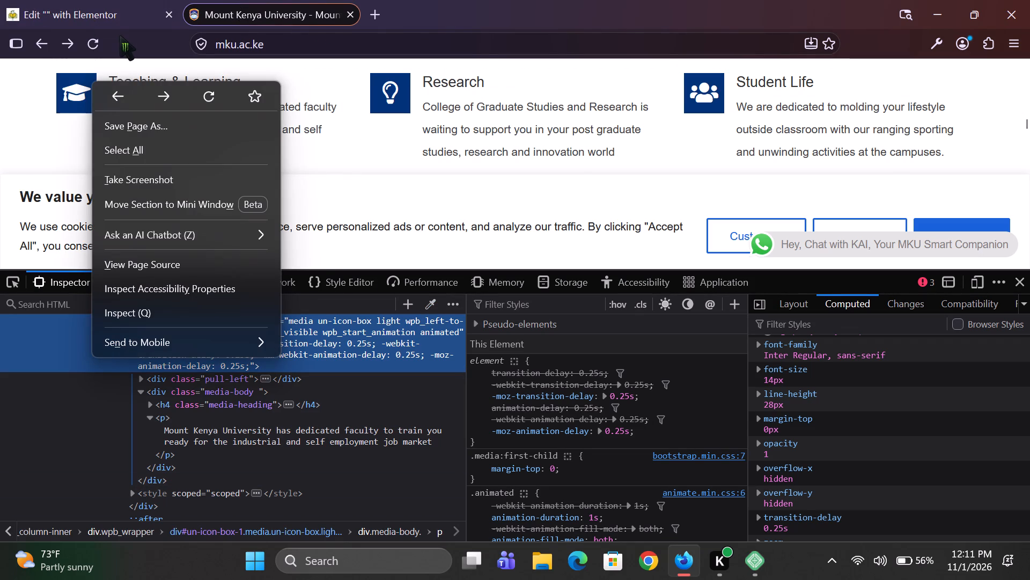
pyautogui.click(119, 35)
# Set the icon's primary color in Elementor to the mku blue global color and compare it with the Mount Kenya University page.
pyautogui.click(93, 0)
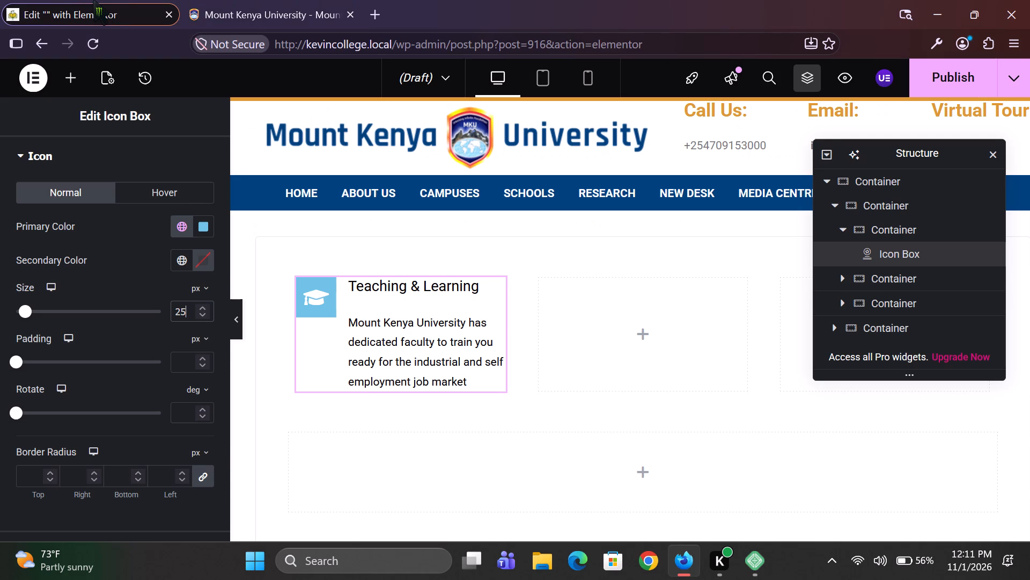
pyautogui.click(179, 231)
pyautogui.scroll(-10, 138, 282)
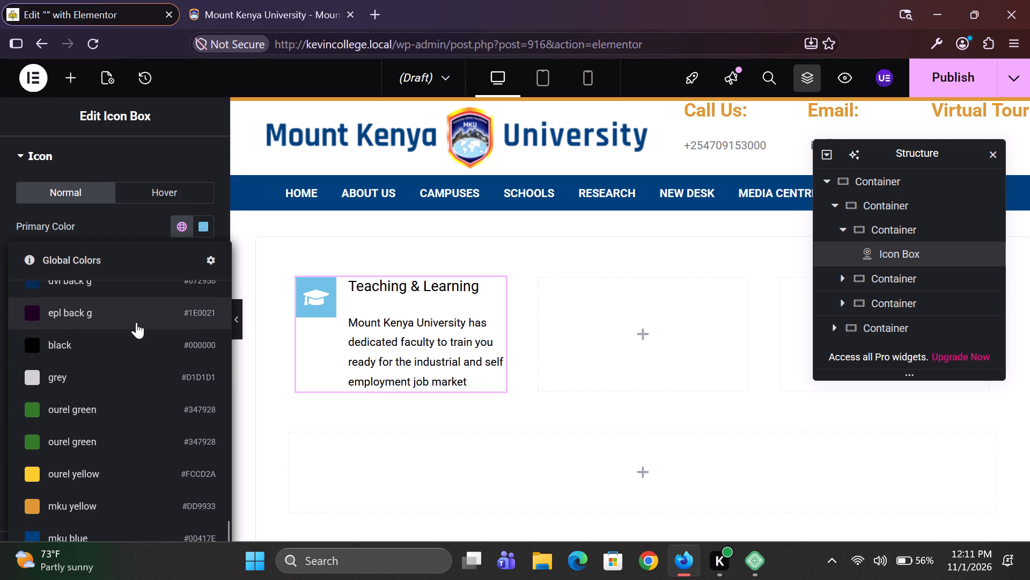
pyautogui.scroll(-1, 136, 322)
pyautogui.scroll(-2, 64, 523)
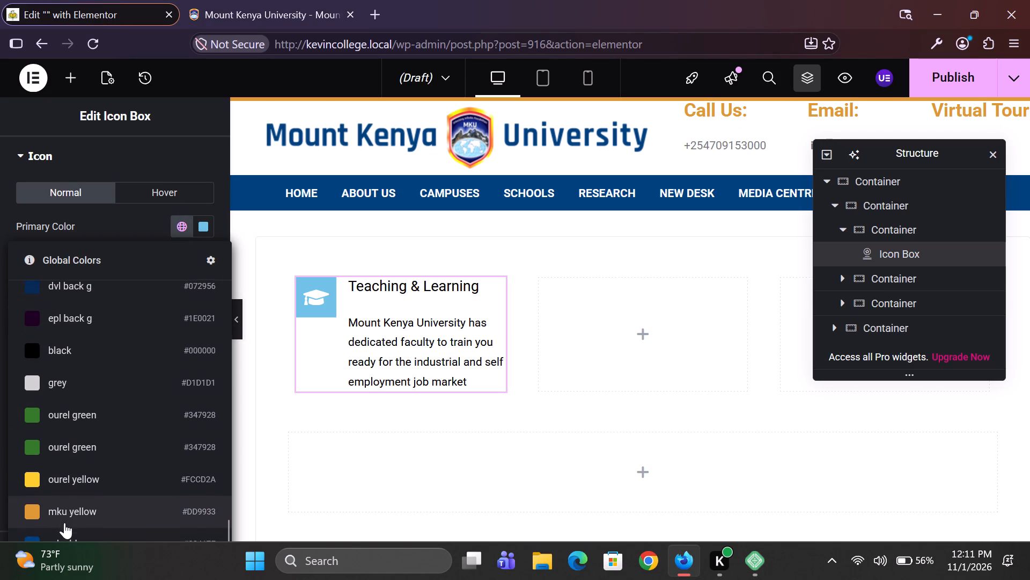
pyautogui.scroll(-1, 64, 523)
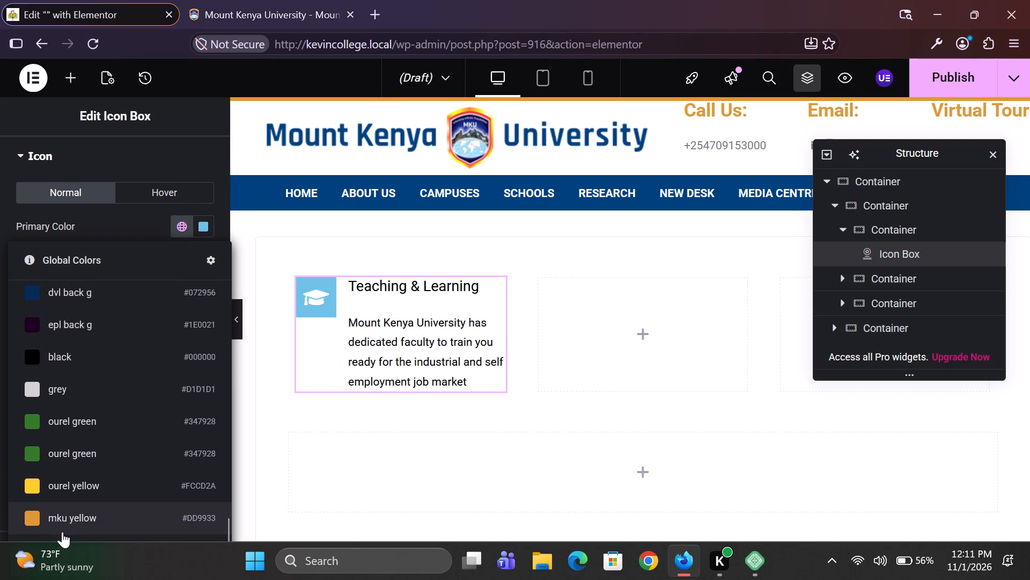
pyautogui.click(62, 536)
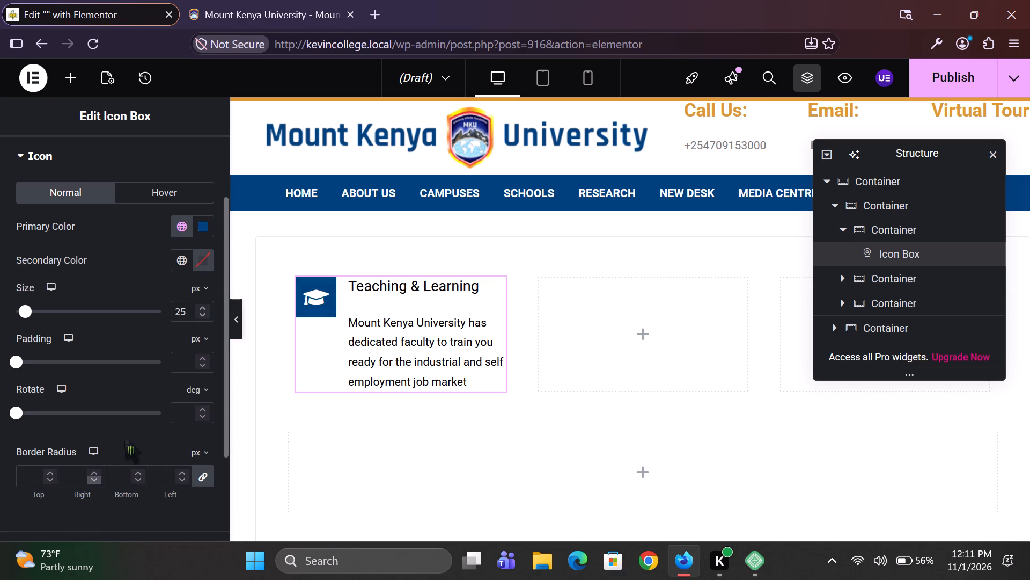
pyautogui.click(269, 3)
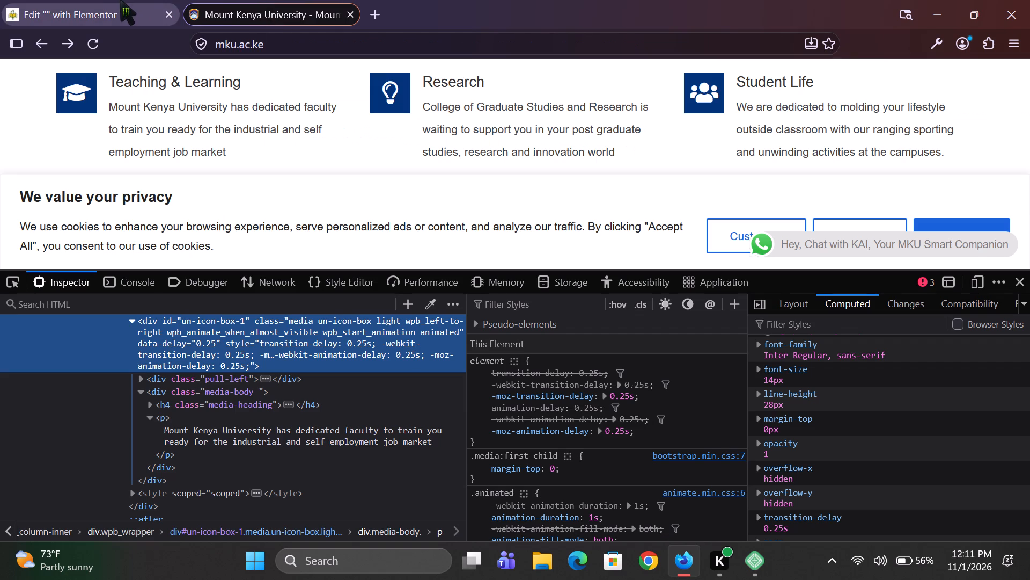
pyautogui.click(113, 0)
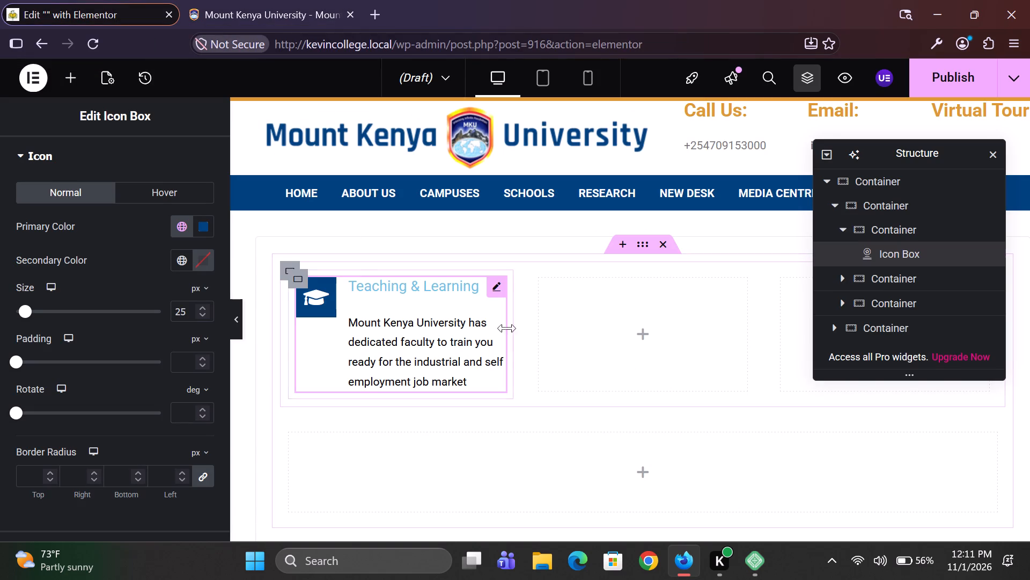
# Search the widgets for "ic" and add an Icon Box to the empty middle container beside Teaching & Learning.
pyautogui.click(621, 332)
pyautogui.click(642, 332)
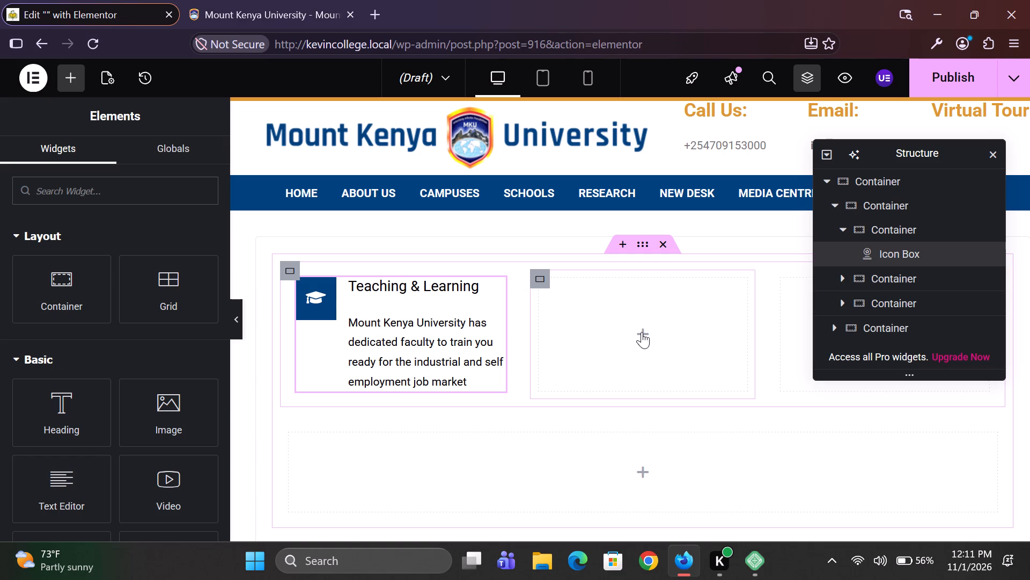
pyautogui.write('ic')
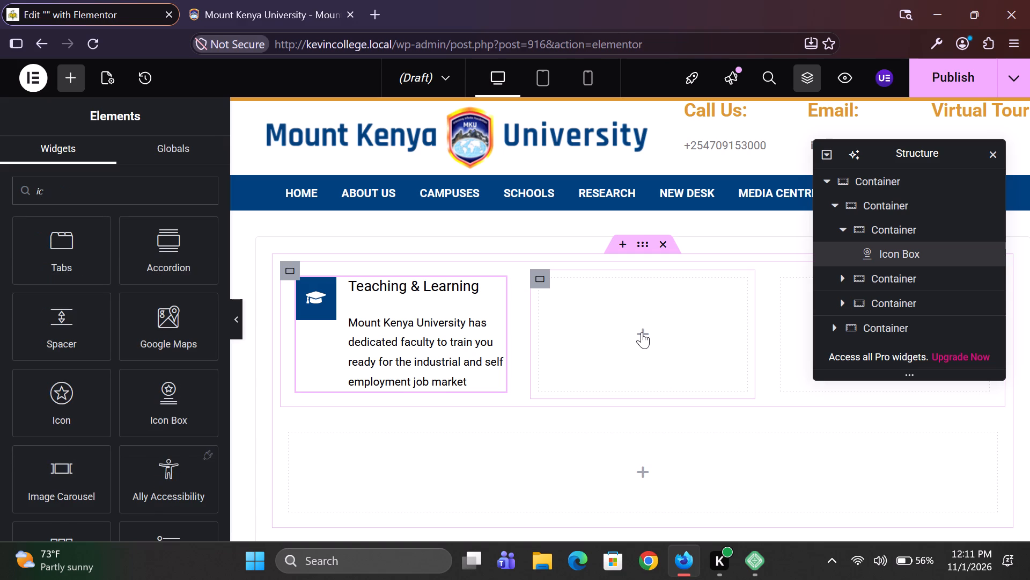
pyautogui.moveTo(190, 403); pyautogui.dragTo(748, 304)
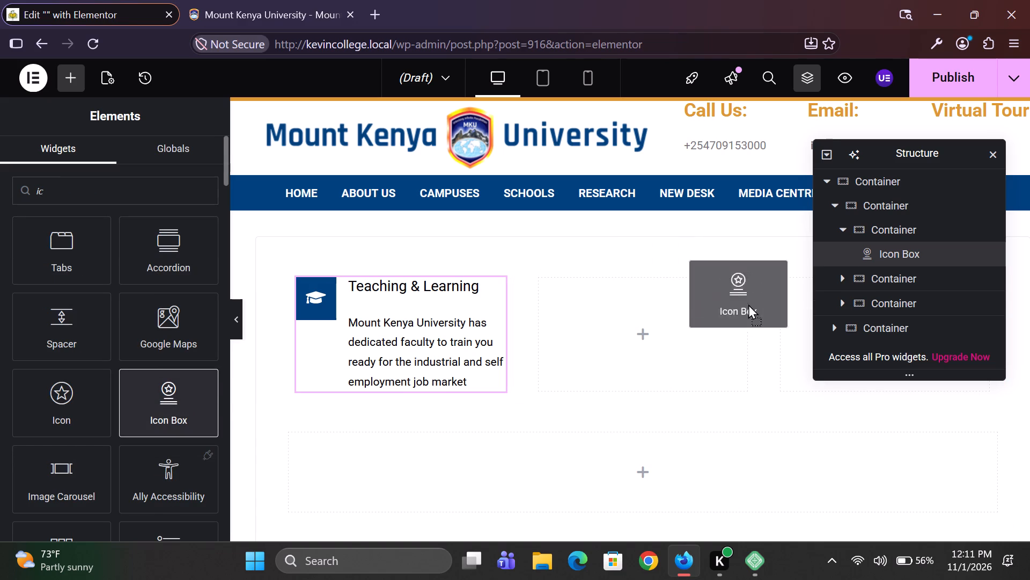
pyautogui.moveTo(748, 304); pyautogui.dragTo(672, 336)
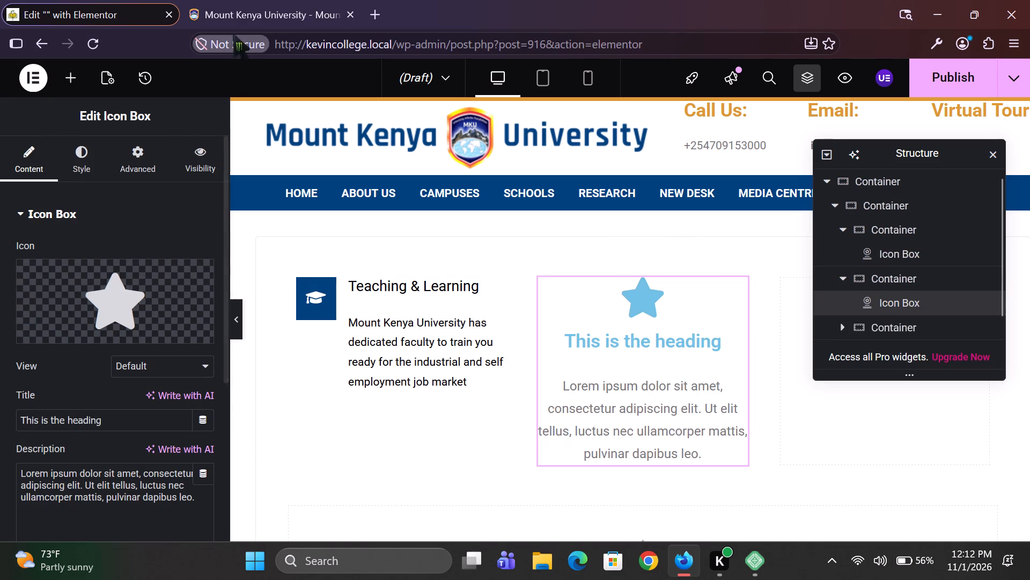
# Search the icon library for "bul" and insert the outlined Lightbulb, checking it against the Research icon on the Mount Kenya University page.
pyautogui.click(254, 4)
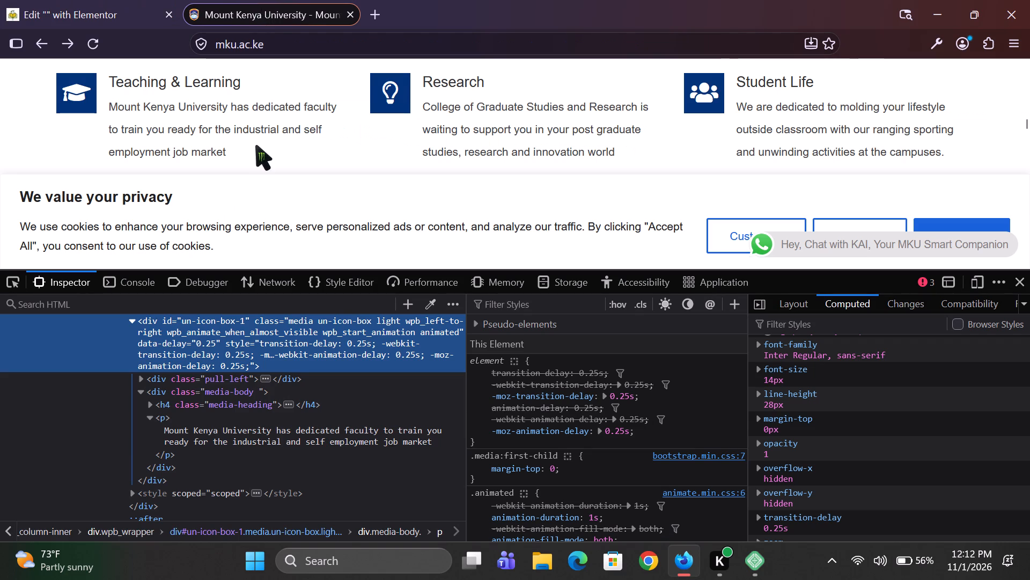
pyautogui.click(124, 0)
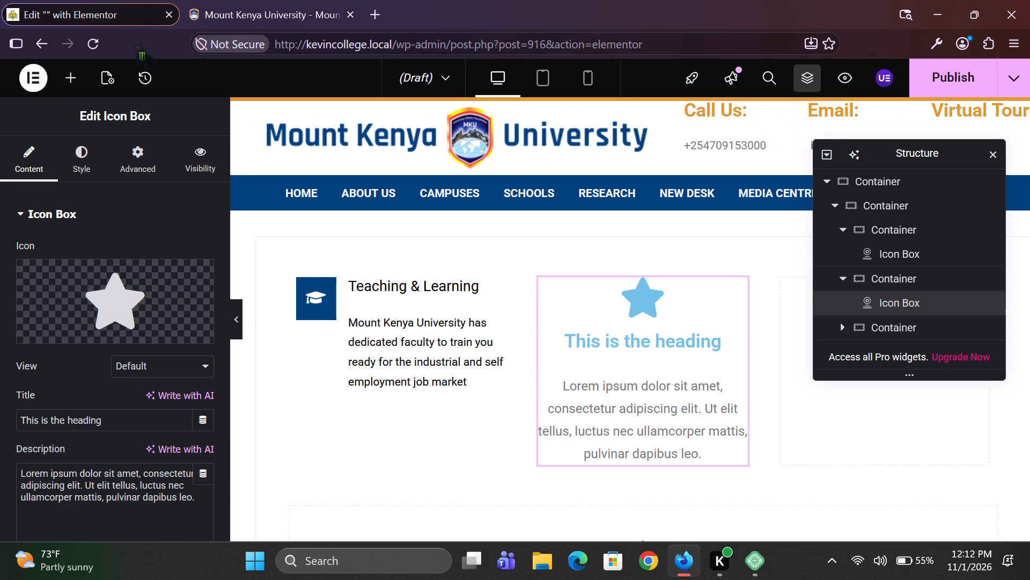
pyautogui.click(98, 335)
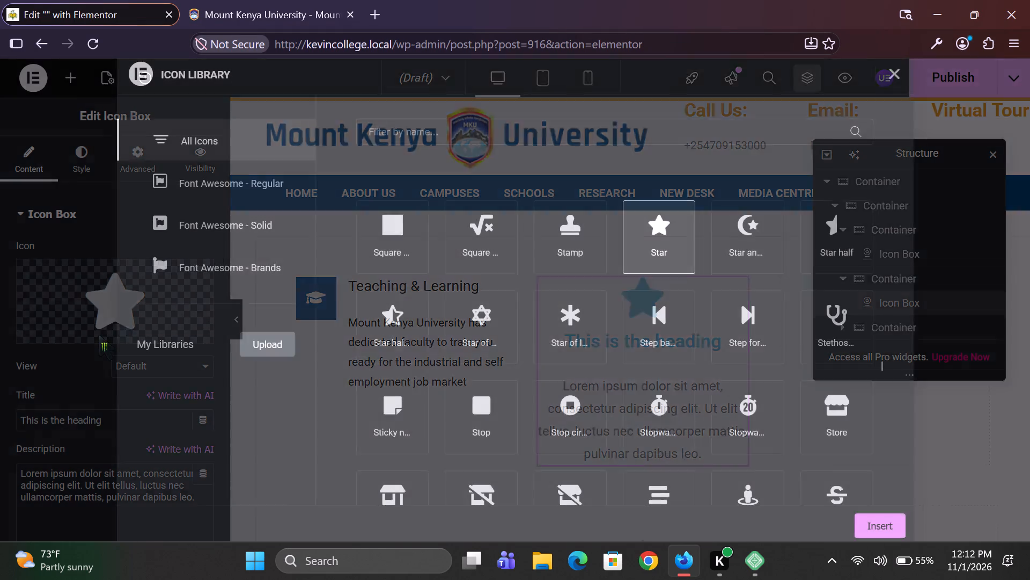
pyautogui.click(432, 130)
pyautogui.write('bul')
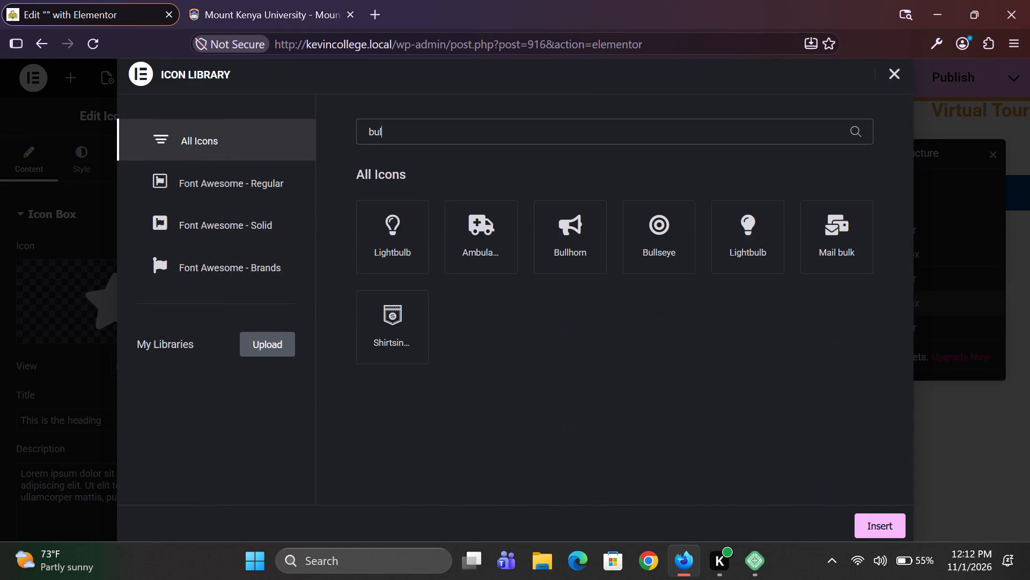
pyautogui.click(263, 0)
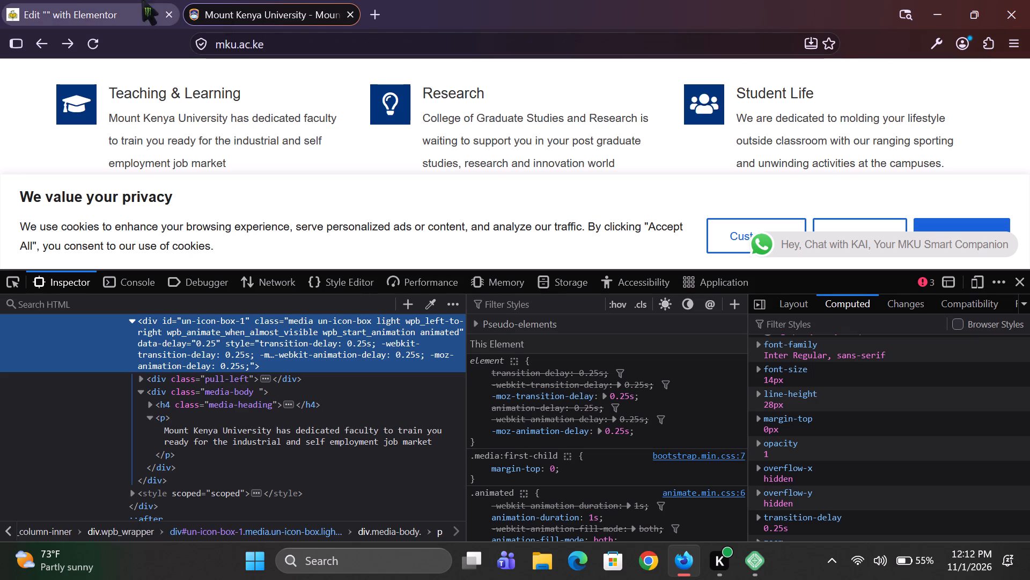
pyautogui.click(85, 0)
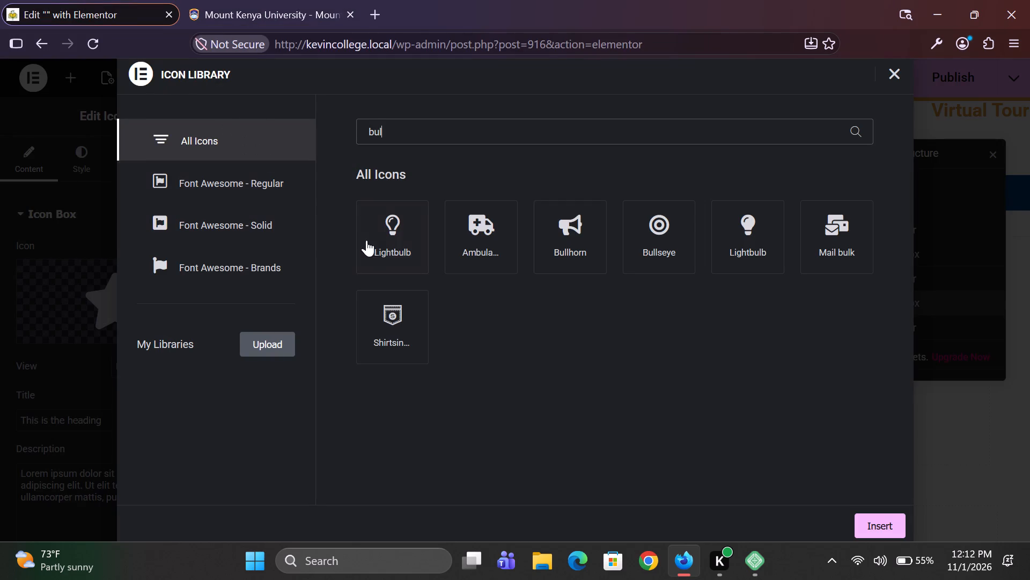
pyautogui.click(374, 243)
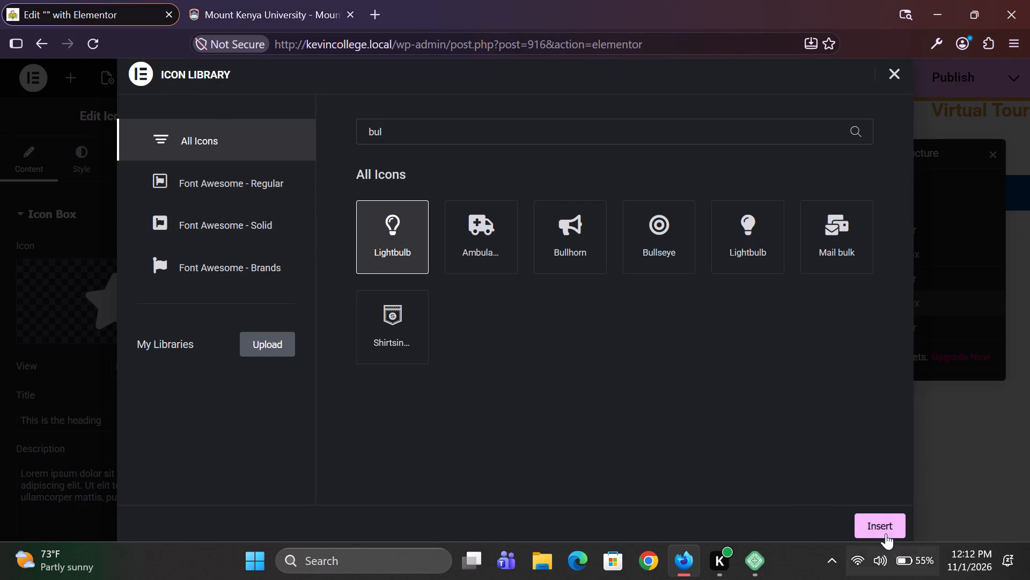
pyautogui.click(886, 526)
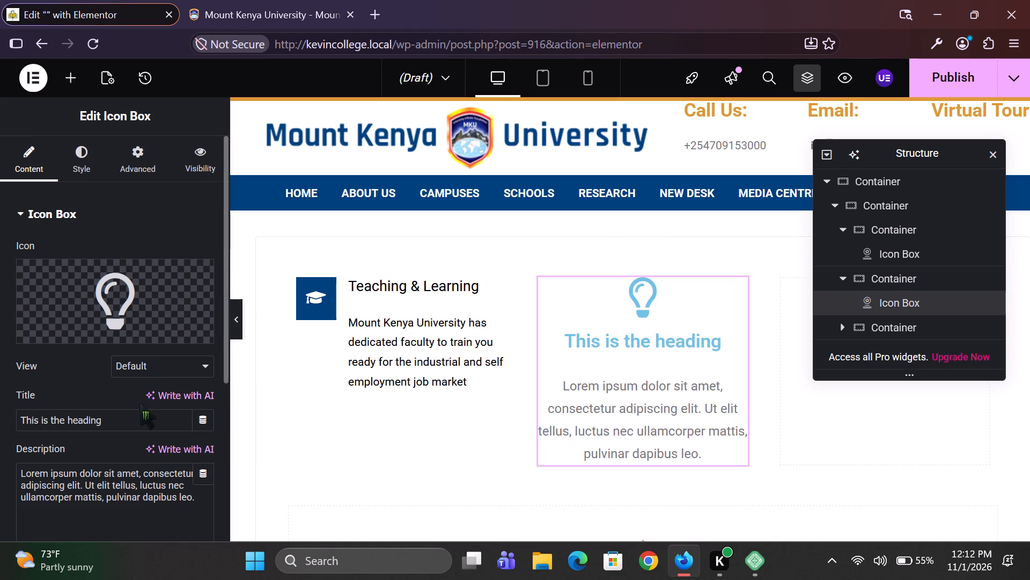
# Check the second block's heading on the Mount Kenya University page and replace the new Icon Box's title with "Research".
pyautogui.click(250, 0)
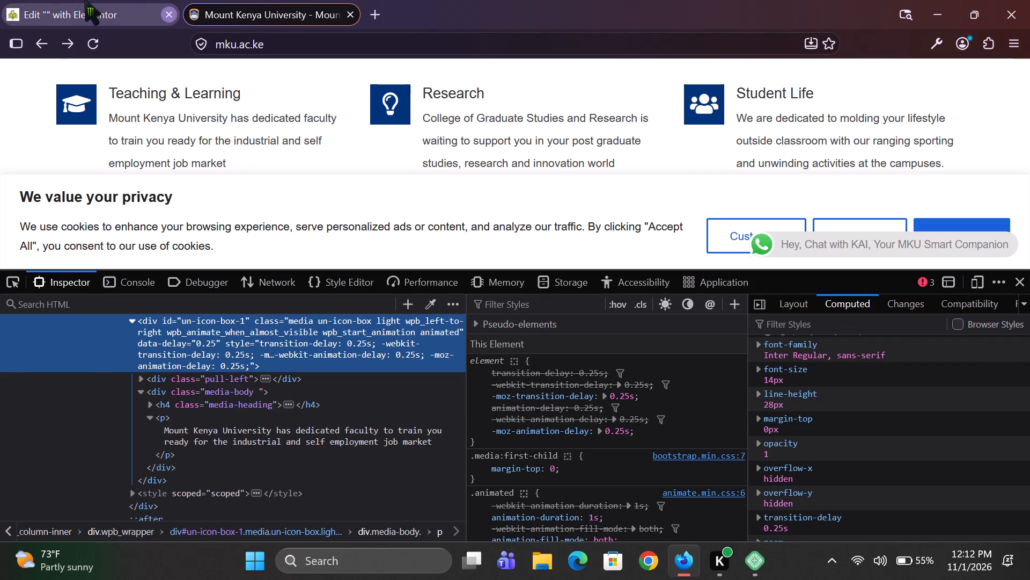
pyautogui.click(84, 0)
pyautogui.click(104, 422)
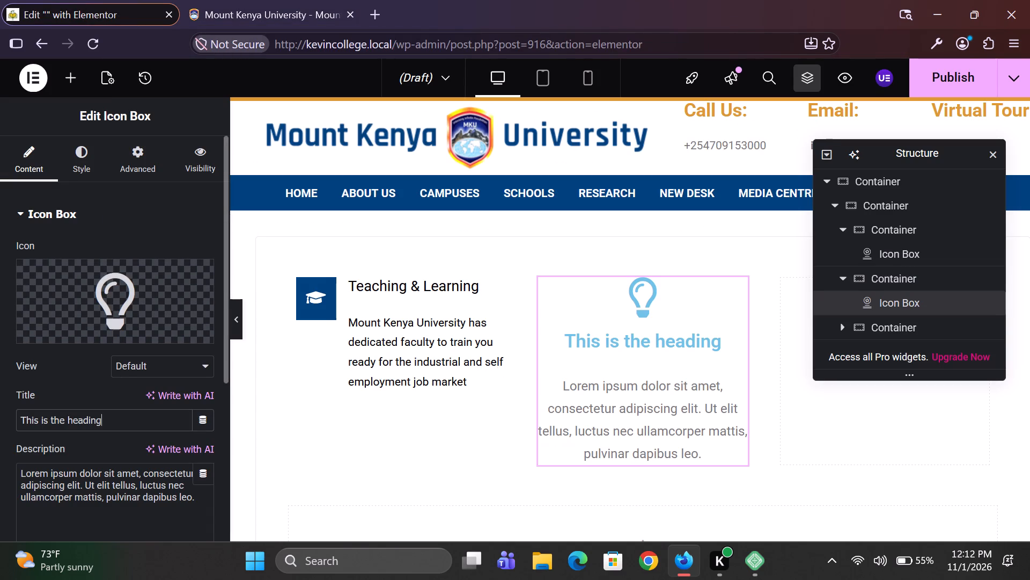
pyautogui.click(104, 422)
pyautogui.tripleClick(104, 422)
pyautogui.click(104, 422)
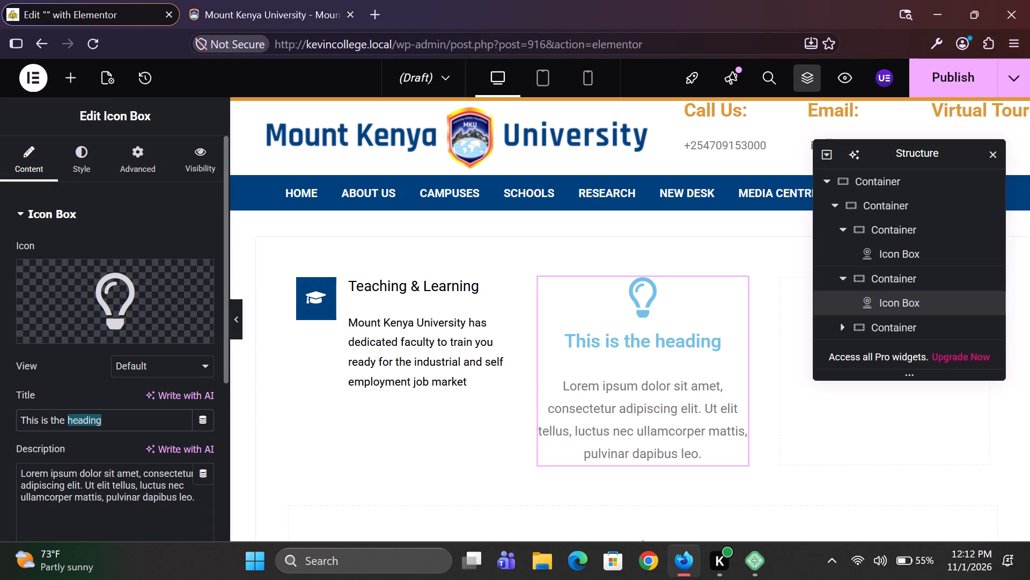
pyautogui.click(104, 422)
pyautogui.doubleClick(104, 422)
pyautogui.tripleClick(104, 422)
pyautogui.press('BackSpace')
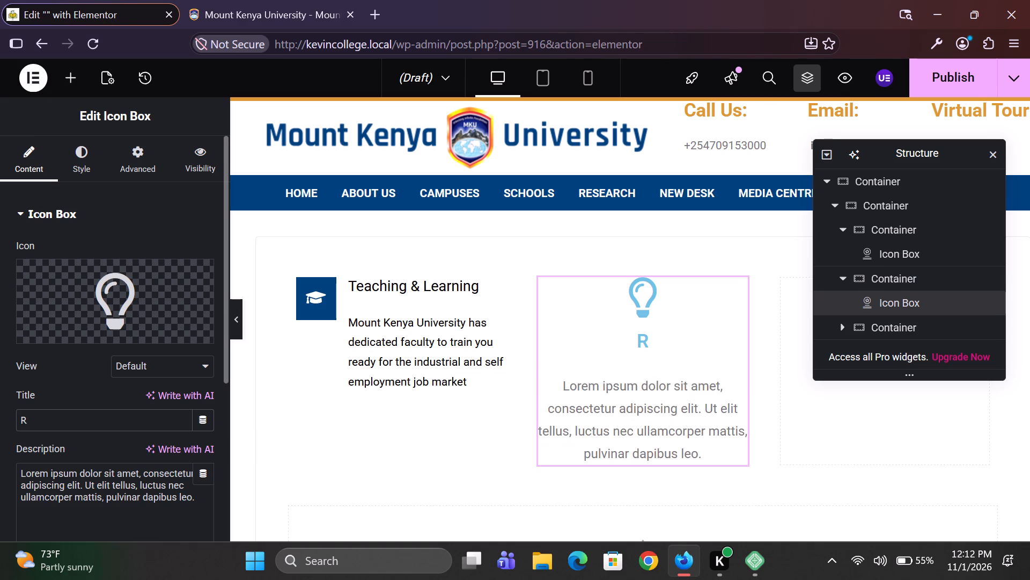
pyautogui.write('esearch')
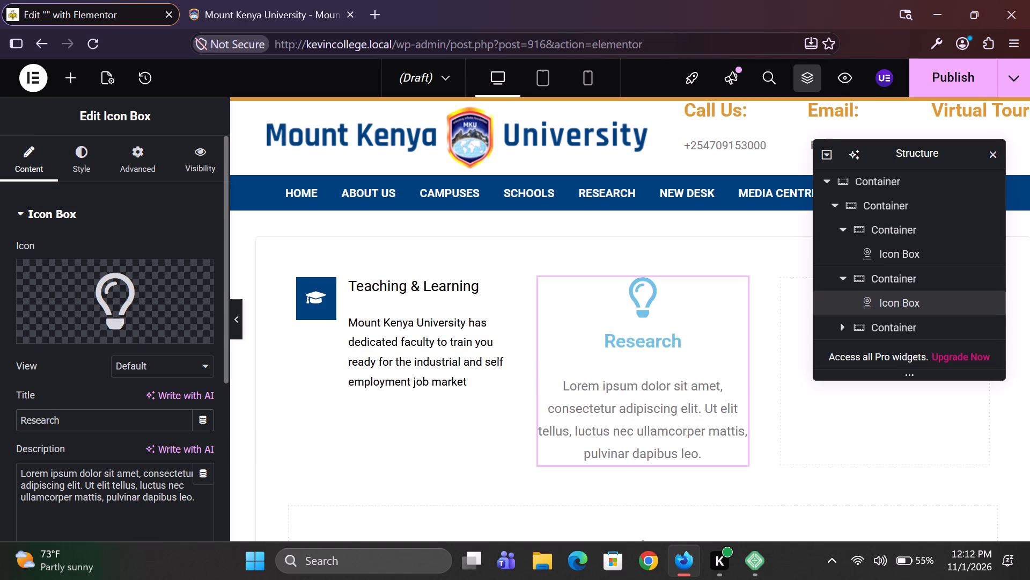
# Replace the Research Icon Box's placeholder description with the Research paragraph copied from the Mount Kenya University page.
pyautogui.tripleClick(71, 495)
pyautogui.press('BackSpace')
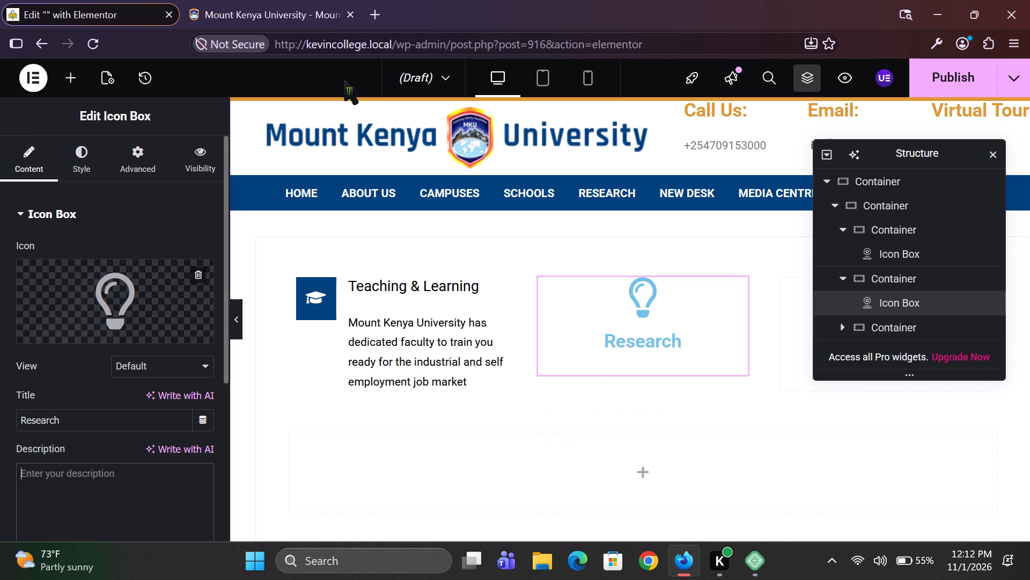
pyautogui.click(233, 0)
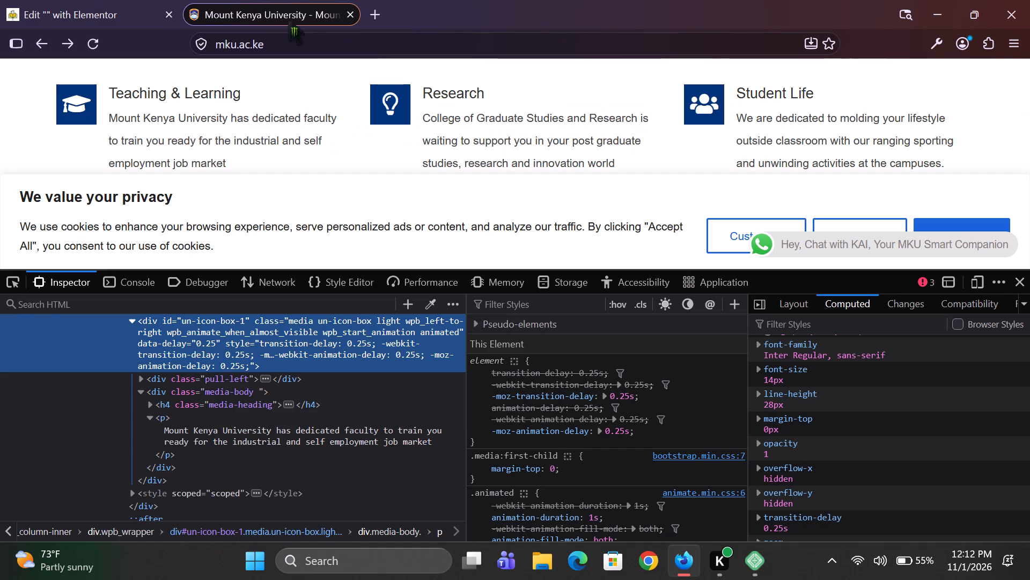
pyautogui.tripleClick(472, 146)
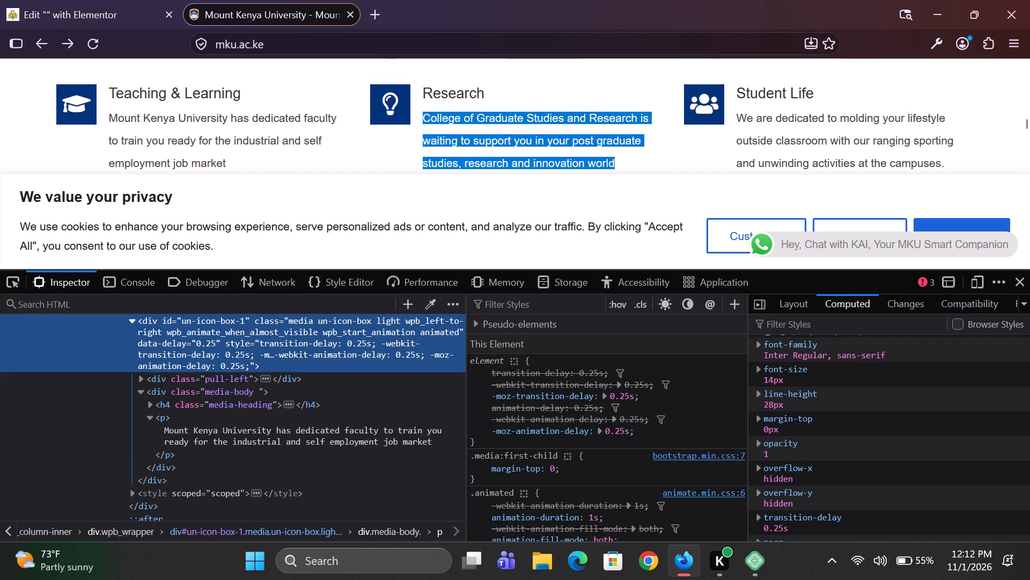
pyautogui.hotkey('ctrl', 'c')
pyautogui.click(86, 0)
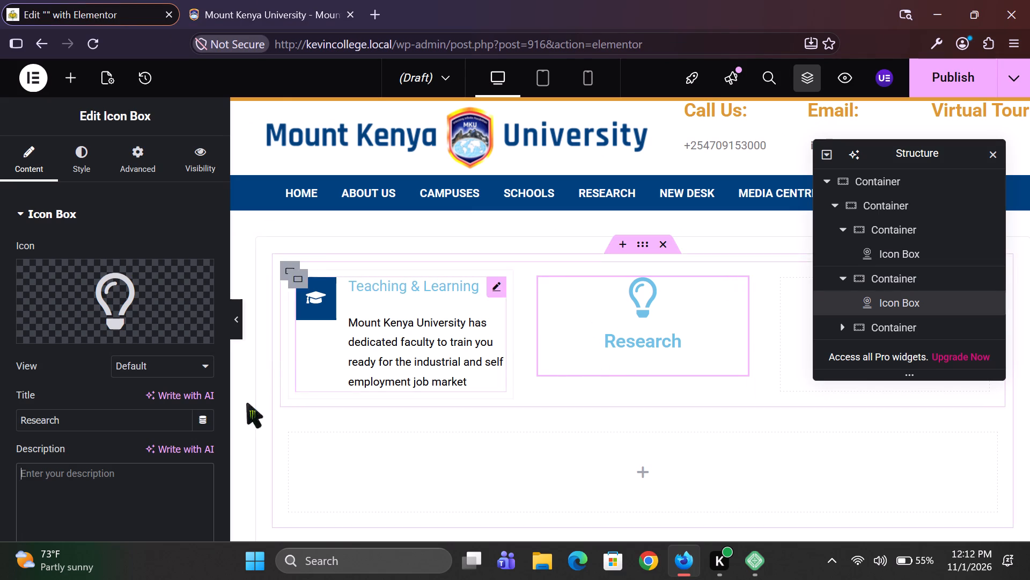
pyautogui.click(125, 497)
pyautogui.hotkey('ctrl', 'v')
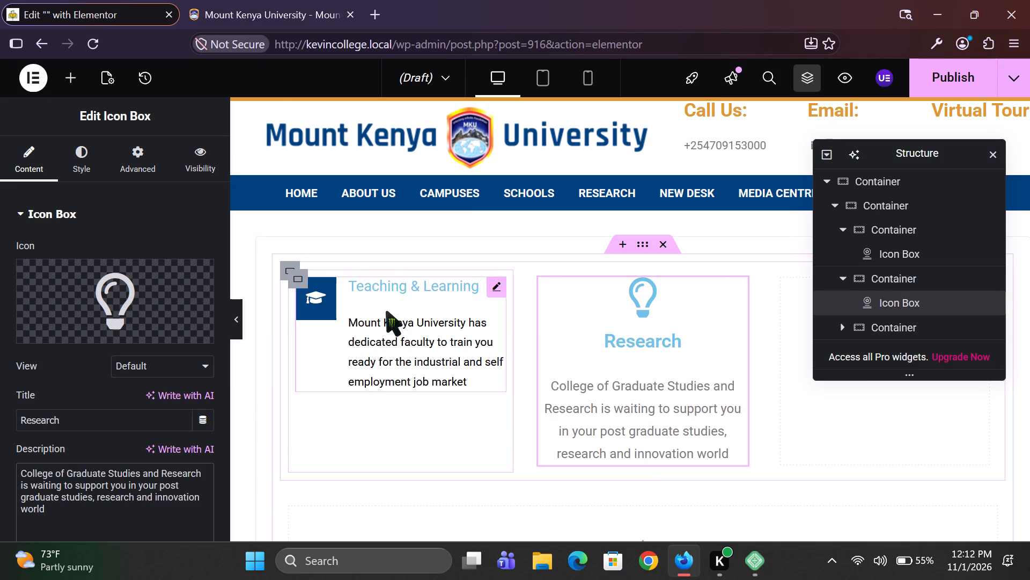
# Copy the Teaching & Learning Icon Box and paste its style onto the Research Icon Box.
pyautogui.rightClick(409, 346)
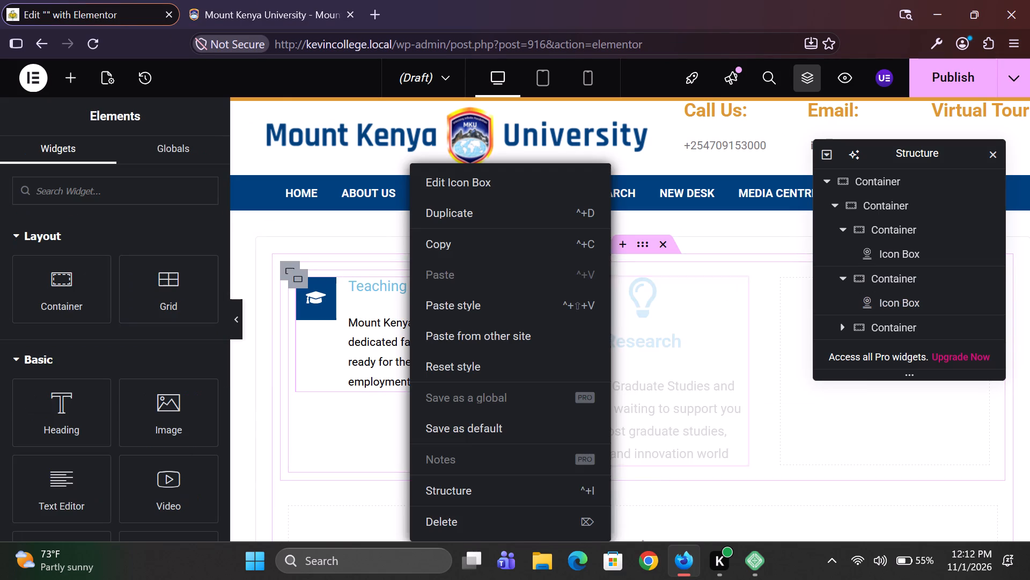
pyautogui.click(453, 250)
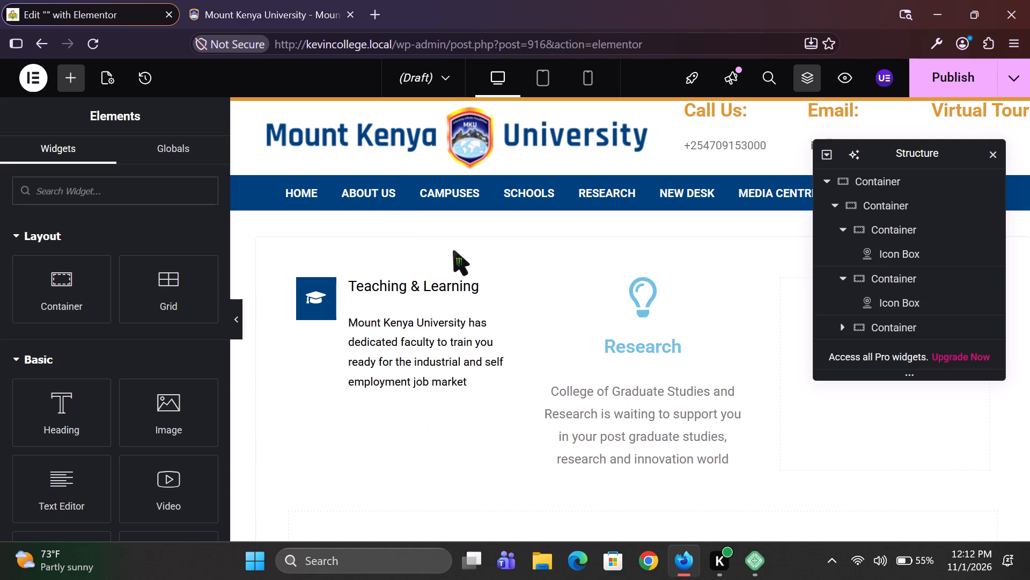
pyautogui.rightClick(619, 417)
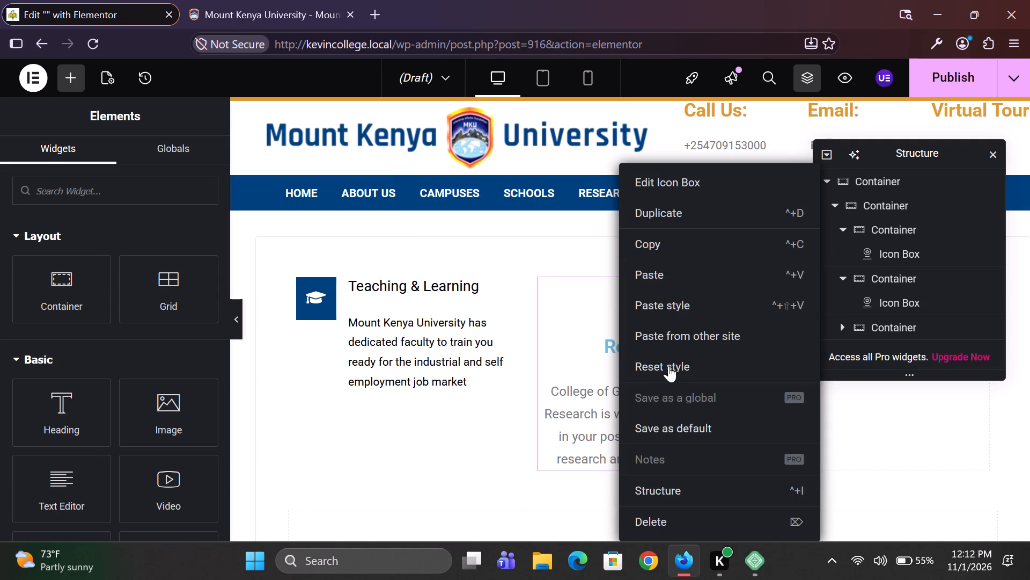
pyautogui.click(672, 300)
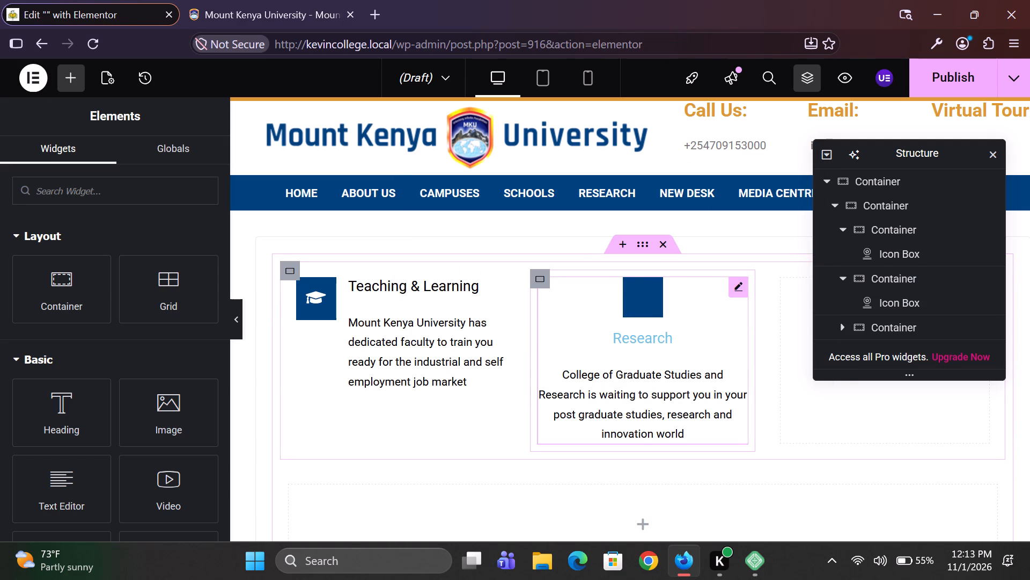
# Refresh the Research Icon Box's icon by switching its view to Default and back to Stacked.
pyautogui.click(630, 337)
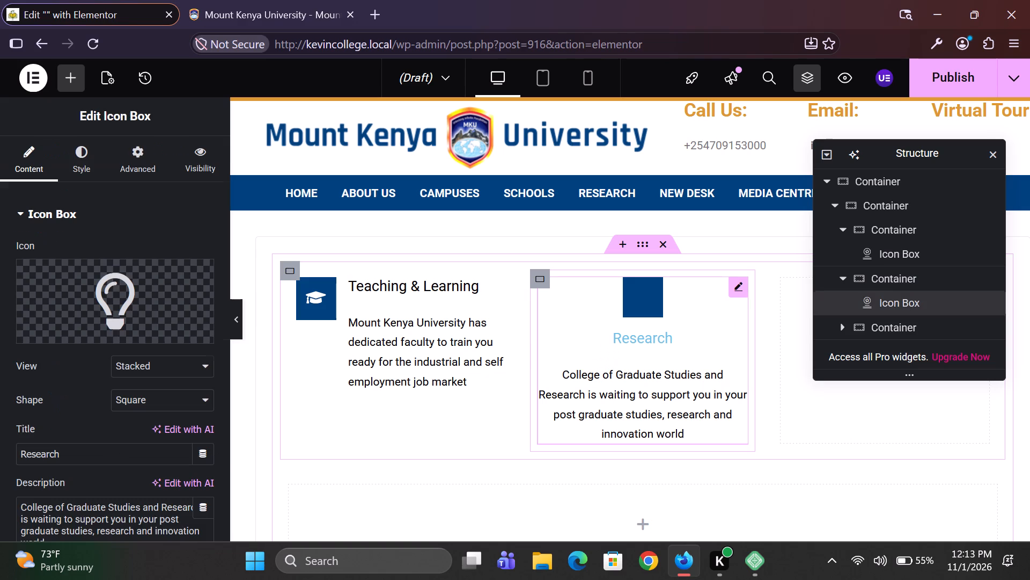
pyautogui.click(201, 363)
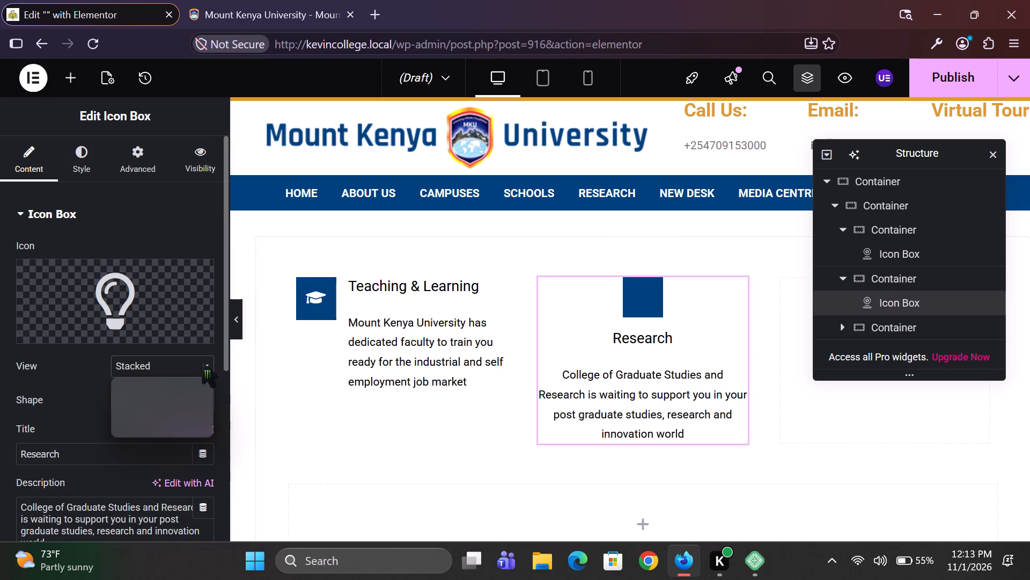
pyautogui.click(183, 395)
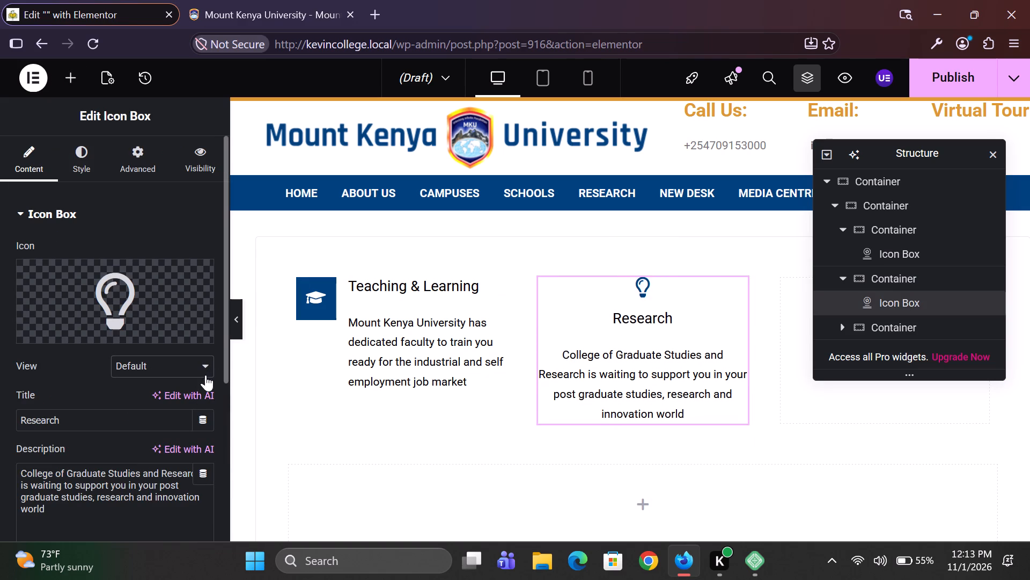
pyautogui.click(207, 372)
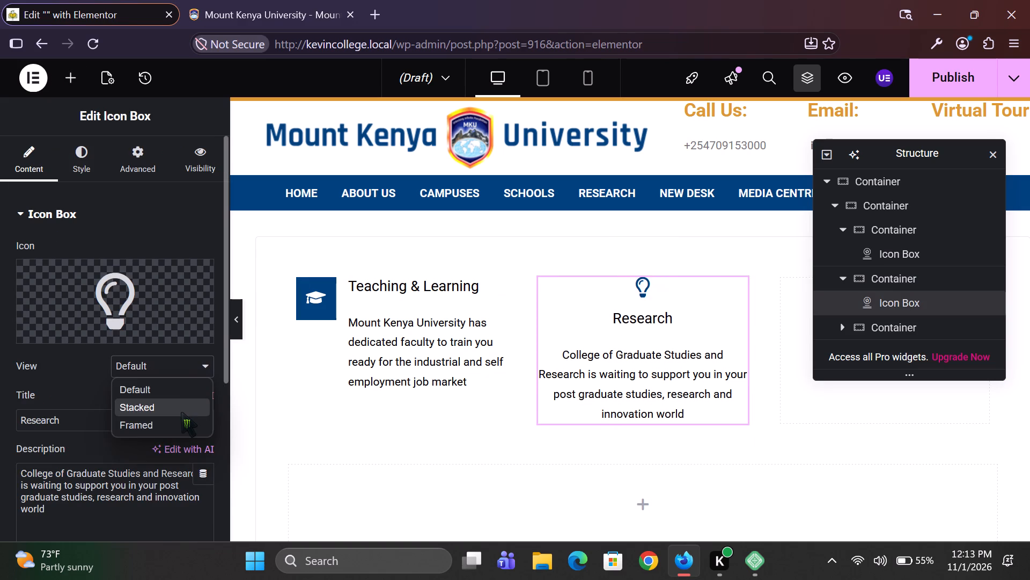
pyautogui.click(181, 412)
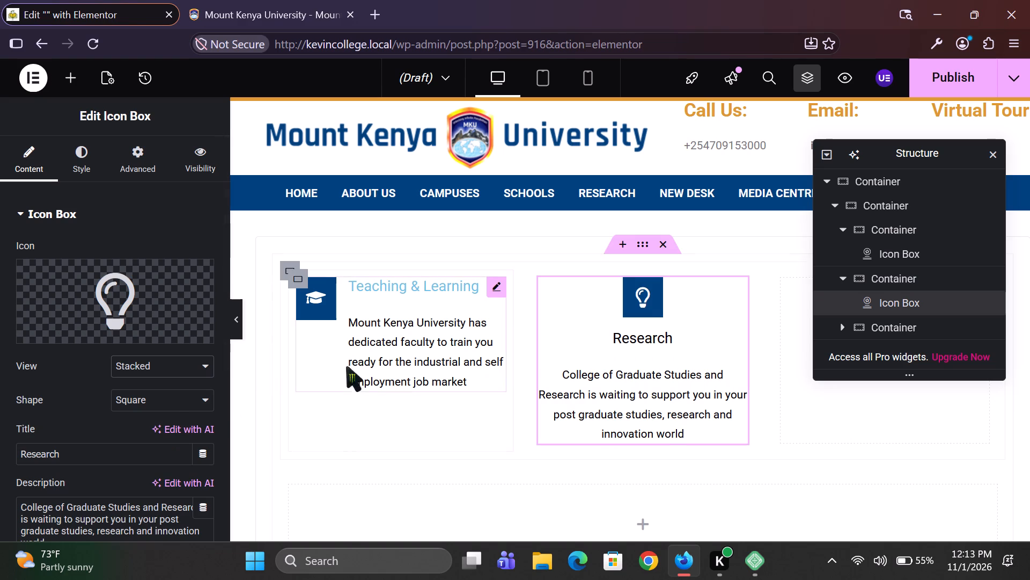
# Set the Research Icon Box's icon position to the start side so the icon sits beside its text.
pyautogui.click(88, 165)
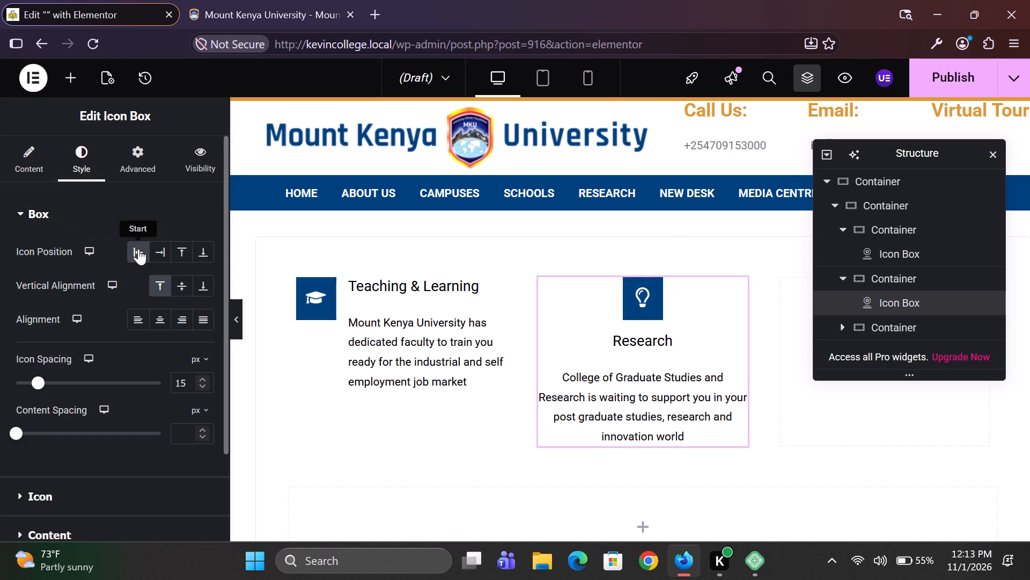
pyautogui.click(165, 257)
pyautogui.click(178, 250)
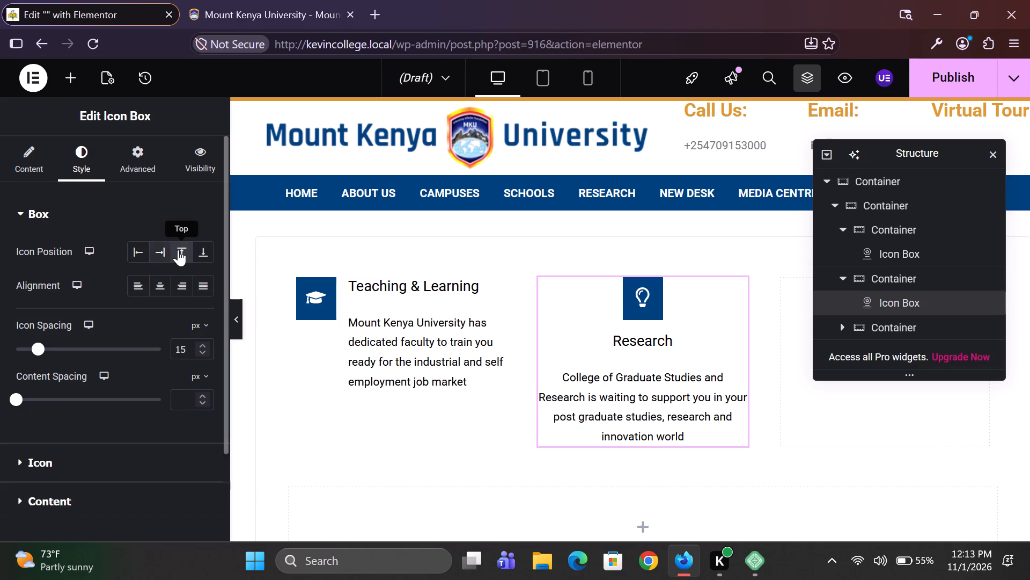
pyautogui.click(131, 243)
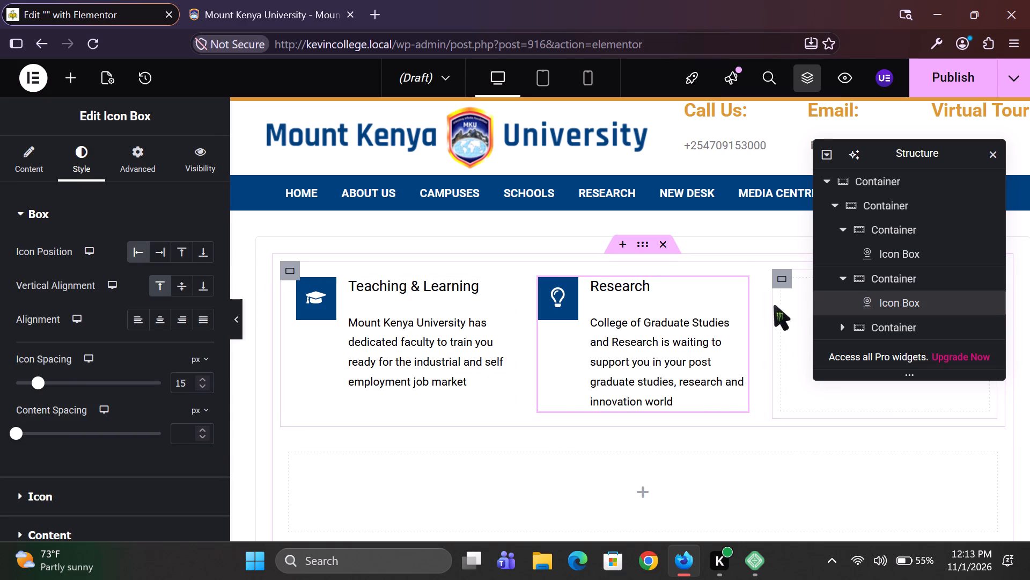
# Close the Structure view and add an Icon Box widget to the empty third container beside the Research block.
pyautogui.click(778, 278)
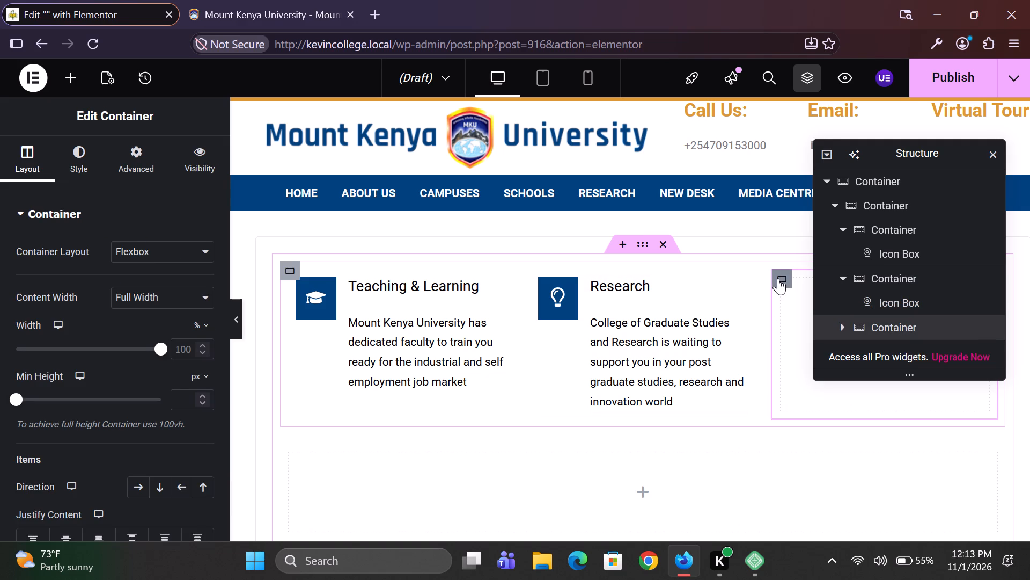
pyautogui.click(999, 158)
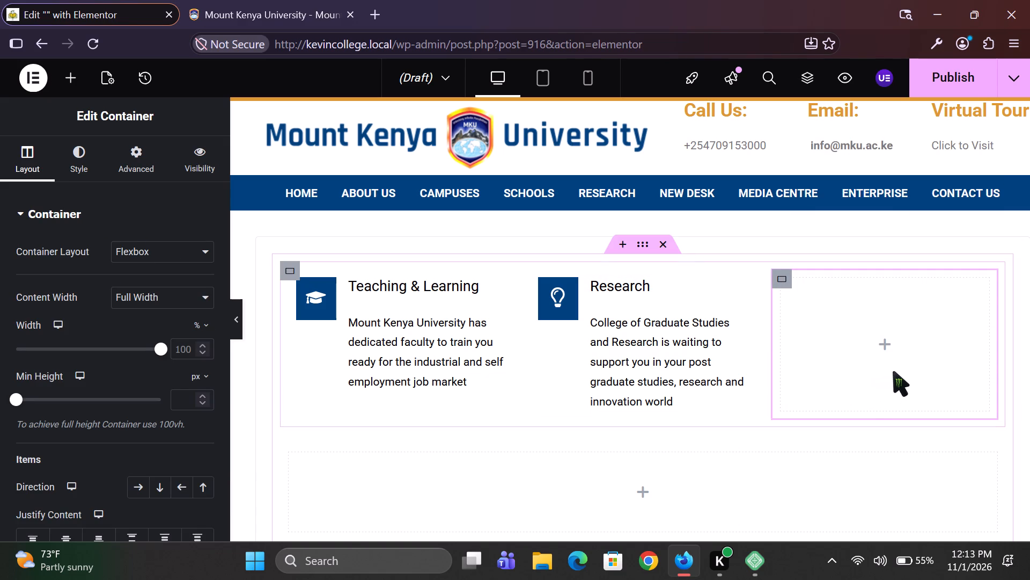
pyautogui.click(888, 346)
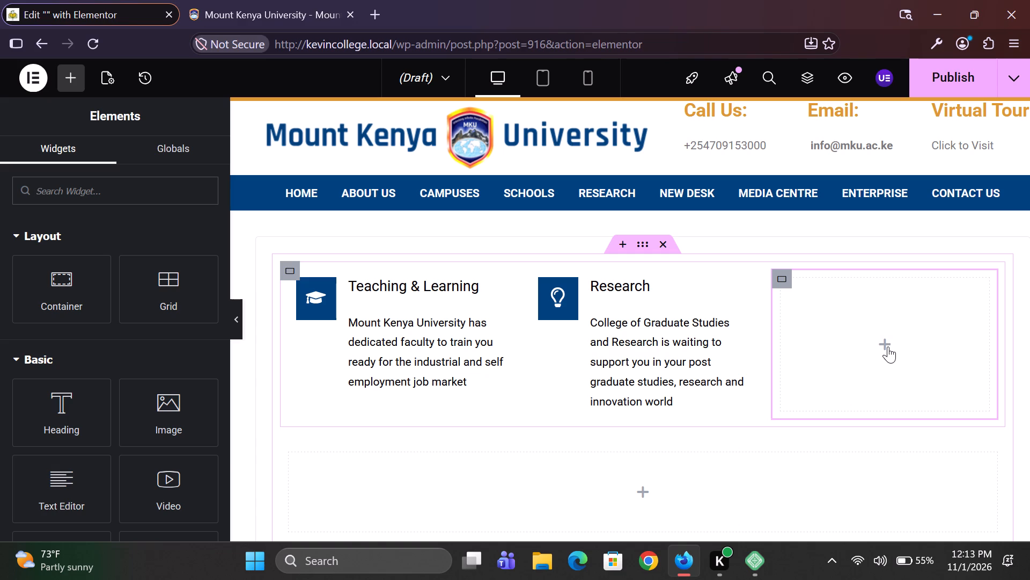
pyautogui.write('icon')
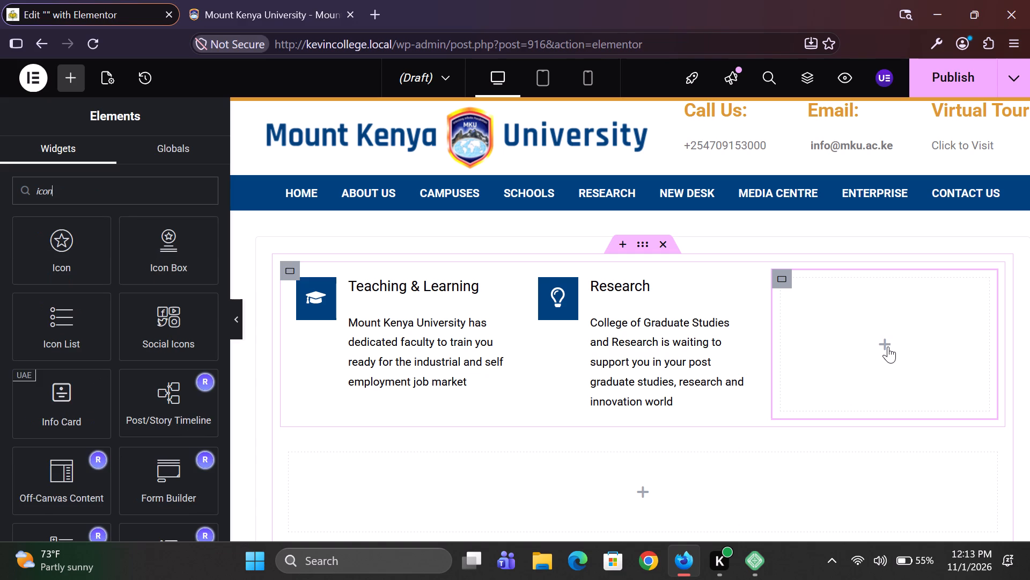
pyautogui.moveTo(194, 259); pyautogui.dragTo(877, 353)
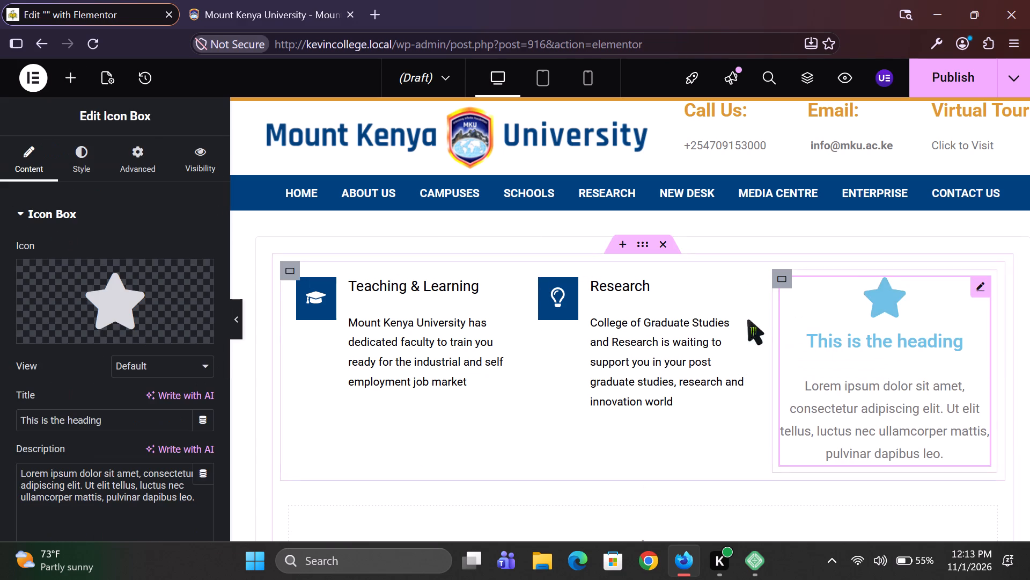
# Check the Student Life icon on the Mount Kenya University page and search the icon library for a match using "peo", "cont" and "stud".
pyautogui.click(236, 11)
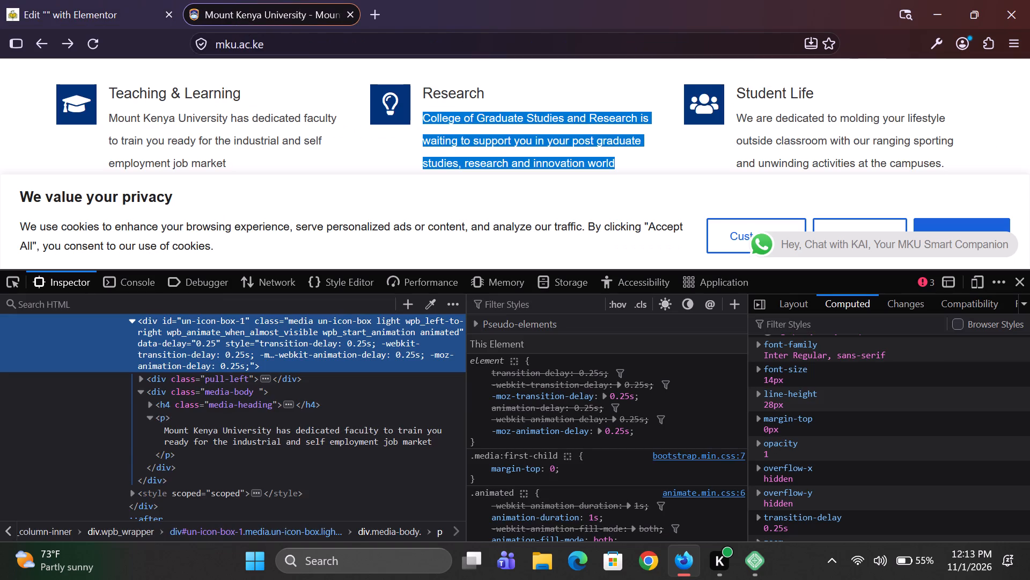
pyautogui.click(79, 0)
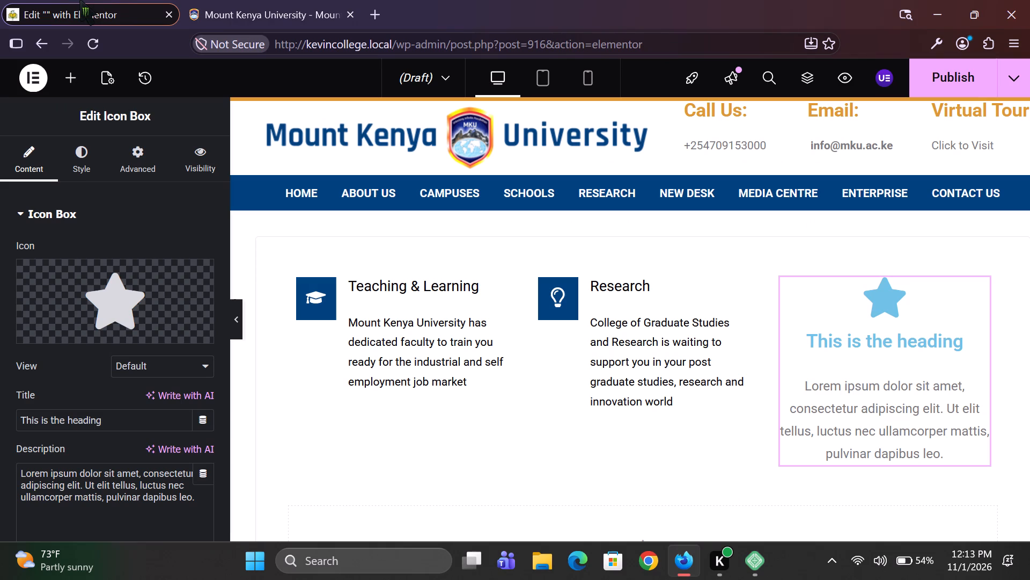
pyautogui.click(75, 324)
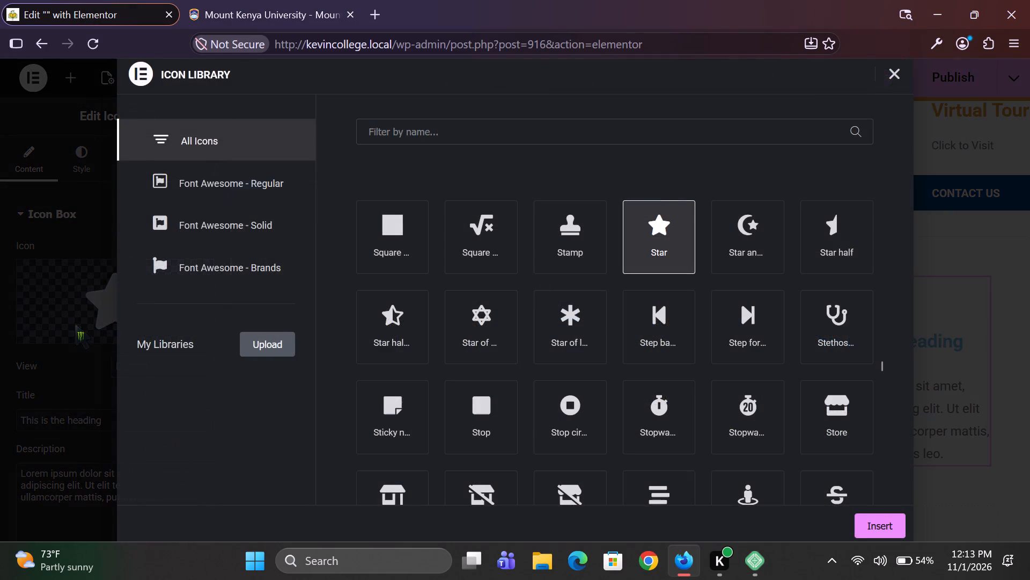
pyautogui.click(420, 137)
pyautogui.press('p')
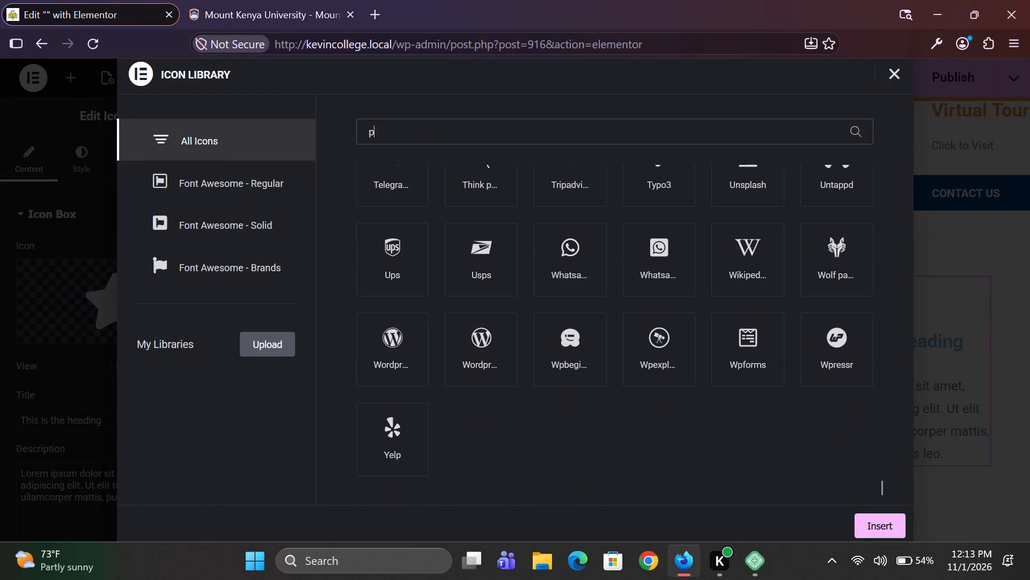
pyautogui.write('eo')
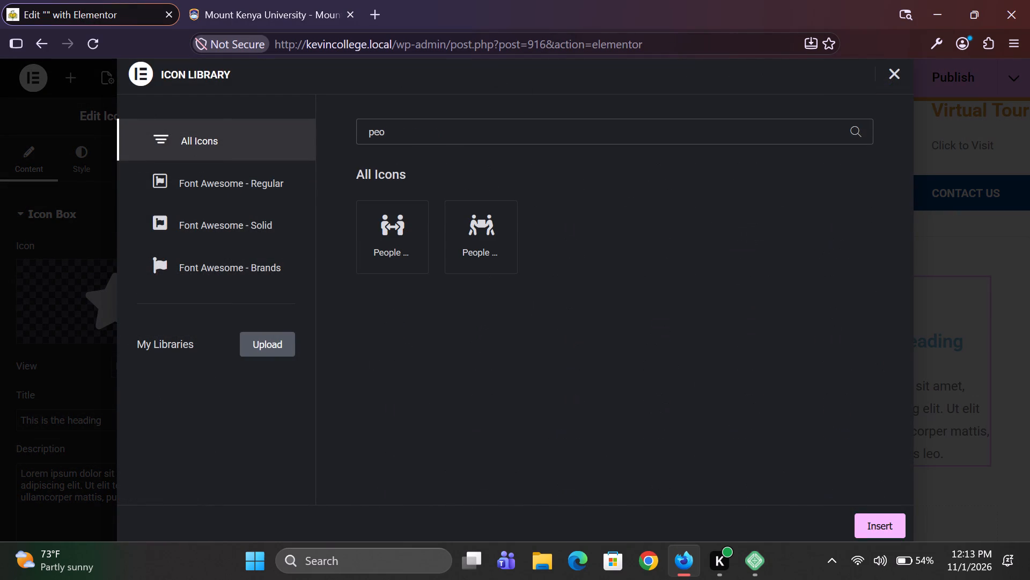
pyautogui.press('BackSpace')
pyautogui.press('BackSpace')
pyautogui.press('BackSpace')
pyautogui.write('con')
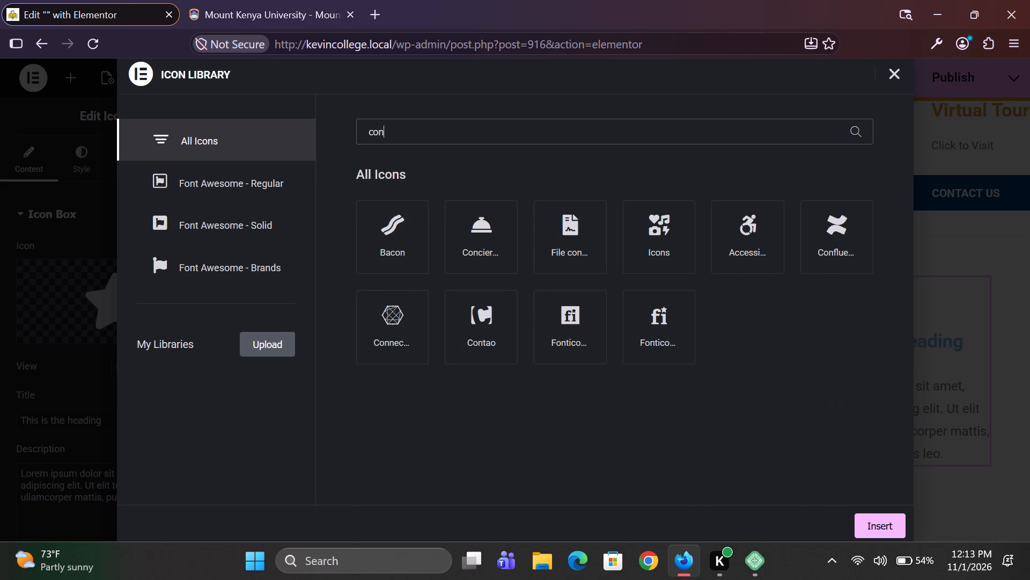
pyautogui.press('t')
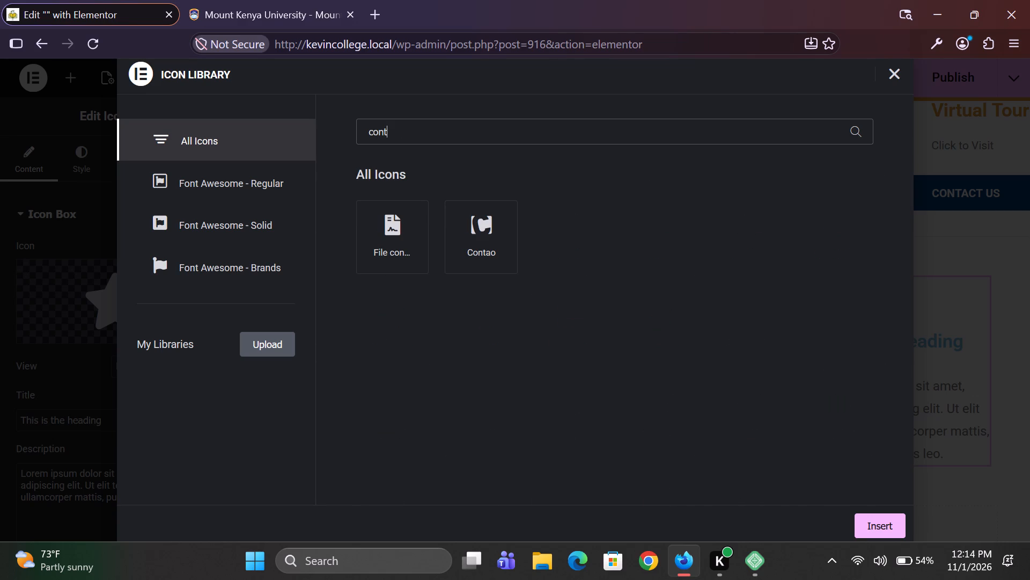
pyautogui.press('BackSpace')
pyautogui.press('BackSpace')
pyautogui.press('BackSpace')
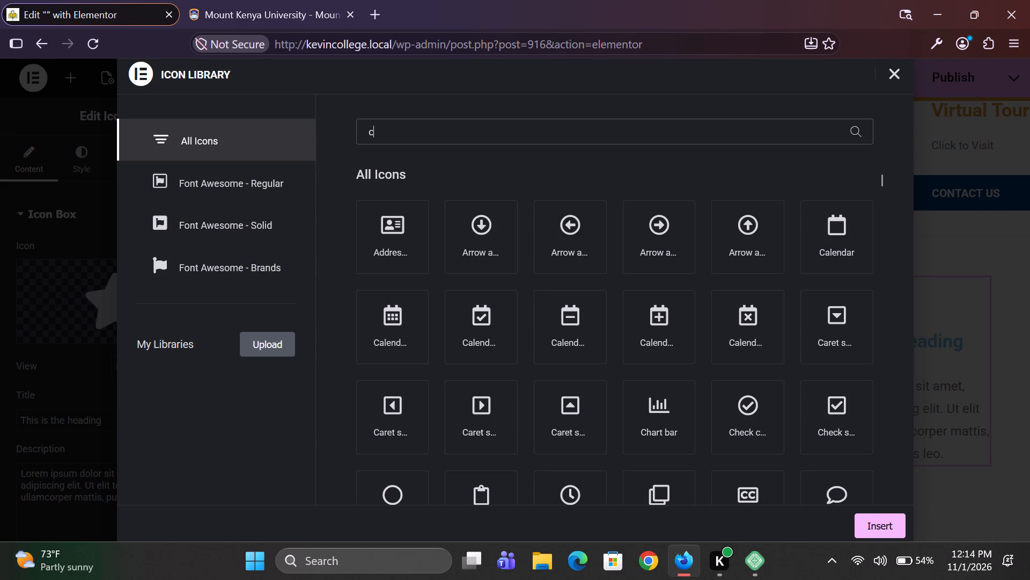
pyautogui.press('BackSpace')
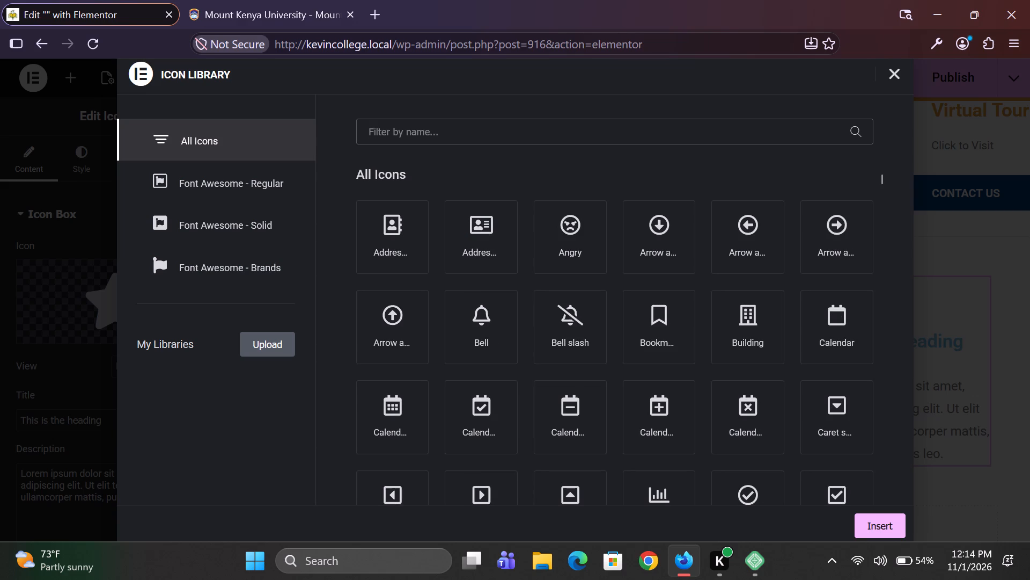
pyautogui.write('st')
pyautogui.press('u')
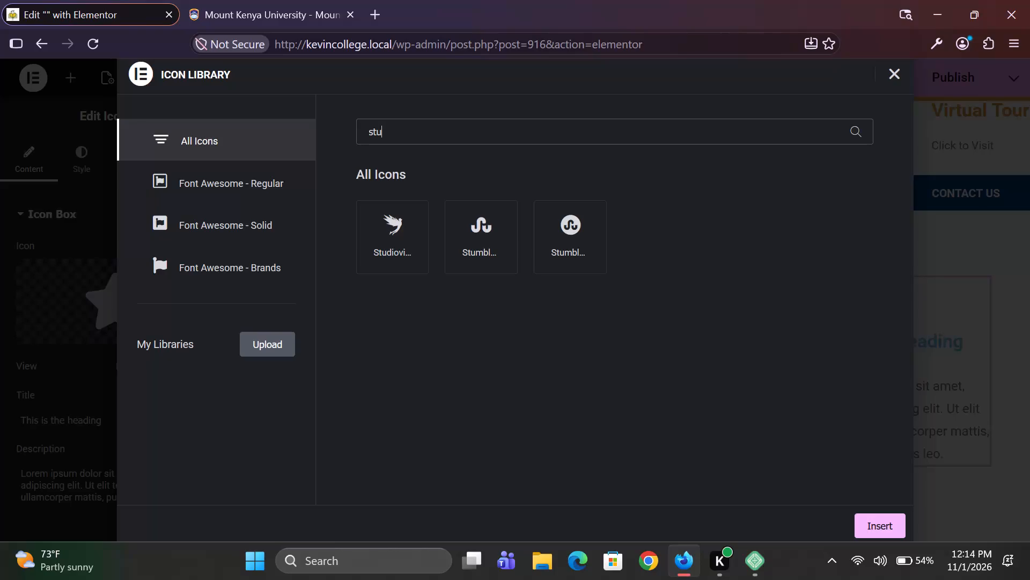
pyautogui.write('de')
pyautogui.press('BackSpace')
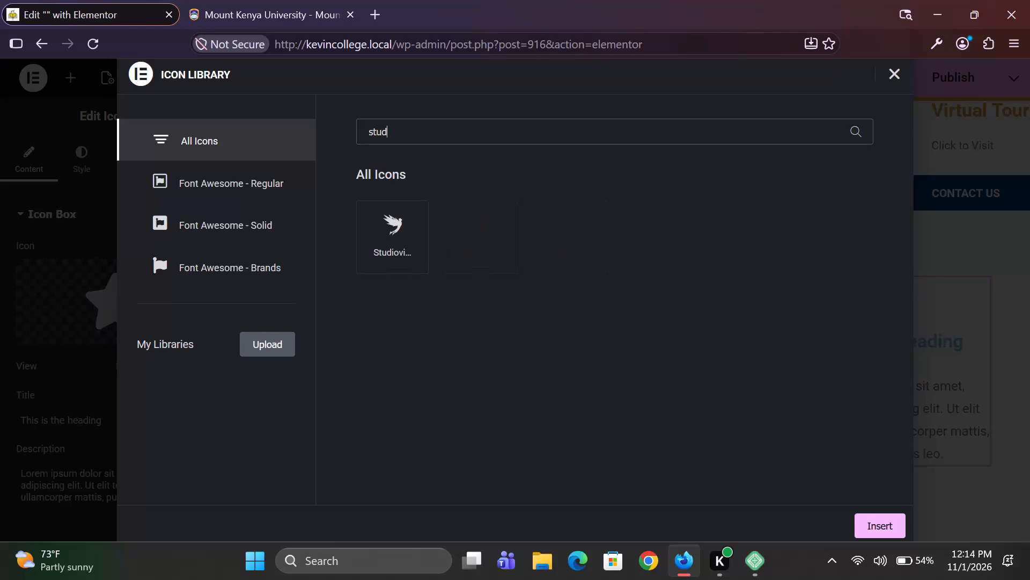
pyautogui.press('BackSpace')
pyautogui.press('BackSpace')
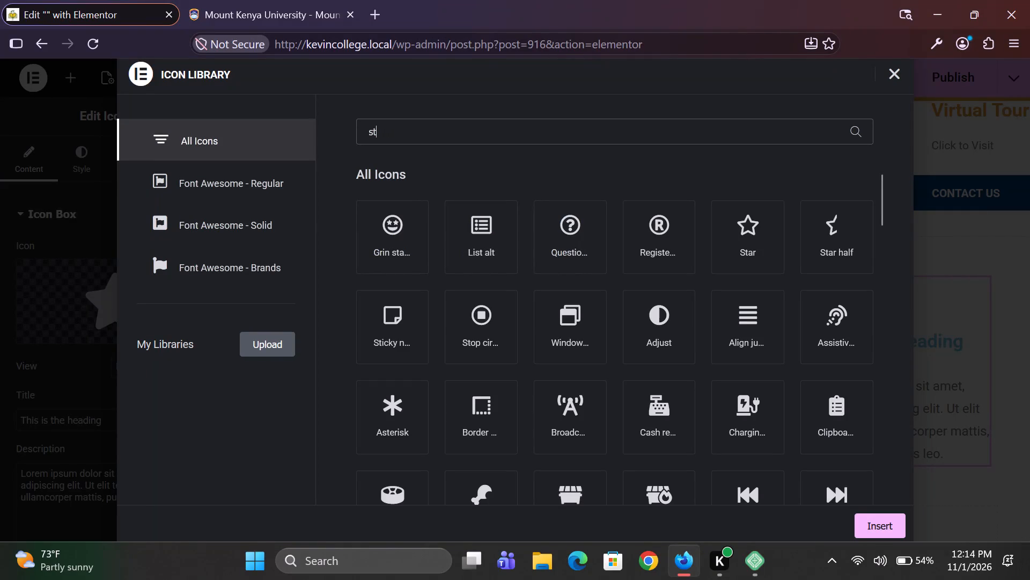
pyautogui.scroll(-3, 452, 286)
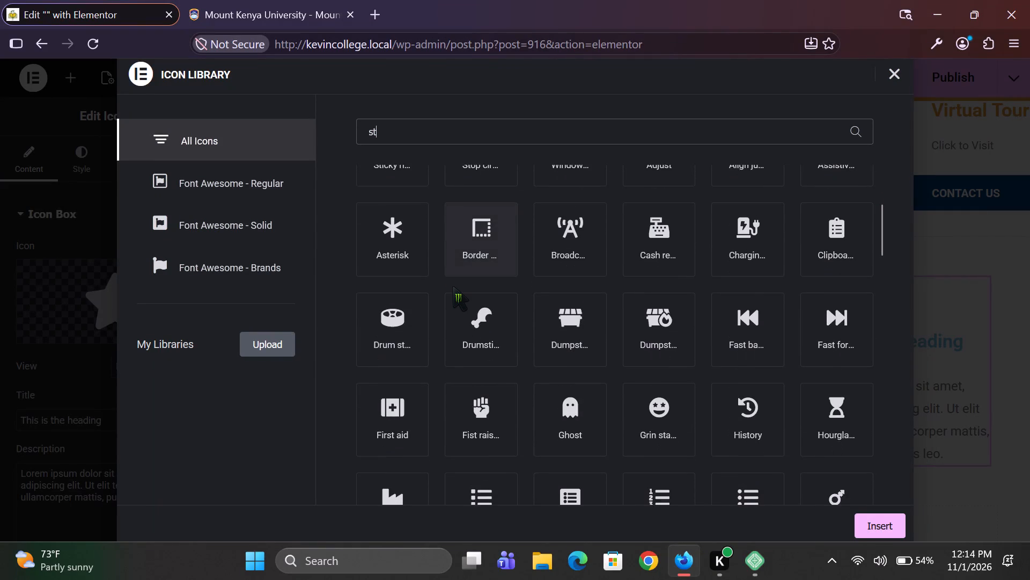
pyautogui.scroll(3, 452, 286)
pyautogui.press('BackSpace')
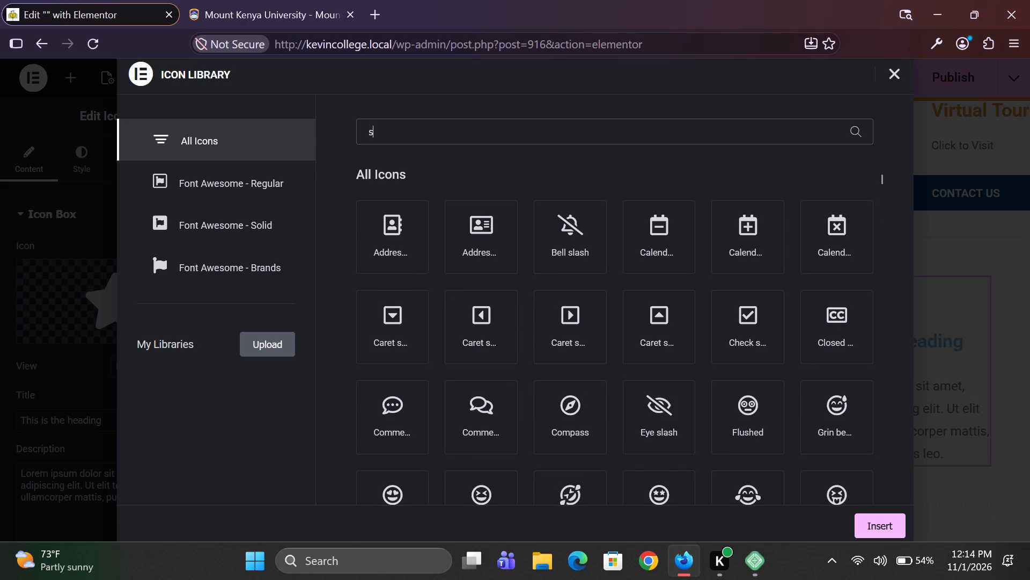
pyautogui.press('BackSpace')
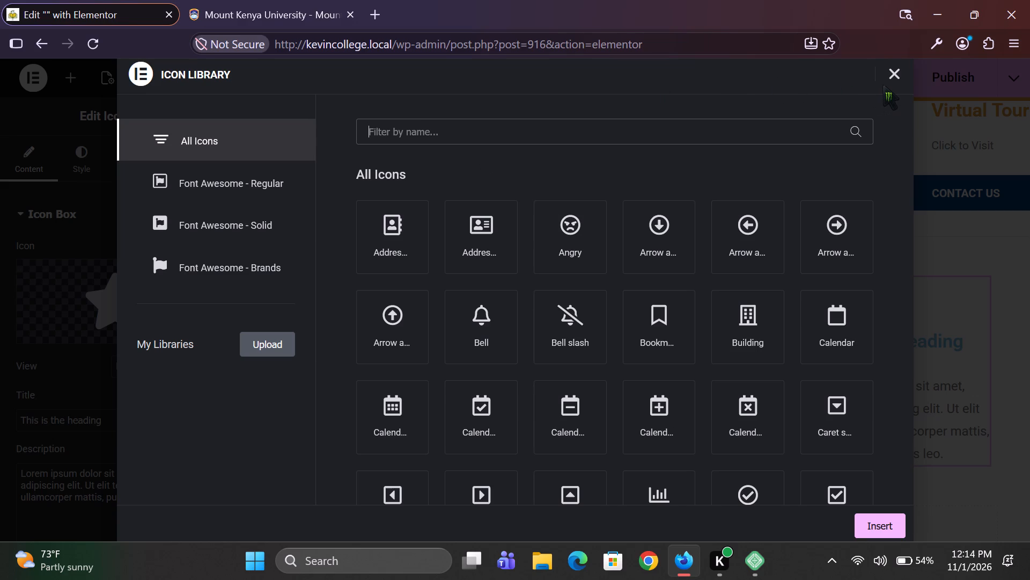
pyautogui.click(894, 75)
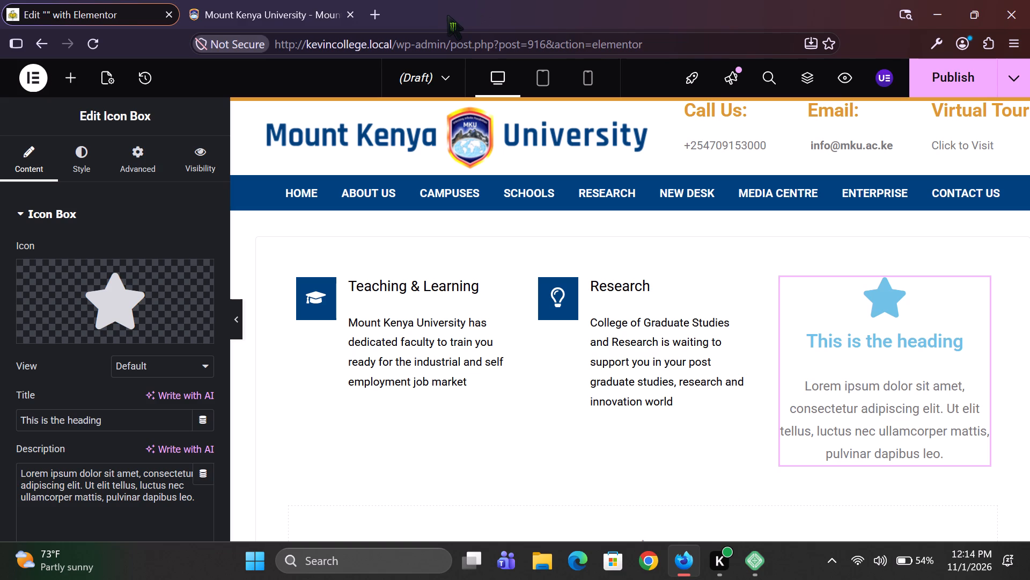
# Switch to the Mount Kenya University page, close its developer tools and clear the Research text selection.
pyautogui.click(307, 16)
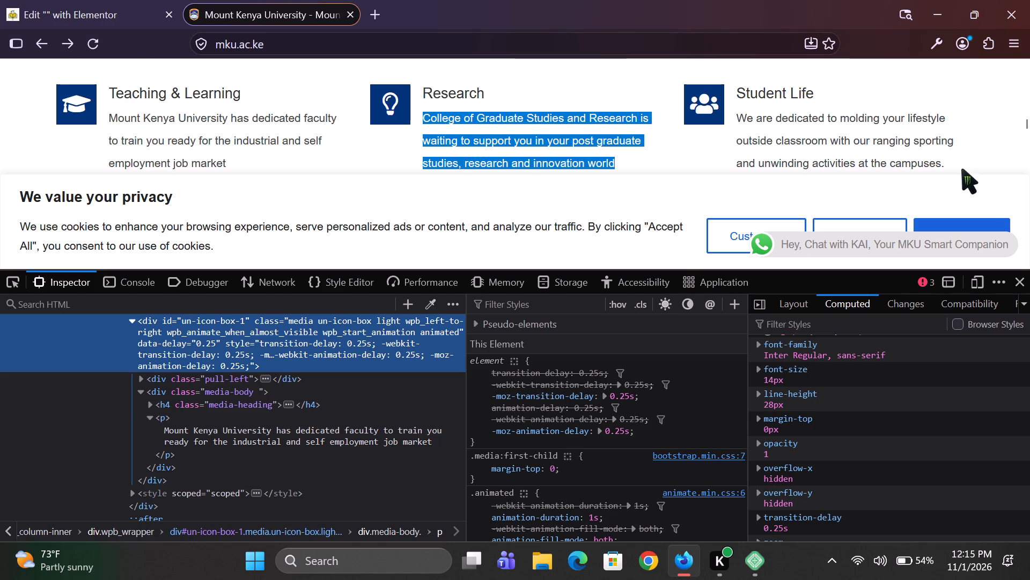
pyautogui.click(1026, 281)
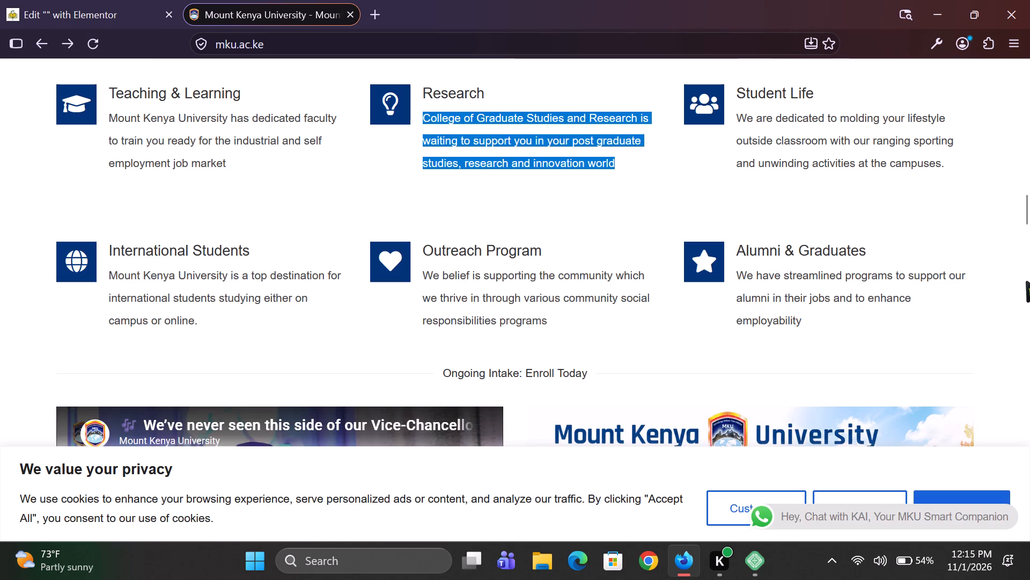
pyautogui.click(914, 203)
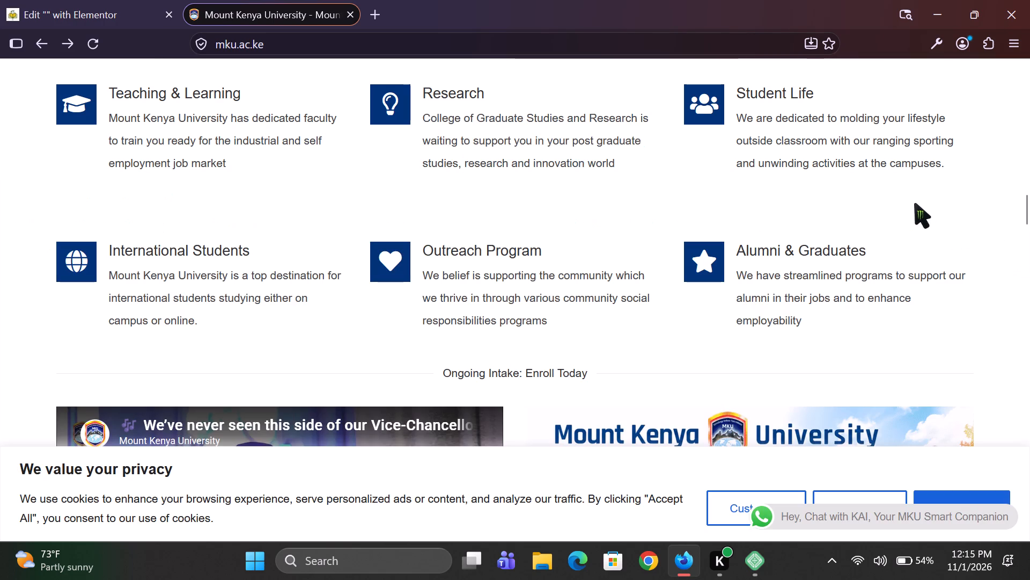
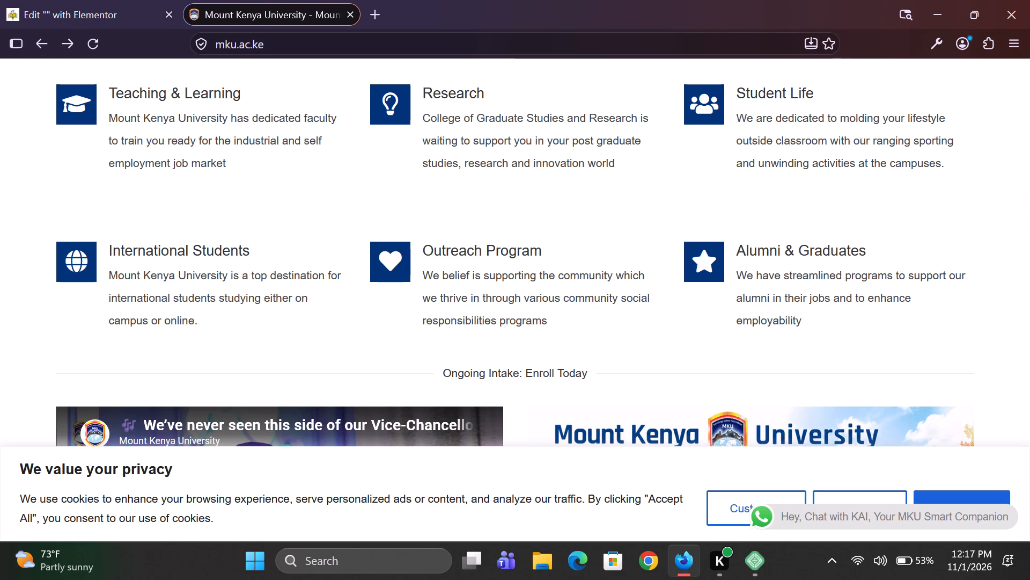
# Return to the Elementor post and search the icon library for a group-of-people icon using "grou" and "commu".
pyautogui.click(97, 9)
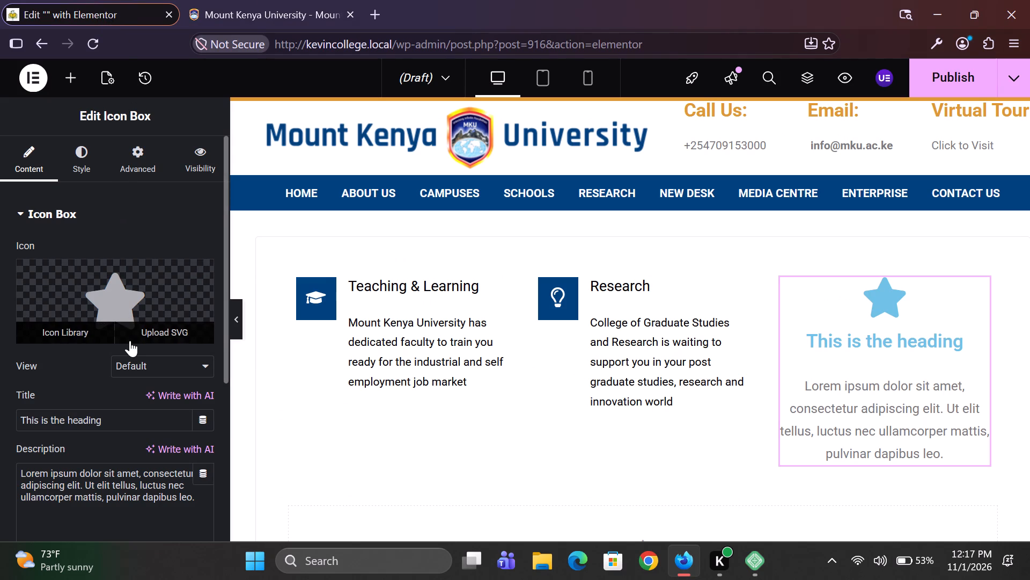
pyautogui.click(73, 336)
pyautogui.click(418, 128)
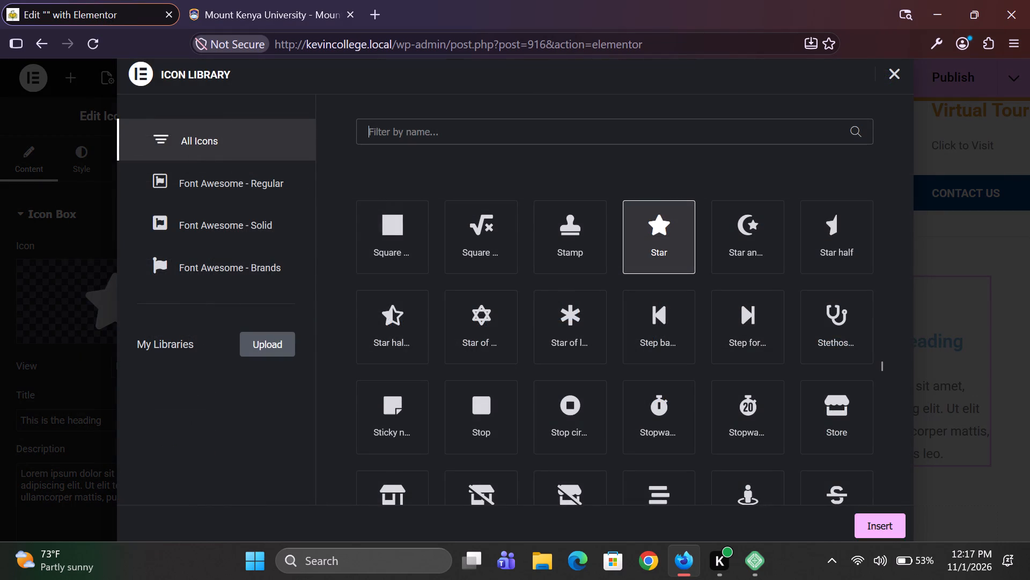
pyautogui.write('gr')
pyautogui.write('ou')
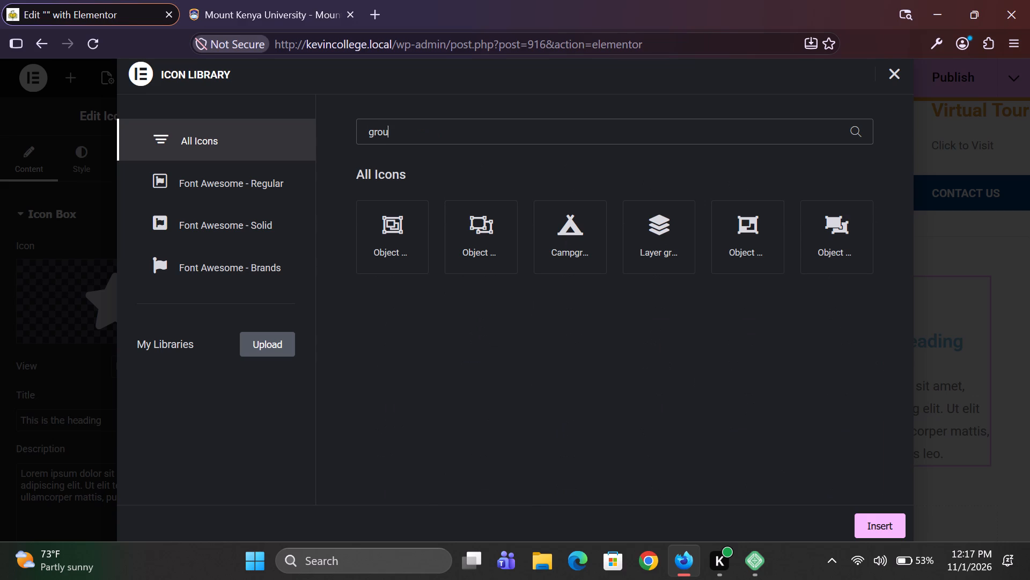
pyautogui.press('BackSpace')
pyautogui.press('BackSpace')
pyautogui.press('BackSpace')
pyautogui.press('BackSpace')
pyautogui.write('commm')
pyautogui.press('BackSpace')
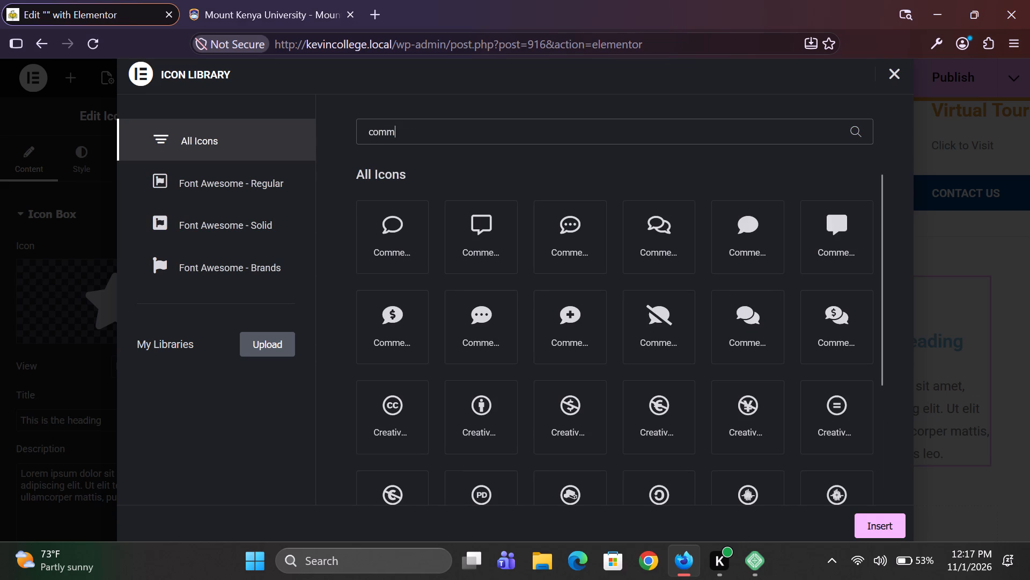
pyautogui.press('u')
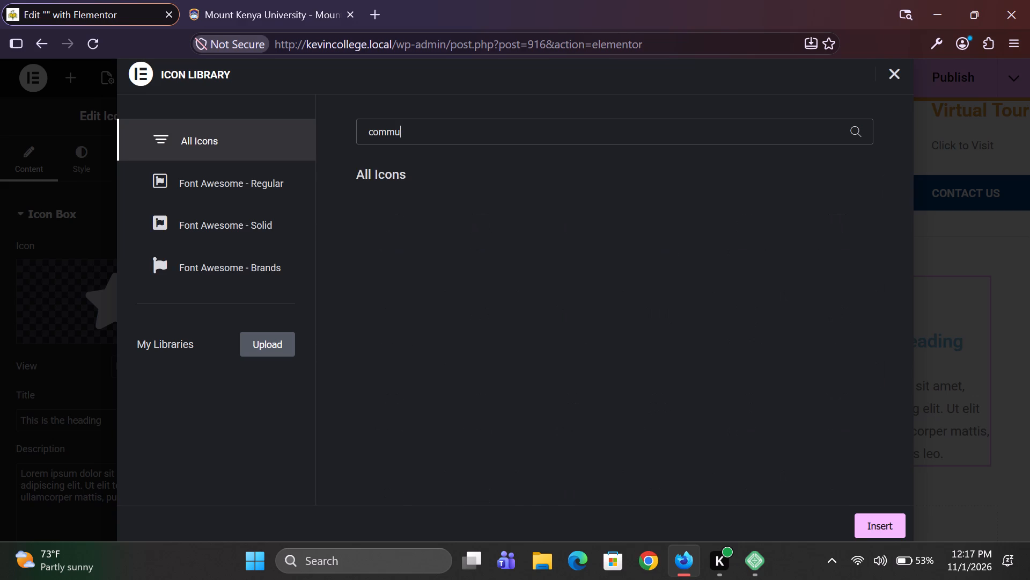
pyautogui.press('BackSpace')
pyautogui.press('BackSpace')
pyautogui.press('BackSpace')
pyautogui.press('BackSpace')
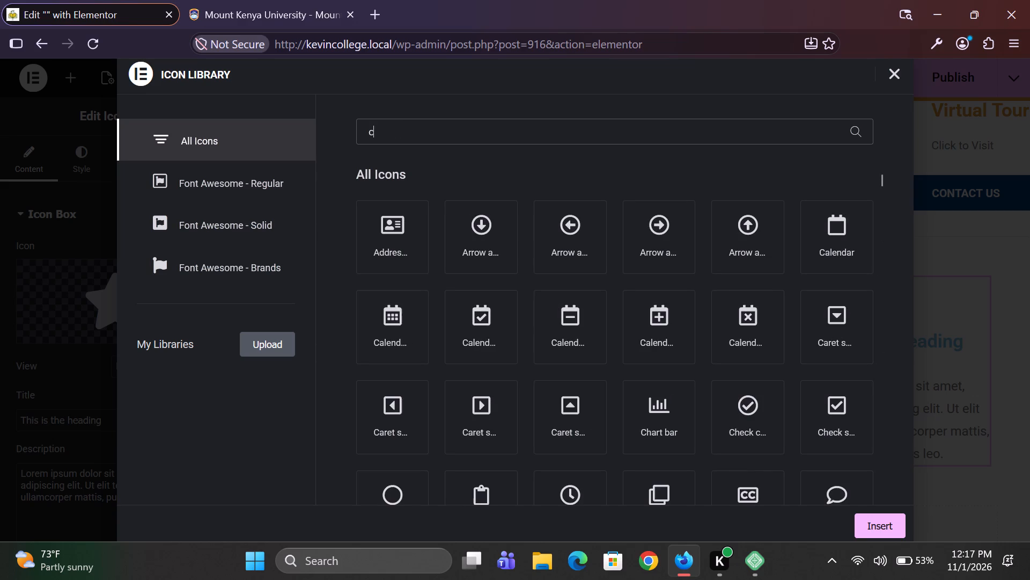
pyautogui.press('BackSpace')
# Search the icon library for "users" and insert the Users icon in the third Icon Box.
pyautogui.write('user')
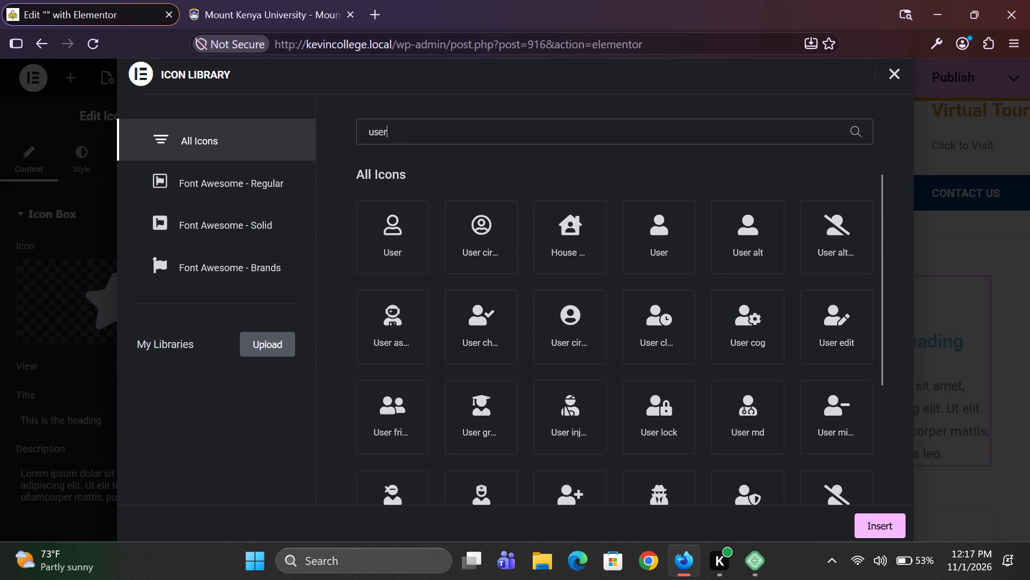
pyautogui.press('s')
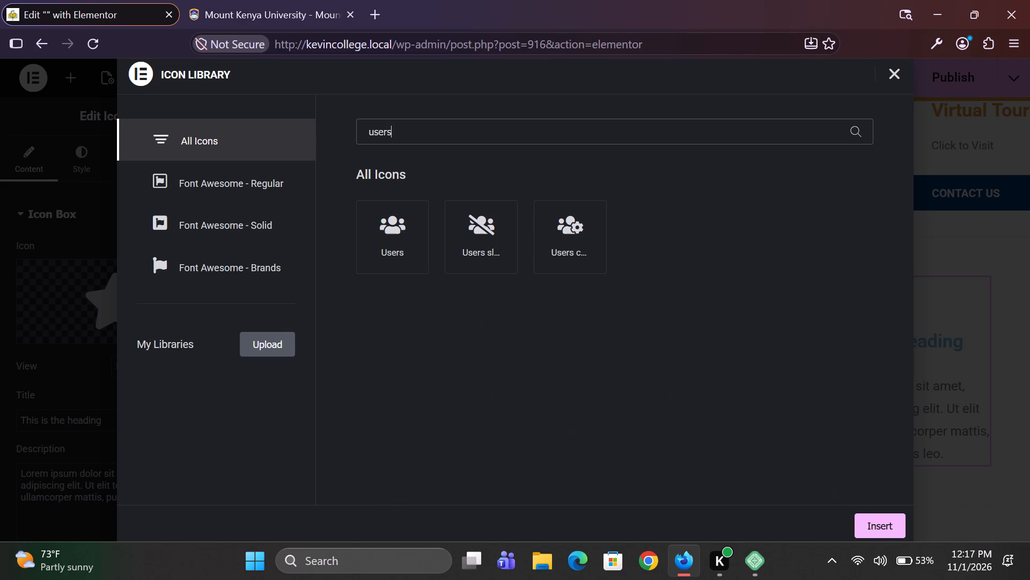
pyautogui.click(373, 235)
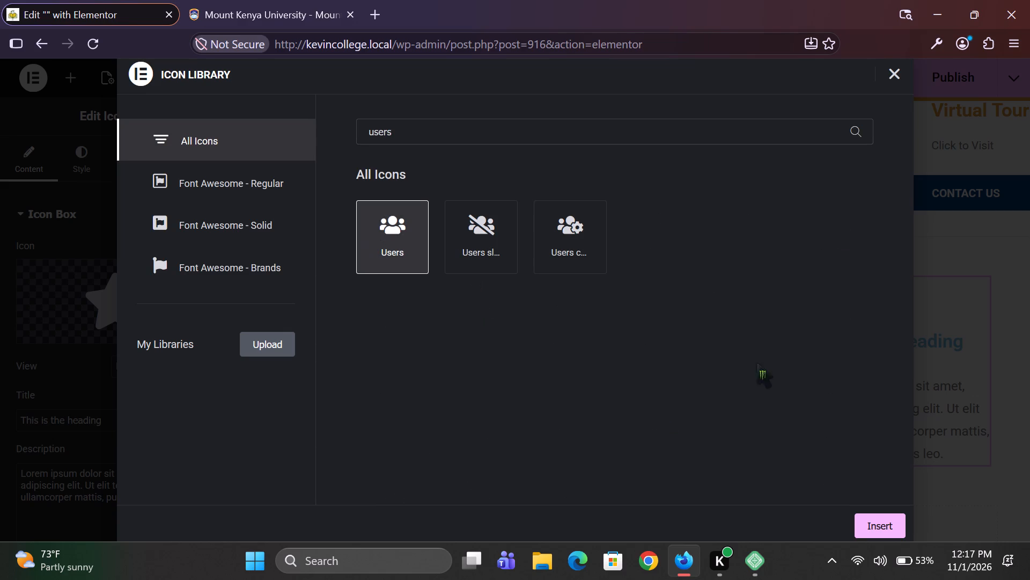
pyautogui.click(883, 518)
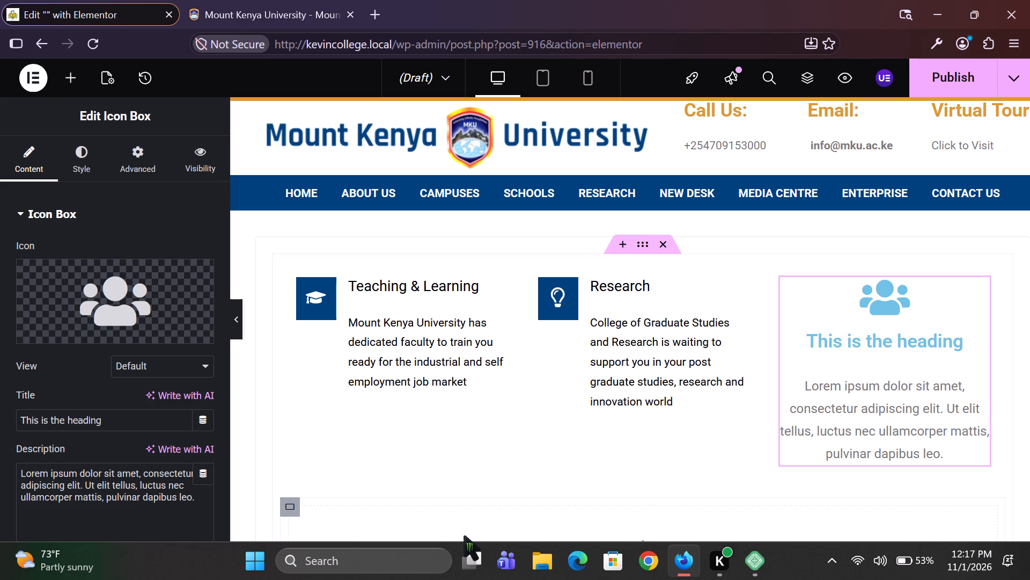
# Set the third Icon Box's title to "Student Life".
pyautogui.click(282, 0)
pyautogui.click(134, 0)
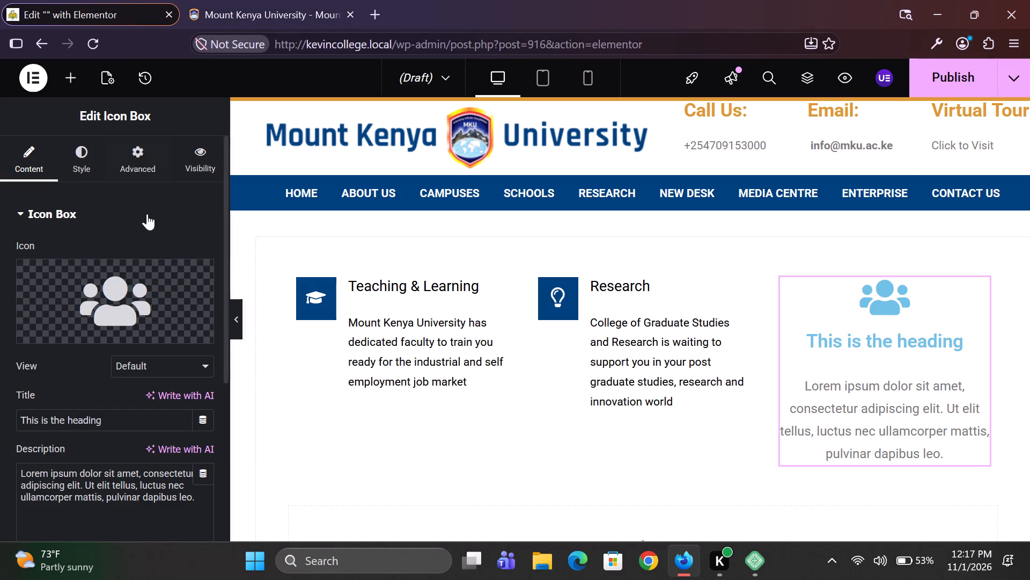
pyautogui.tripleClick(114, 416)
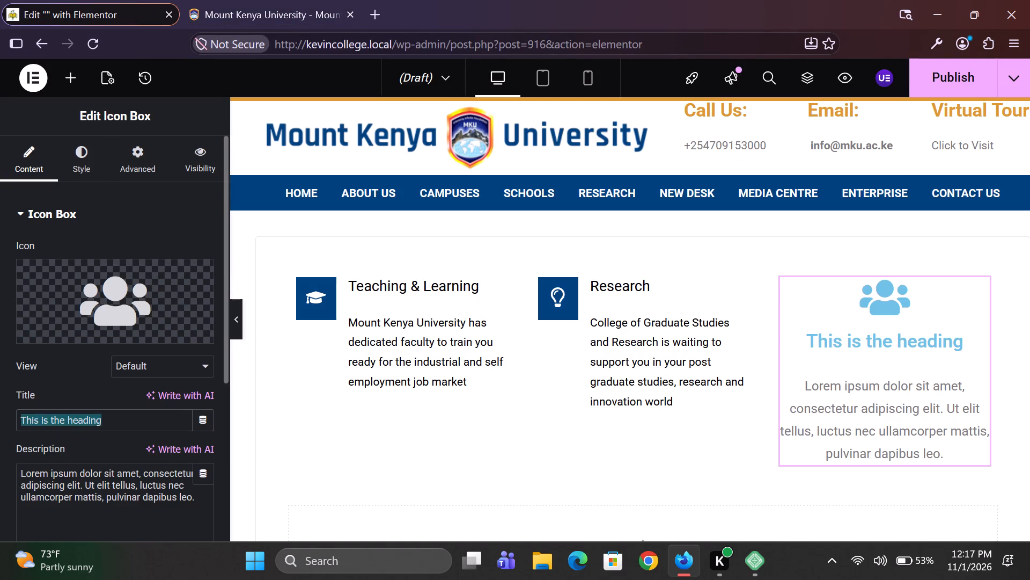
pyautogui.press('BackSpace')
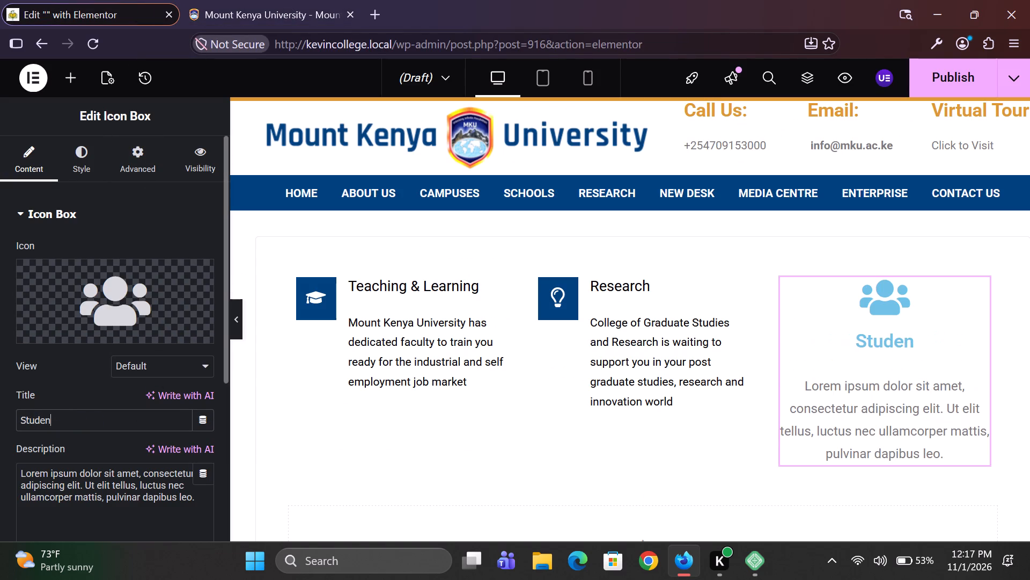
pyautogui.press('space')
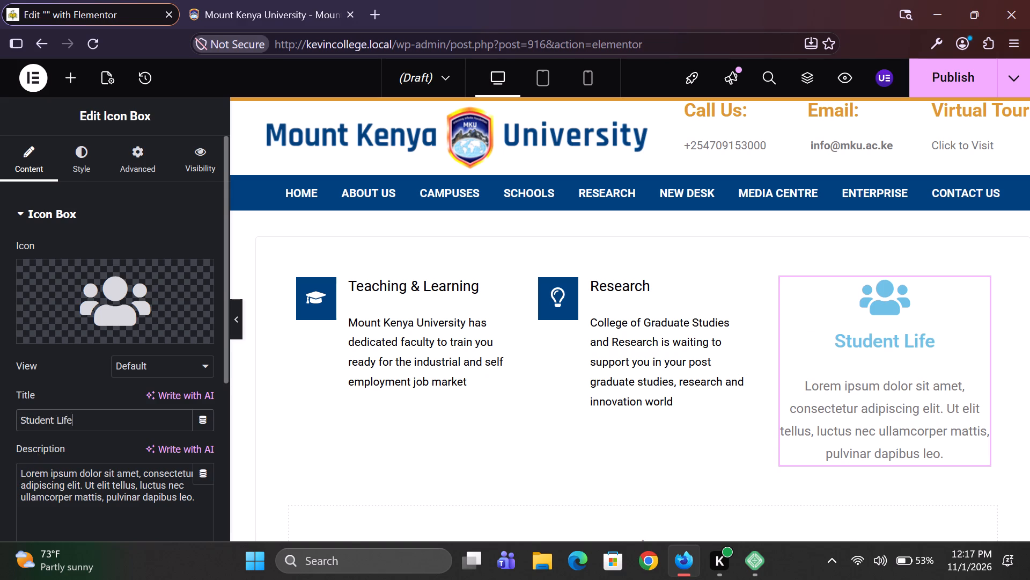
# Replace the Student Life Icon Box's placeholder description with the Student Life paragraph copied from the Mount Kenya University page.
pyautogui.tripleClick(63, 481)
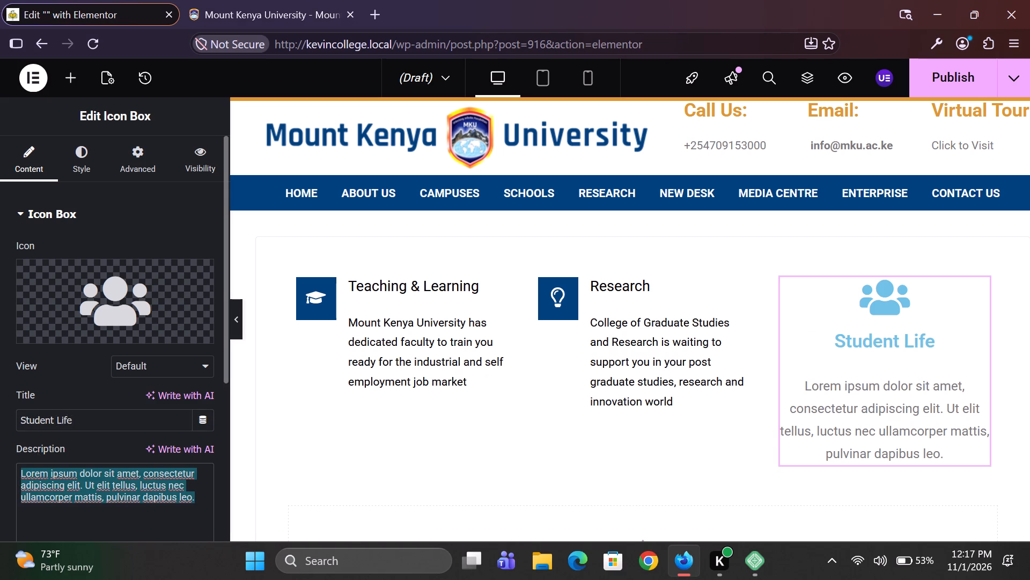
pyautogui.press('BackSpace')
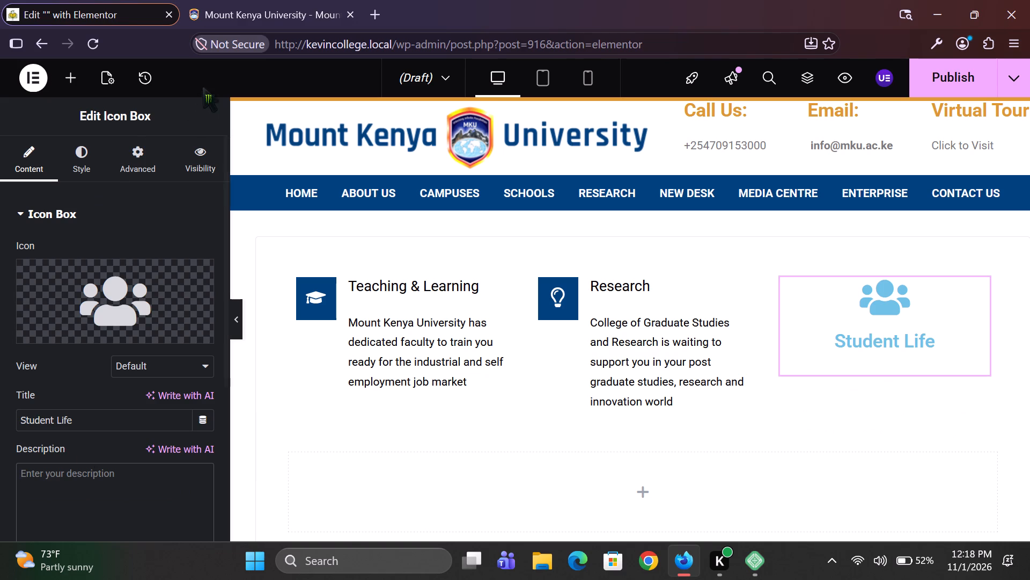
pyautogui.click(255, 0)
pyautogui.tripleClick(745, 143)
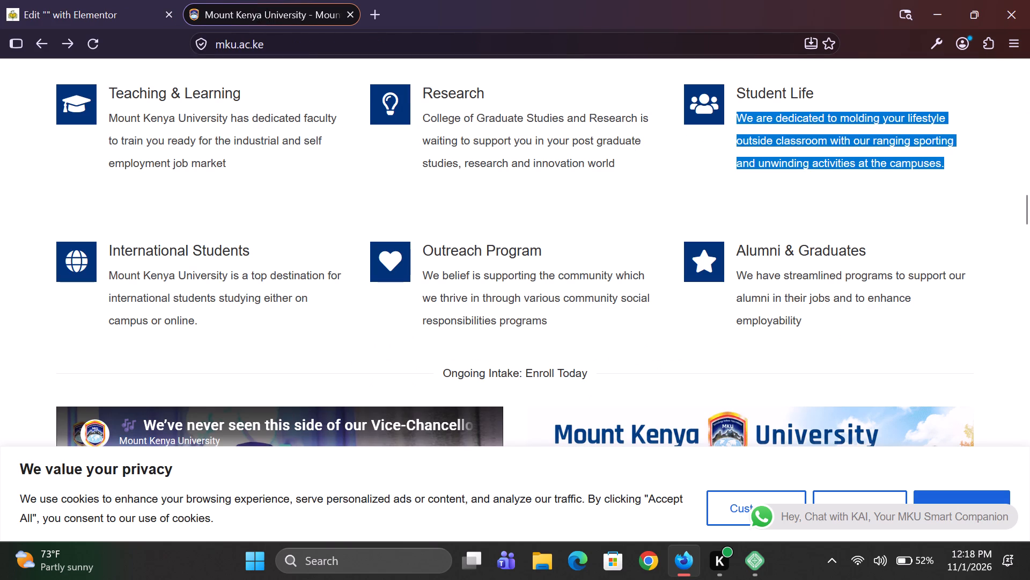
pyautogui.hotkey('ctrl', 'c')
pyautogui.click(48, 0)
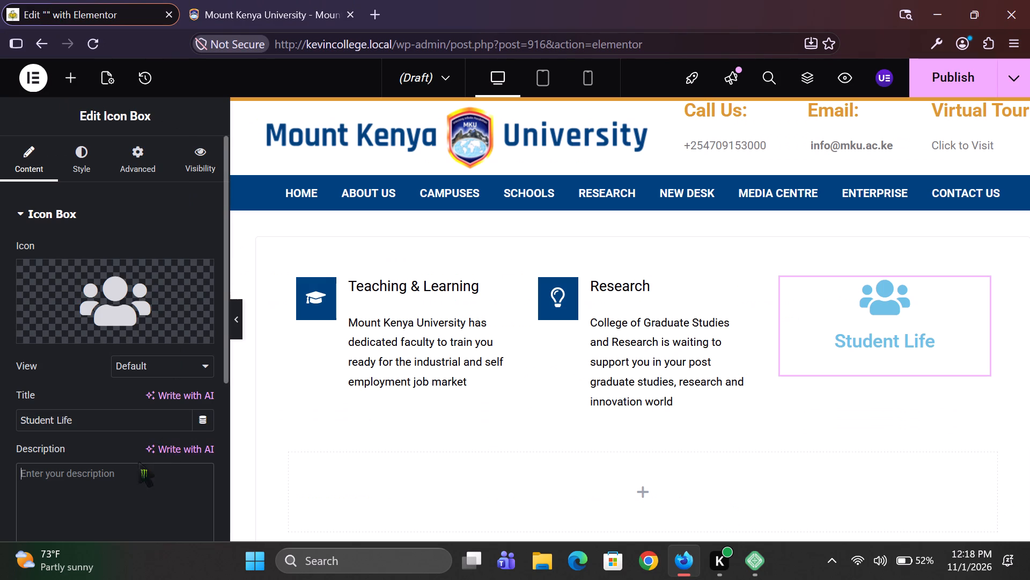
pyautogui.hotkey('ctrl', 'v')
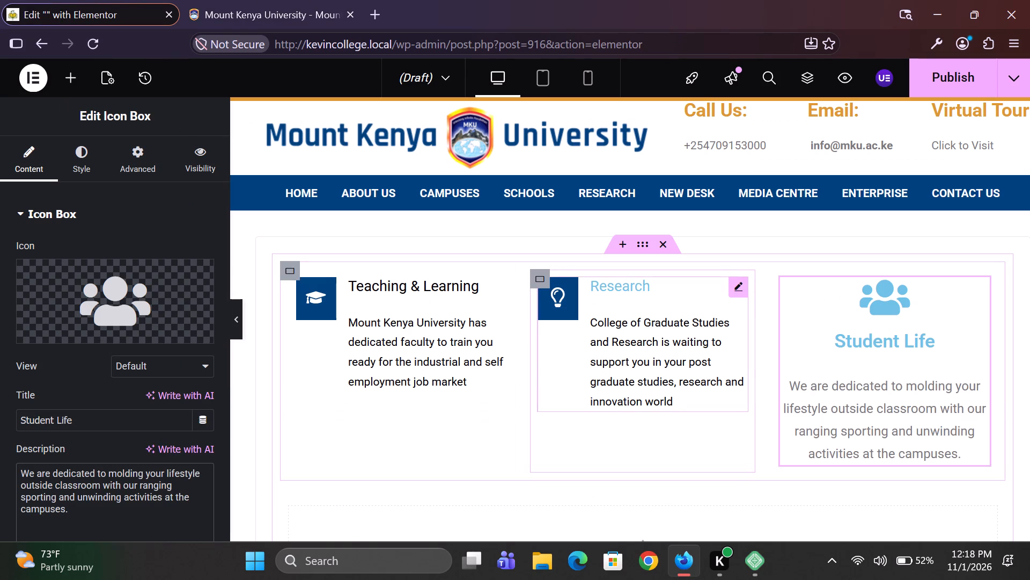
# Copy the Research Icon Box and open the options for the Student Life Icon Box.
pyautogui.rightClick(624, 346)
pyautogui.click(672, 251)
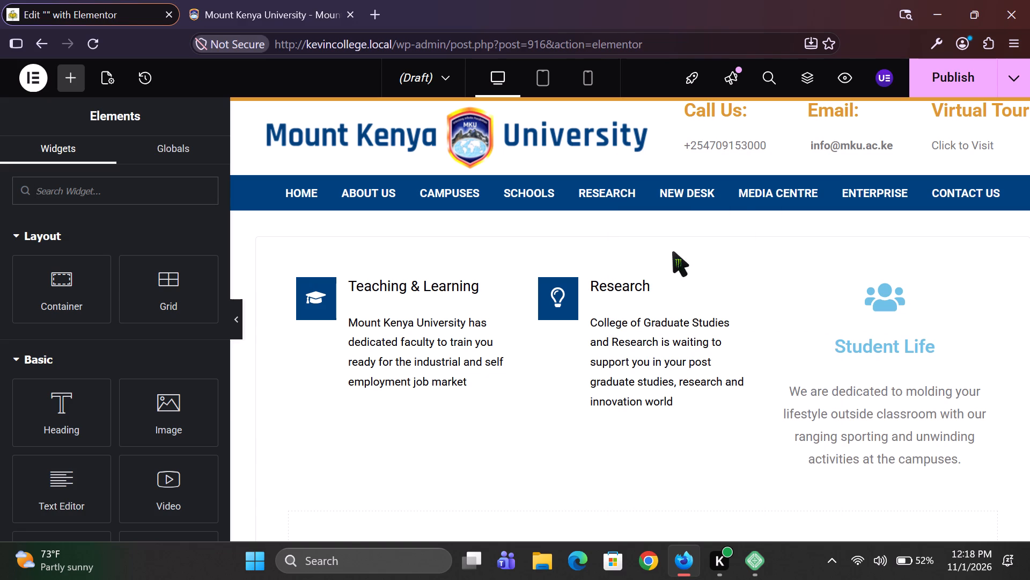
pyautogui.rightClick(869, 372)
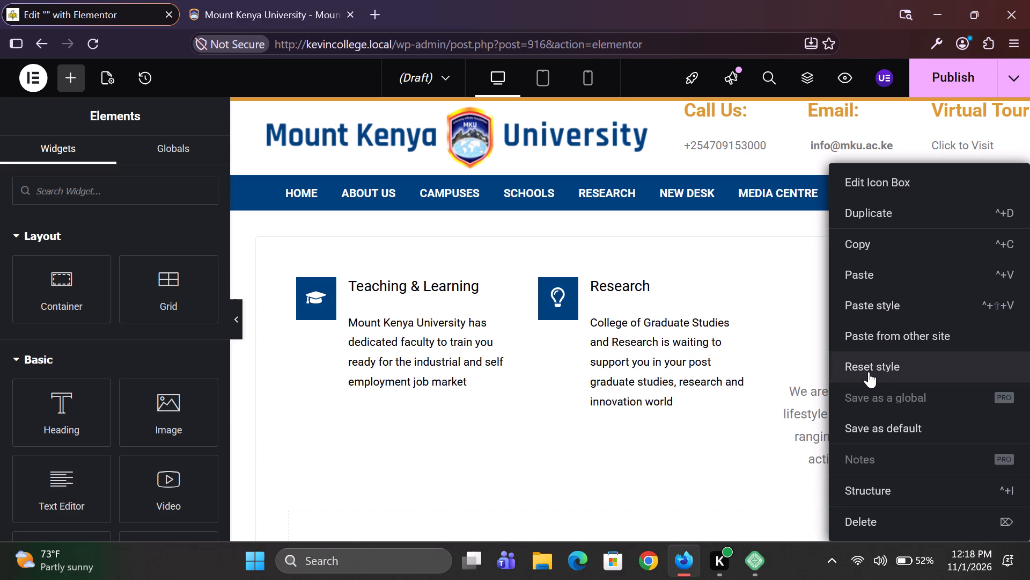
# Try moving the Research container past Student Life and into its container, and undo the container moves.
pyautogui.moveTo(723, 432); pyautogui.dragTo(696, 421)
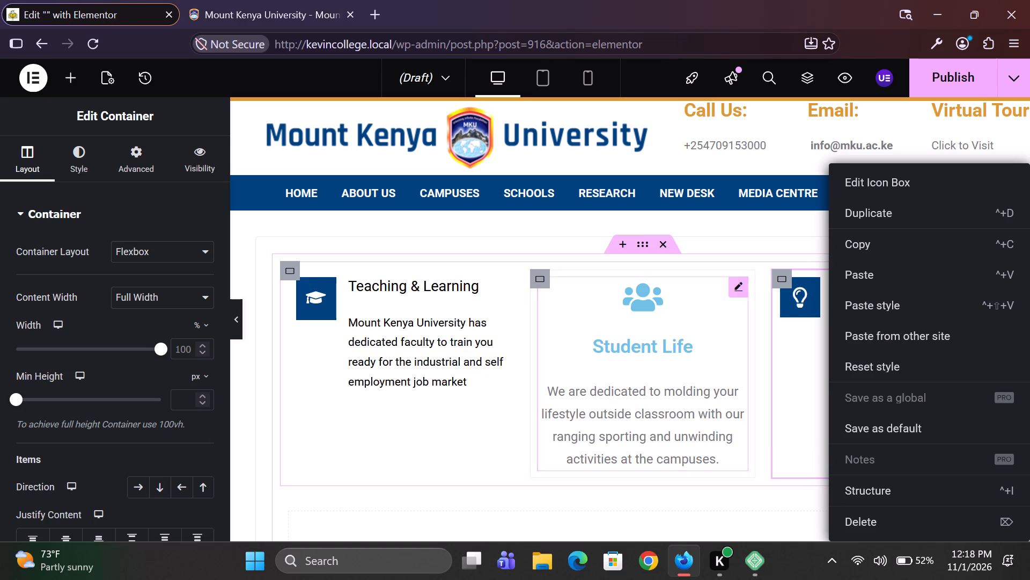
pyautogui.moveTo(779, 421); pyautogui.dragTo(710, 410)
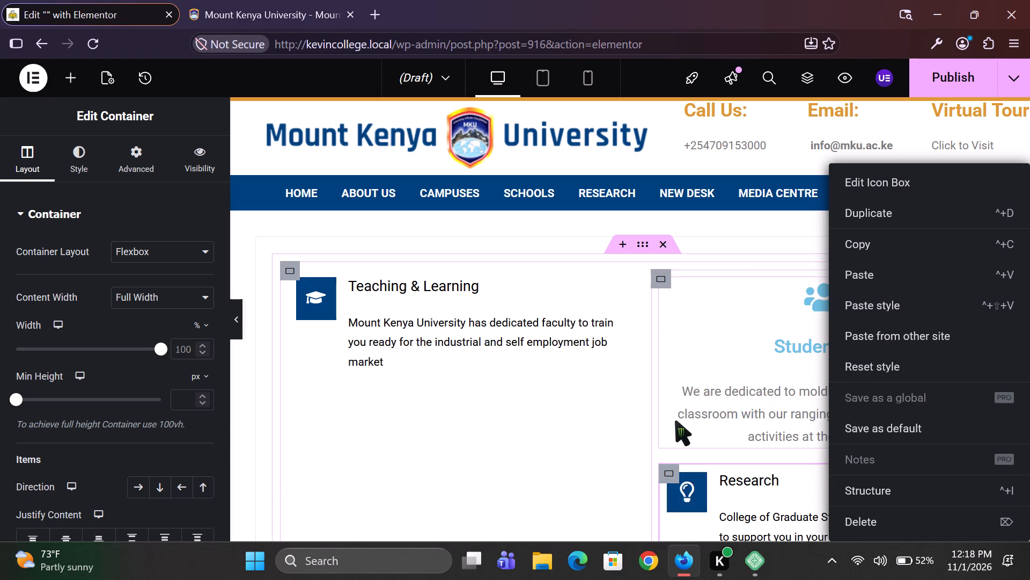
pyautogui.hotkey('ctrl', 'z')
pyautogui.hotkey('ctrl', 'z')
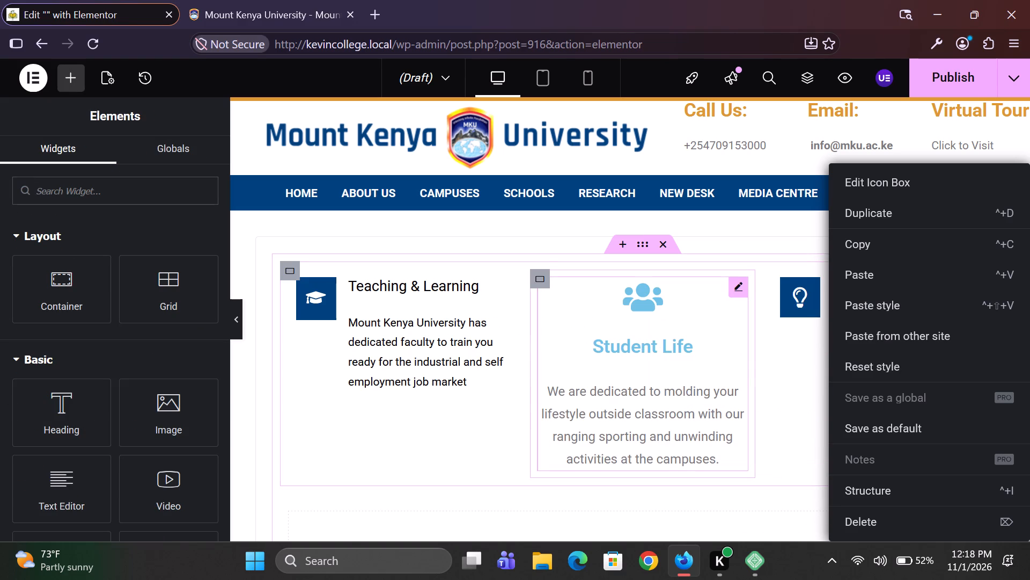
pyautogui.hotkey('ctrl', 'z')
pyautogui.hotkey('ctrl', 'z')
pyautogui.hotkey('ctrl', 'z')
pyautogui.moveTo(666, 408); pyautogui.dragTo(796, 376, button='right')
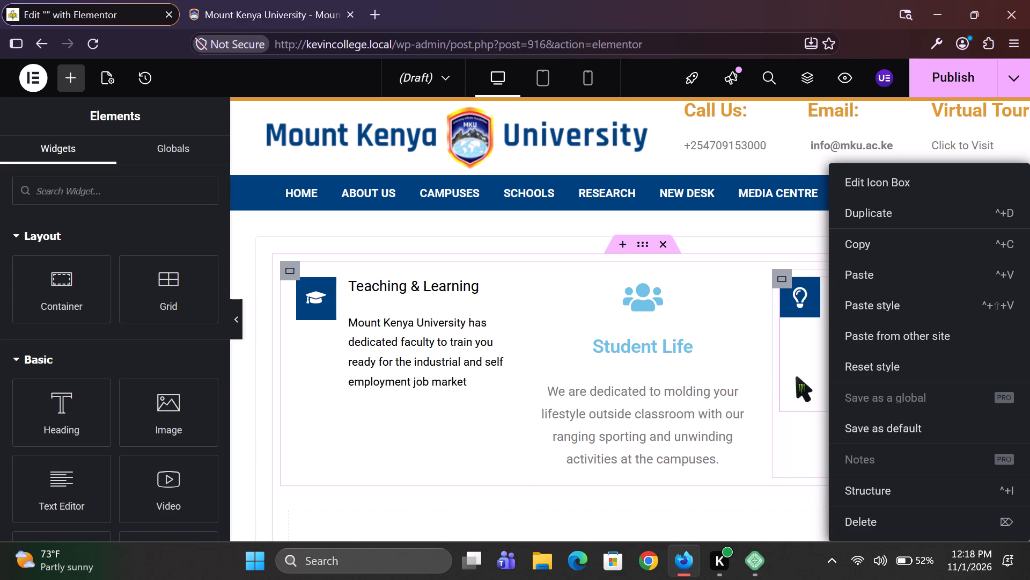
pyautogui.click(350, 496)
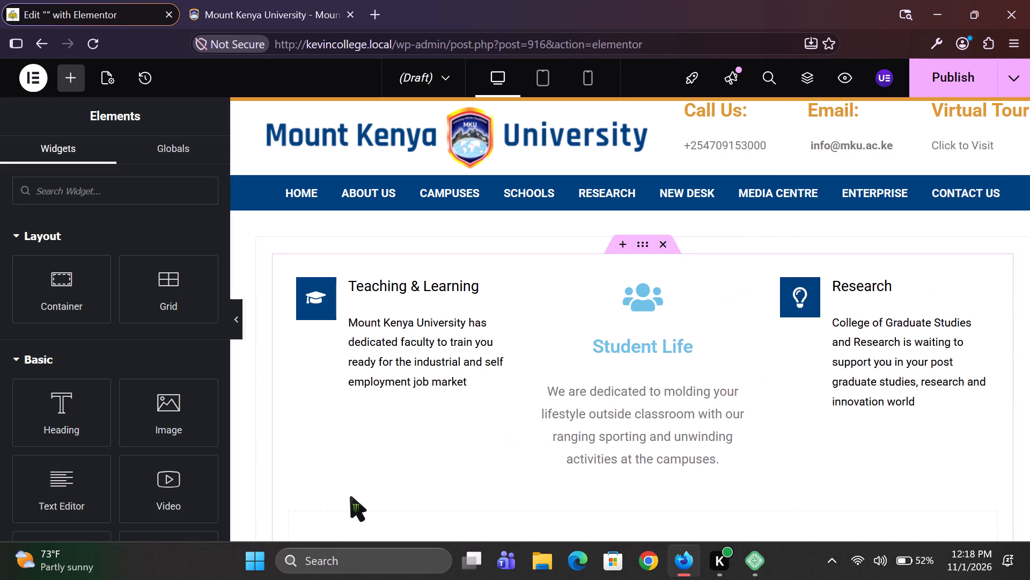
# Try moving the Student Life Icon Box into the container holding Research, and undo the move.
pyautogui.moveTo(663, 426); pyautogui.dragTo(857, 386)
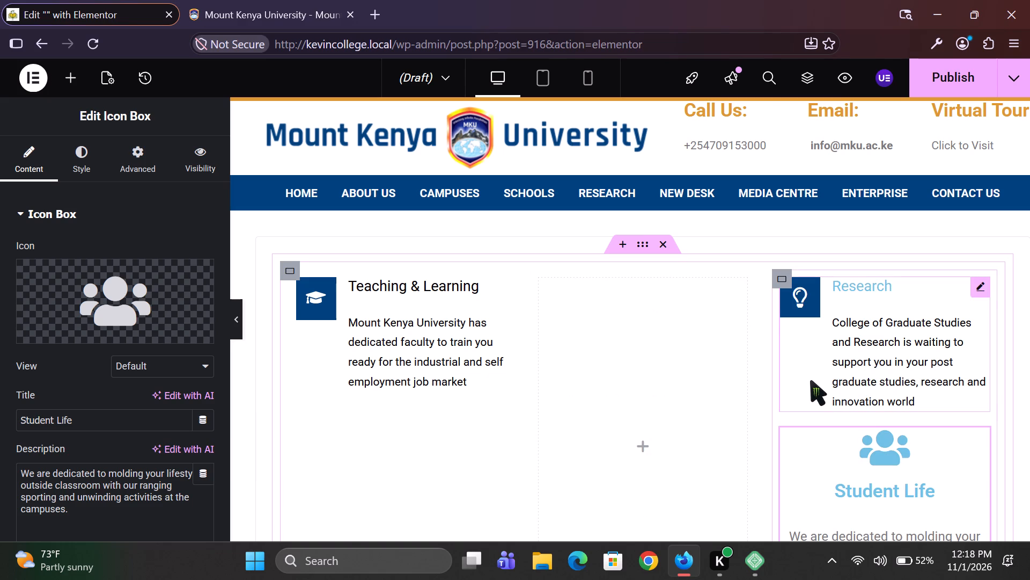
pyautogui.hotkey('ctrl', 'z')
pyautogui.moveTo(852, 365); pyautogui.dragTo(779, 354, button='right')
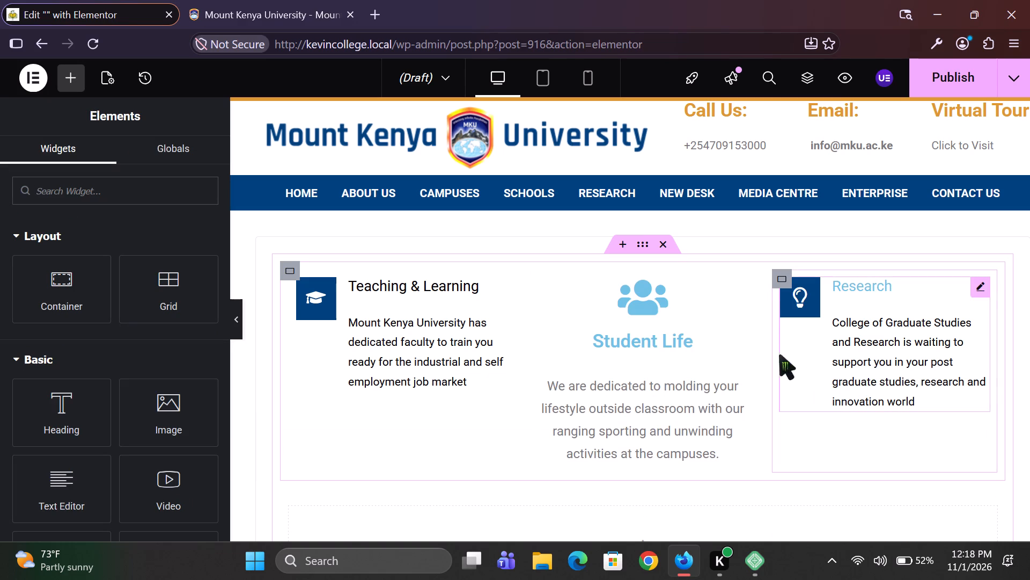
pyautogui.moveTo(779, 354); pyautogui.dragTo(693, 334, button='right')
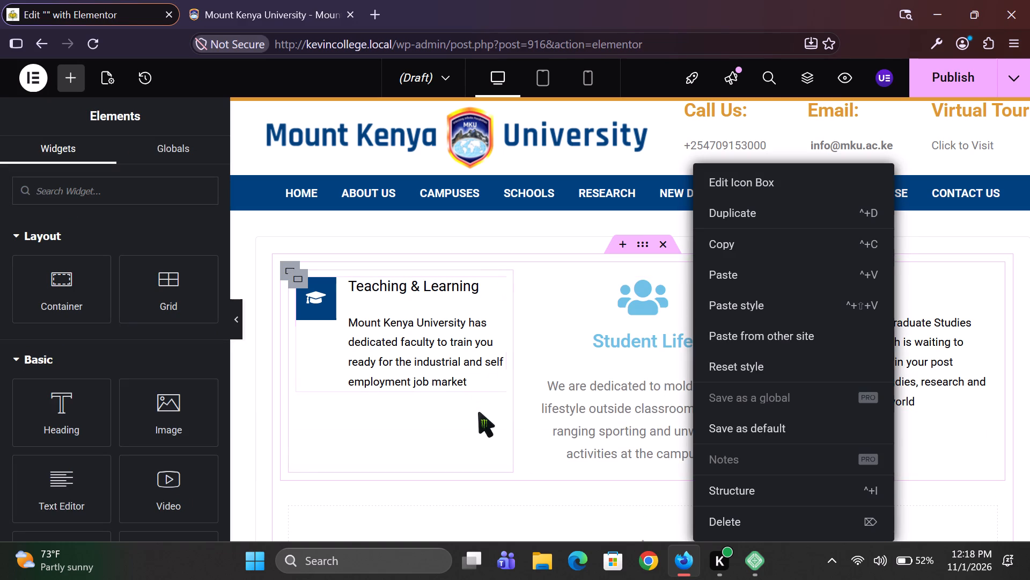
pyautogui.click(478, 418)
# Move the Research Icon Box into the middle container, above the Student Life Icon Box.
pyautogui.moveTo(867, 362); pyautogui.dragTo(826, 356)
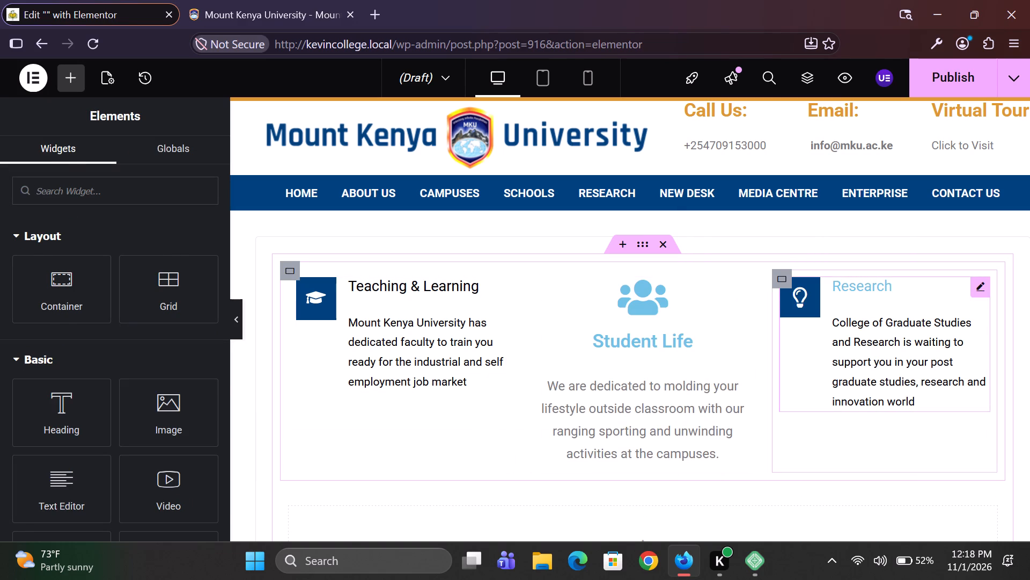
pyautogui.moveTo(826, 356); pyautogui.dragTo(526, 335)
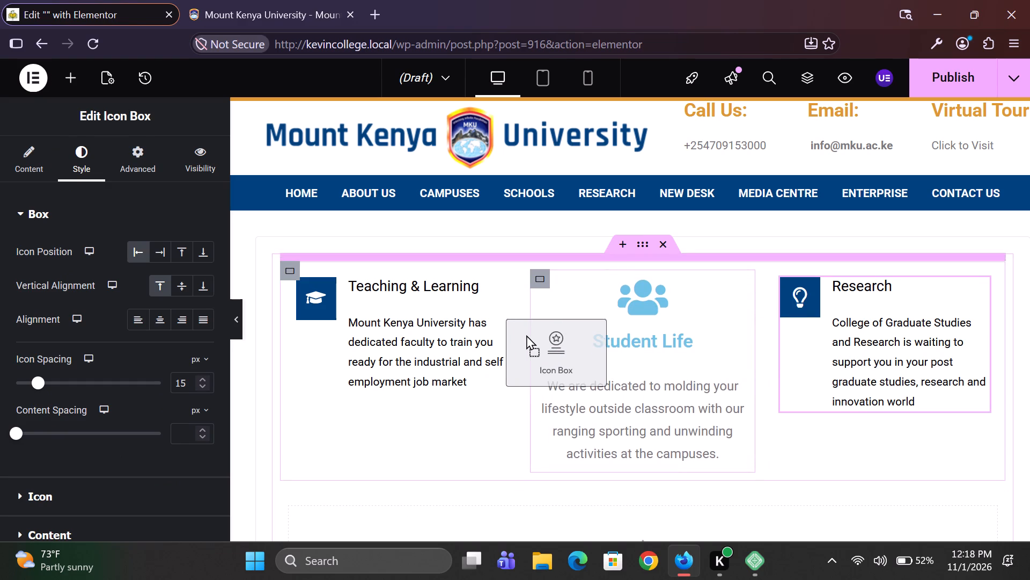
pyautogui.moveTo(526, 335); pyautogui.dragTo(572, 343)
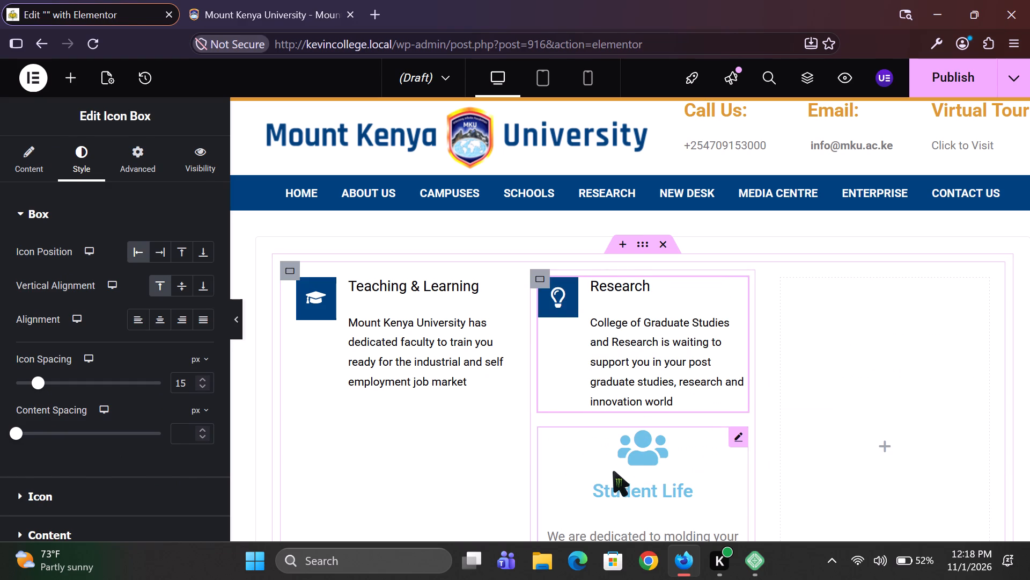
# Move the Student Life Icon Box from the middle container into the empty third container.
pyautogui.moveTo(613, 471); pyautogui.dragTo(833, 392)
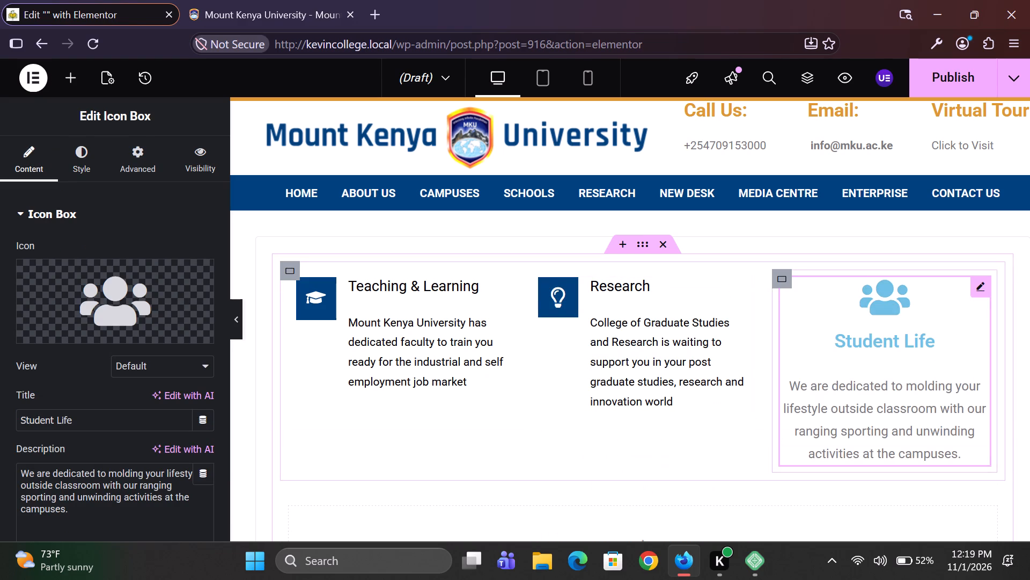
# Copy the Research Icon Box and paste its style onto the Student Life Icon Box.
pyautogui.rightClick(655, 357)
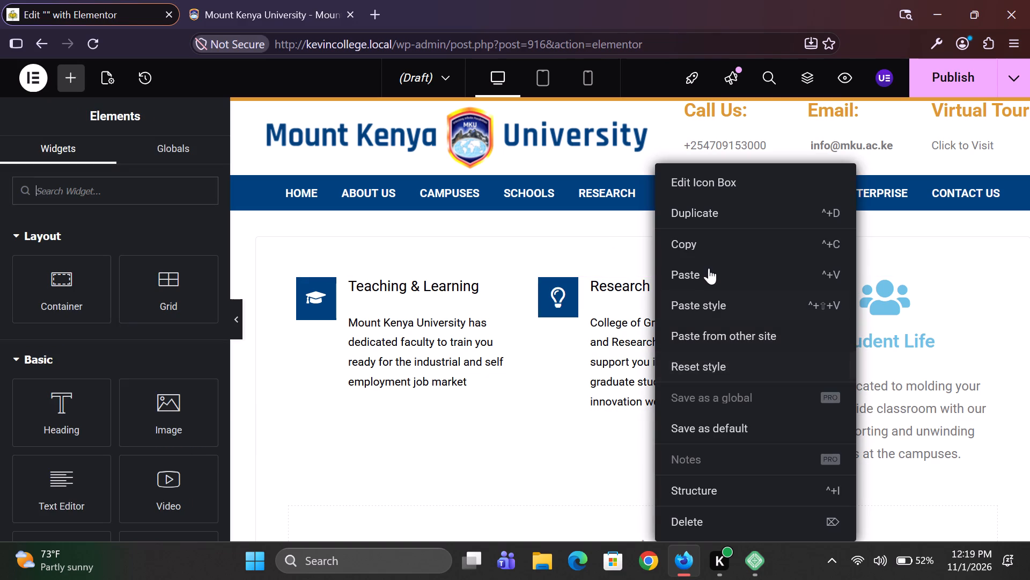
pyautogui.click(715, 243)
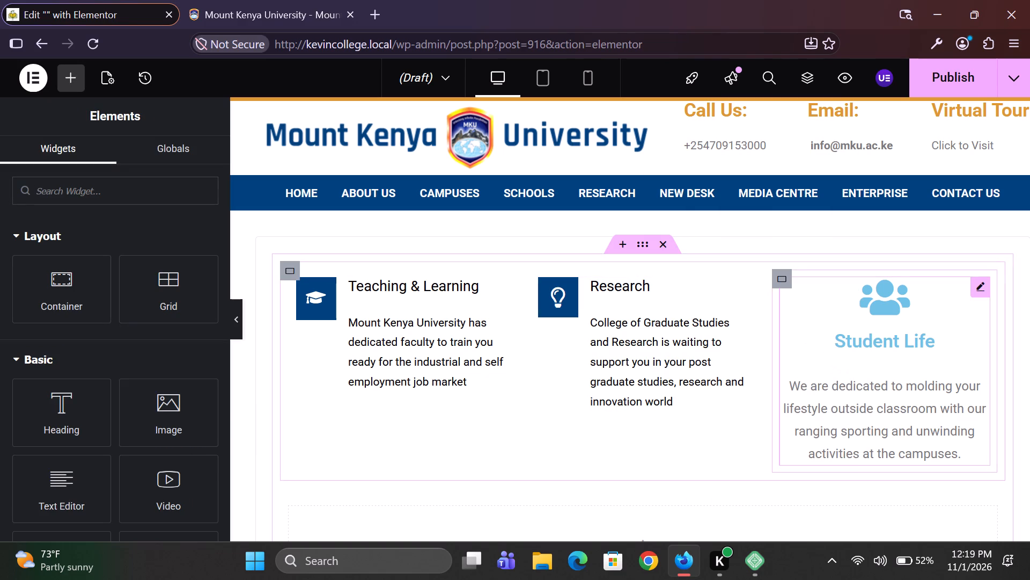
pyautogui.rightClick(857, 405)
pyautogui.click(895, 307)
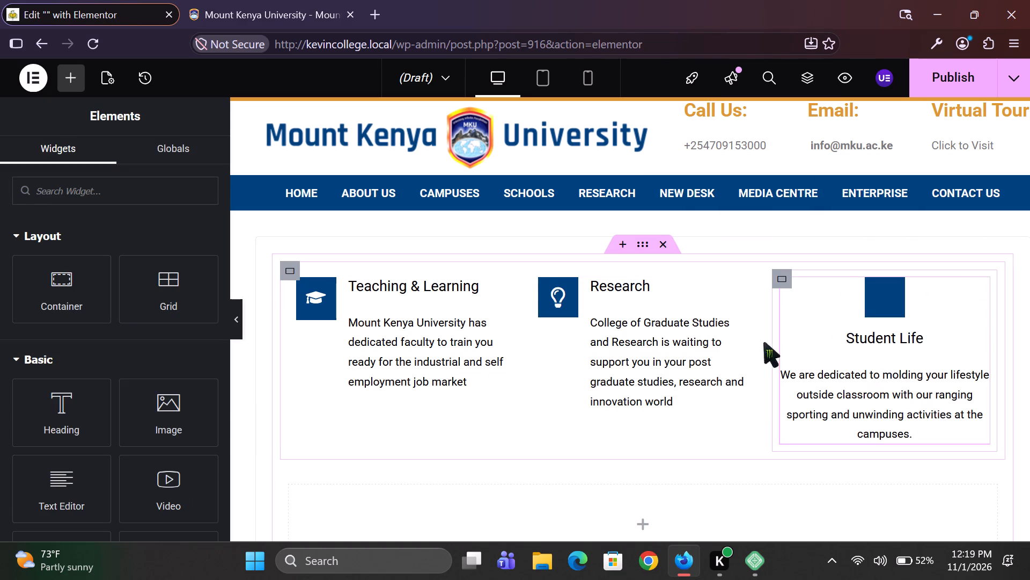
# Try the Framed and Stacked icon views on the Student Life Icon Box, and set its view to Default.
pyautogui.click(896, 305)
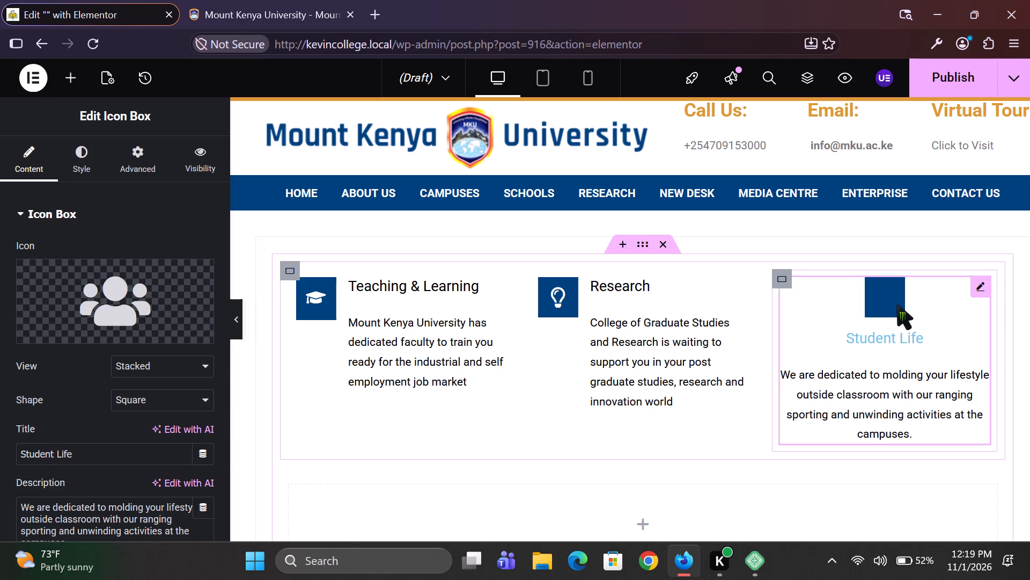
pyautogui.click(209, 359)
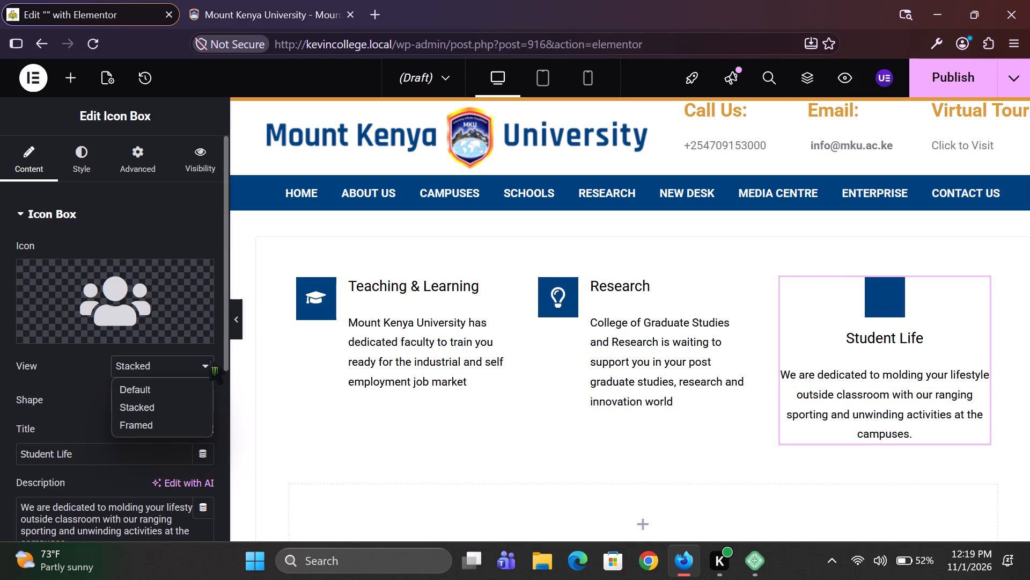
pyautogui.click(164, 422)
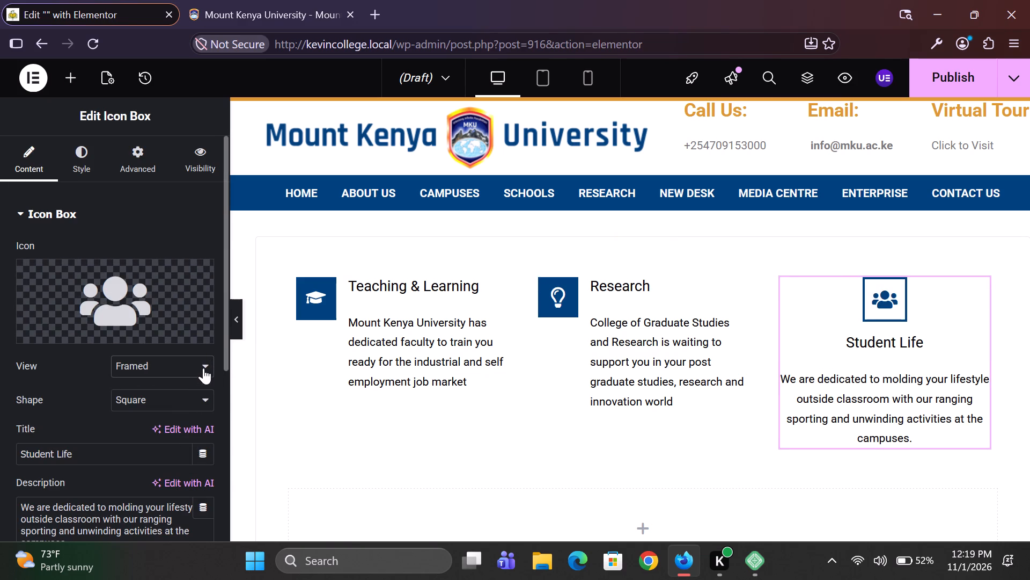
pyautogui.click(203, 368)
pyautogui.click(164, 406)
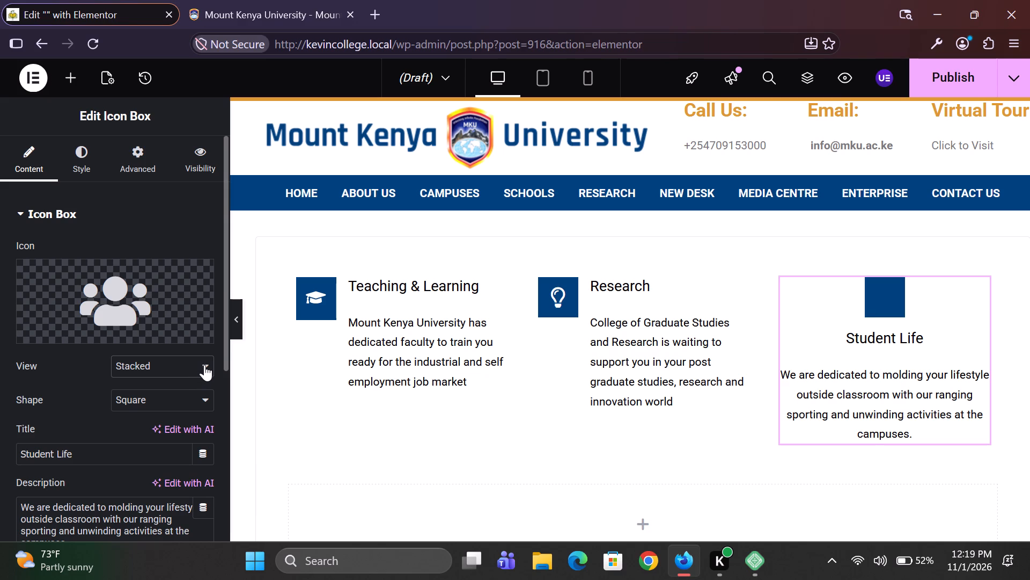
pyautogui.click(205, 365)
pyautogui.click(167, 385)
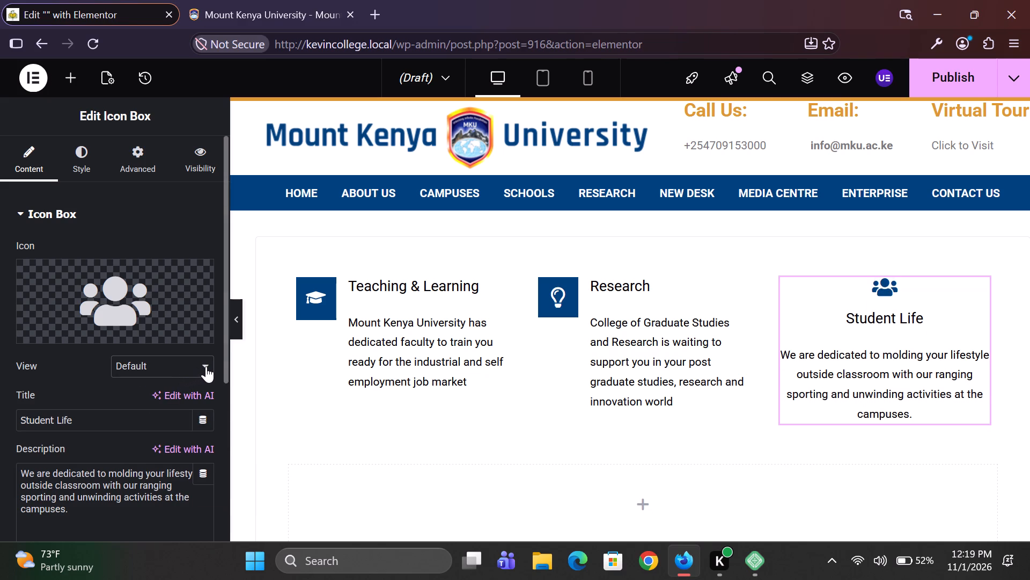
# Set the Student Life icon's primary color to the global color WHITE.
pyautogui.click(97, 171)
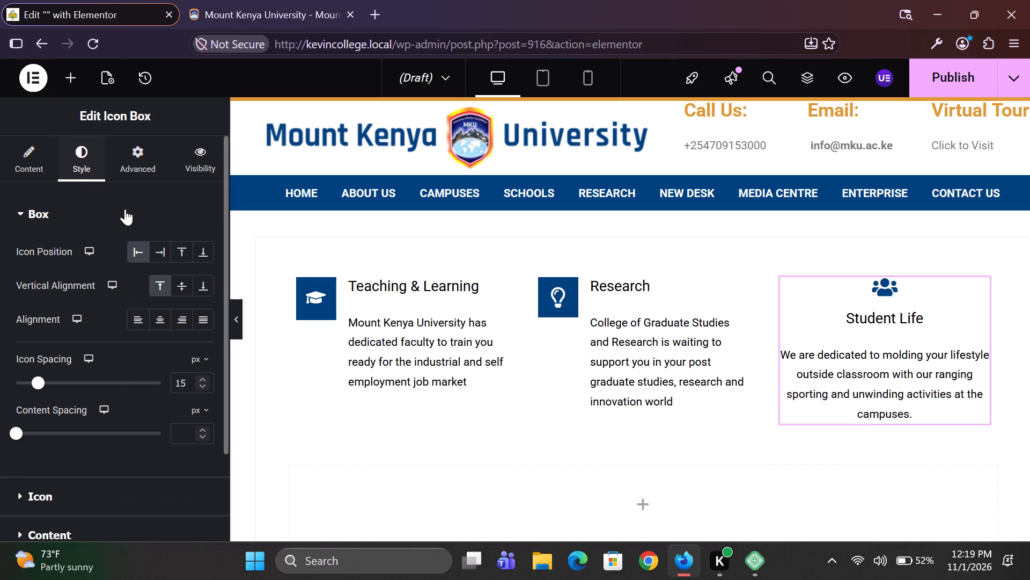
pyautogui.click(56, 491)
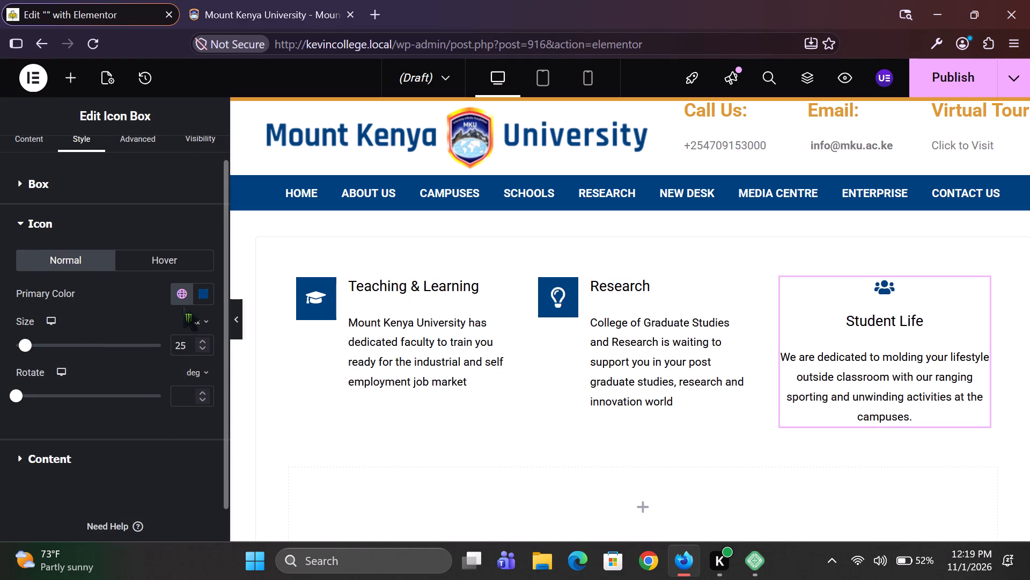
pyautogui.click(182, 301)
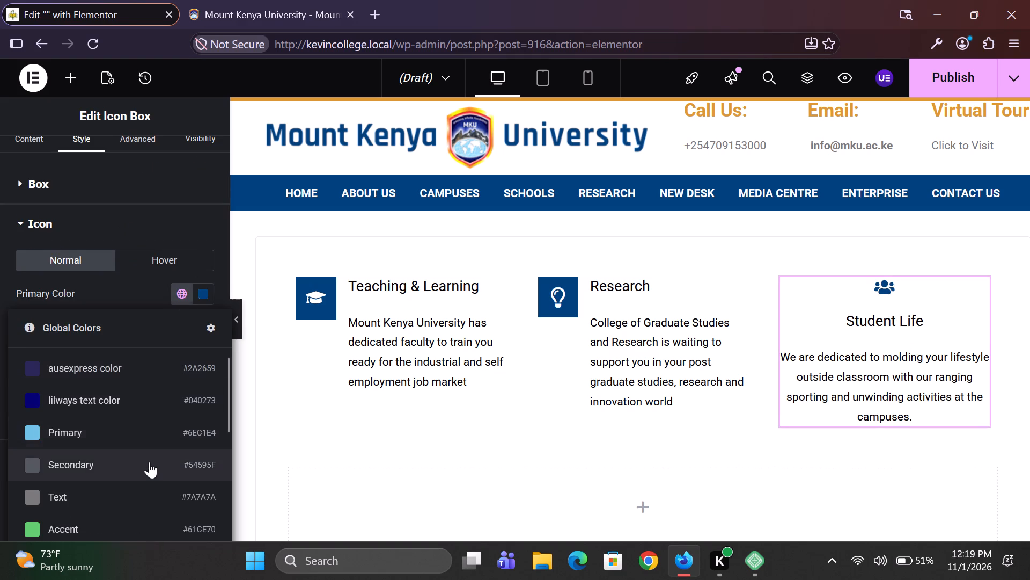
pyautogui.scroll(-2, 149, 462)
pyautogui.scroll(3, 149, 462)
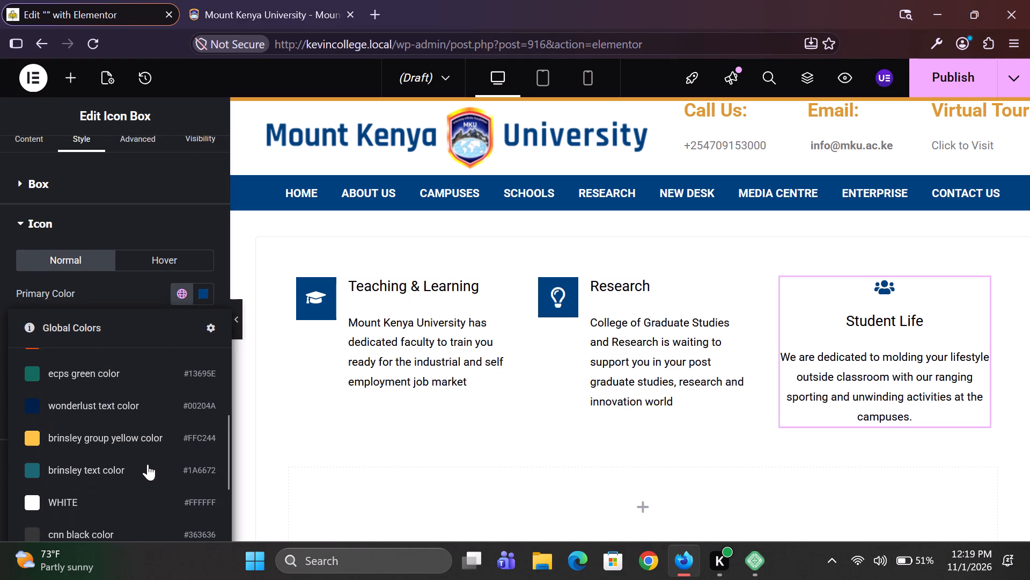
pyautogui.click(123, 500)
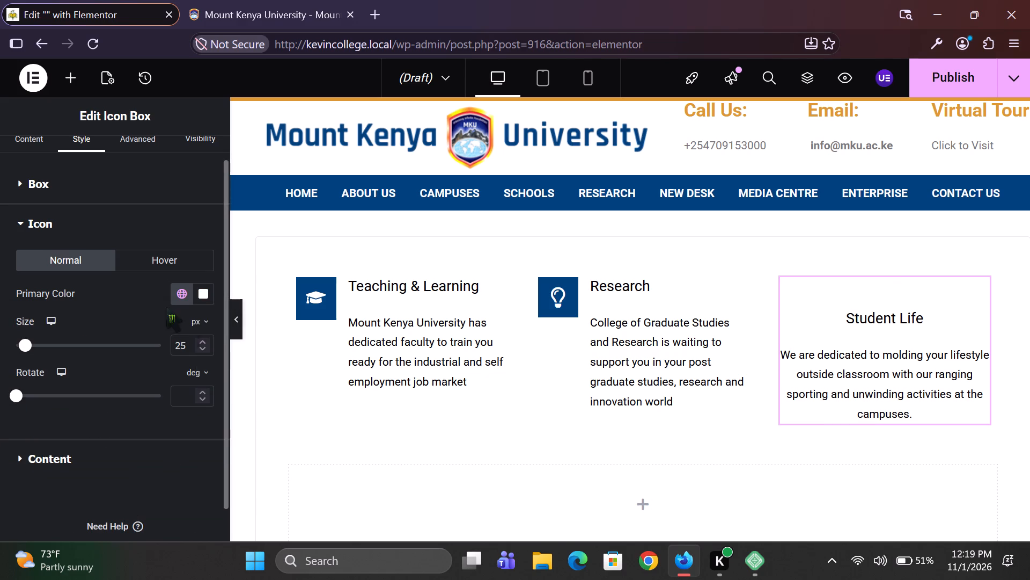
# Set the Student Life icon's view to Stacked, keeping the Square shape.
pyautogui.scroll(2, 99, 212)
pyautogui.click(21, 135)
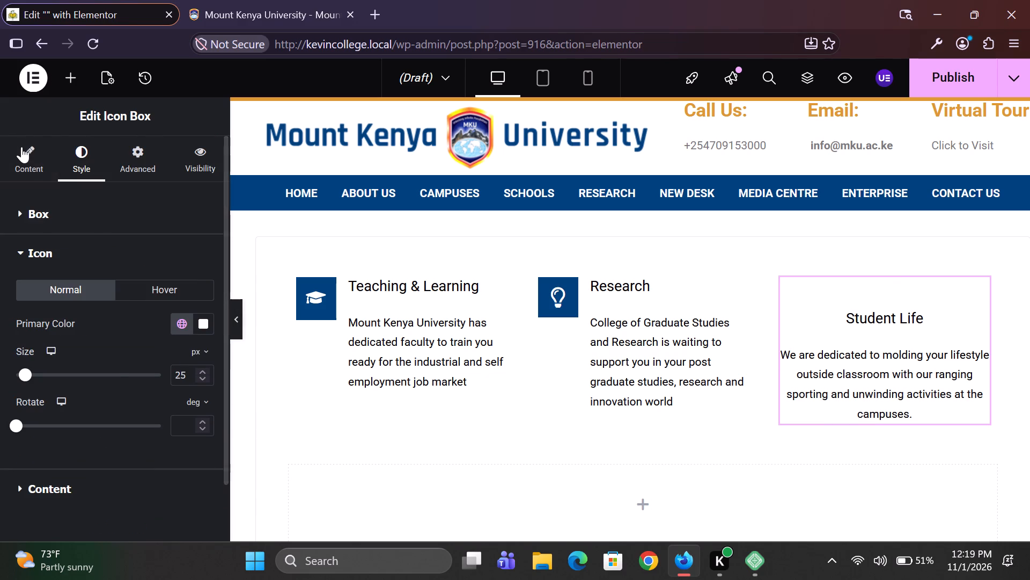
pyautogui.click(21, 149)
pyautogui.click(201, 365)
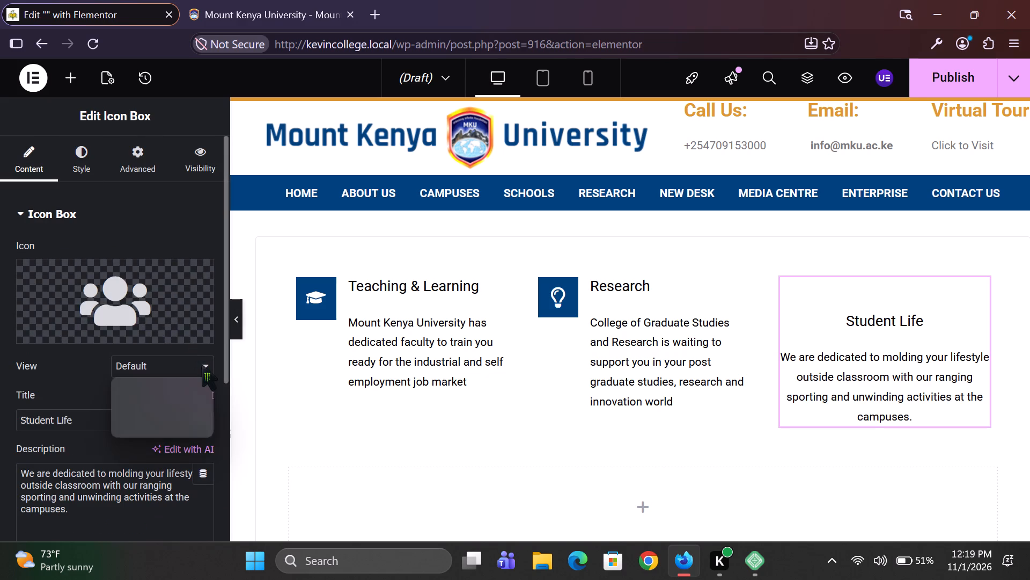
pyautogui.click(173, 408)
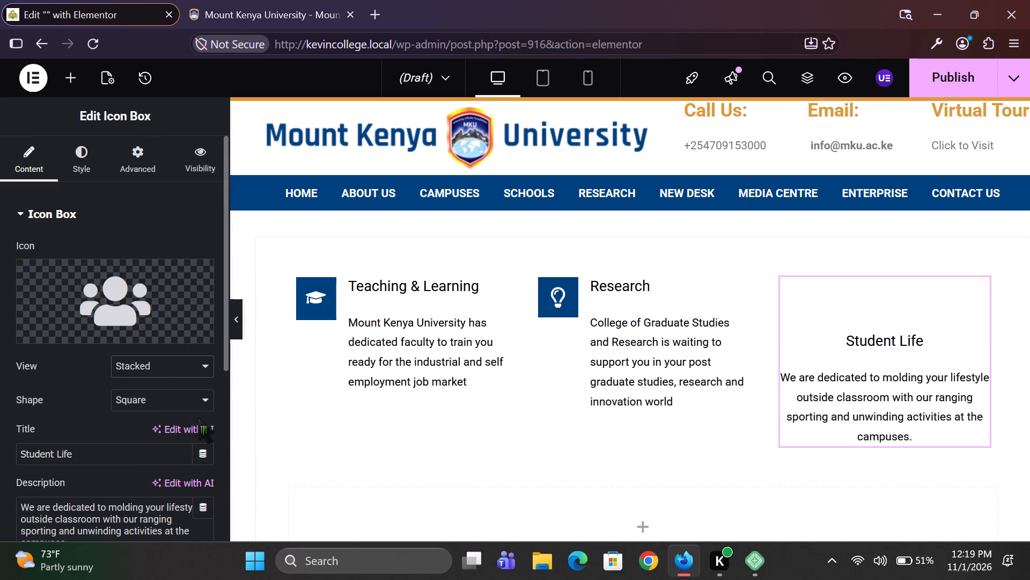
pyautogui.click(201, 393)
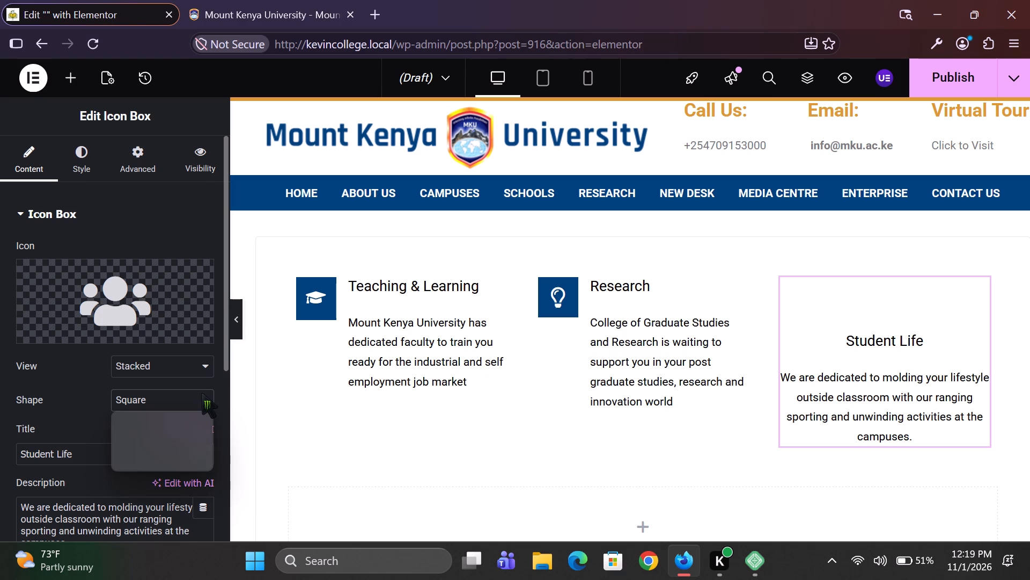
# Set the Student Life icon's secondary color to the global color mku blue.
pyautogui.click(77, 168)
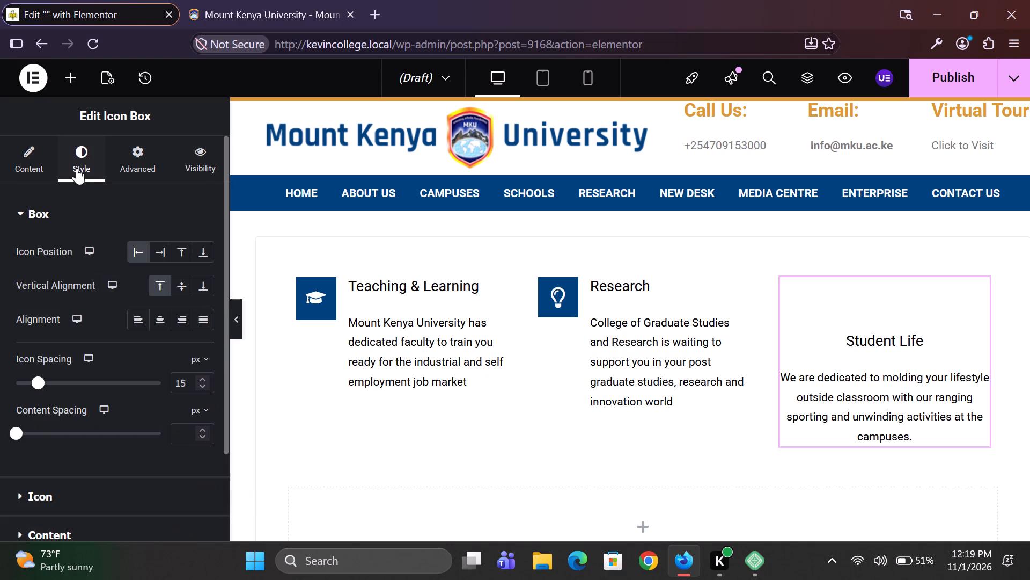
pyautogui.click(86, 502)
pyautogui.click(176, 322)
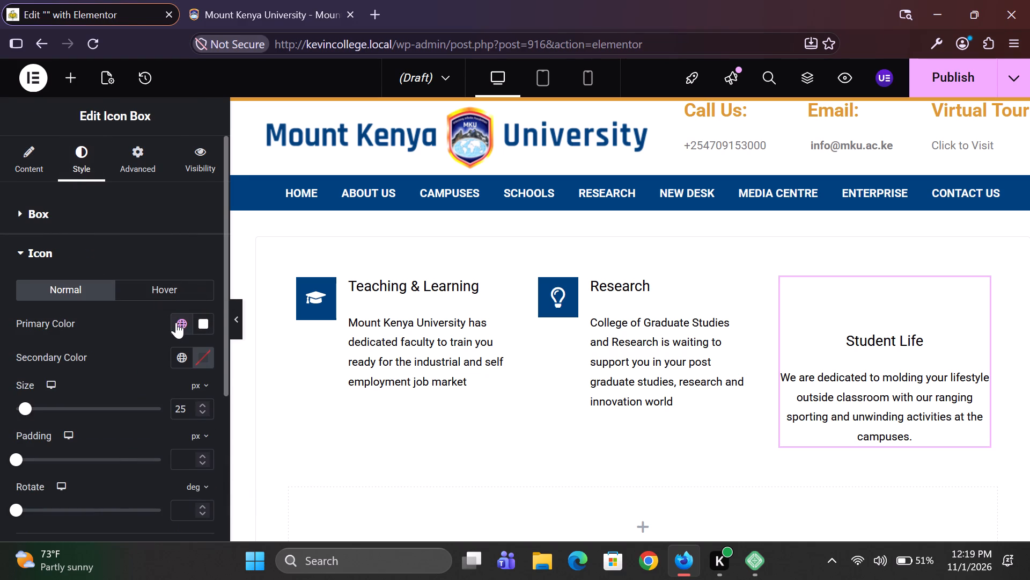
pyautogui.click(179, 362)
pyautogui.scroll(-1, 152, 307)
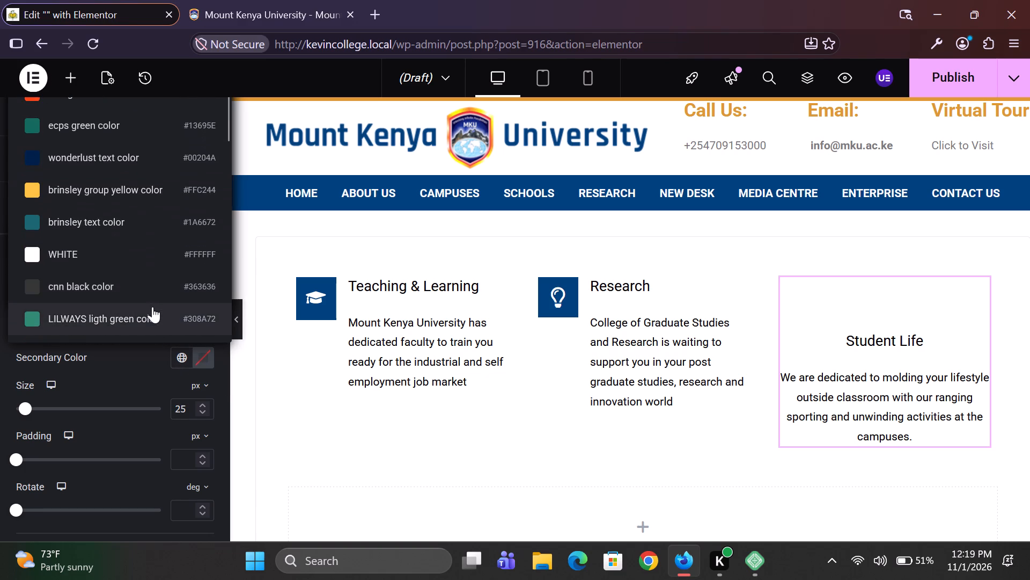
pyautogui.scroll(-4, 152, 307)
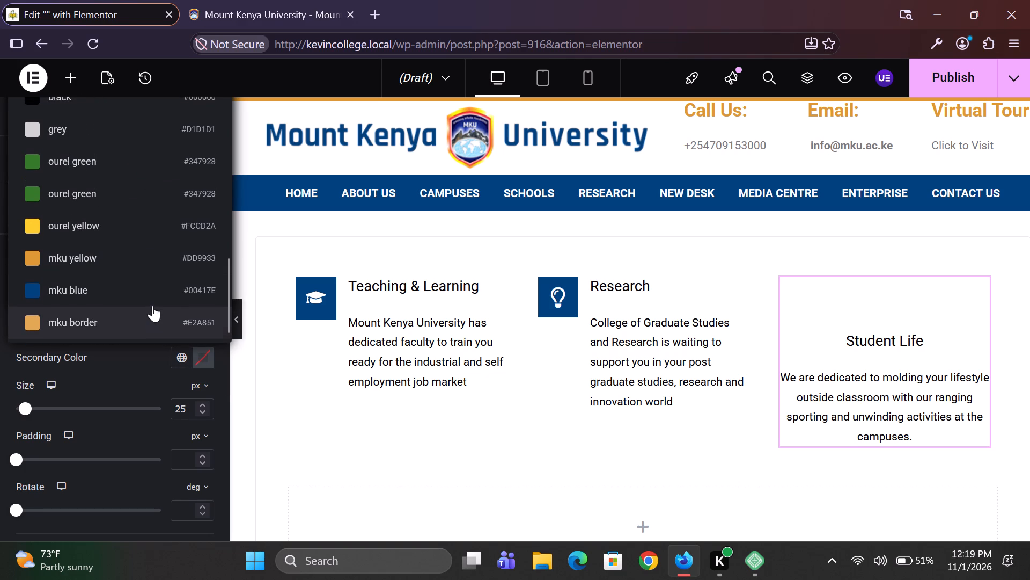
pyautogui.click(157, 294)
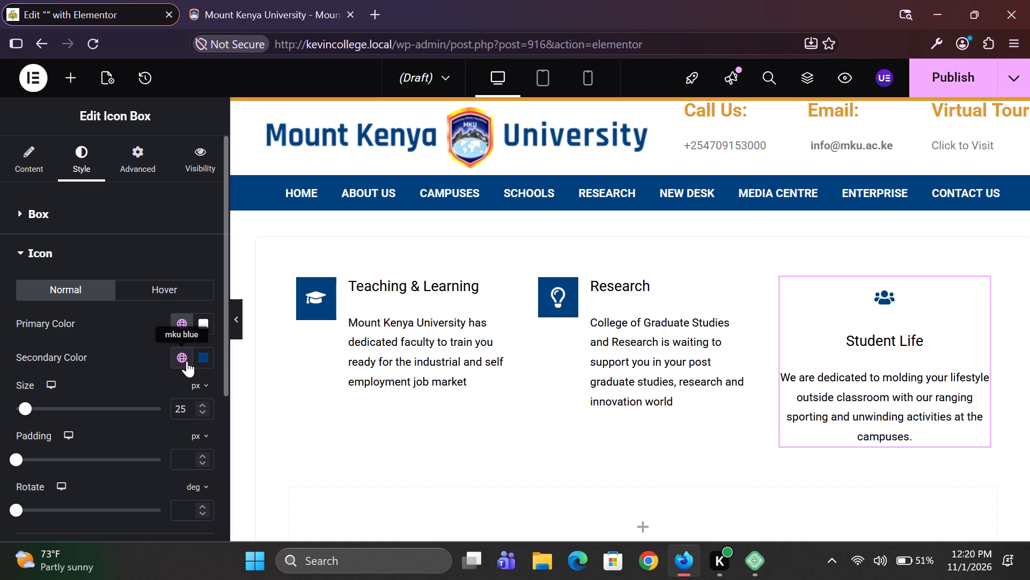
# Set the Student Life icon's secondary color to the global color WHITE.
pyautogui.click(187, 361)
pyautogui.scroll(3, 131, 298)
pyautogui.scroll(-1, 131, 298)
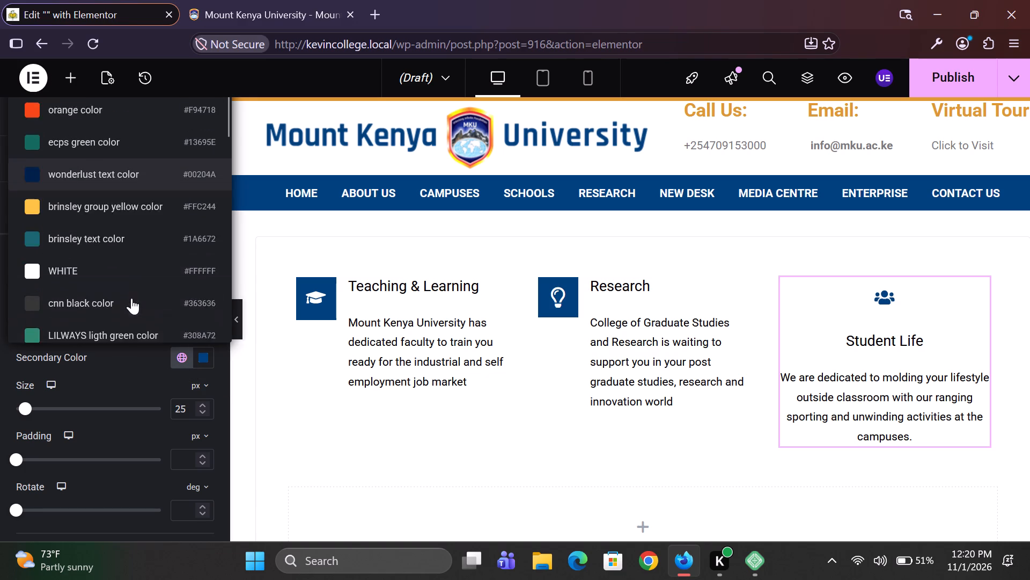
pyautogui.click(161, 233)
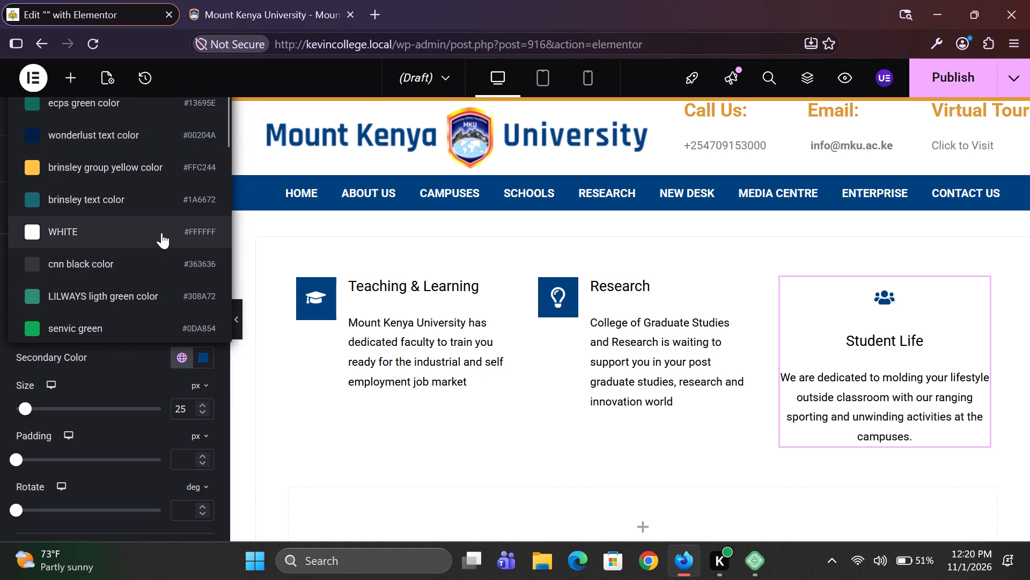
# Set the Student Life icon's primary color to the global color mku blue.
pyautogui.click(174, 323)
pyautogui.scroll(-1, 152, 269)
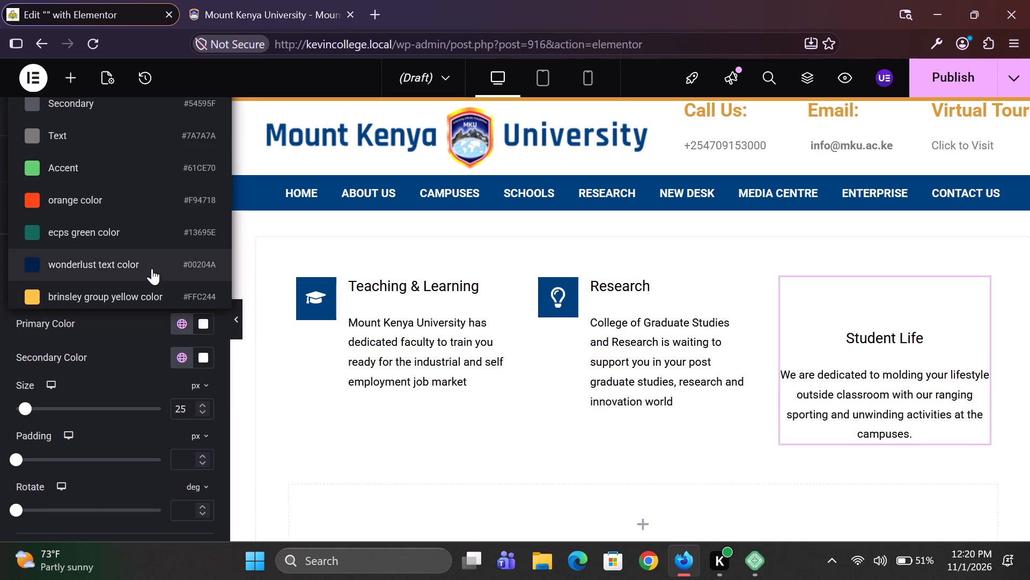
pyautogui.scroll(-3, 152, 269)
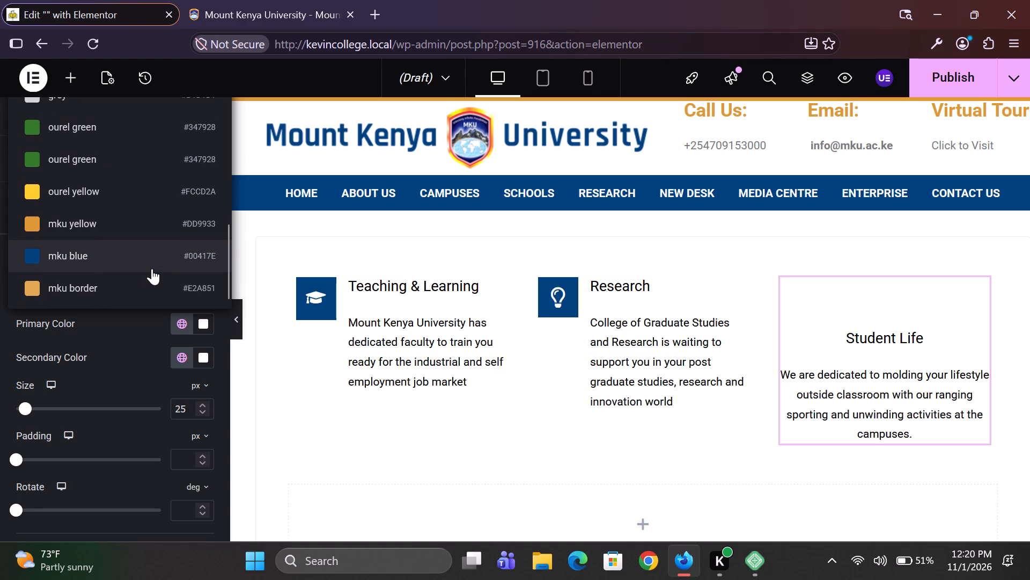
pyautogui.click(152, 265)
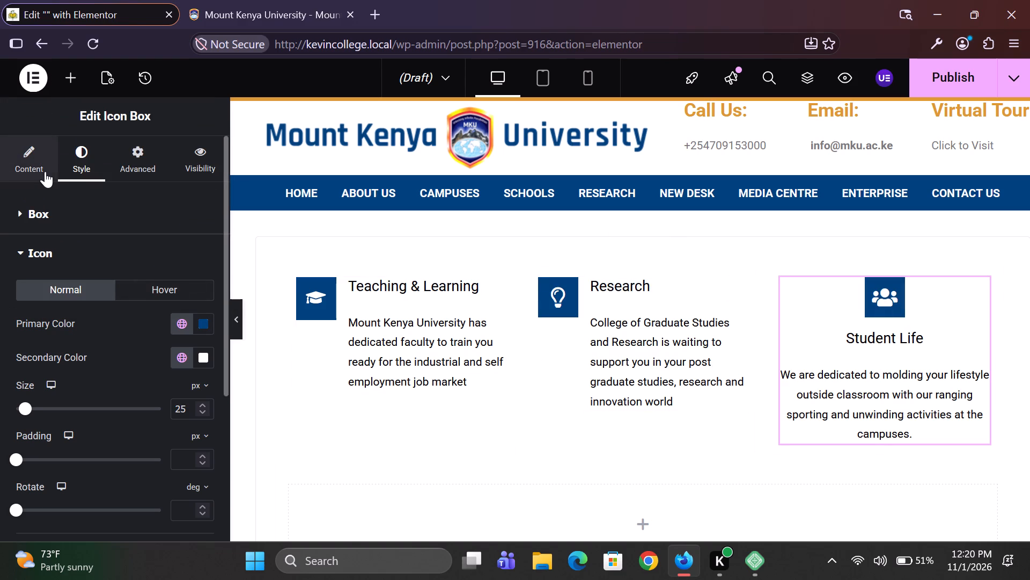
# Reapply the Student Life Icon Box's icon position by switching it to Top and back to Start.
pyautogui.scroll(3, 101, 292)
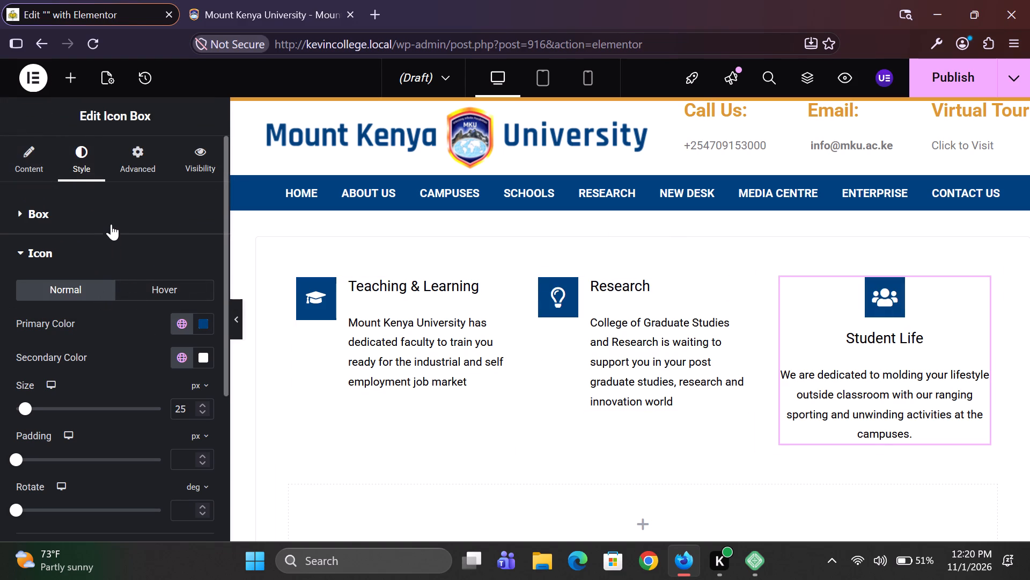
pyautogui.click(112, 211)
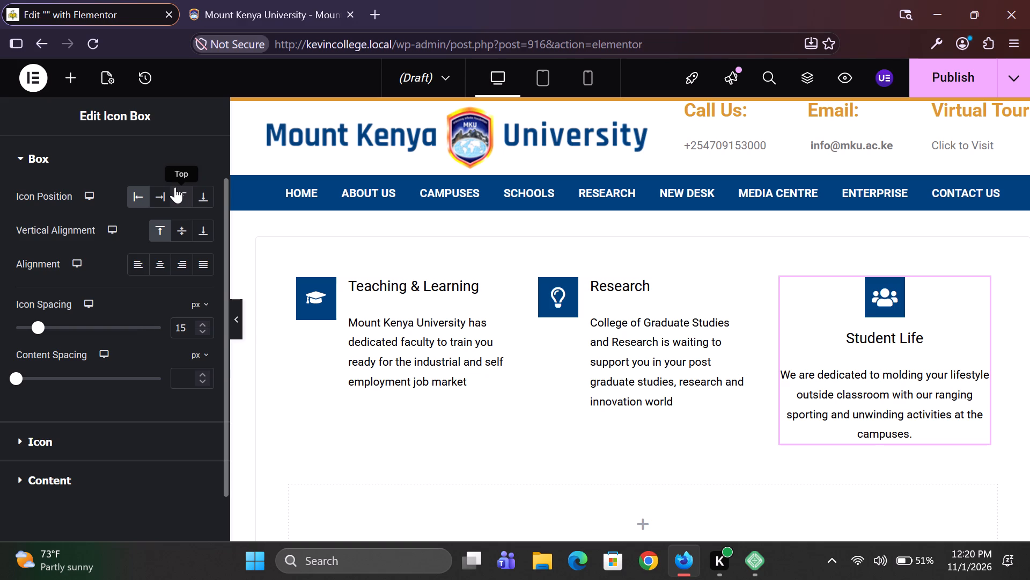
pyautogui.click(175, 187)
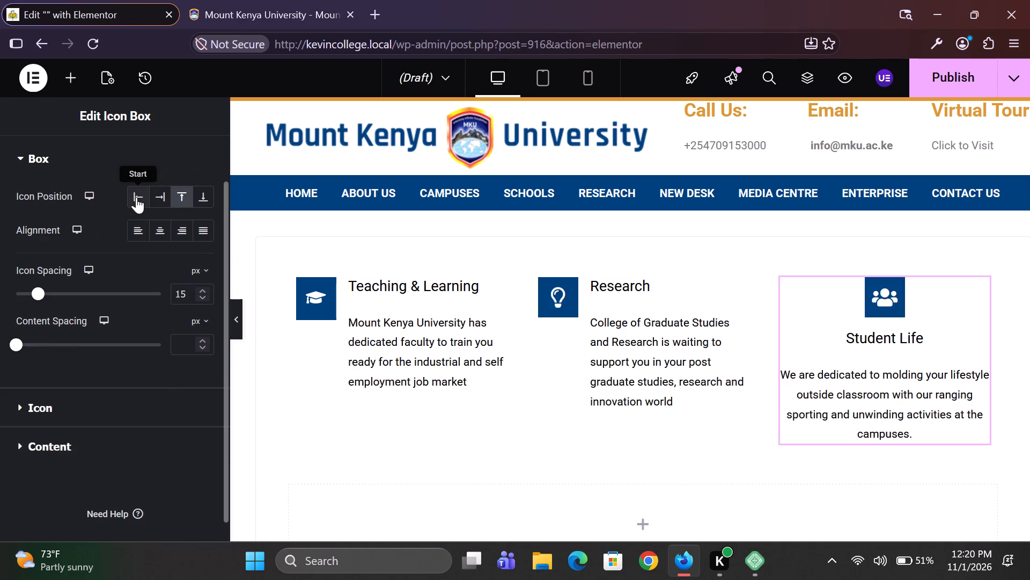
pyautogui.click(136, 197)
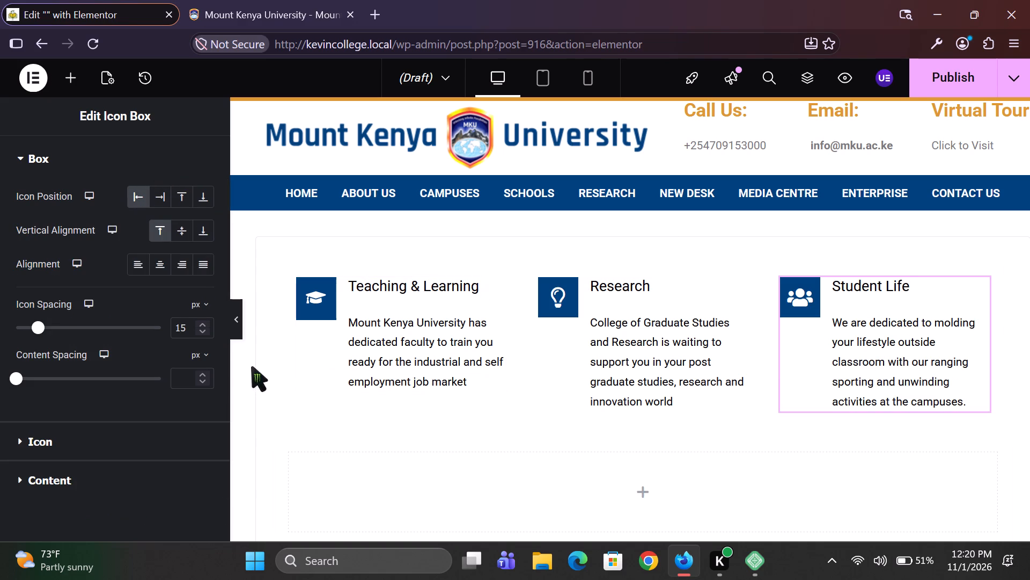
# Open the settings of the empty container below the three Icon Boxes.
pyautogui.scroll(-1, 433, 473)
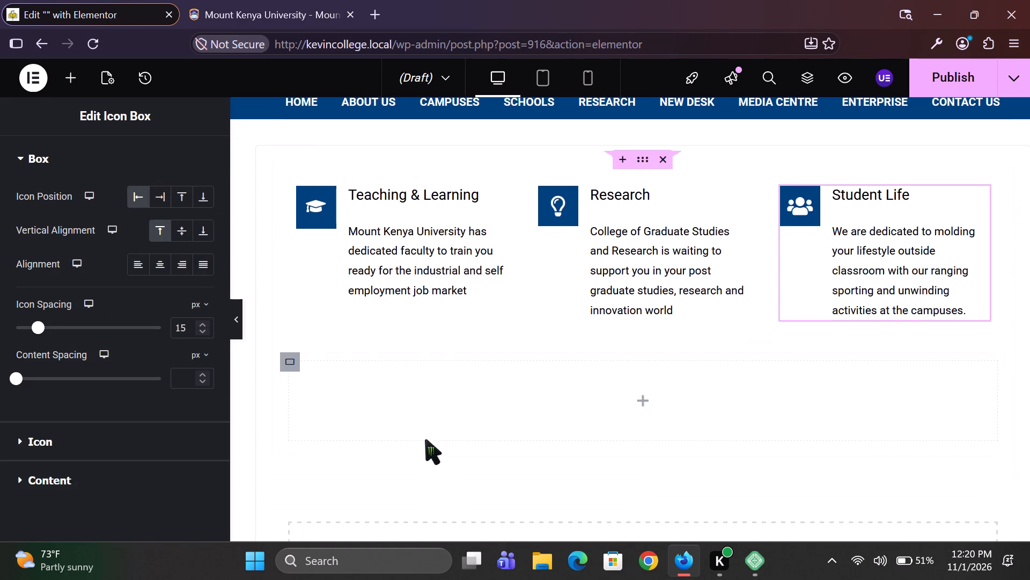
pyautogui.click(293, 364)
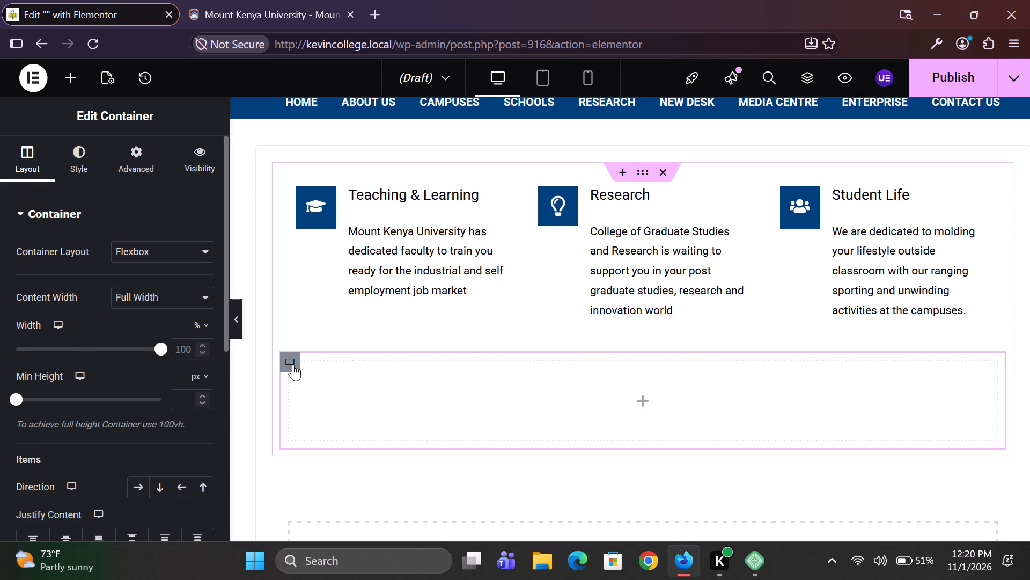
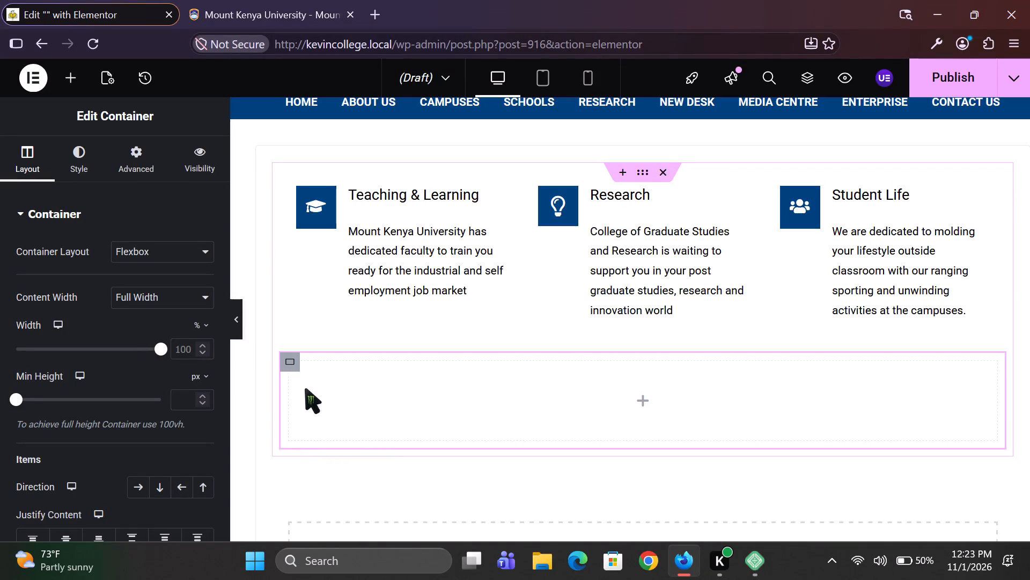
# Set the direction of the empty container below the three Icon Boxes to Row - horizontal.
pyautogui.click(137, 490)
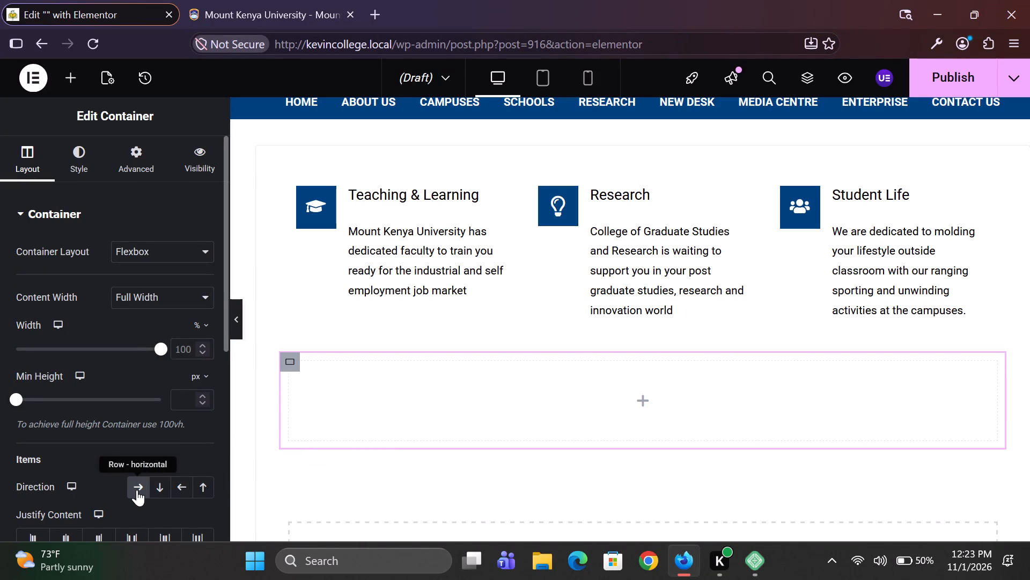
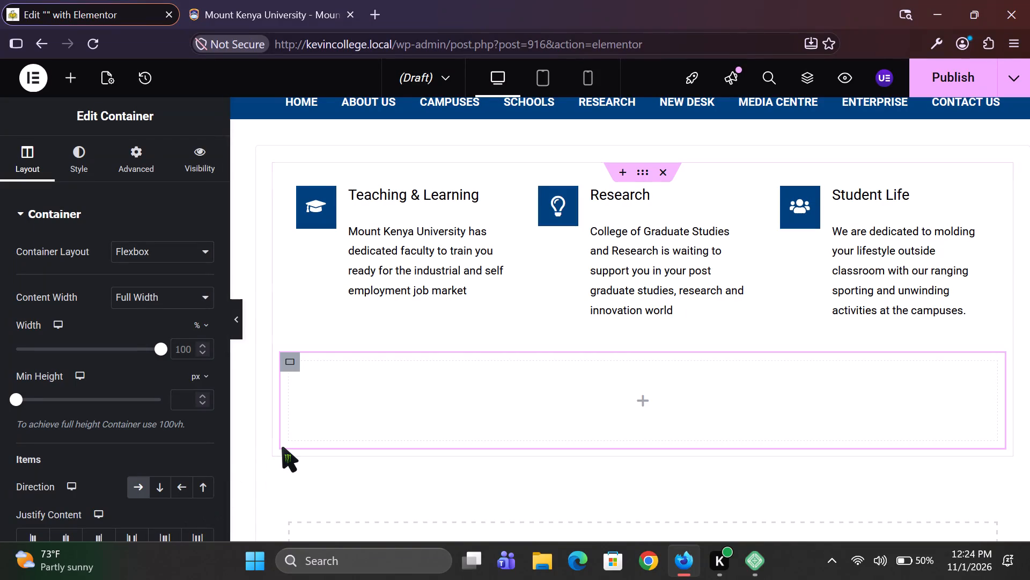
# Nest a container inside the empty row container below the Icon Boxes and duplicate it twice to make three columns.
pyautogui.click(645, 404)
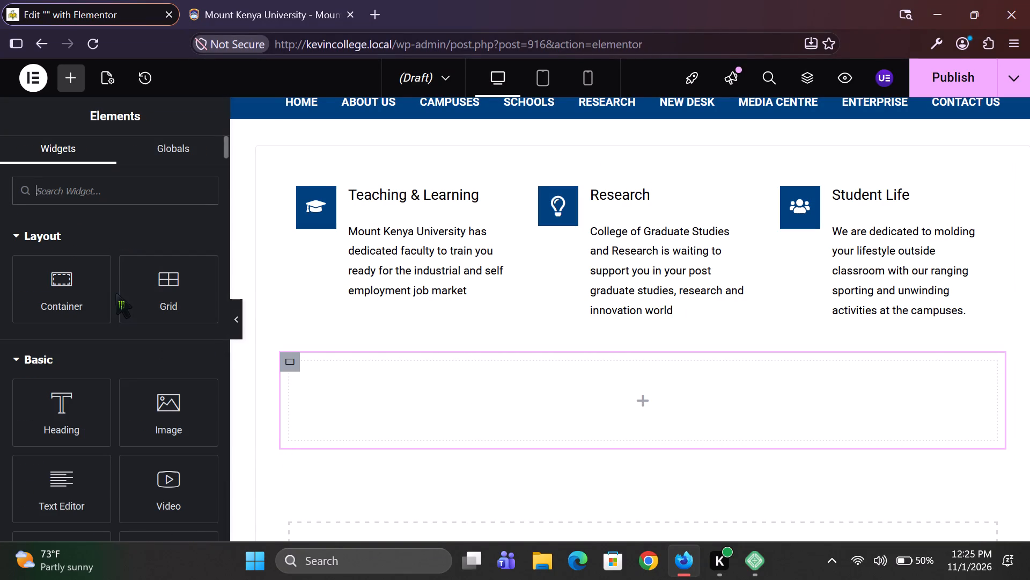
pyautogui.click(87, 289)
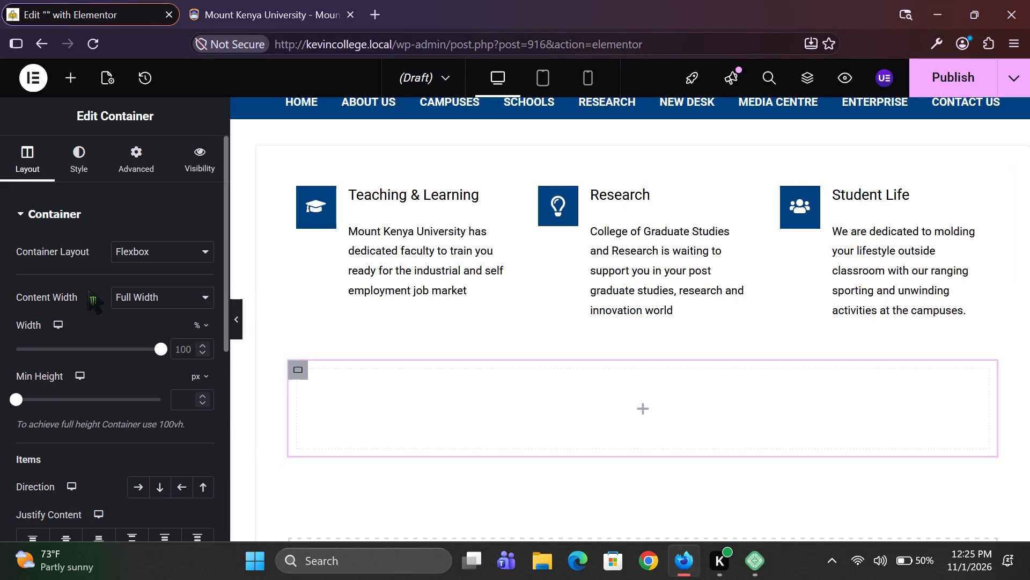
pyautogui.rightClick(296, 366)
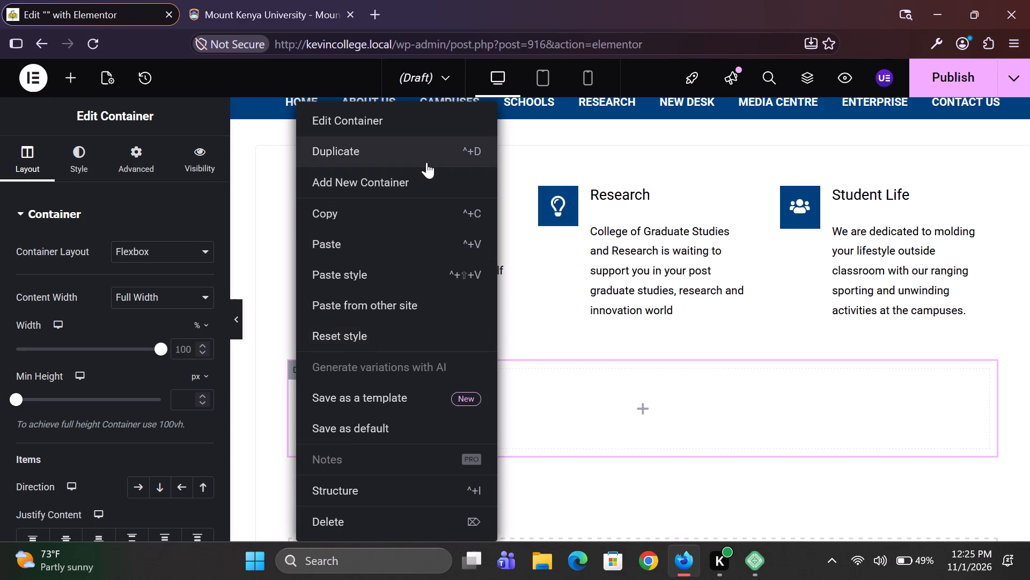
pyautogui.click(426, 162)
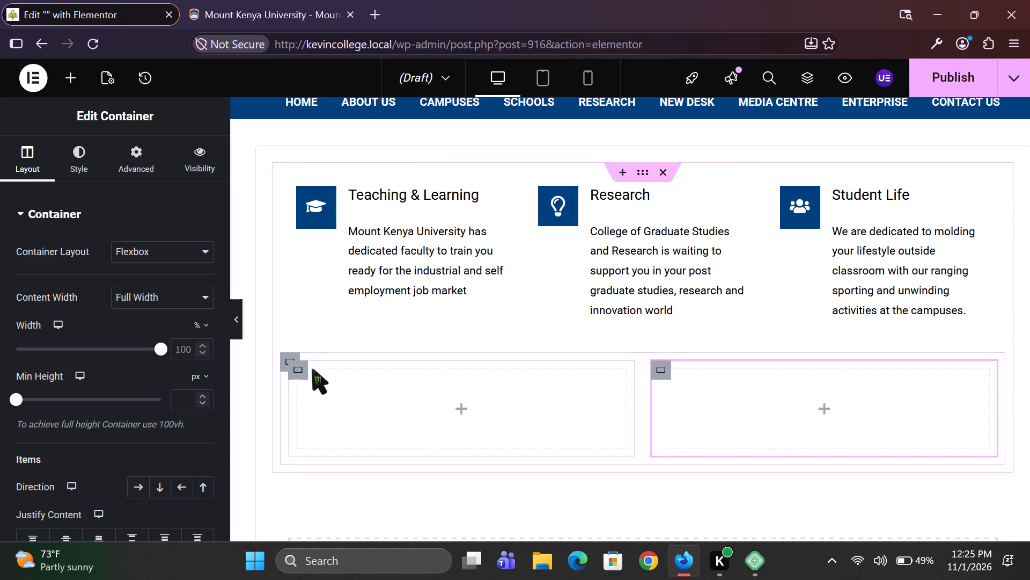
pyautogui.rightClick(297, 370)
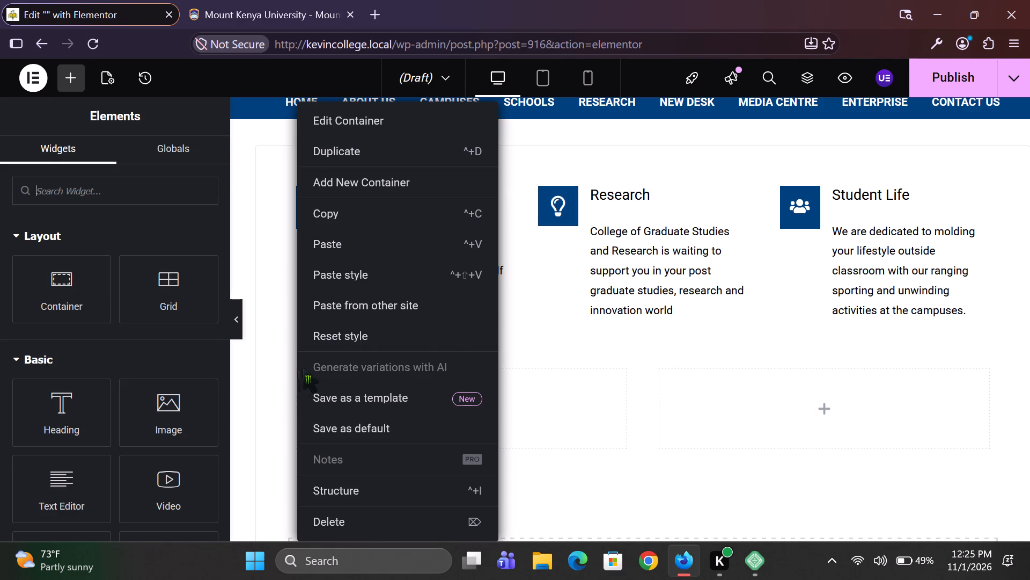
pyautogui.click(414, 152)
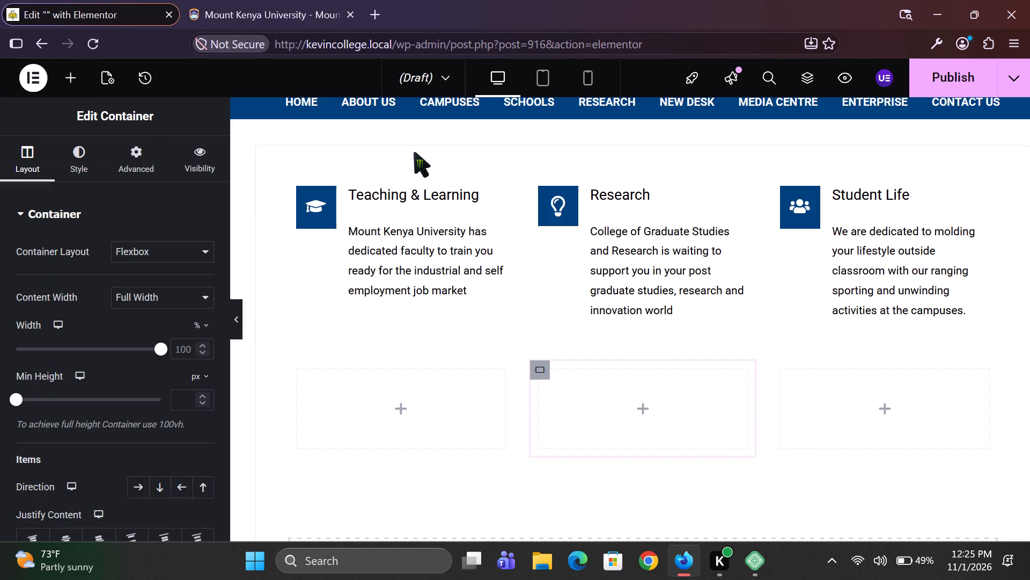
# Open the widget list for adding an element to the first of the three empty inner containers.
pyautogui.click(302, 373)
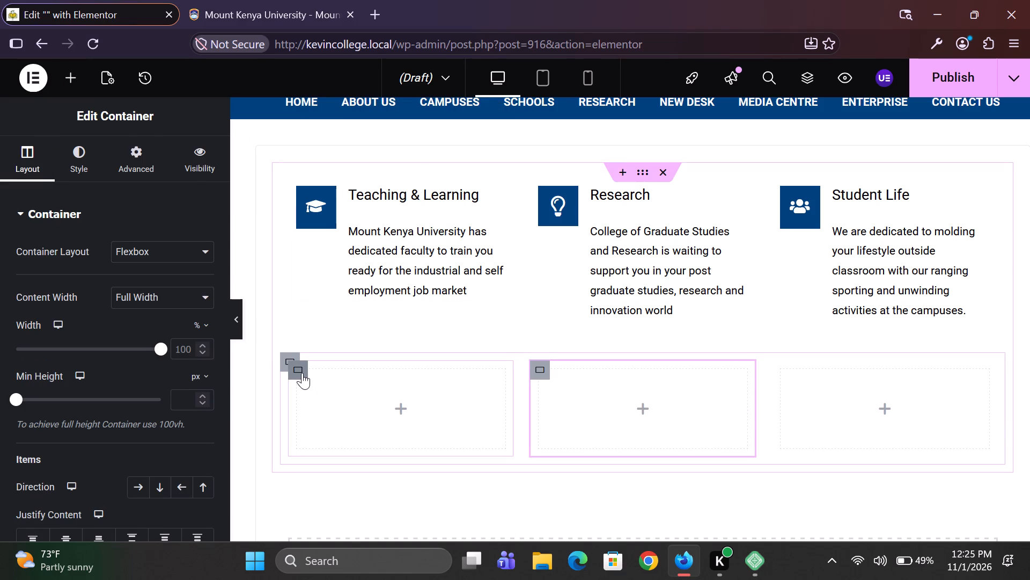
pyautogui.click(403, 409)
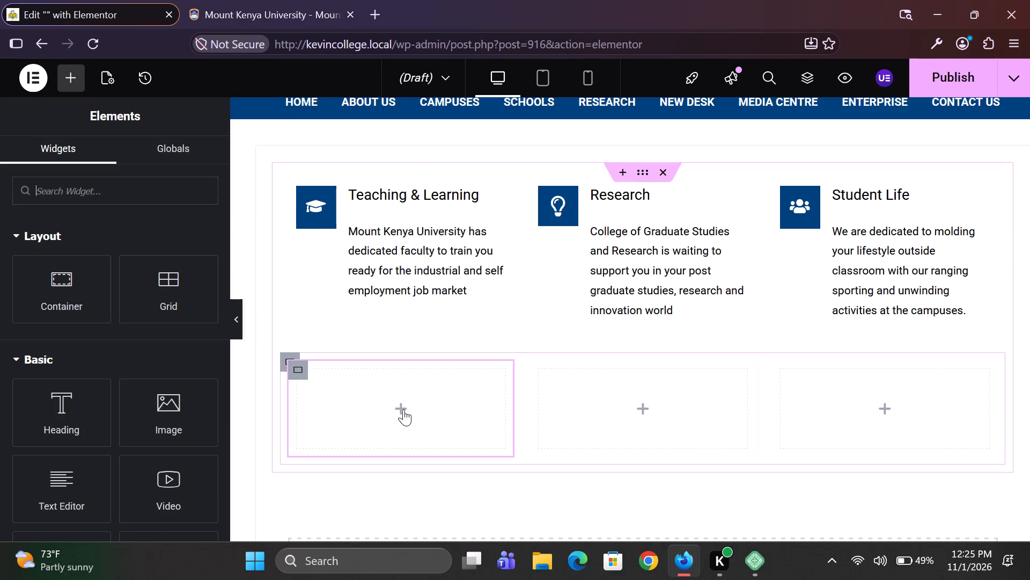
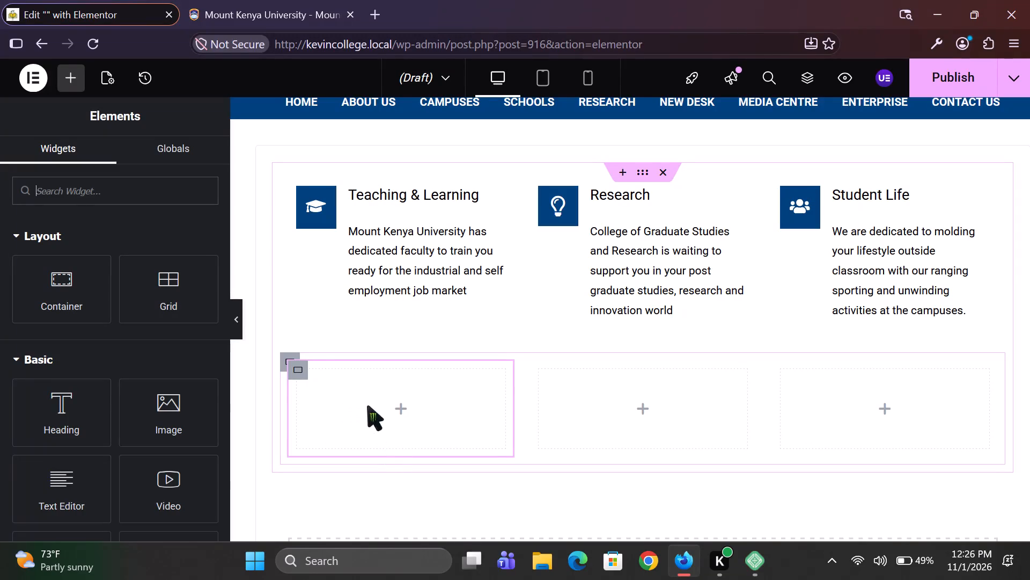
# Search the widgets for "icon" and place an Icon Box in the first of the three empty inner containers.
pyautogui.click(401, 408)
pyautogui.write('ico')
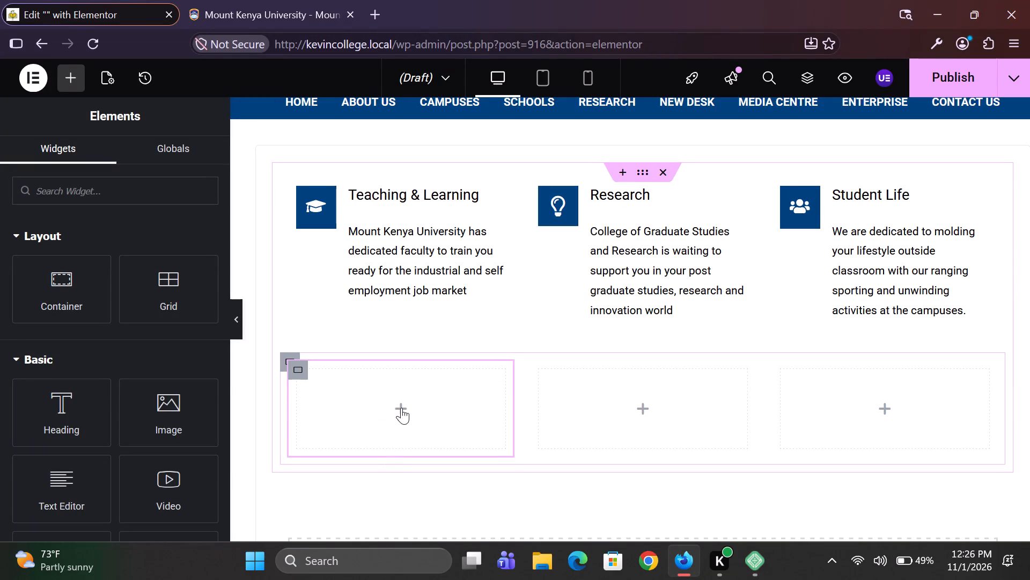
pyautogui.click(399, 408)
pyautogui.click(176, 187)
pyautogui.write('icon')
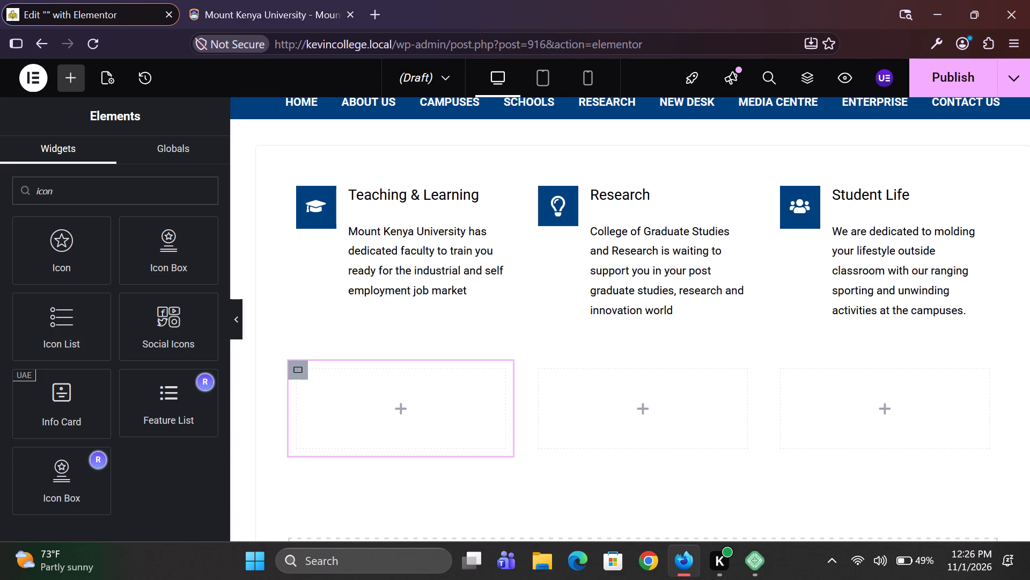
pyautogui.moveTo(141, 257); pyautogui.dragTo(277, 326)
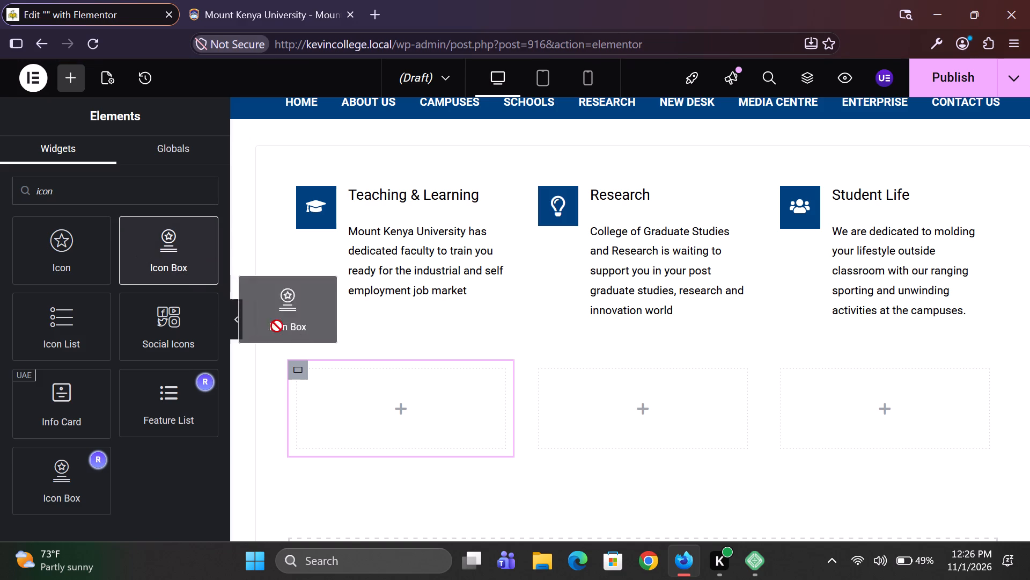
pyautogui.moveTo(277, 326); pyautogui.dragTo(355, 419)
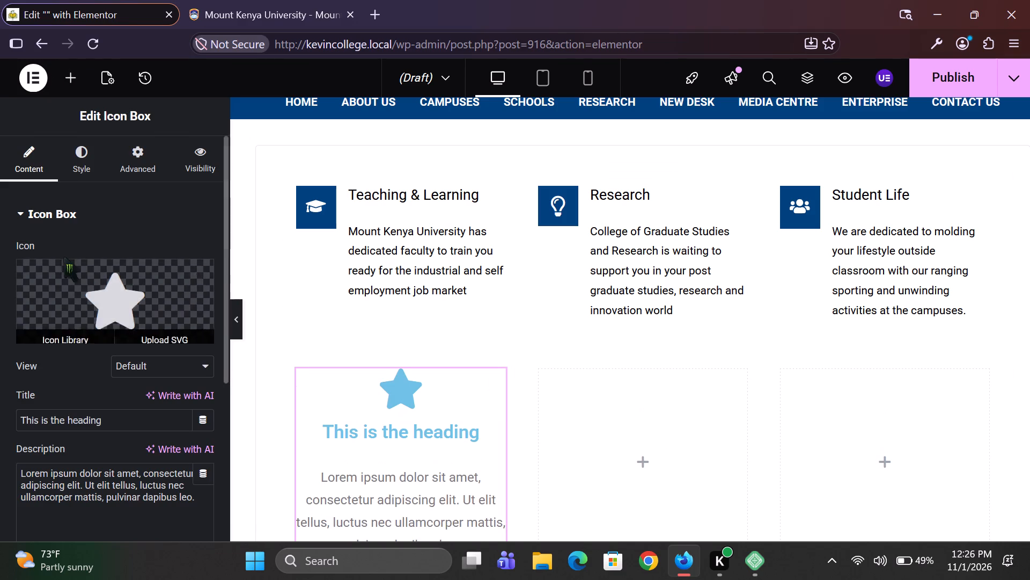
# Check the Mount Kenya University page's International Students icon and set the new Icon Box's icon to the matching Globe from the Icon Library.
pyautogui.click(288, 15)
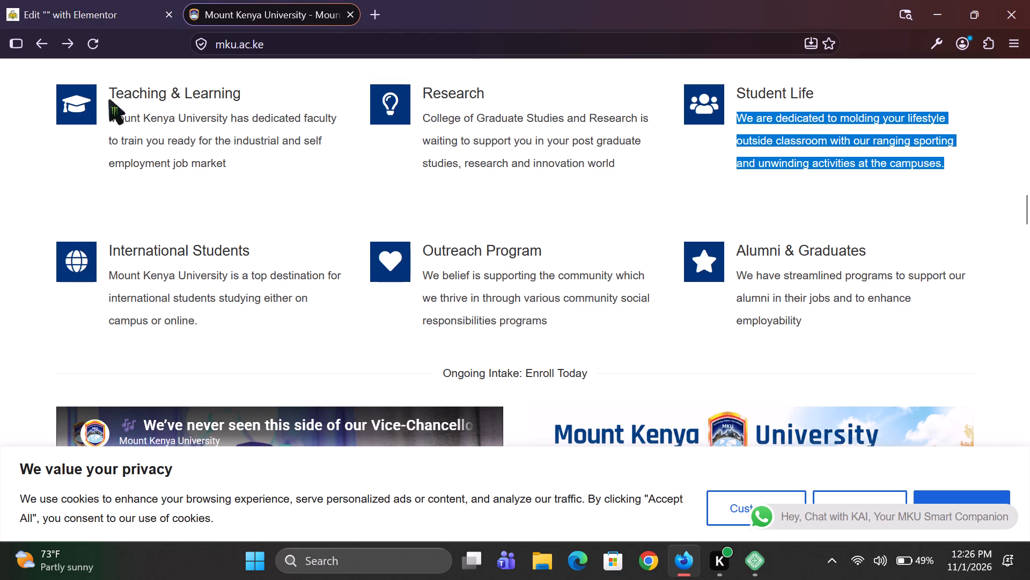
pyautogui.click(93, 23)
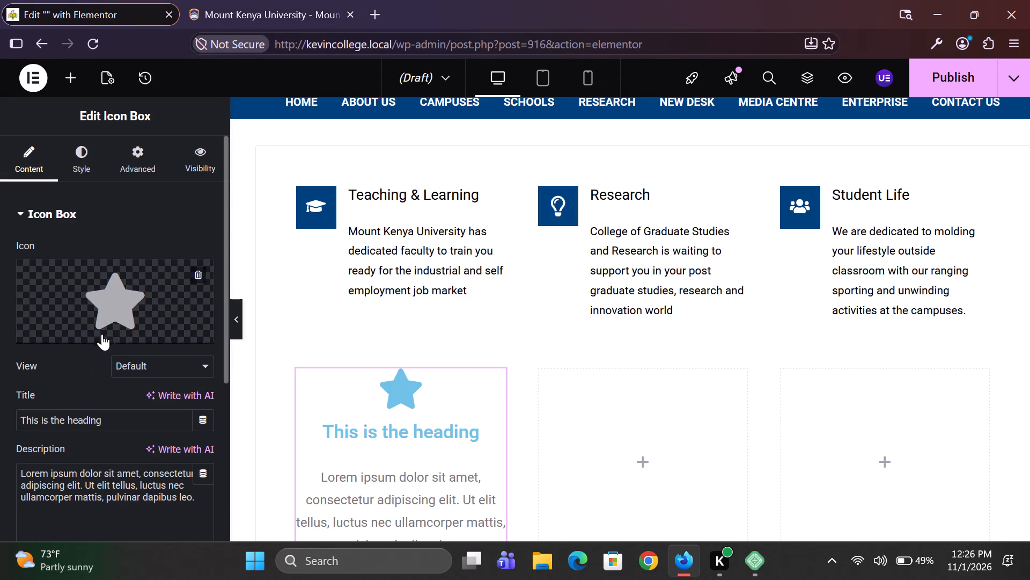
pyautogui.click(91, 332)
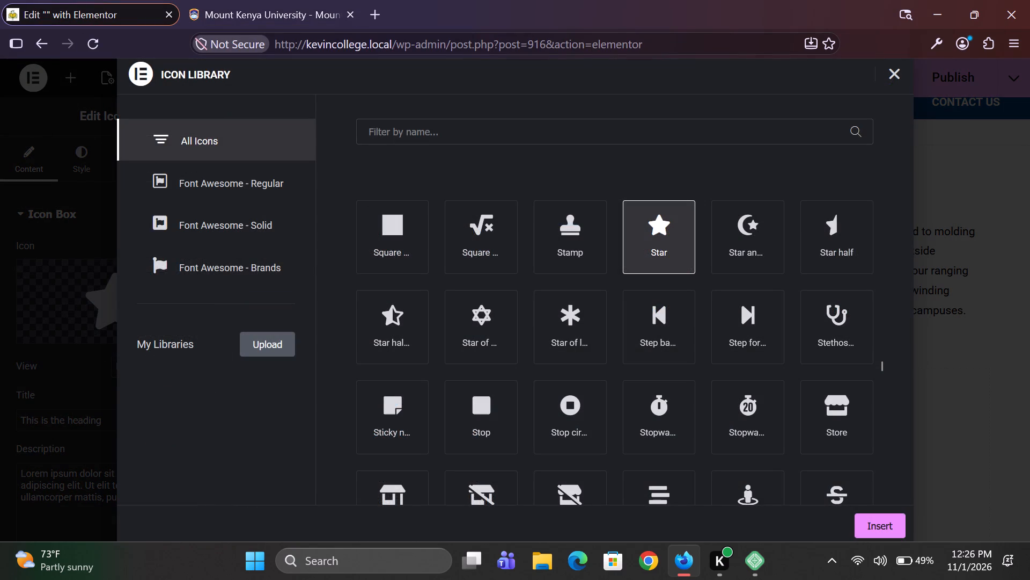
pyautogui.click(437, 129)
pyautogui.write('wor')
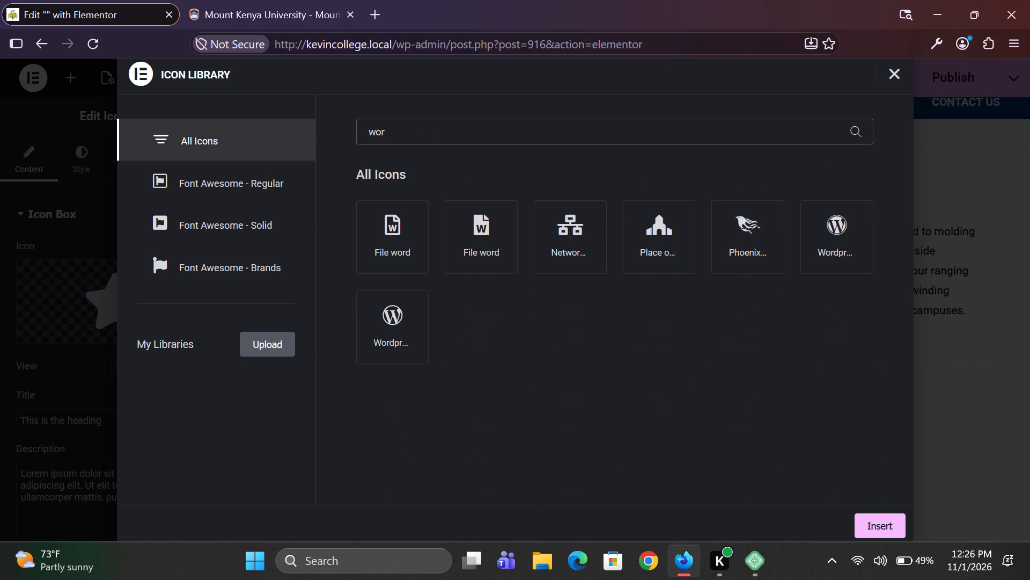
pyautogui.press('BackSpace')
pyautogui.press('BackSpace')
pyautogui.press('BackSpace')
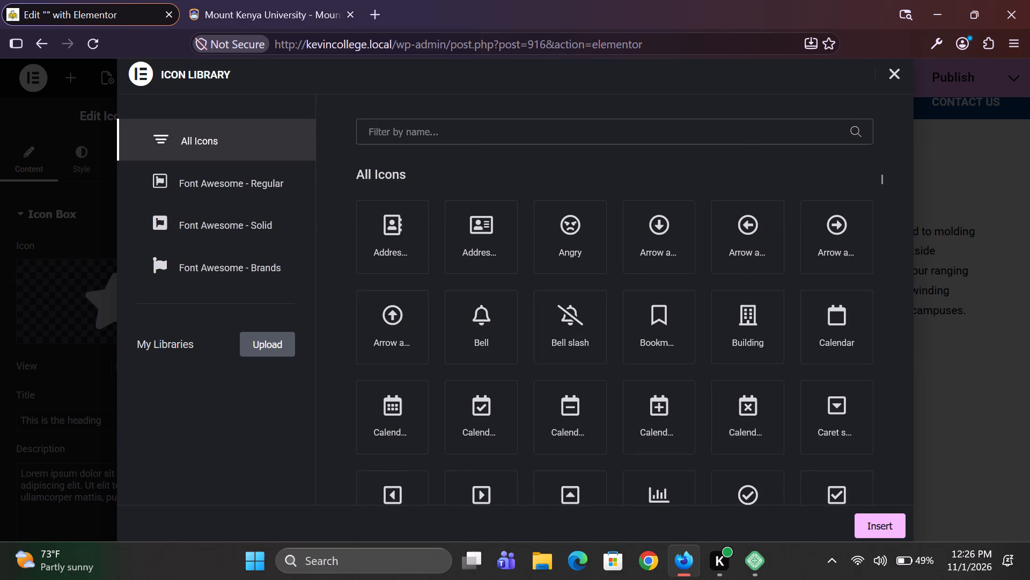
pyautogui.write('glo')
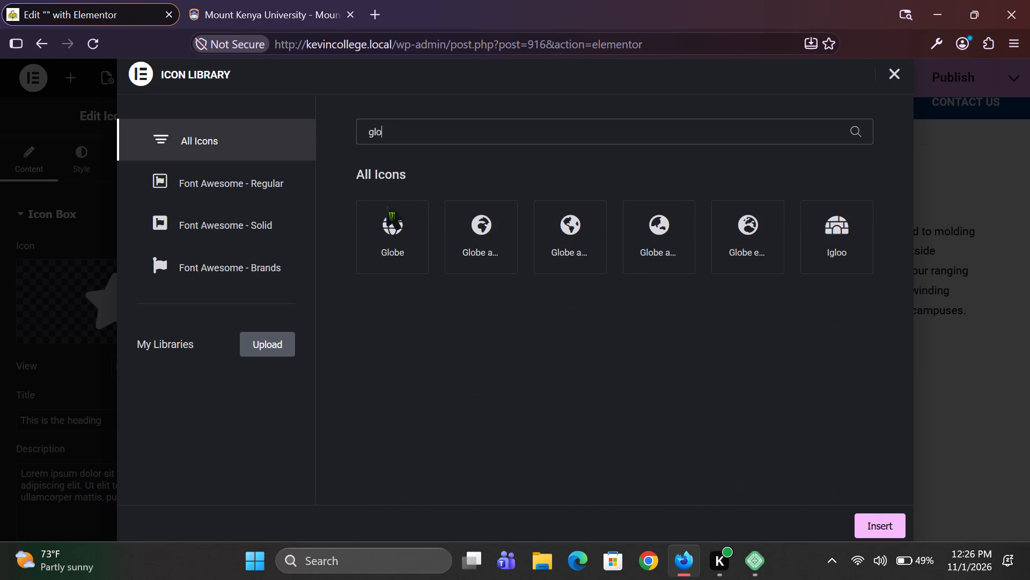
pyautogui.click(382, 219)
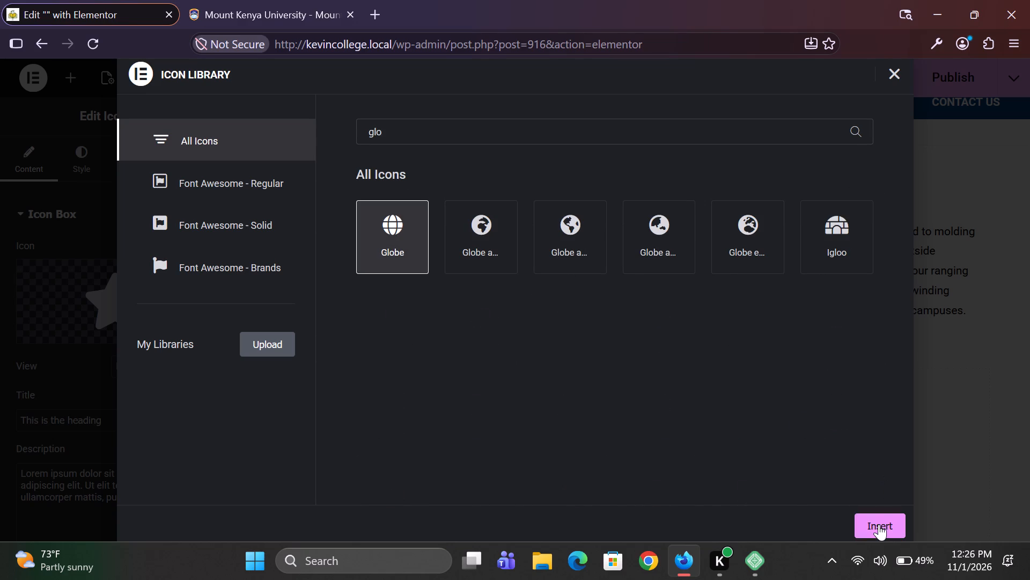
pyautogui.click(879, 524)
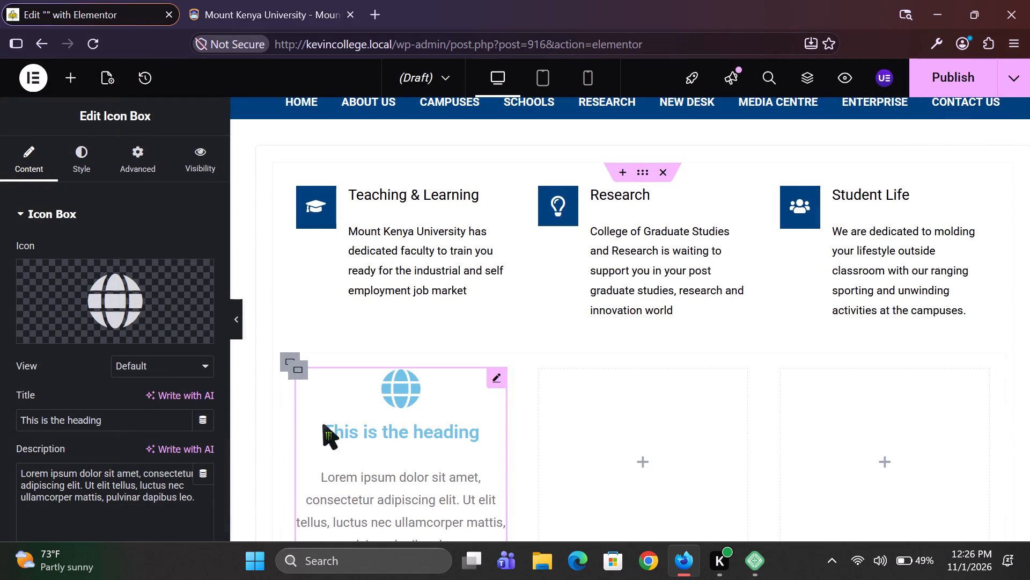
# Replace the placeholder title of the new Icon Box with "International Students", as worded on the Mount Kenya University page.
pyautogui.tripleClick(102, 421)
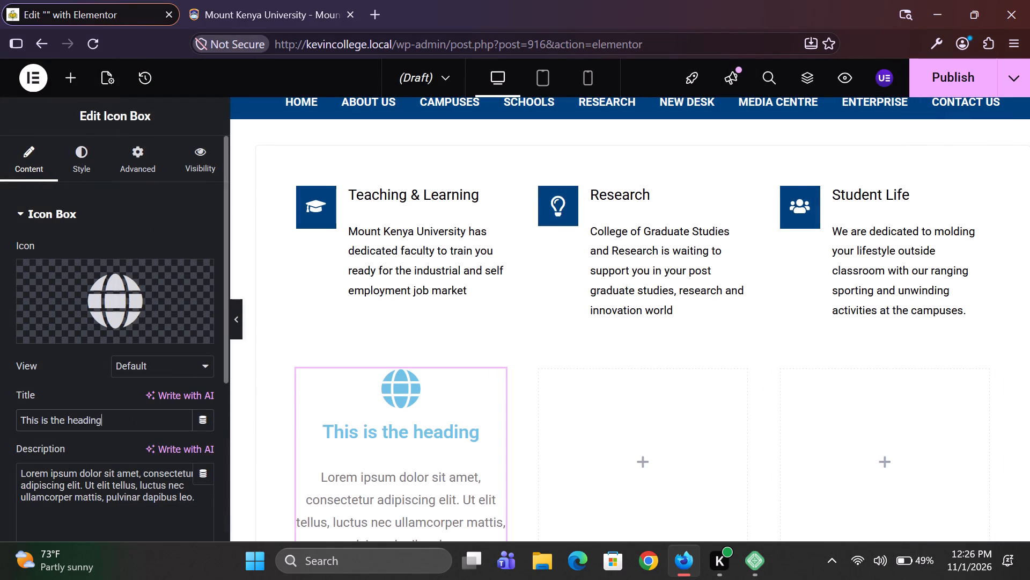
pyautogui.press('BackSpace')
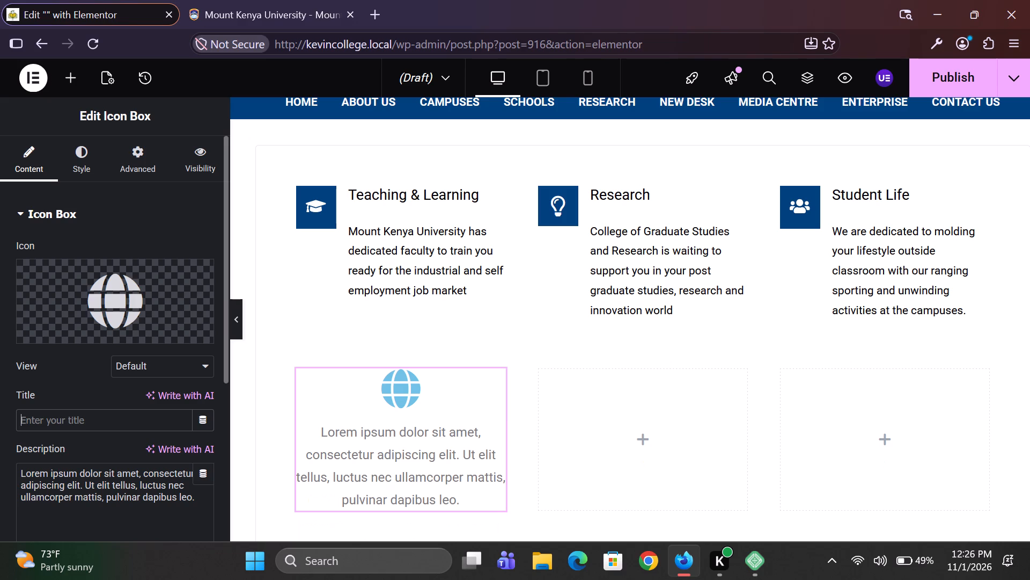
pyautogui.click(275, 0)
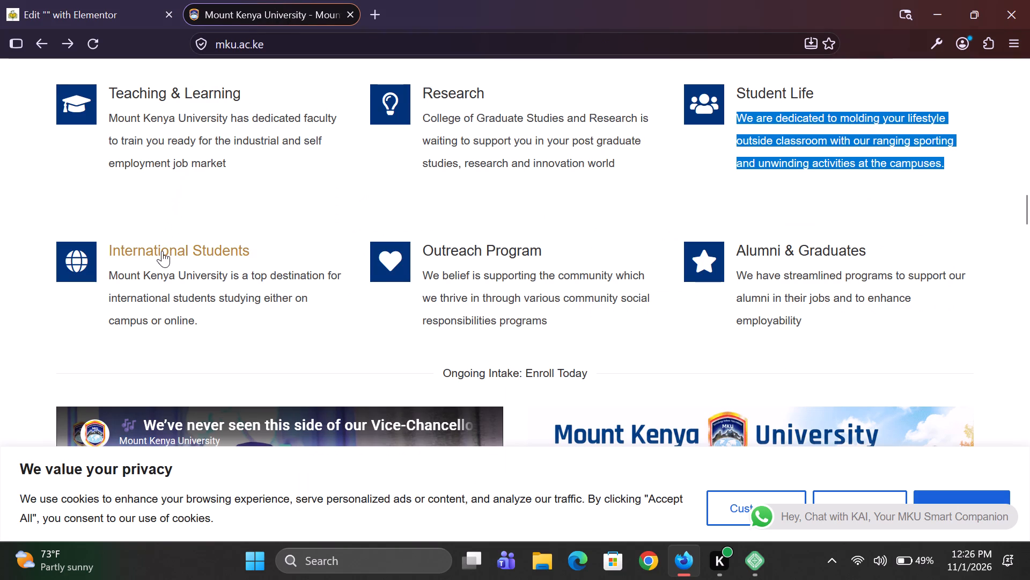
pyautogui.click(78, 0)
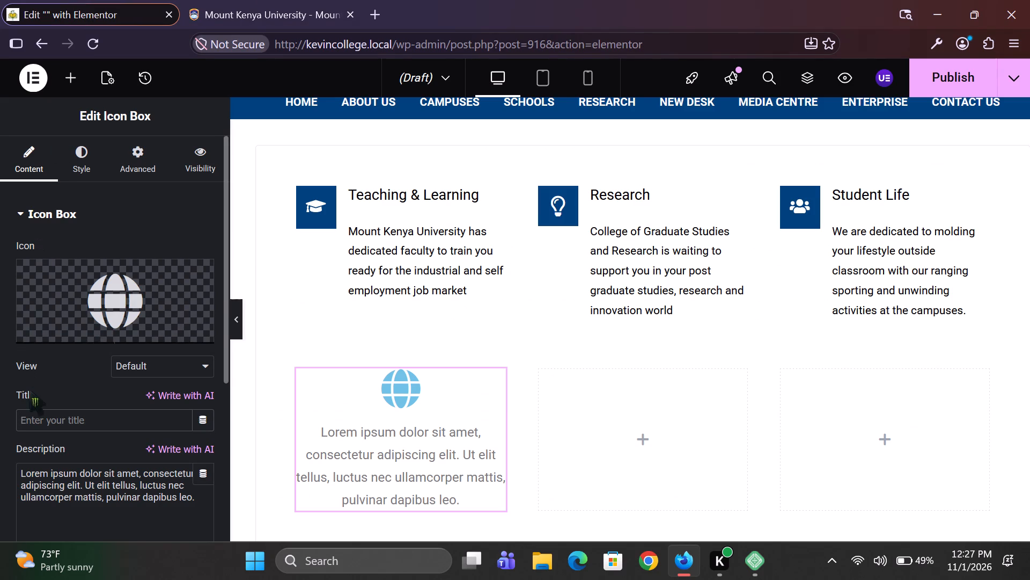
pyautogui.click(39, 415)
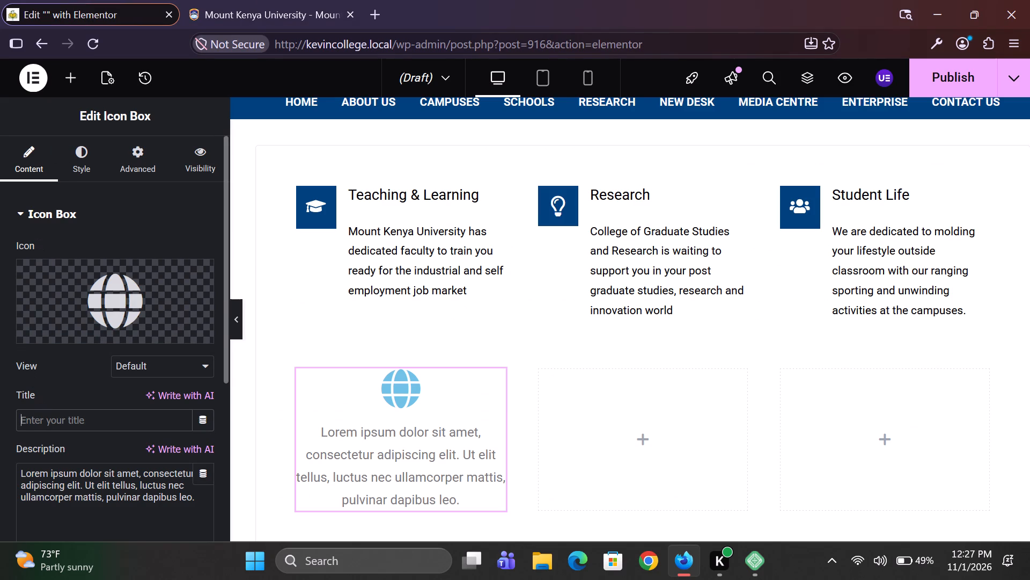
pyautogui.write('nter')
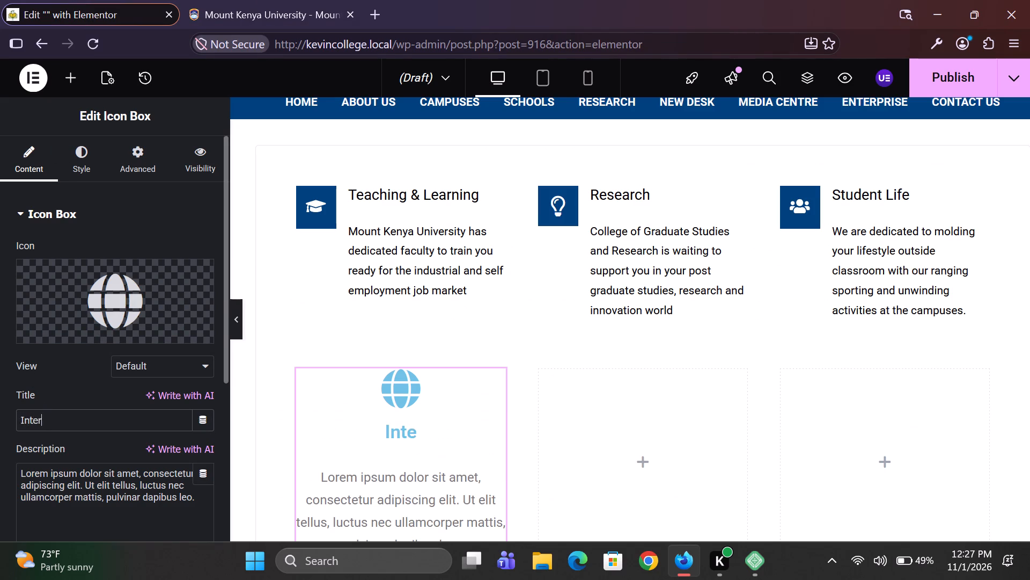
pyautogui.write('national')
pyautogui.press('space')
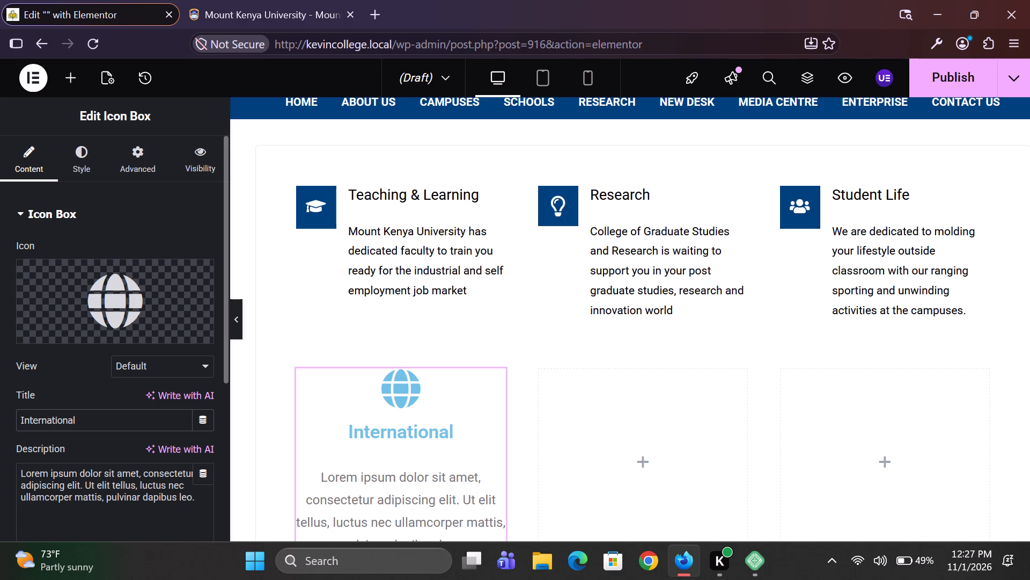
pyautogui.press('t')
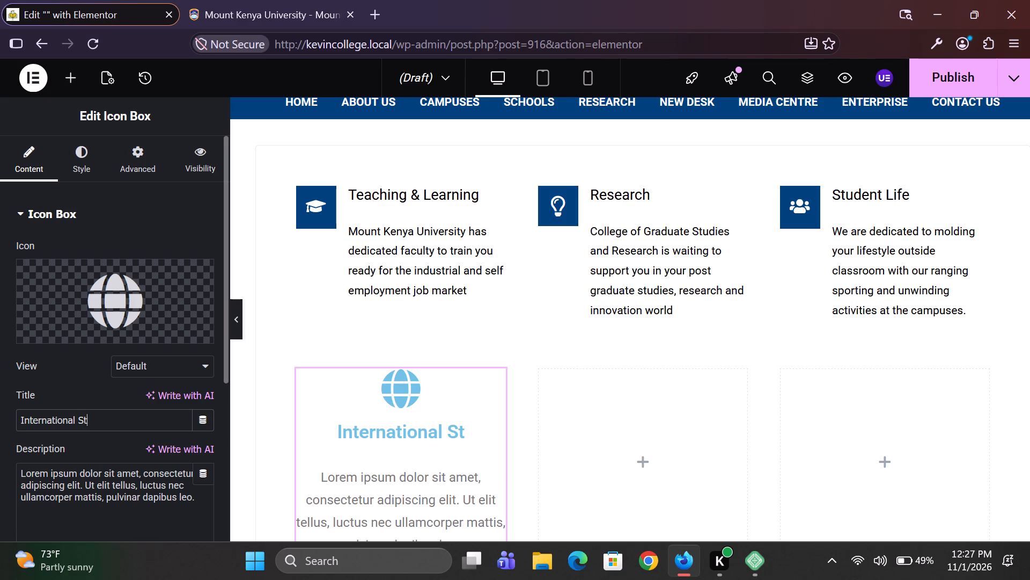
pyautogui.write('udeny')
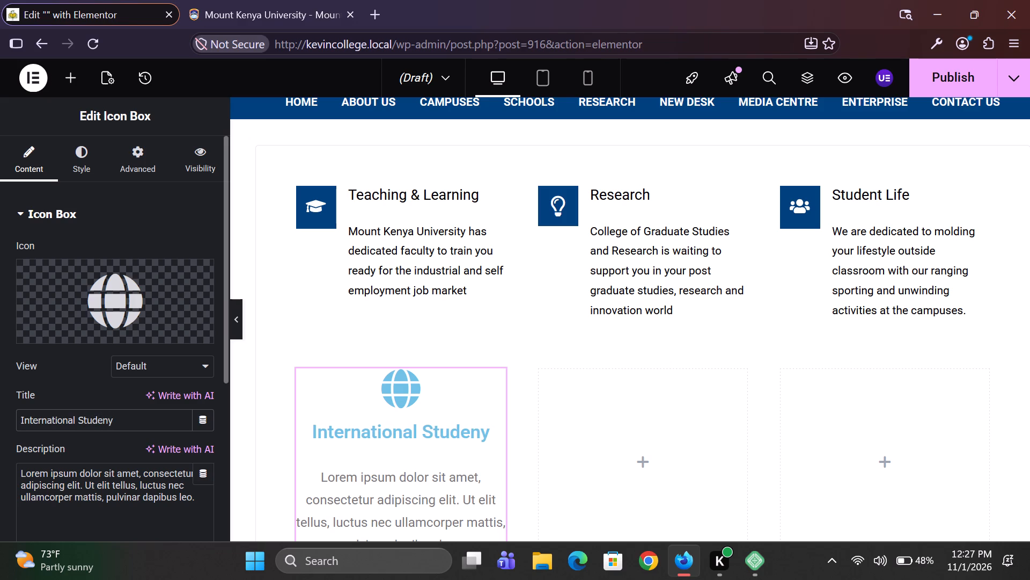
pyautogui.press('BackSpace')
pyautogui.write('ta')
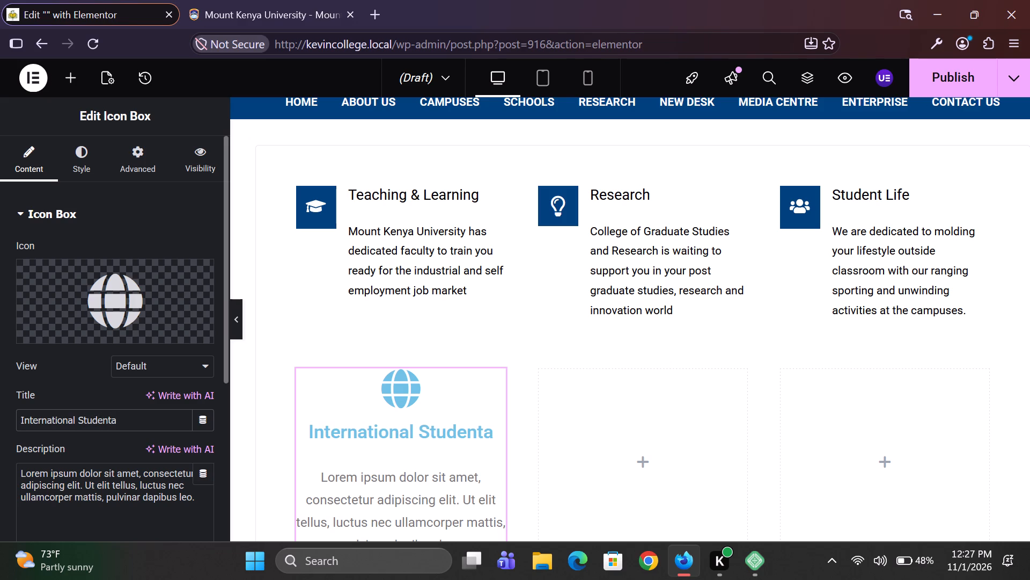
pyautogui.press('BackSpace')
pyautogui.press('s')
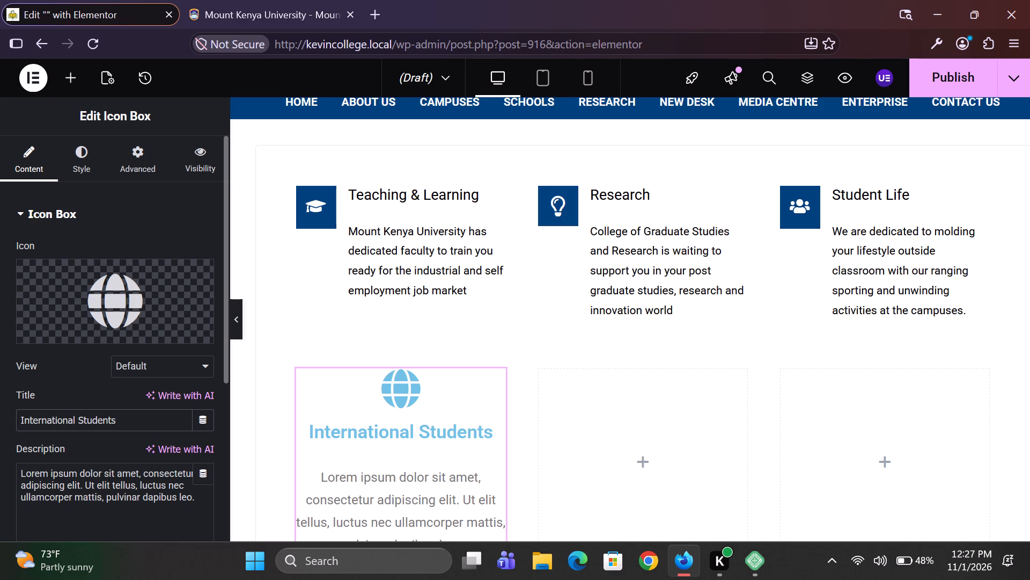
# Replace the Icon Box's placeholder description with the International Students paragraph copied from the Mount Kenya University page.
pyautogui.click(112, 485)
pyautogui.doubleClick(112, 485)
pyautogui.press('BackSpace')
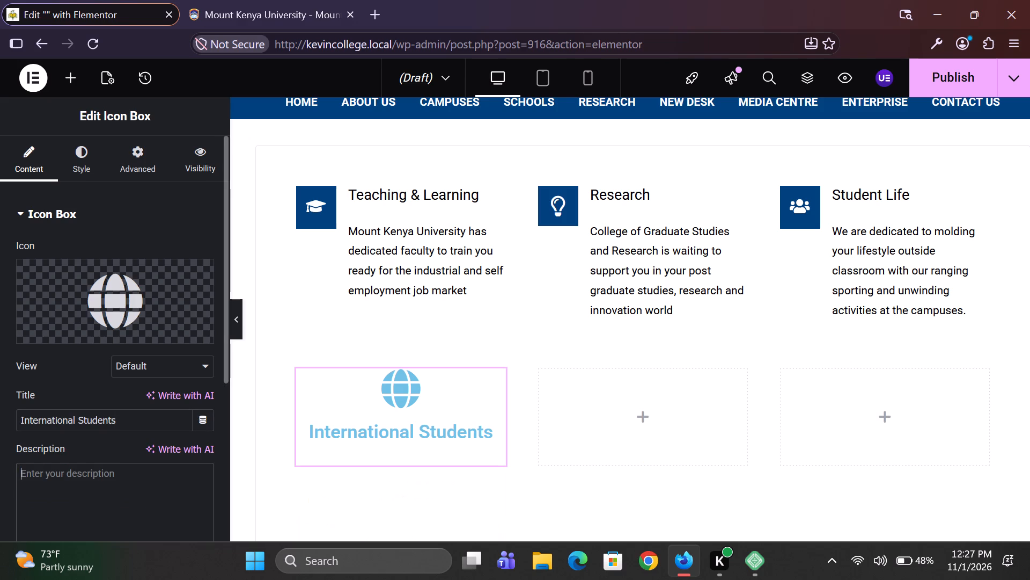
pyautogui.click(284, 0)
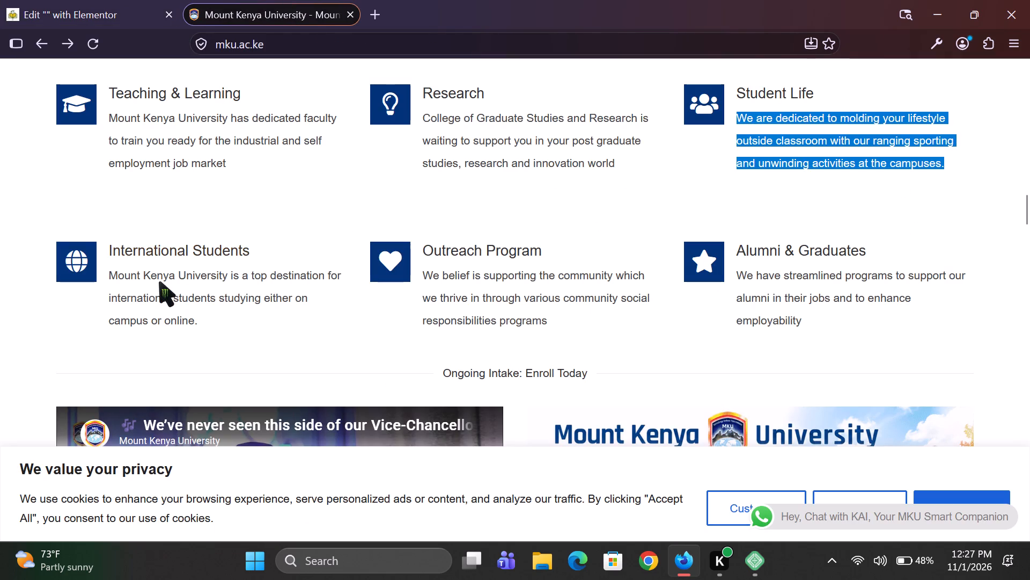
pyautogui.moveTo(159, 281); pyautogui.dragTo(159, 277)
pyautogui.tripleClick(159, 277)
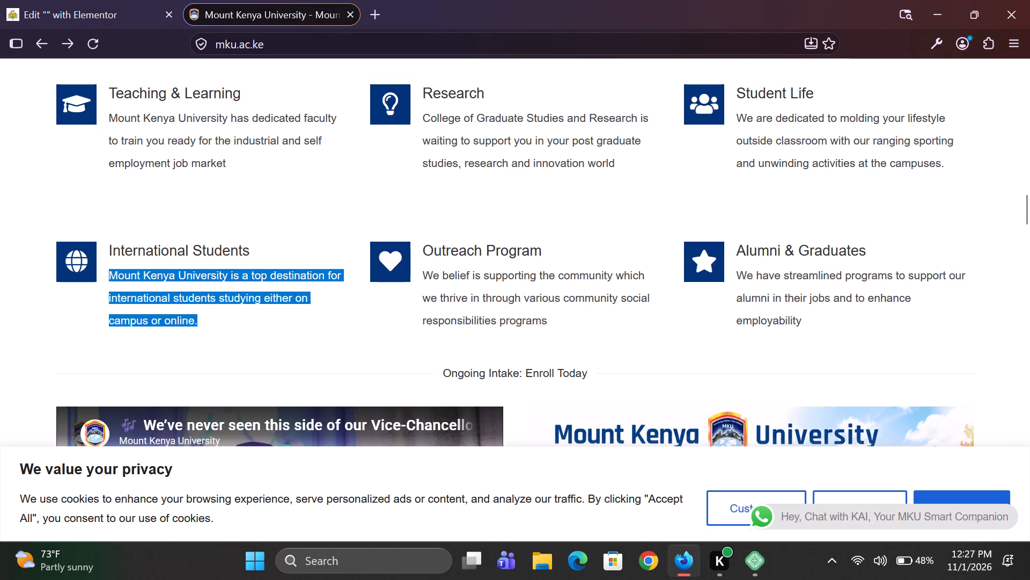
pyautogui.hotkey('ctrl', 'c')
pyautogui.click(66, 0)
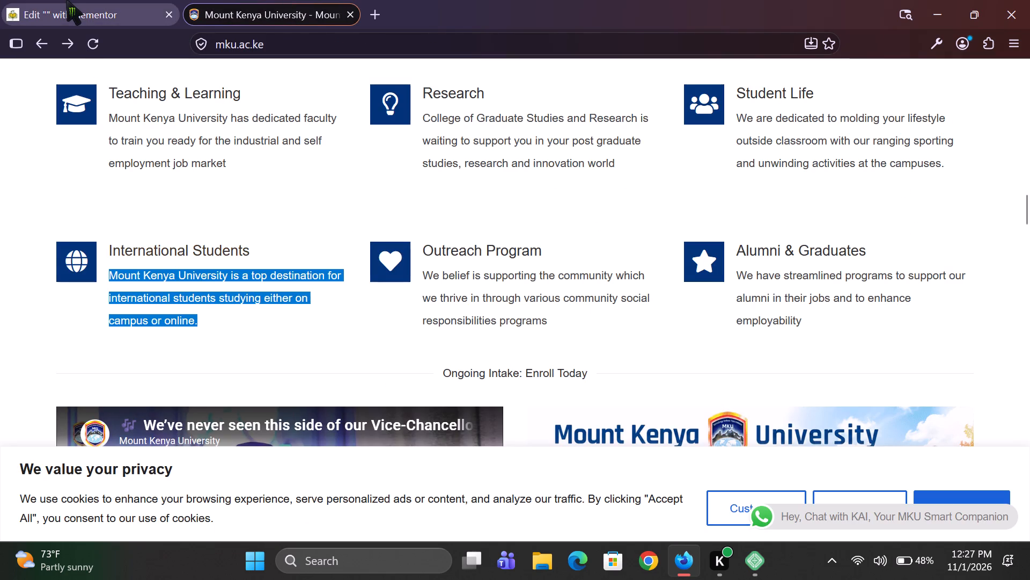
pyautogui.hotkey('ctrl', 'v')
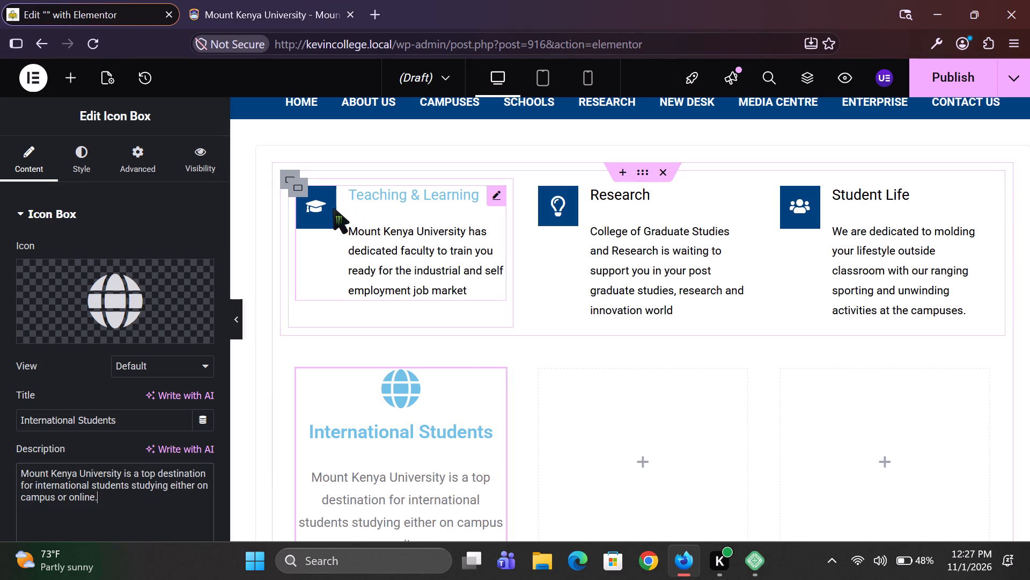
# Copy the Teaching & Learning Icon Box and paste its style onto the International Students Icon Box.
pyautogui.rightClick(369, 248)
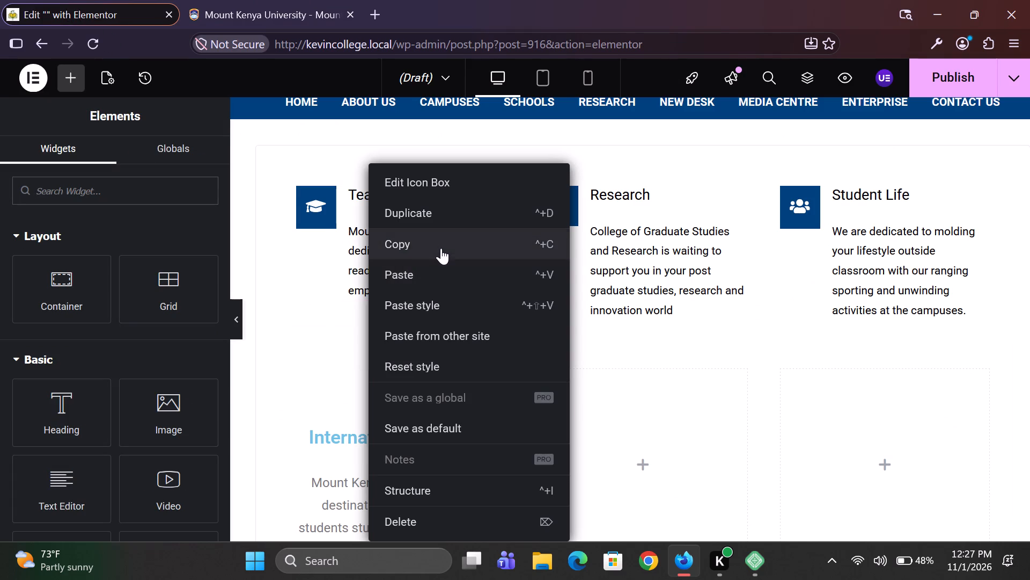
pyautogui.click(441, 248)
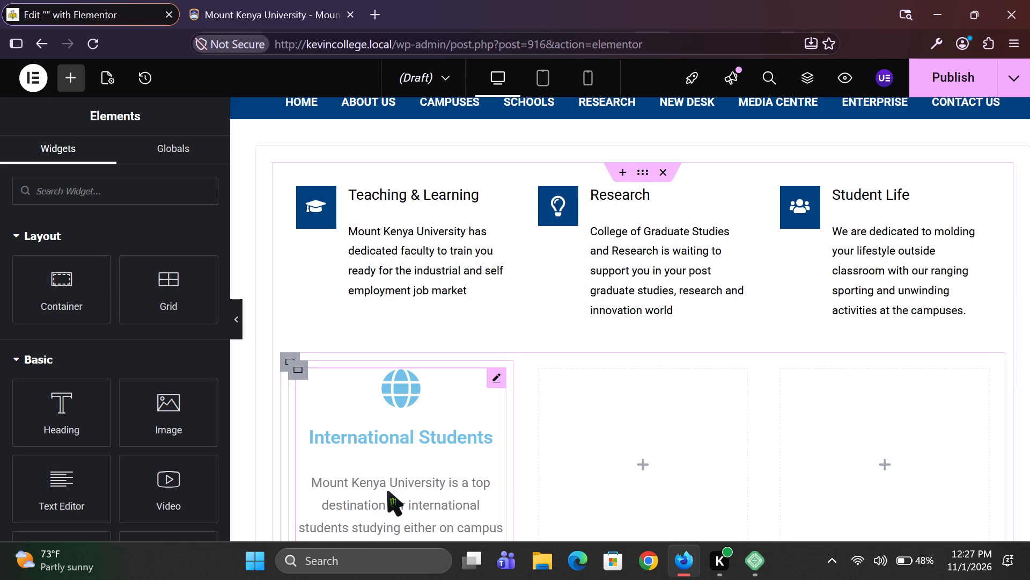
pyautogui.rightClick(374, 485)
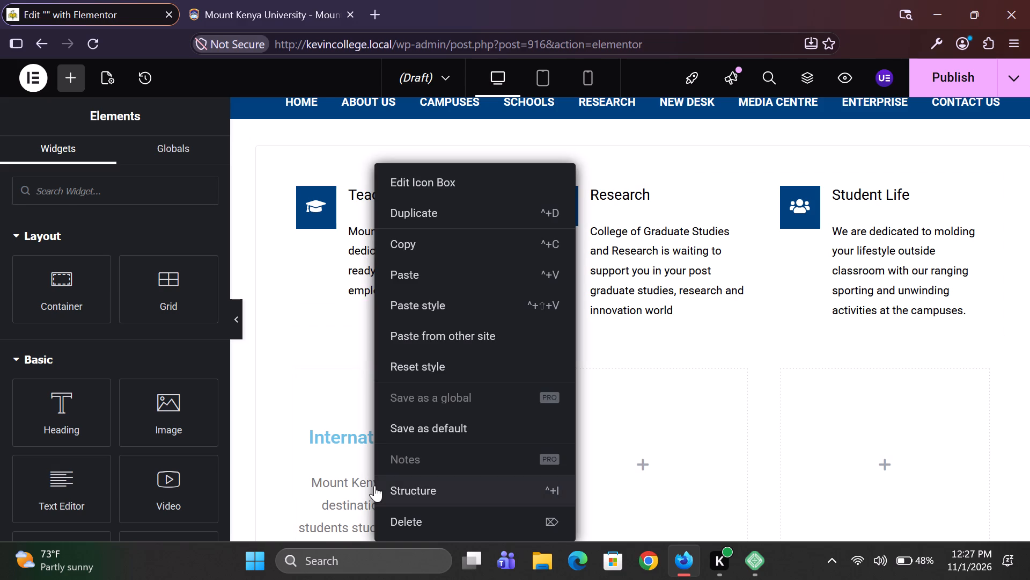
pyautogui.click(447, 299)
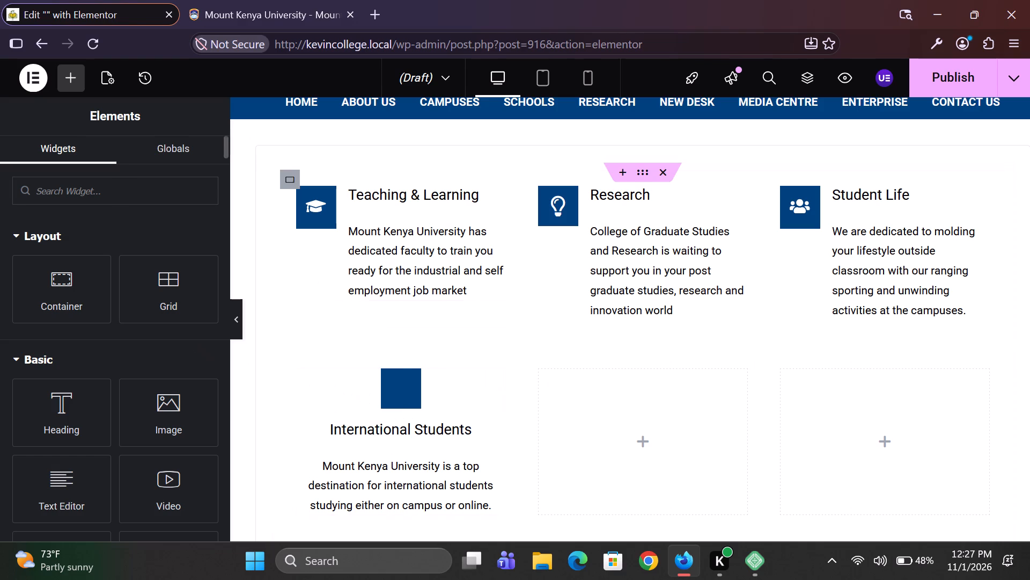
# Switch the International Students Icon Box's view to Default and back to Stacked to refresh its globe icon.
pyautogui.click(386, 373)
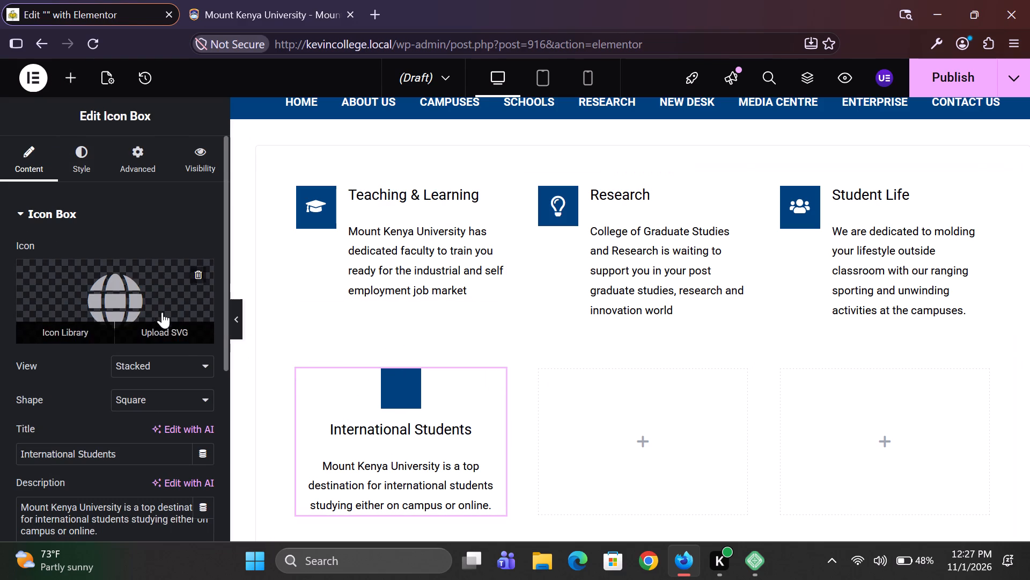
pyautogui.click(203, 364)
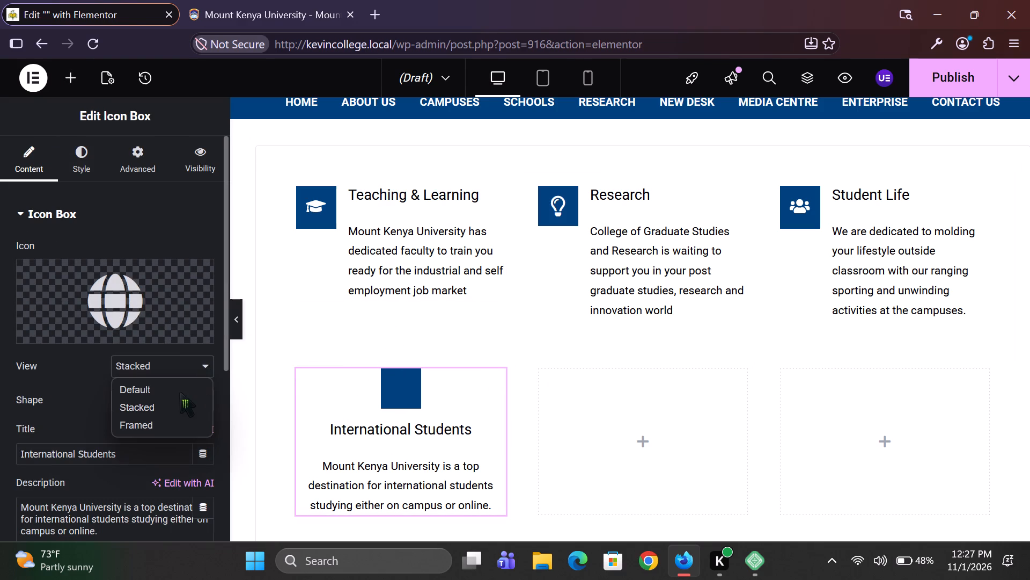
pyautogui.click(178, 394)
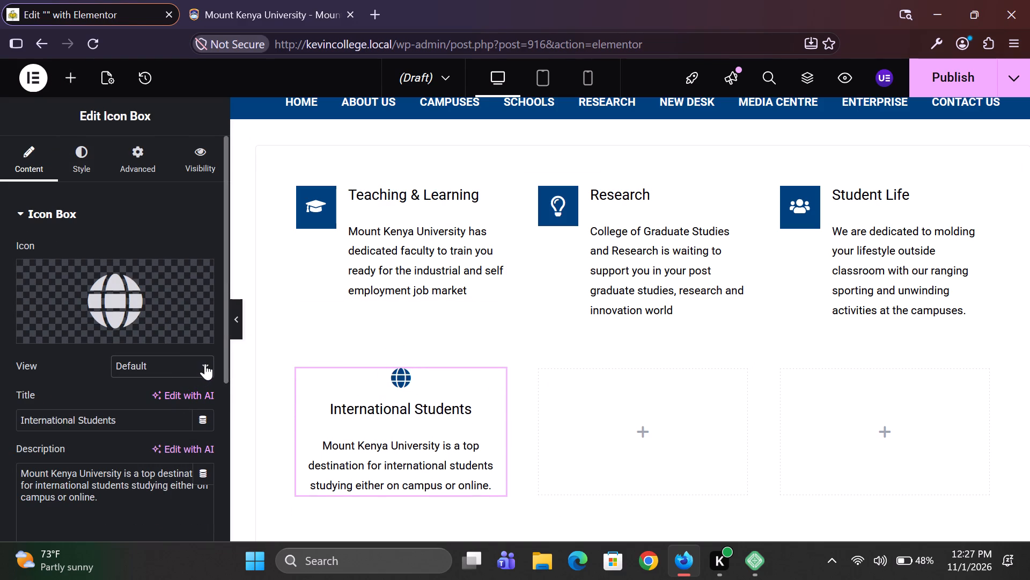
pyautogui.click(205, 364)
pyautogui.click(188, 403)
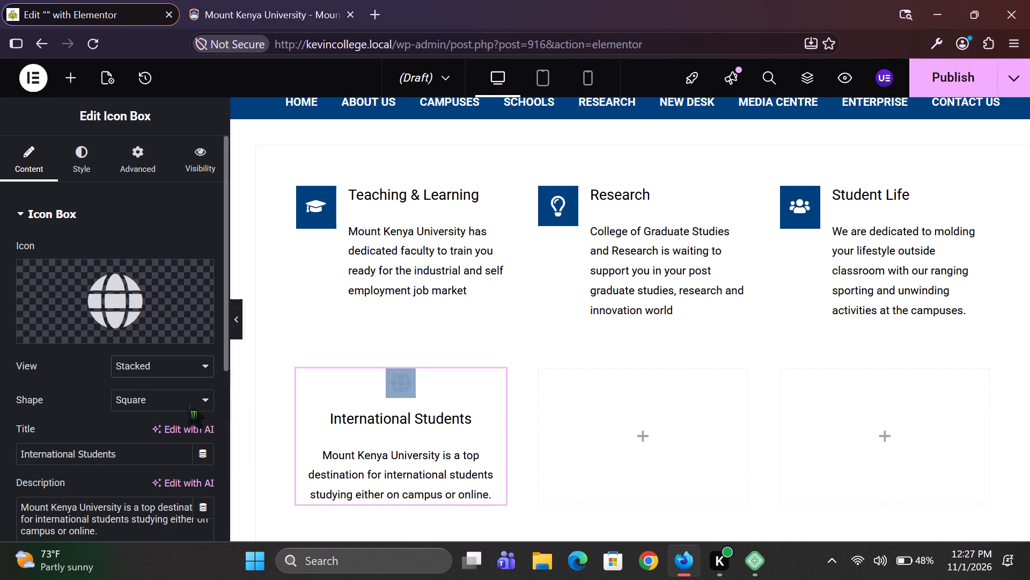
# Set the International Students Icon Box's icon position to Start, matching the boxes in the first row.
pyautogui.click(91, 158)
pyautogui.click(153, 244)
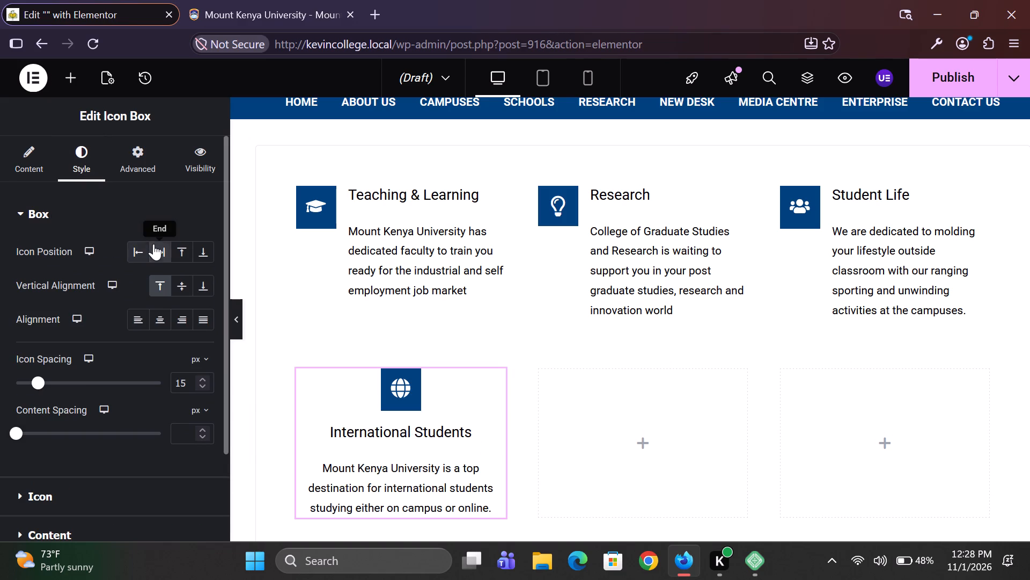
pyautogui.click(143, 244)
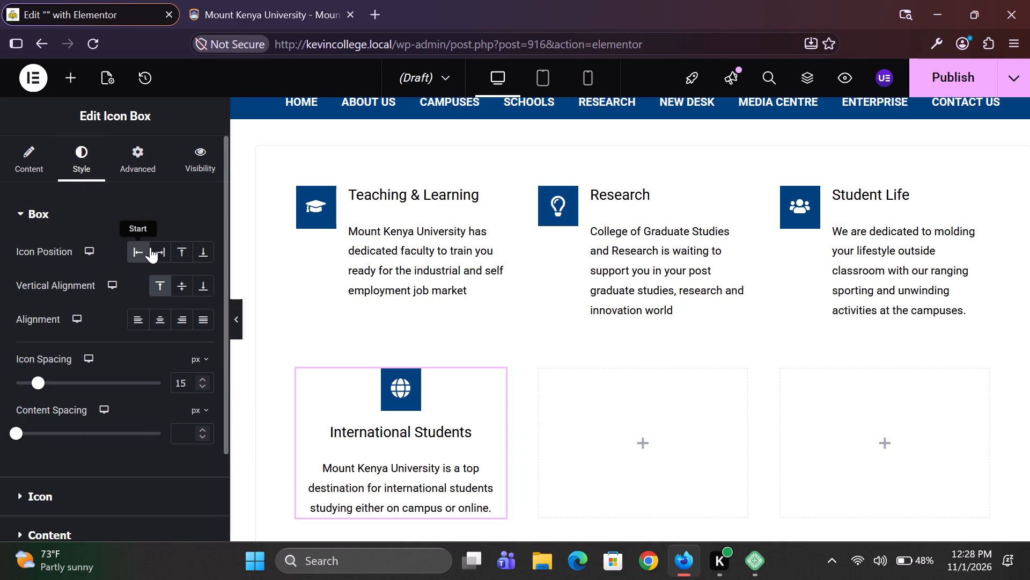
pyautogui.click(180, 249)
pyautogui.click(162, 255)
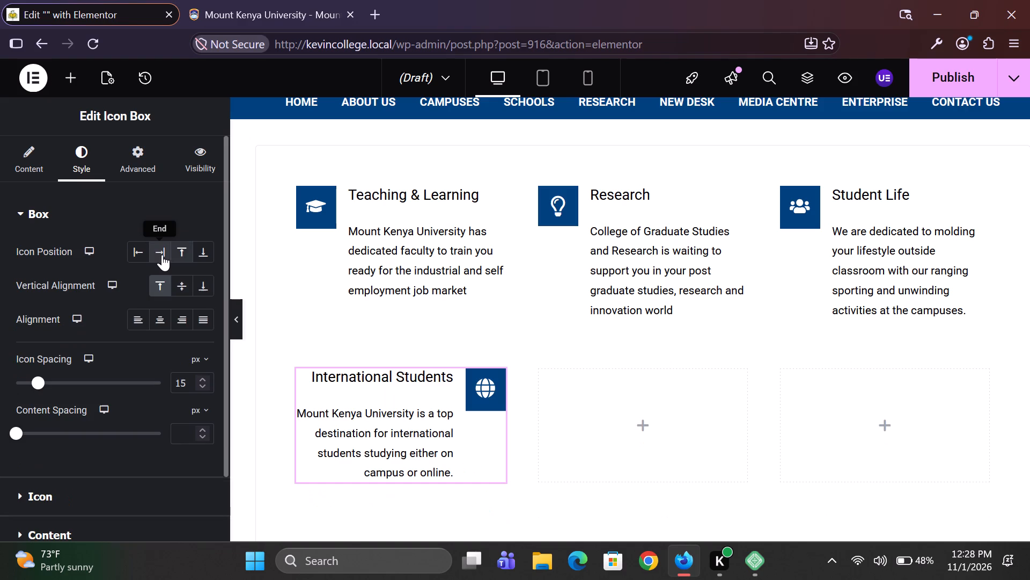
pyautogui.click(147, 255)
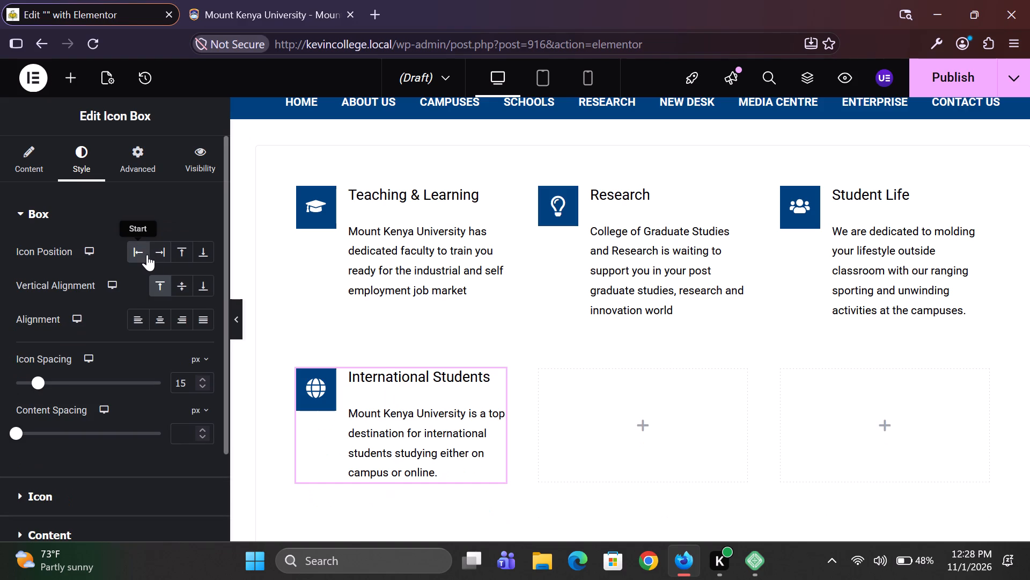
# Add an Icon Box widget to the empty middle container of the second row.
pyautogui.click(541, 378)
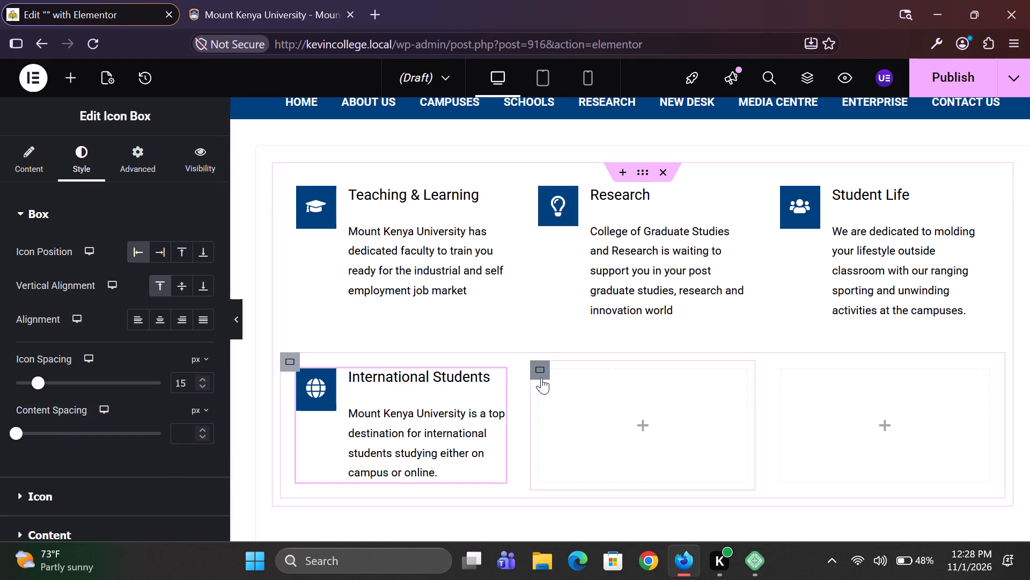
pyautogui.click(644, 422)
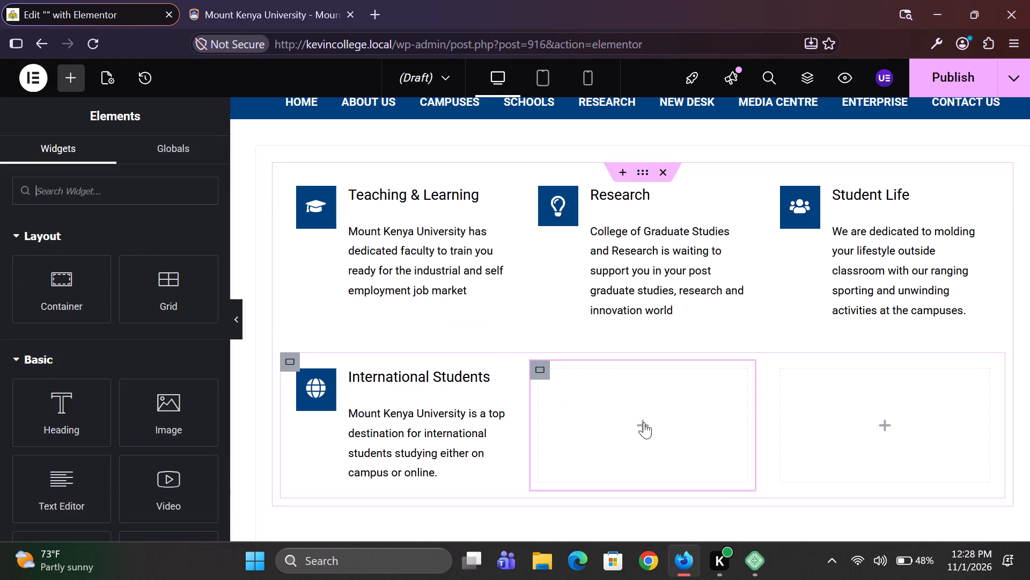
pyautogui.write('icon')
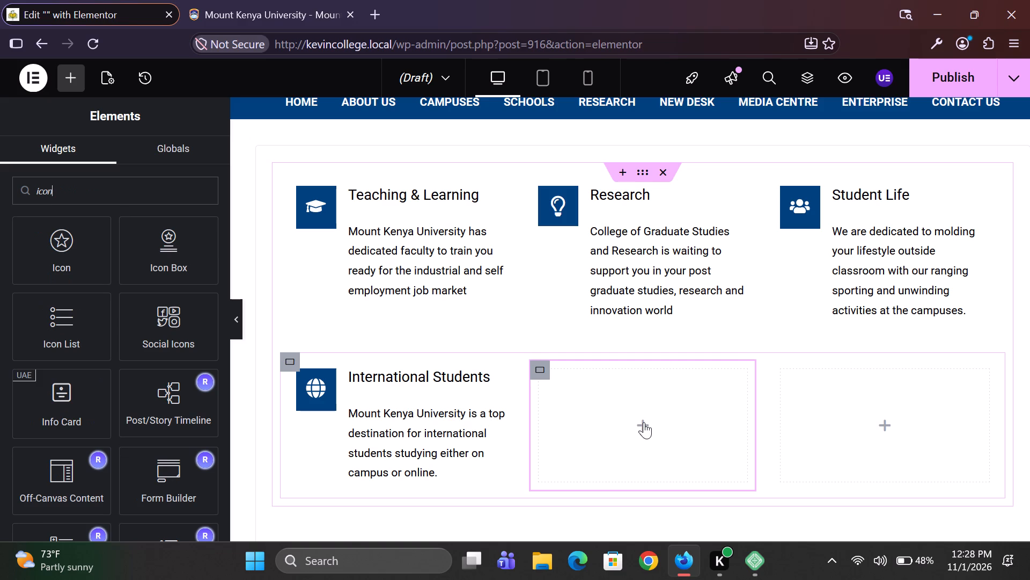
pyautogui.moveTo(178, 257); pyautogui.dragTo(292, 307)
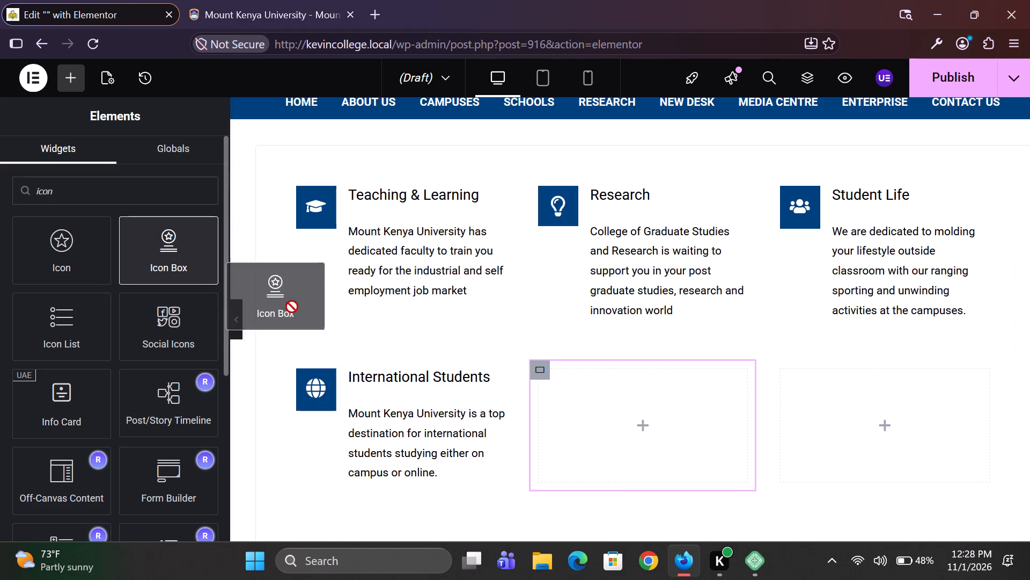
pyautogui.moveTo(292, 307); pyautogui.dragTo(630, 450)
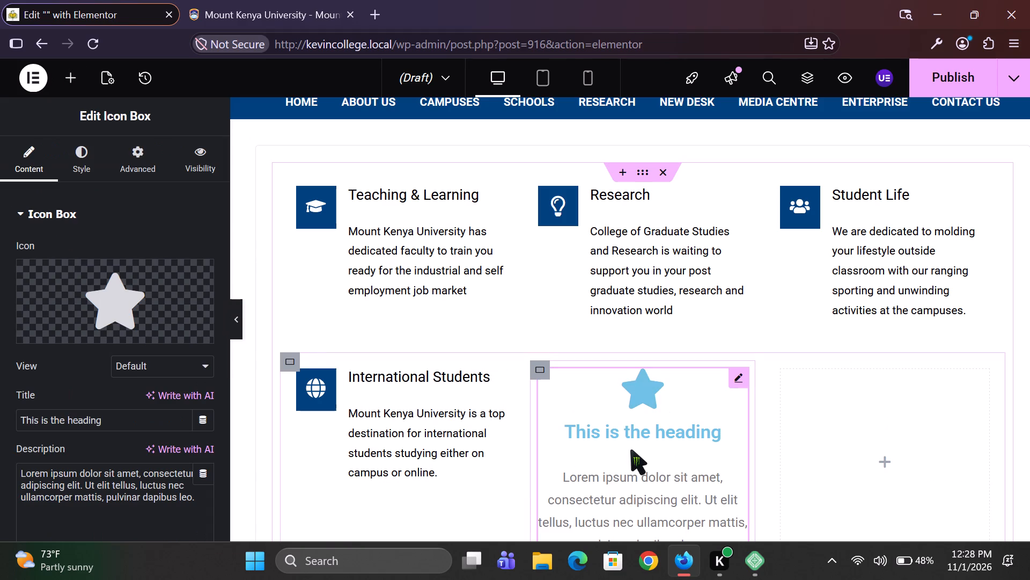
# Check the Mount Kenya University page's Outreach Program icon and set the new Icon Box's icon to the matching solid Heart from the Icon Library.
pyautogui.click(276, 0)
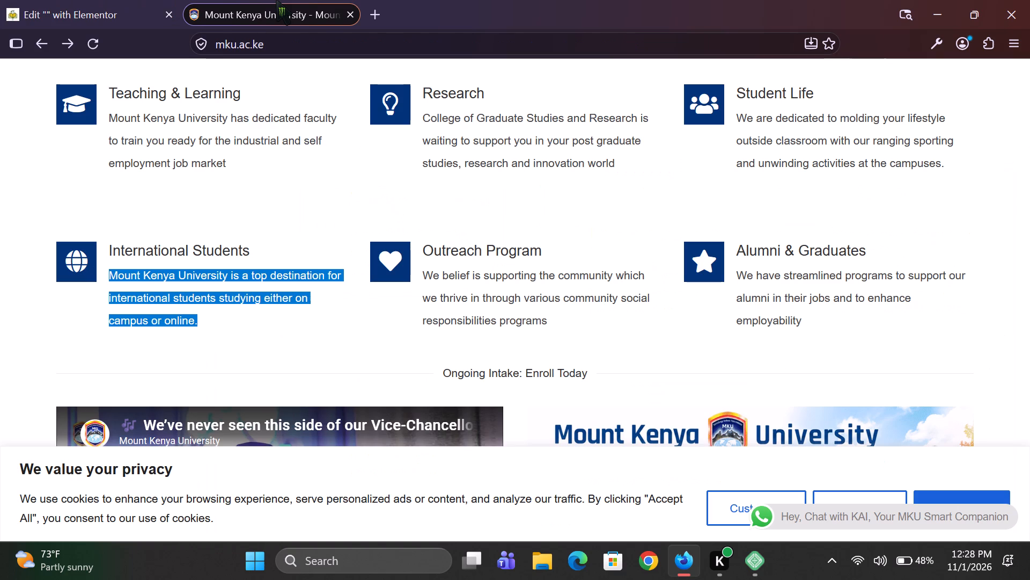
pyautogui.click(64, 0)
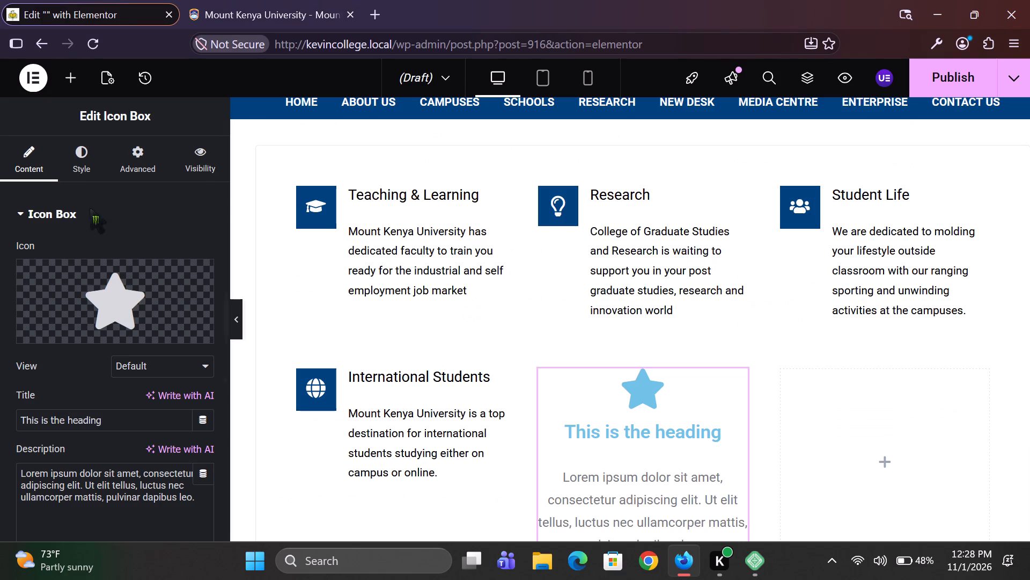
pyautogui.click(85, 331)
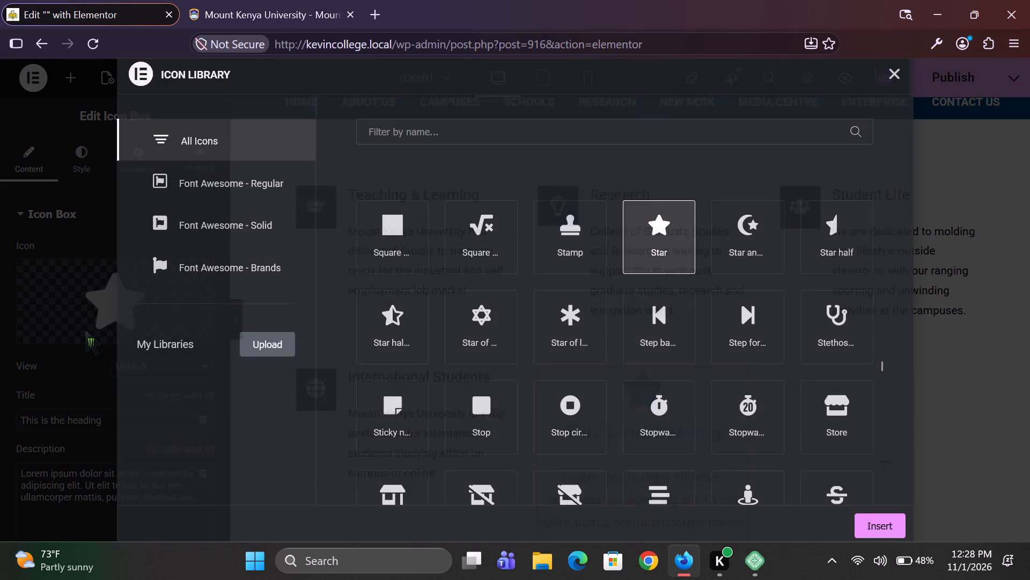
pyautogui.click(388, 138)
pyautogui.write('lov')
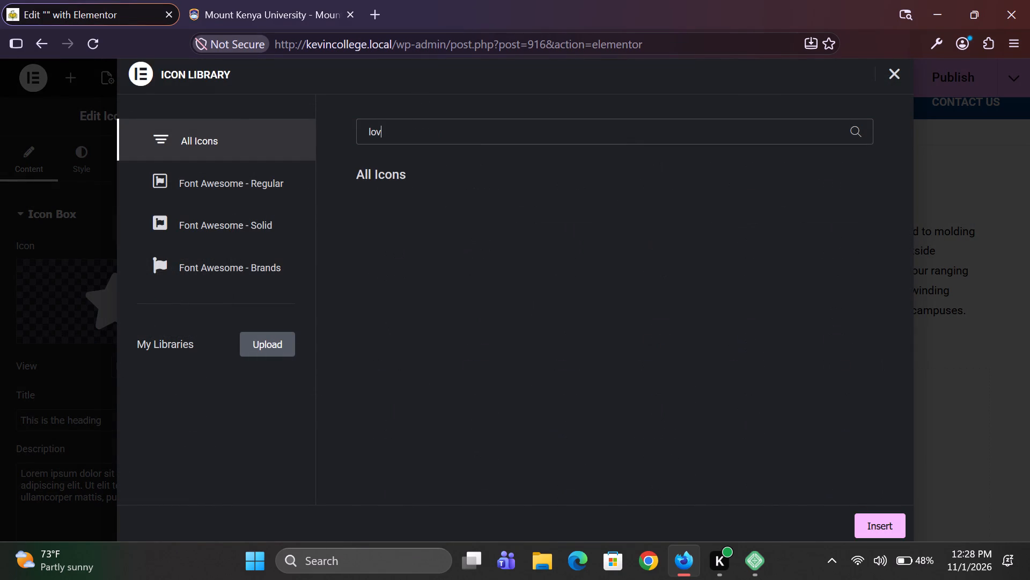
pyautogui.press('e')
pyautogui.press('BackSpace')
pyautogui.press('BackSpace')
pyautogui.press('BackSpace')
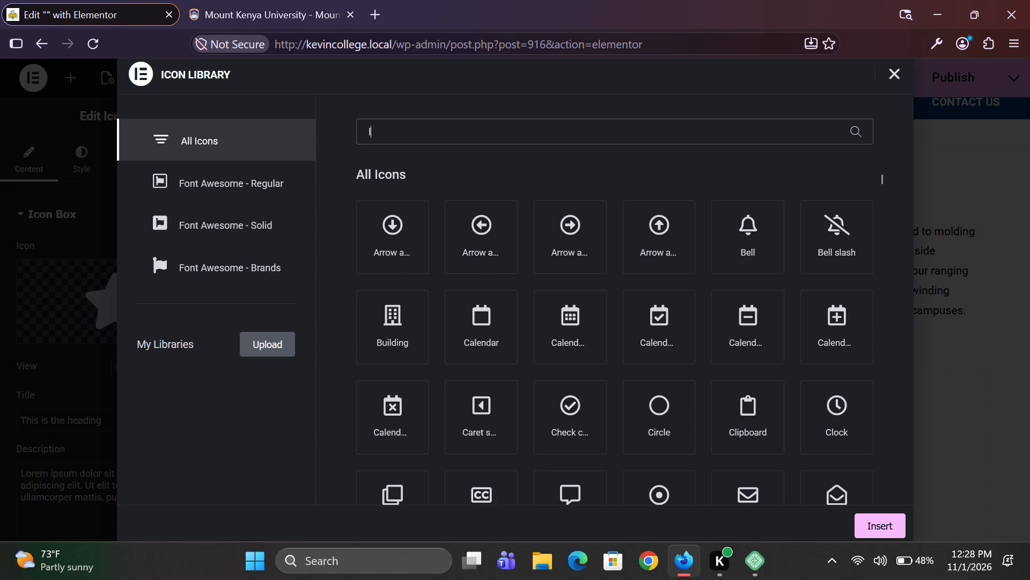
pyautogui.press('BackSpace')
pyautogui.write('hear')
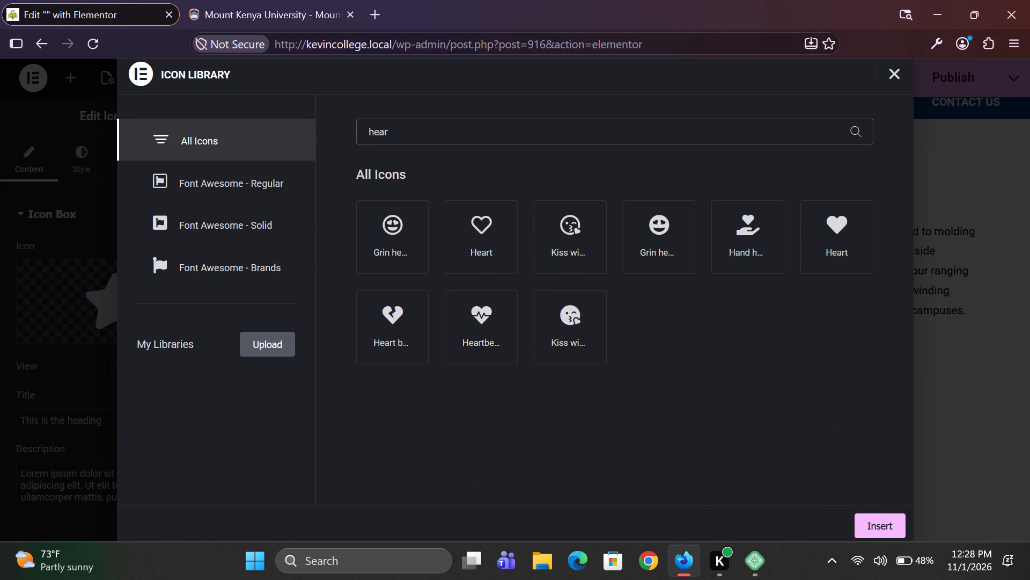
pyautogui.click(277, 0)
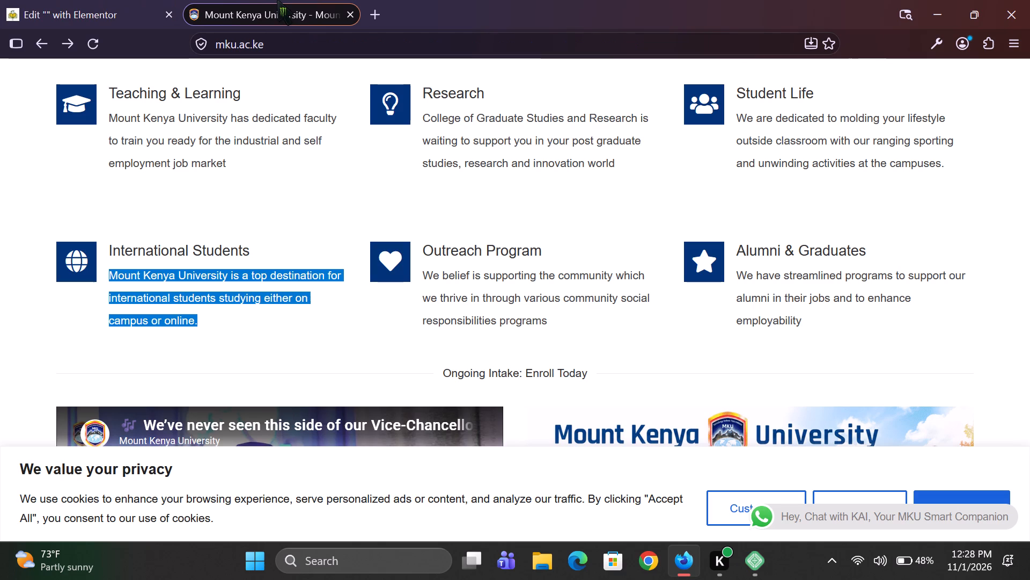
pyautogui.click(69, 0)
pyautogui.click(847, 240)
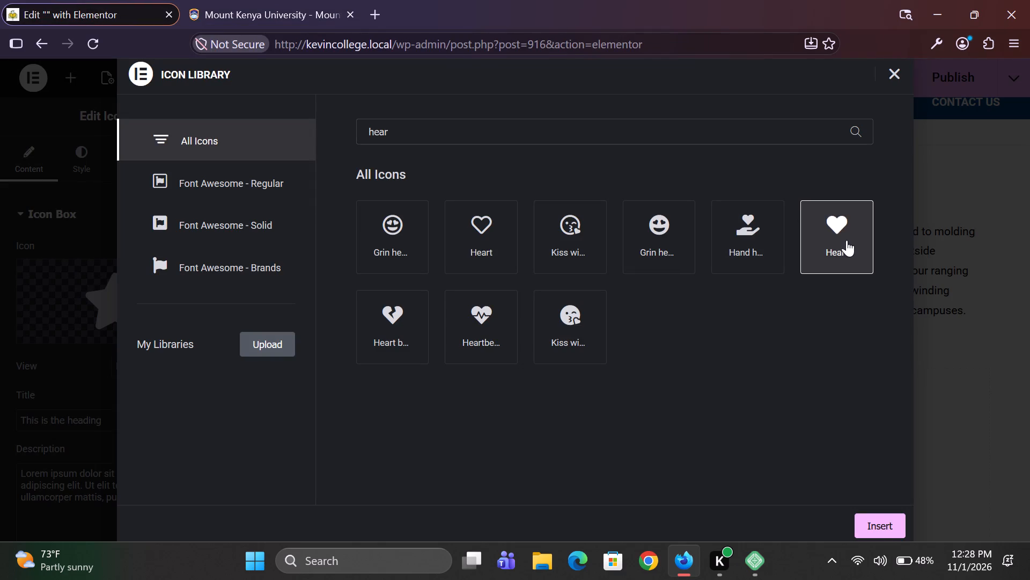
pyautogui.click(871, 538)
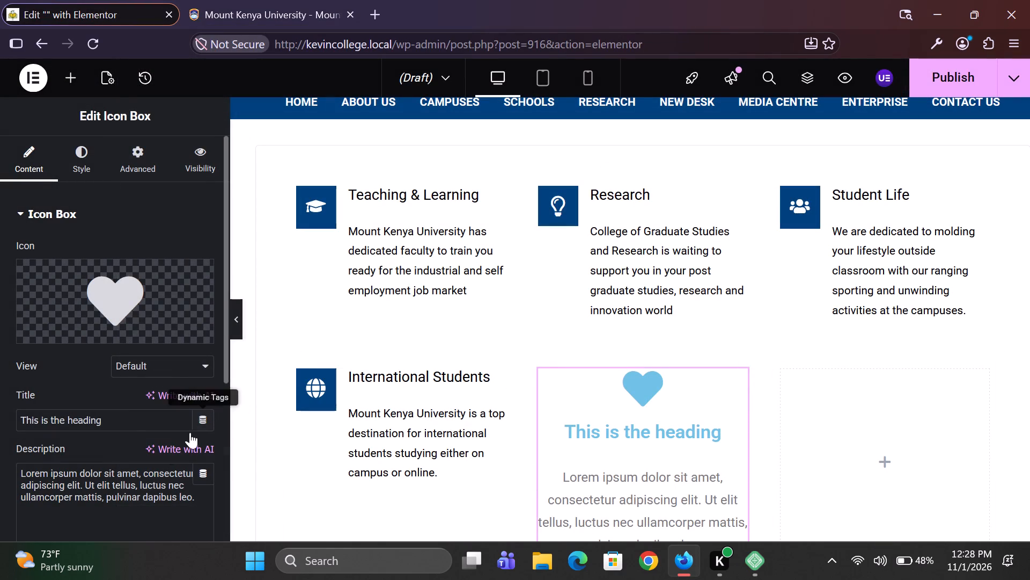
# Replace the new Icon Box's placeholder title with "Outreach Program", checking the wording against the Mount Kenya University page.
pyautogui.click(133, 423)
pyautogui.doubleClick(133, 423)
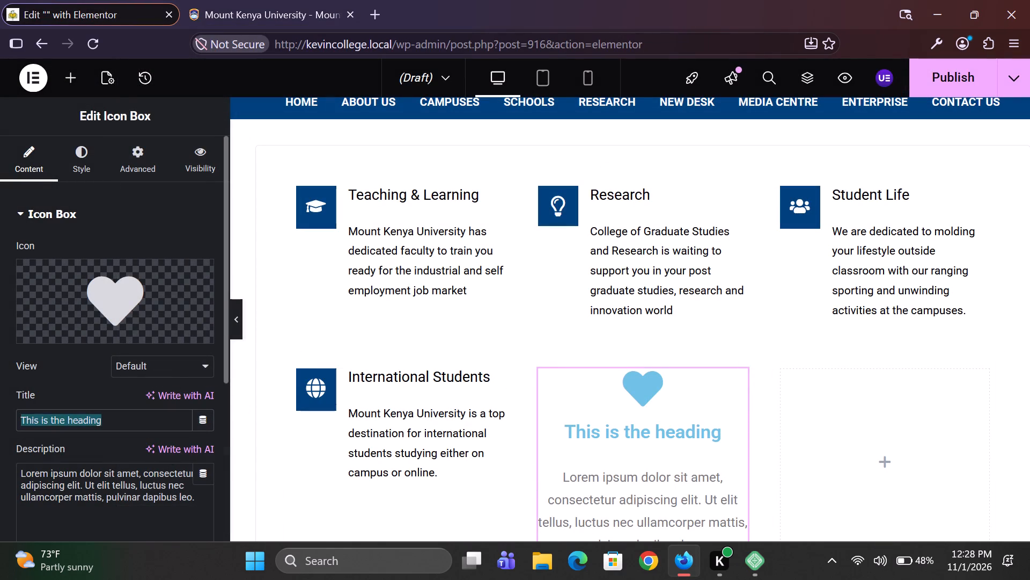
pyautogui.press('BackSpace')
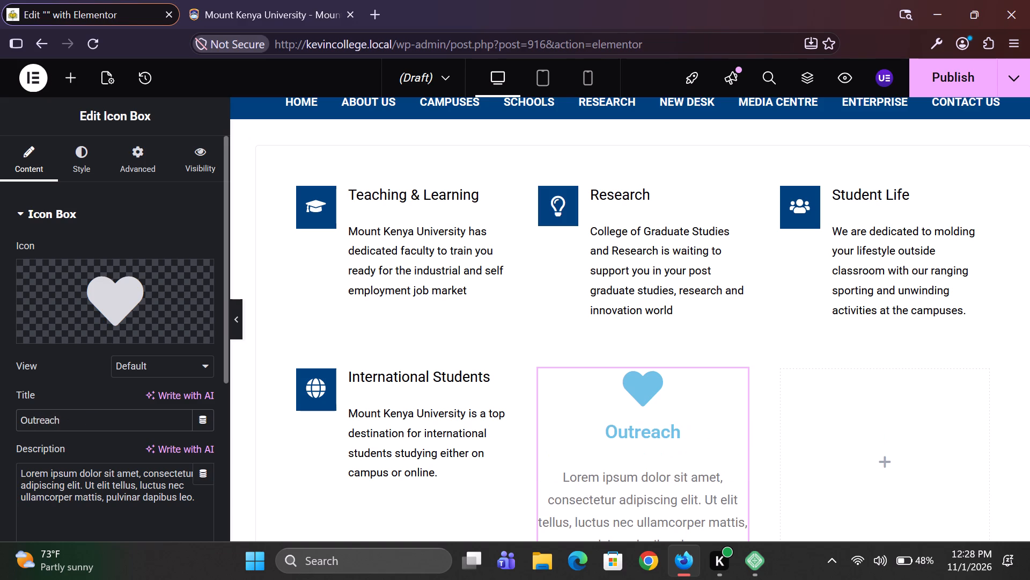
pyautogui.click(230, 0)
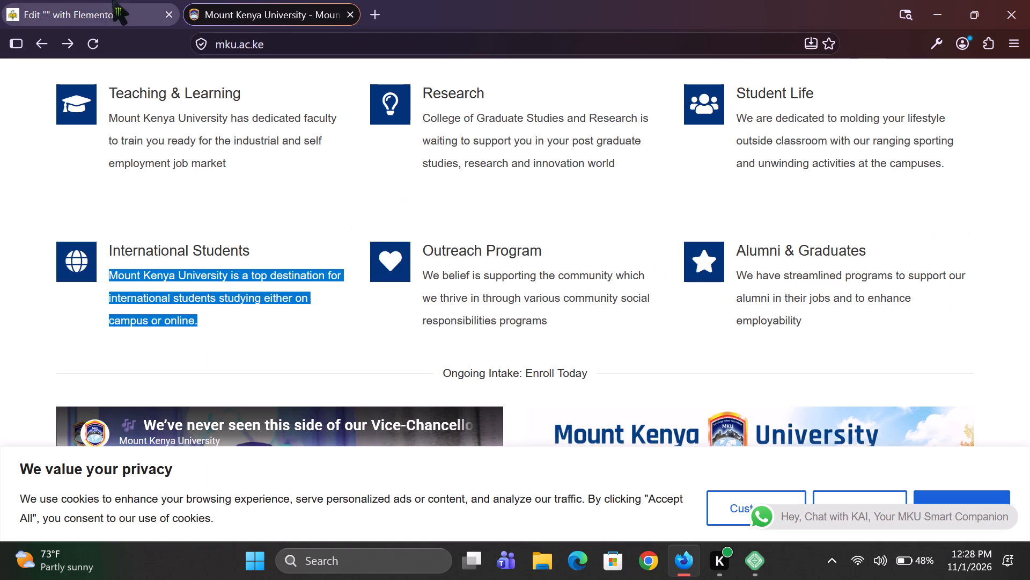
pyautogui.click(85, 0)
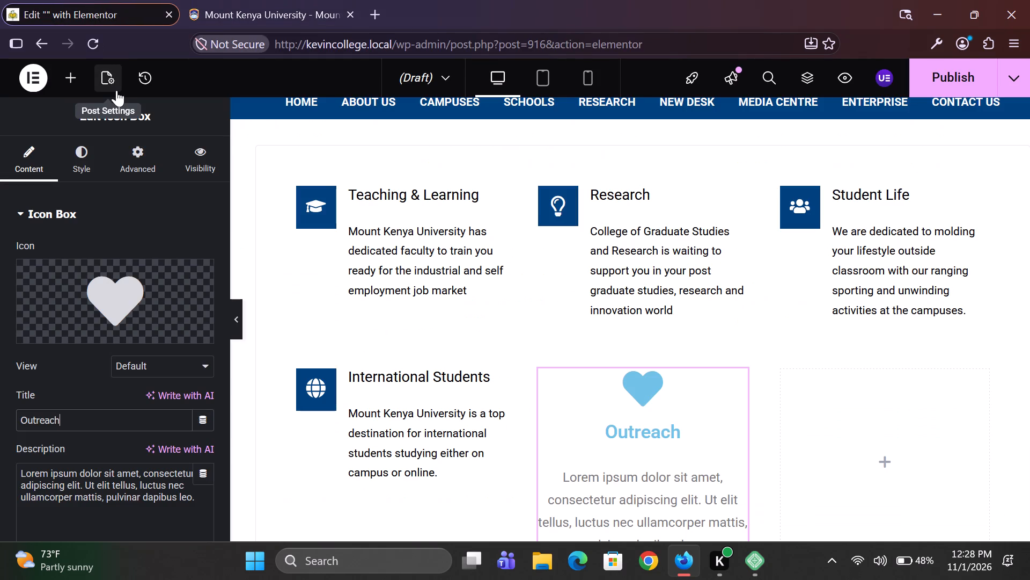
pyautogui.press('space')
pyautogui.write('rogram')
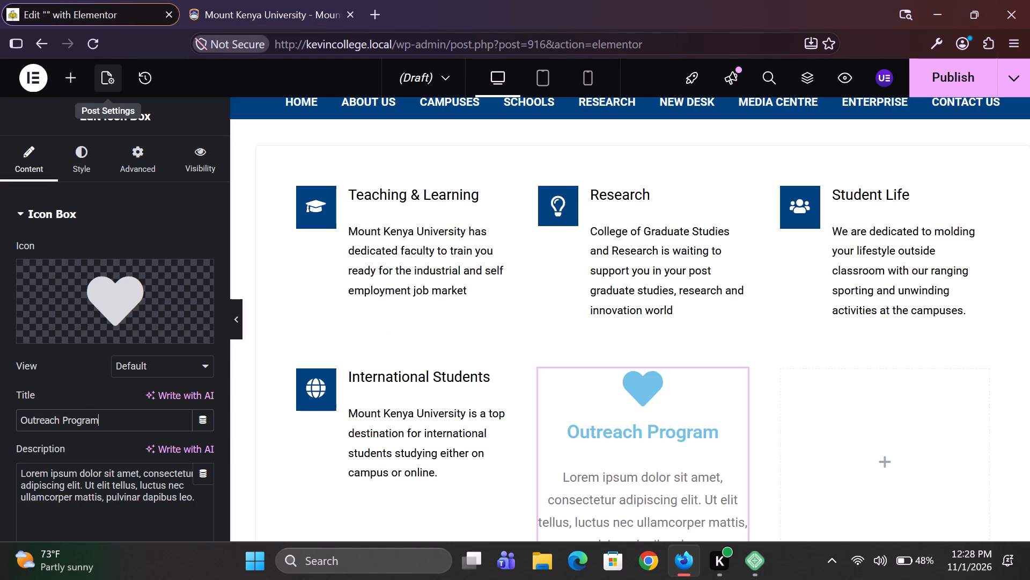
pyautogui.click(254, 0)
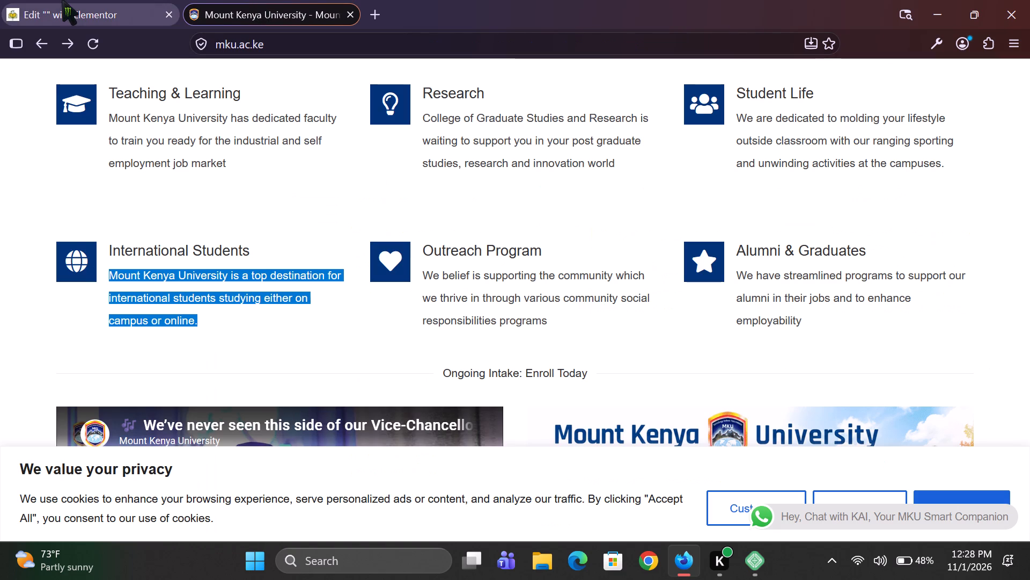
pyautogui.click(62, 0)
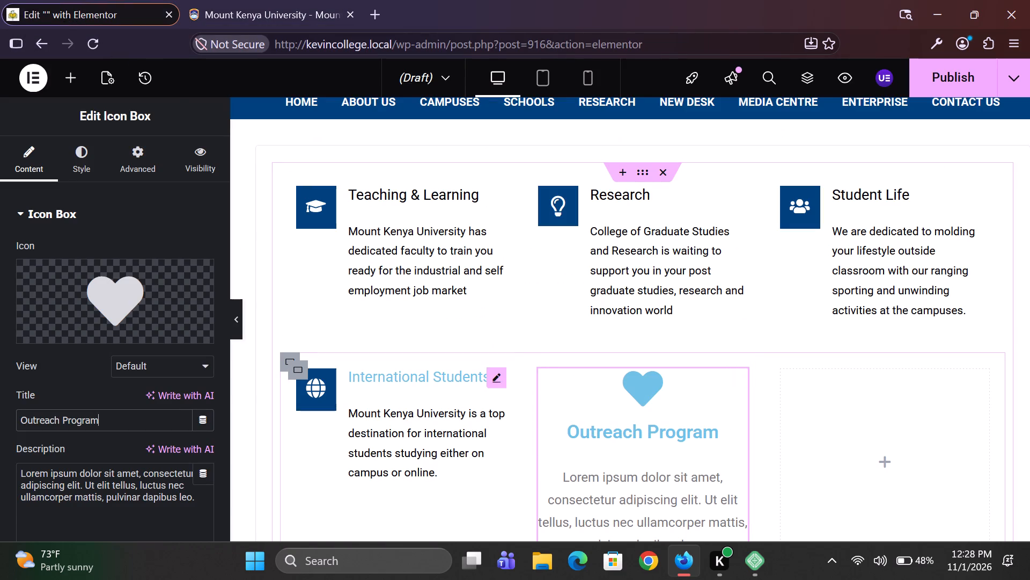
# Paste the copied Teaching & Learning Icon Box style onto the Outreach Program Icon Box.
pyautogui.rightClick(595, 484)
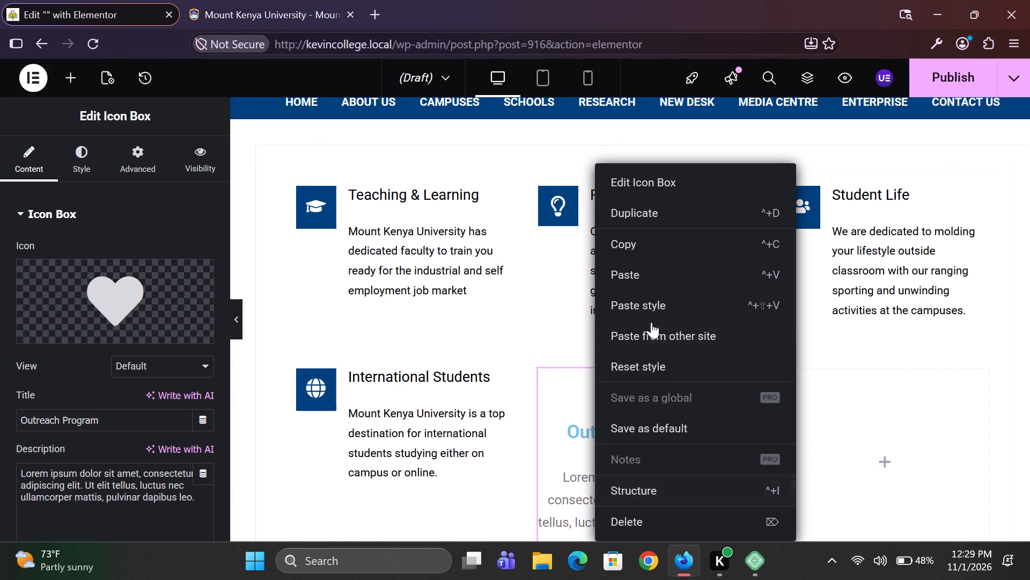
pyautogui.click(658, 295)
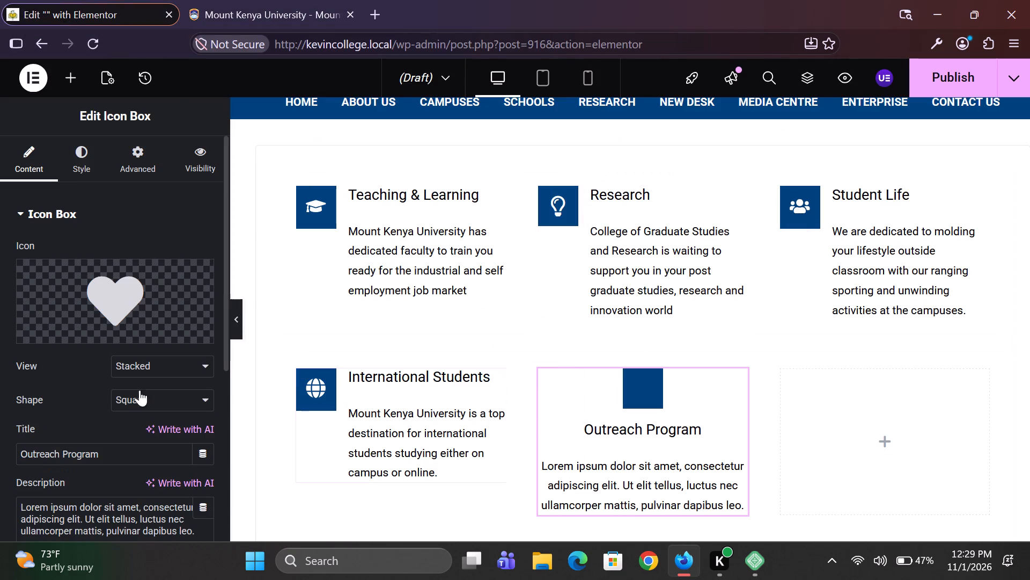
# Switch the Outreach Program Icon Box's view to Default and back to Stacked to refresh its heart icon.
pyautogui.click(205, 368)
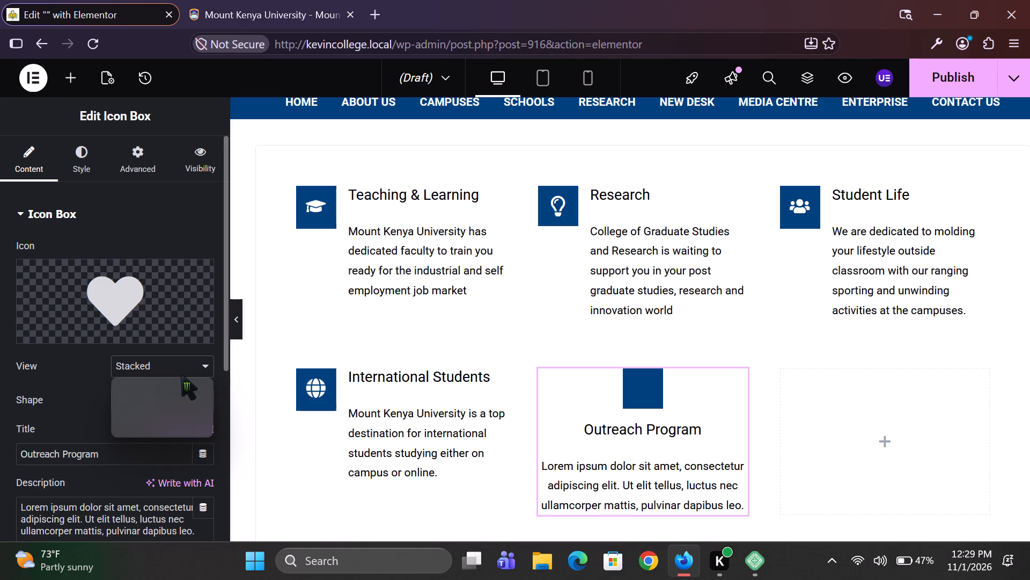
pyautogui.click(177, 380)
pyautogui.click(154, 391)
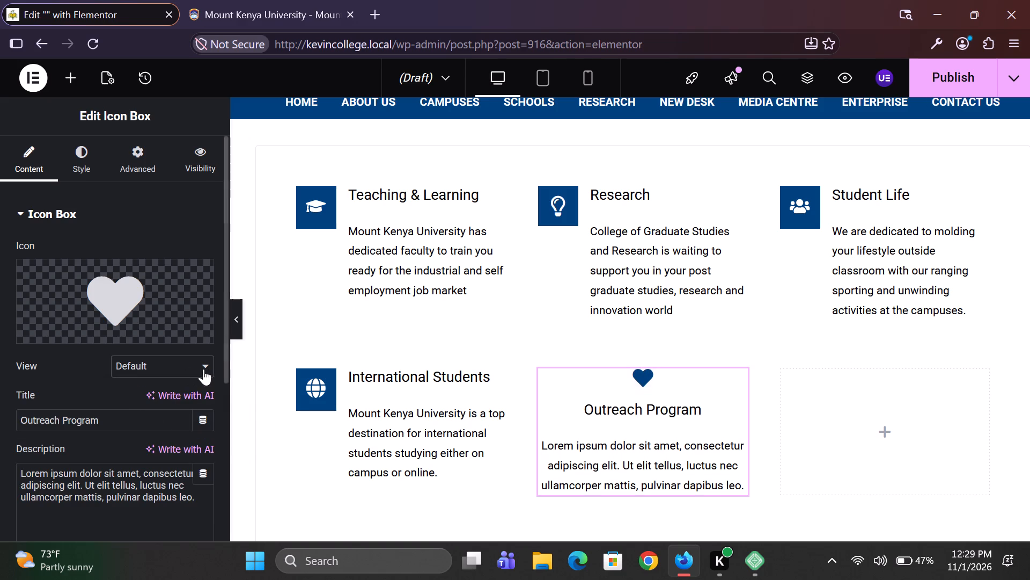
pyautogui.click(207, 367)
pyautogui.click(186, 407)
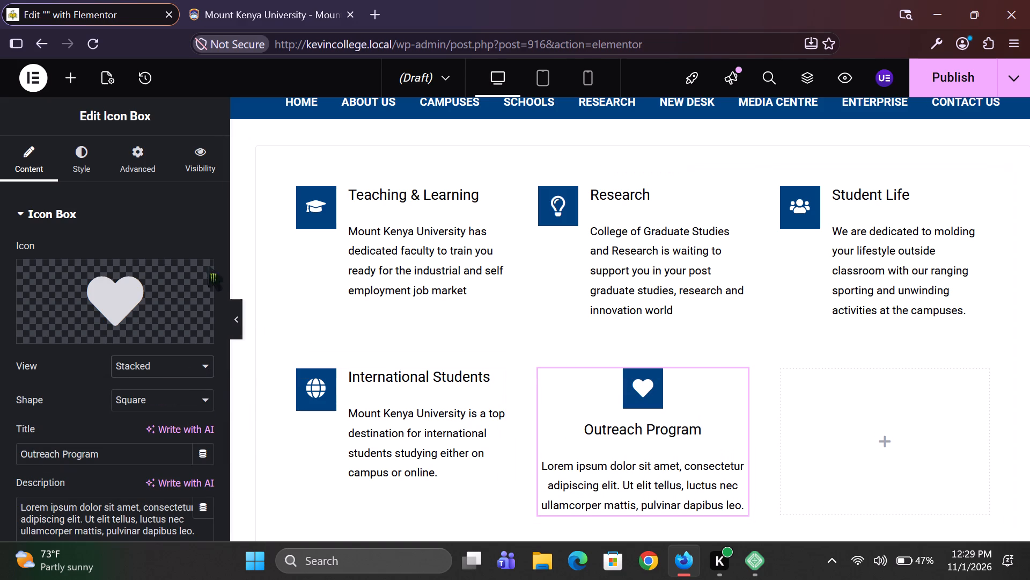
# Set the Outreach Program Icon Box's icon position so the heart sits to the left of its title and description.
pyautogui.click(89, 141)
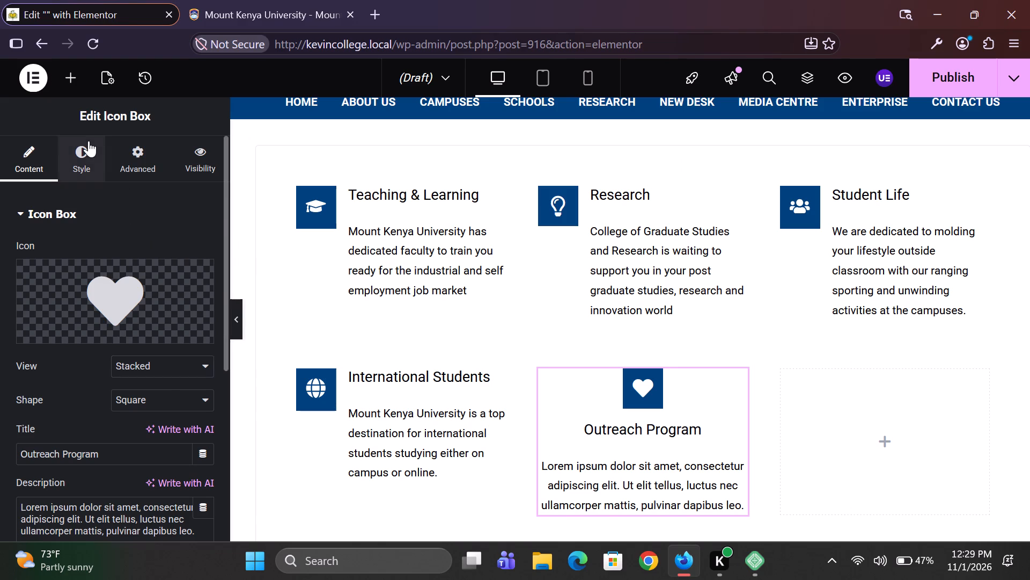
pyautogui.click(160, 250)
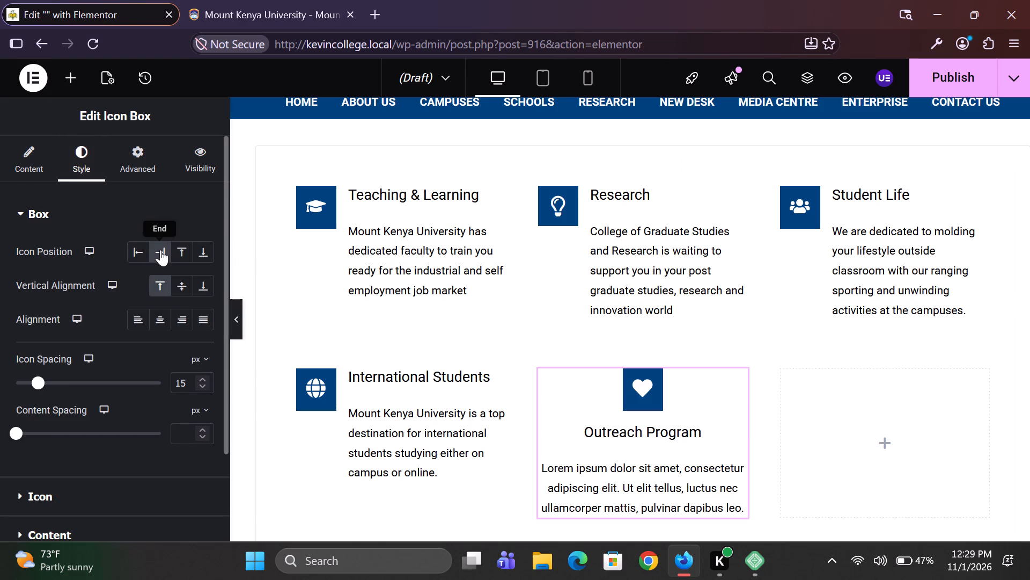
pyautogui.click(130, 254)
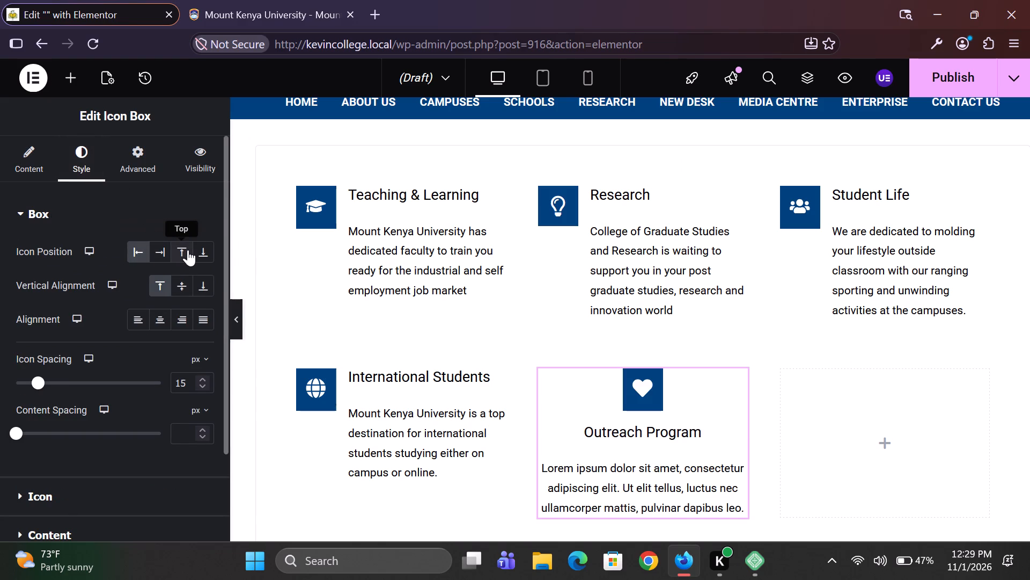
pyautogui.click(188, 250)
pyautogui.click(140, 248)
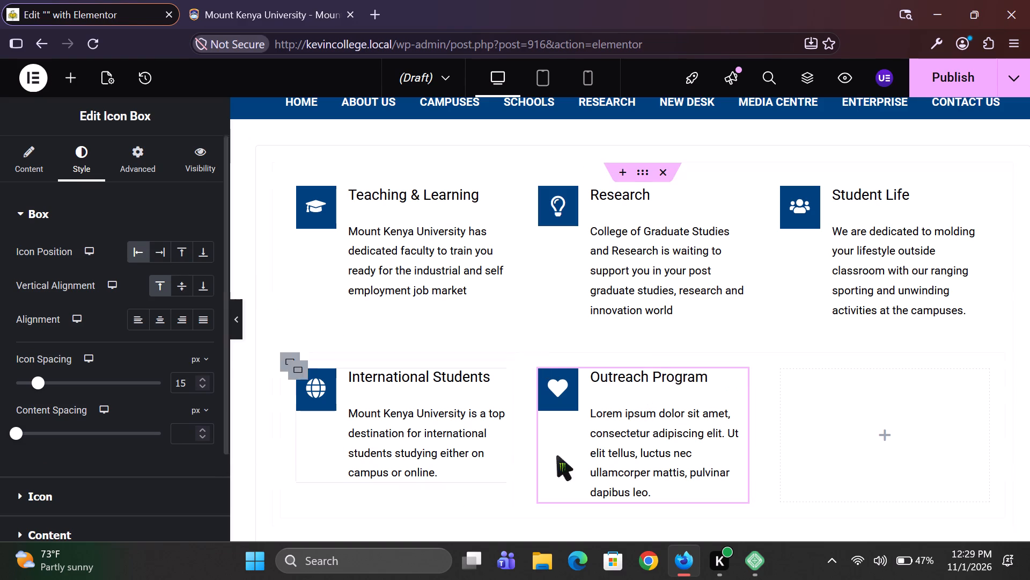
# Replace the Outreach Program Icon Box's placeholder description with the Outreach Program text copied from the Mount Kenya University page.
pyautogui.click(31, 154)
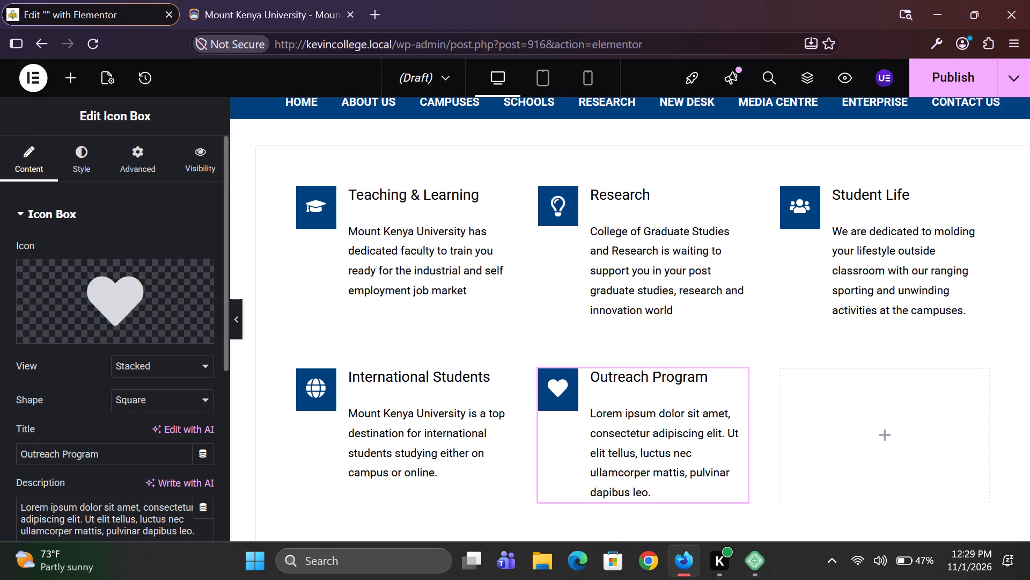
pyautogui.tripleClick(54, 527)
pyautogui.press('BackSpace')
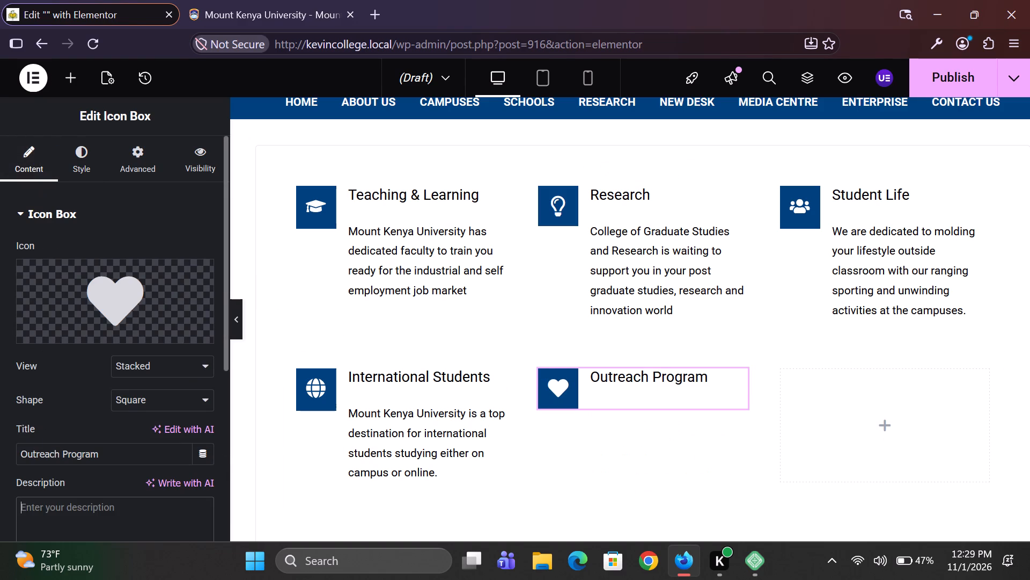
pyautogui.click(274, 0)
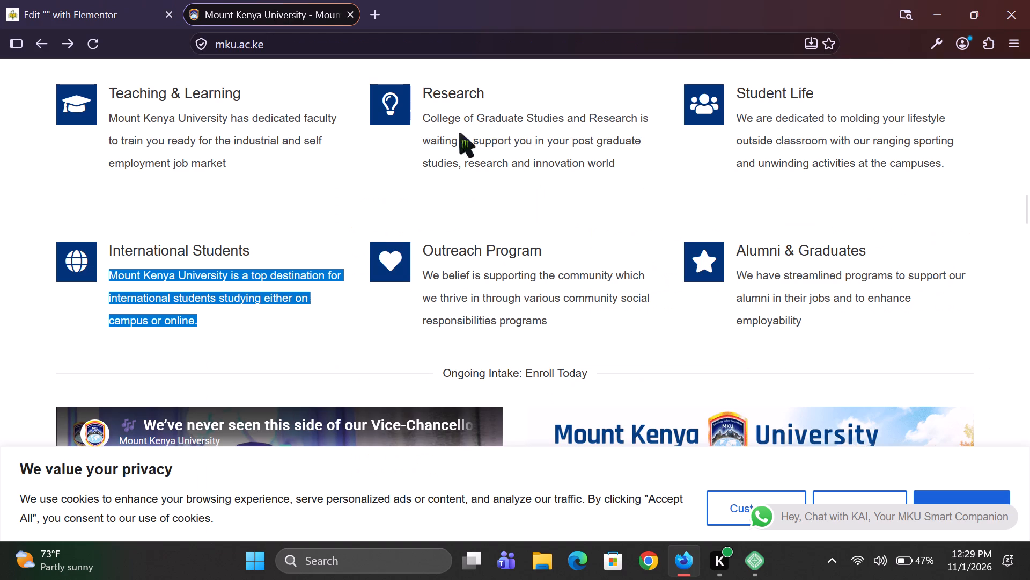
pyautogui.click(494, 277)
pyautogui.doubleClick(494, 277)
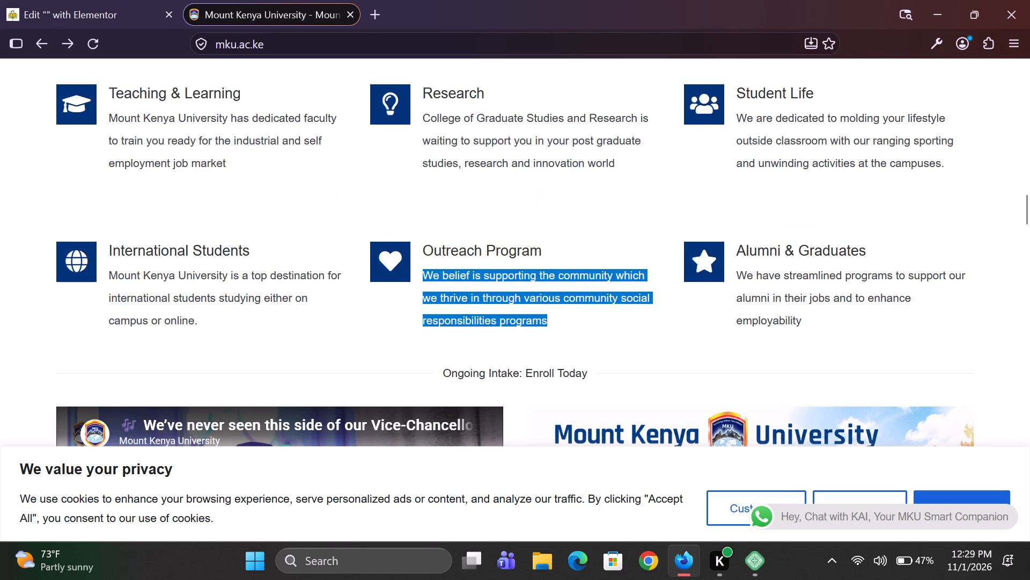
pyautogui.hotkey('ctrl', 'c')
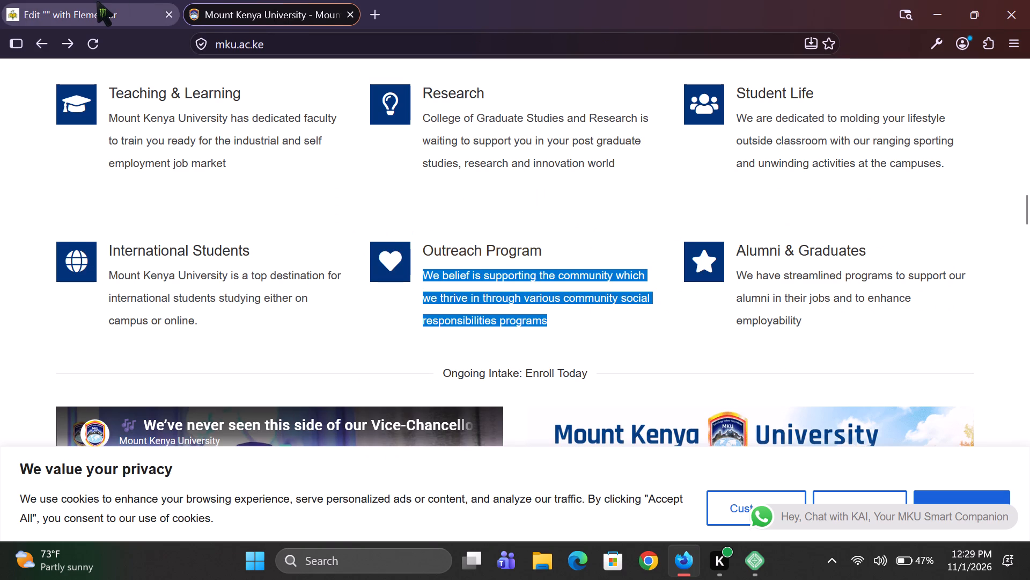
pyautogui.click(97, 1)
pyautogui.hotkey('ctrl', 'v')
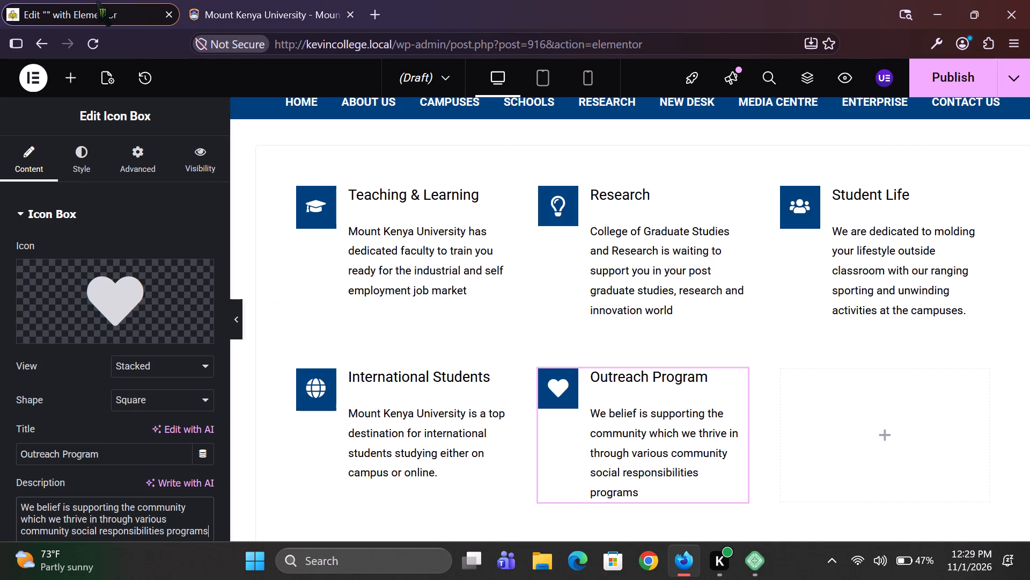
# Copy the Alumni & Graduates description from the Mount Kenya University page.
pyautogui.click(297, 0)
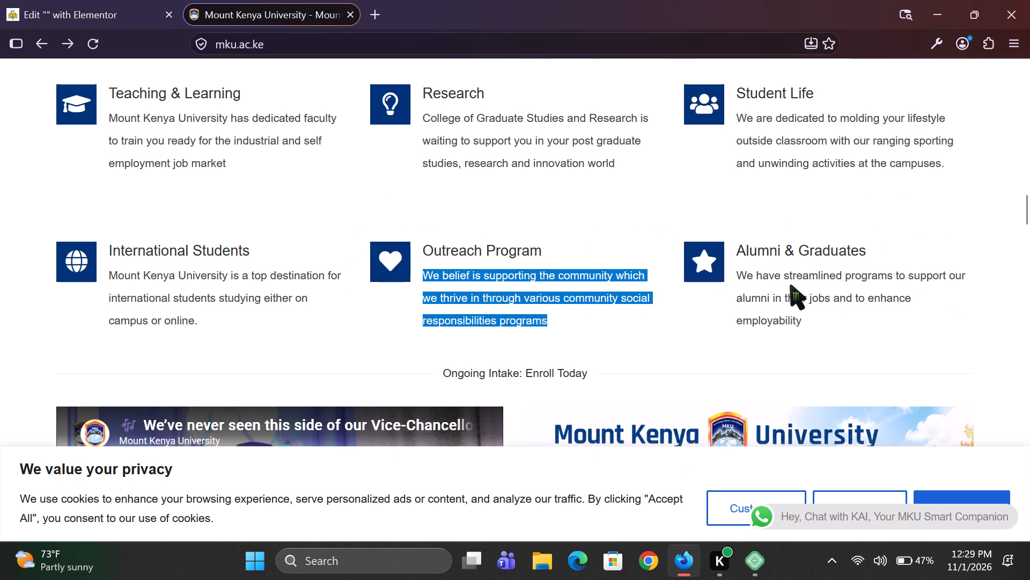
pyautogui.doubleClick(803, 278)
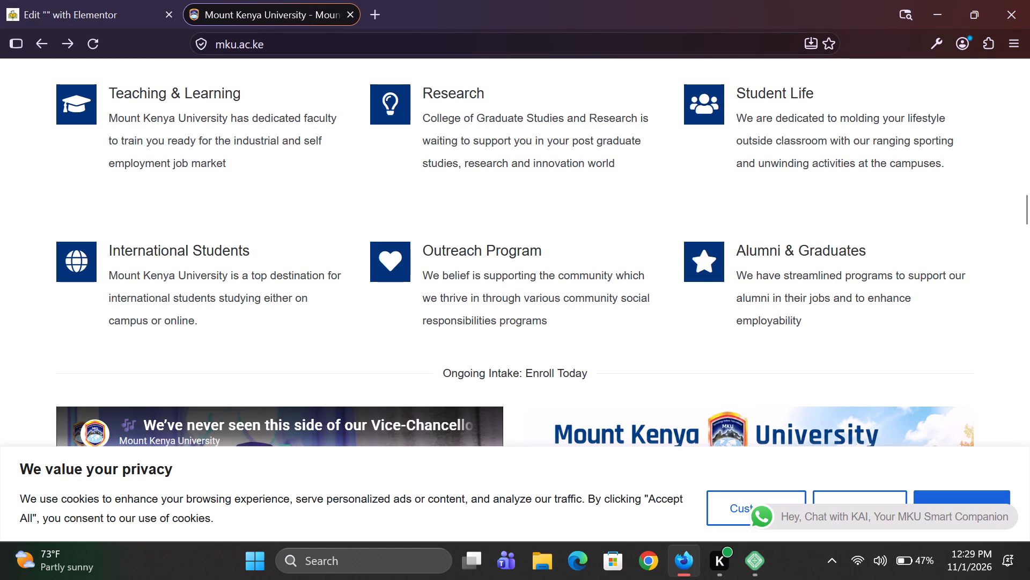
pyautogui.click(803, 278)
pyautogui.hotkey('ctrl', 'c')
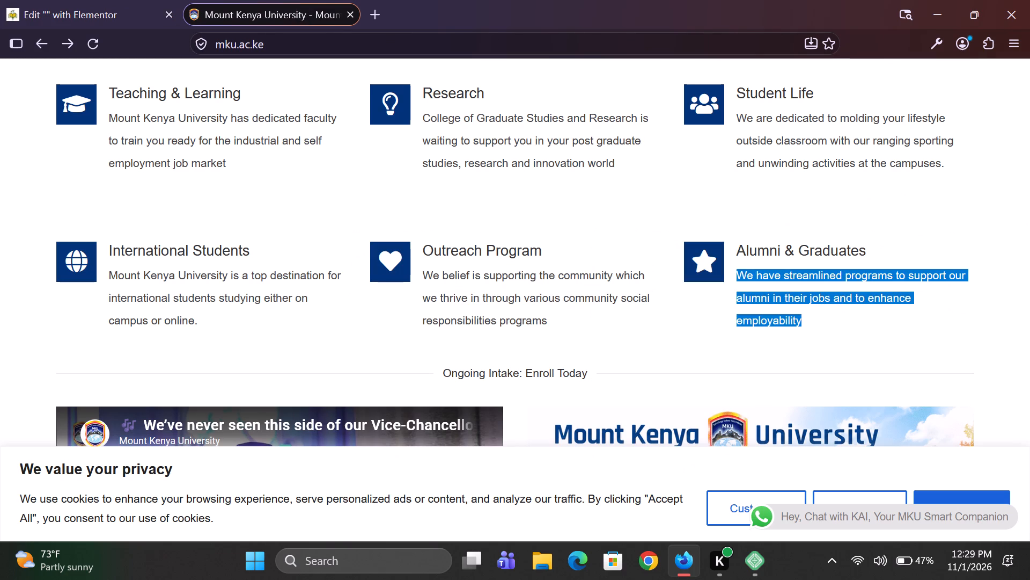
# Add an Icon Box widget to the empty third container of the second row in the Elementor post.
pyautogui.click(53, 0)
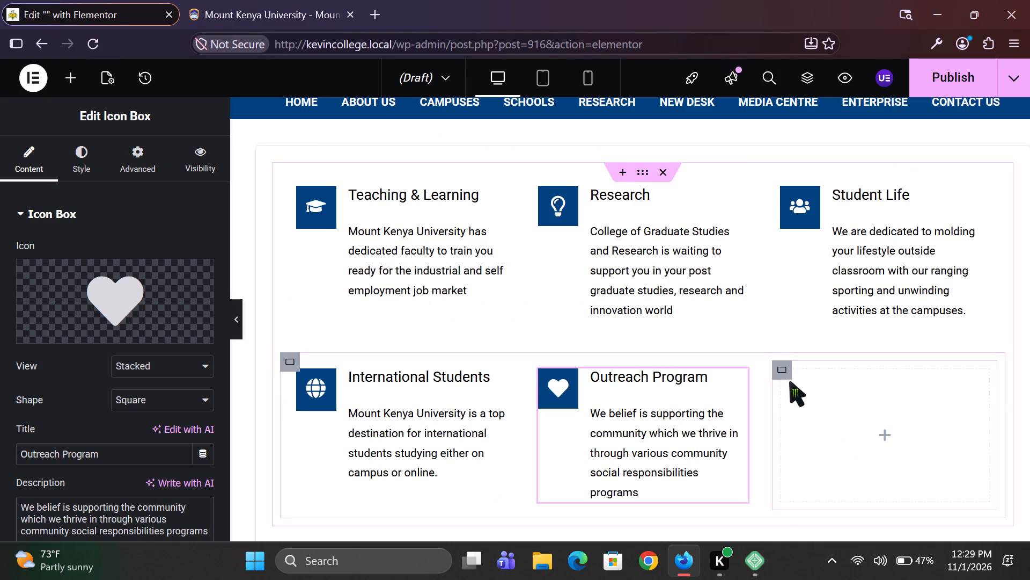
pyautogui.click(785, 374)
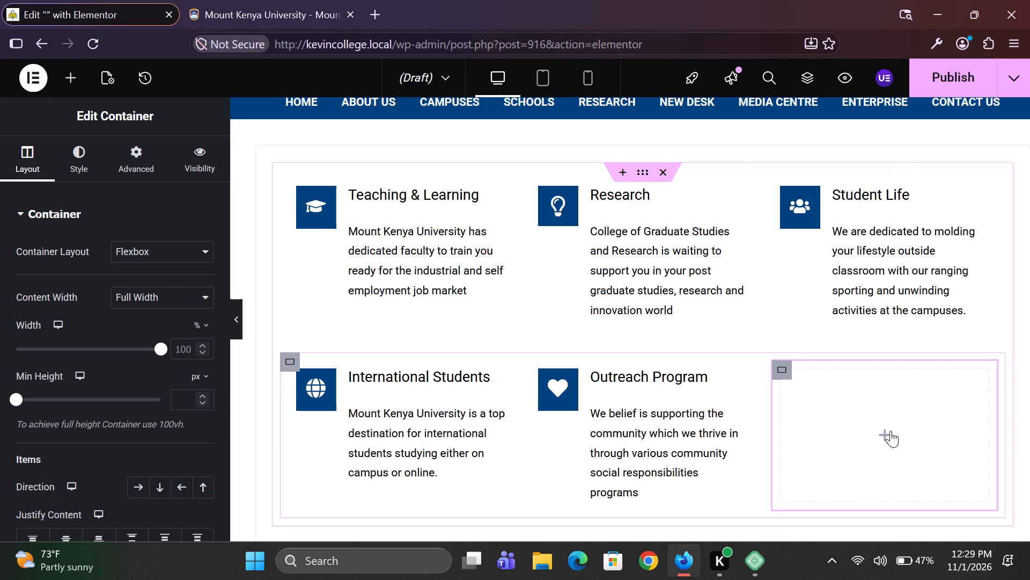
pyautogui.click(881, 435)
pyautogui.write('icon')
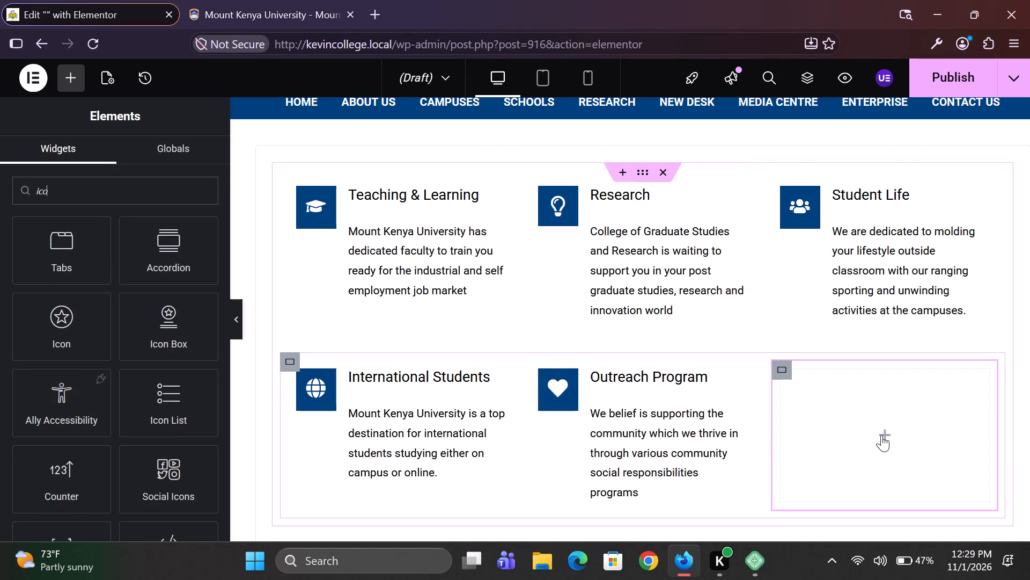
pyautogui.moveTo(141, 246); pyautogui.dragTo(813, 423)
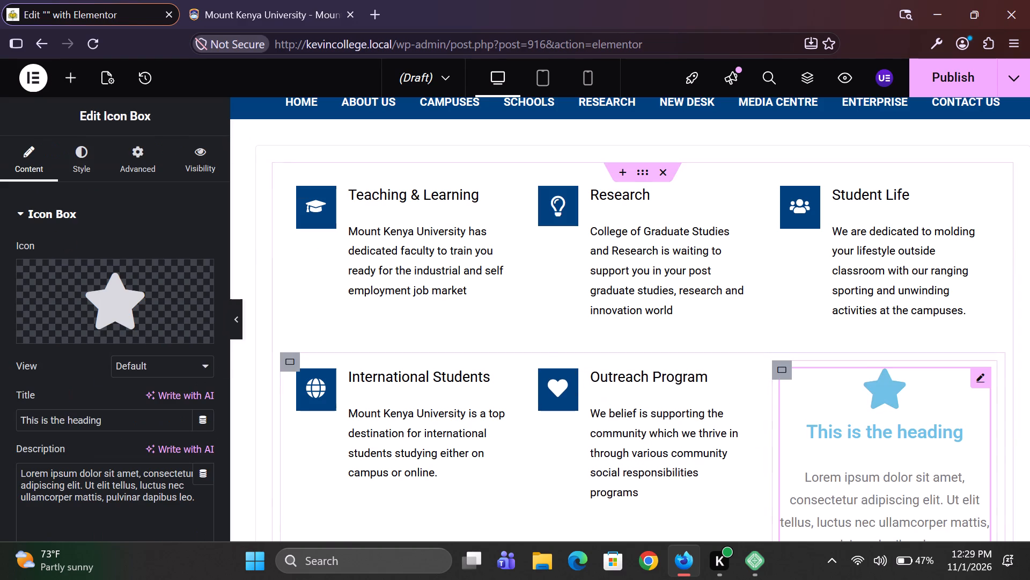
# Check the Alumni & Graduates icon on the Mount Kenya University page and set the new Icon Box's view to Stacked.
pyautogui.click(278, 0)
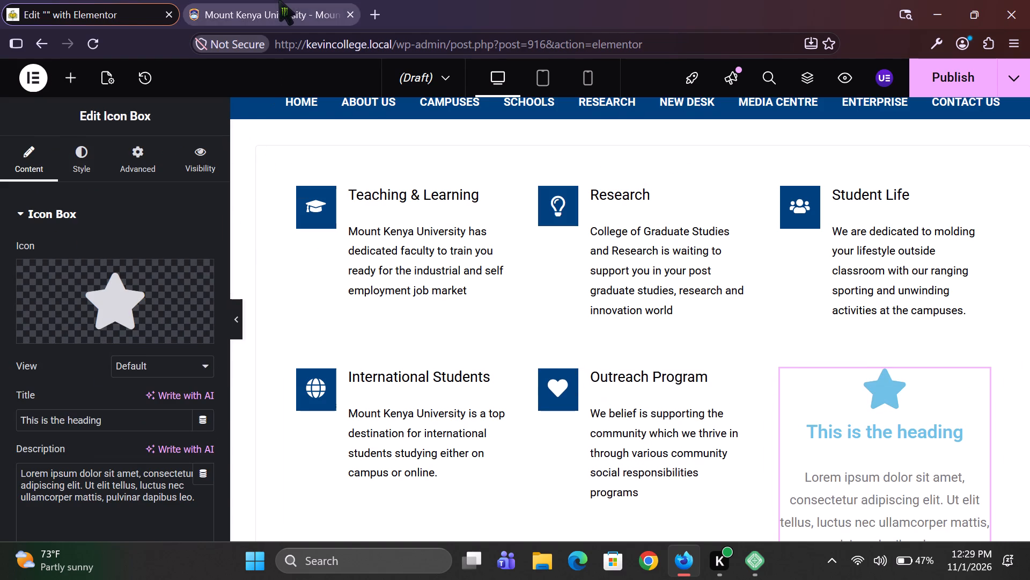
pyautogui.click(93, 0)
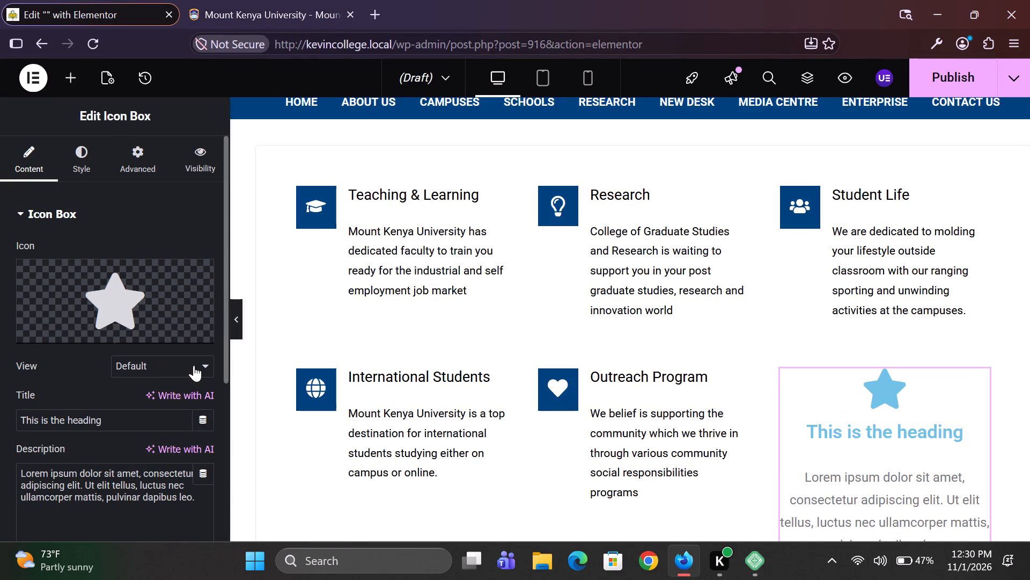
pyautogui.click(208, 368)
pyautogui.click(181, 409)
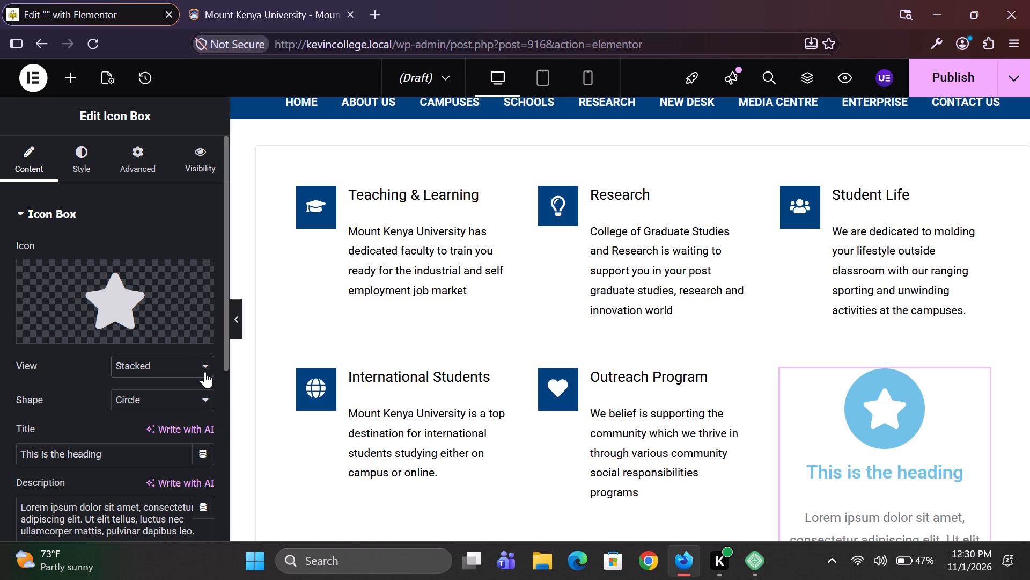
# Replace the new Icon Box's placeholder title with "Alumni & Graduates", checking the wording against the Mount Kenya University page.
pyautogui.tripleClick(150, 454)
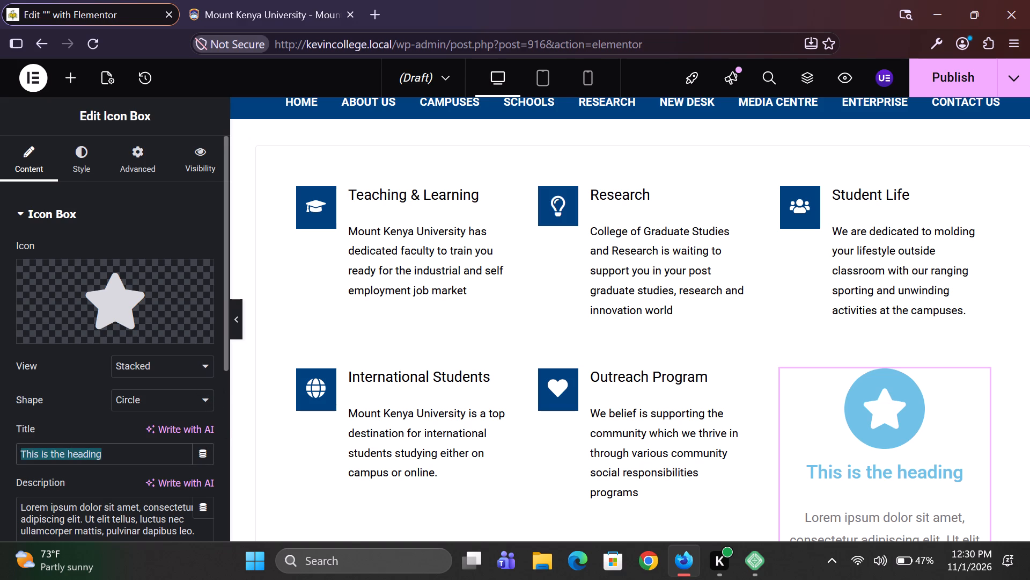
pyautogui.press('BackSpace')
pyautogui.click(262, 0)
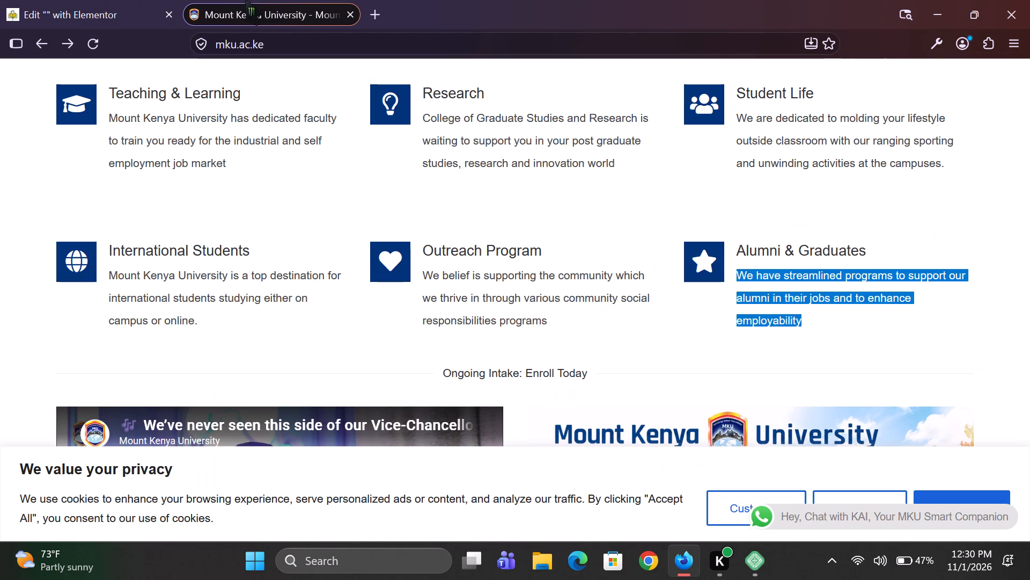
pyautogui.click(128, 0)
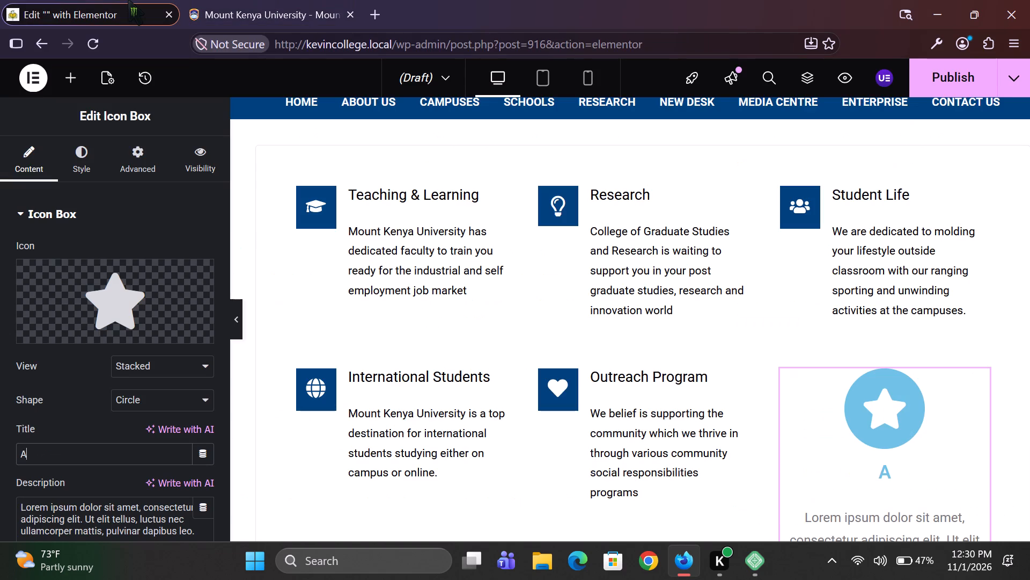
pyautogui.press('l')
pyautogui.write('umni')
pyautogui.press('space')
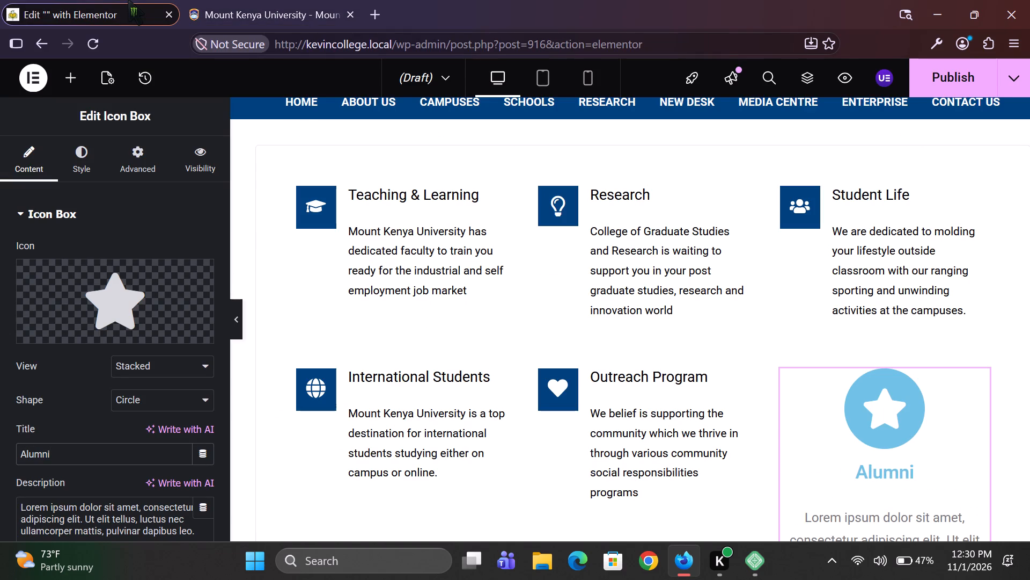
pyautogui.click(218, 0)
pyautogui.click(77, 0)
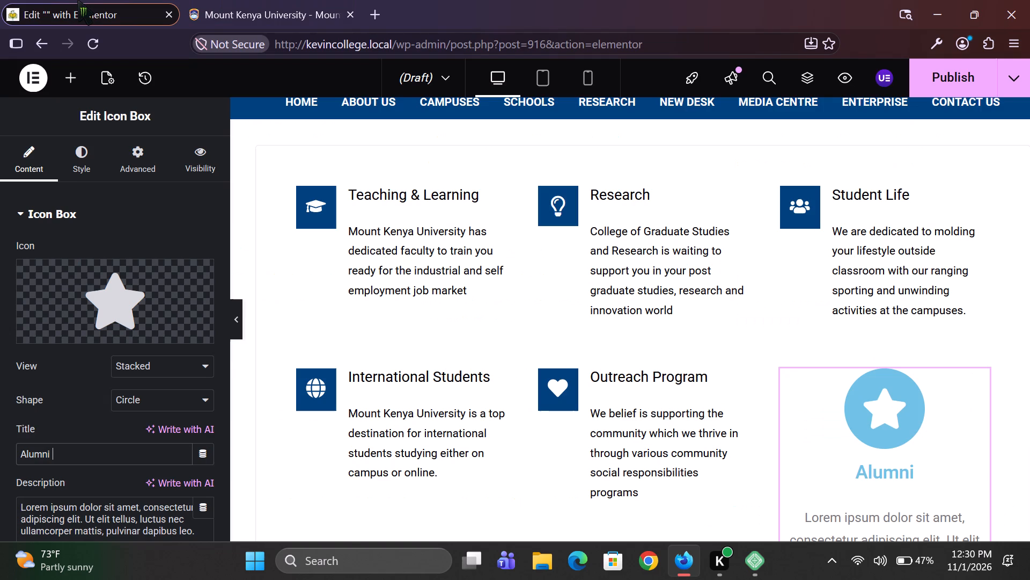
pyautogui.hotkey('shift', '$')
pyautogui.hotkey('shift', 'BackSpace')
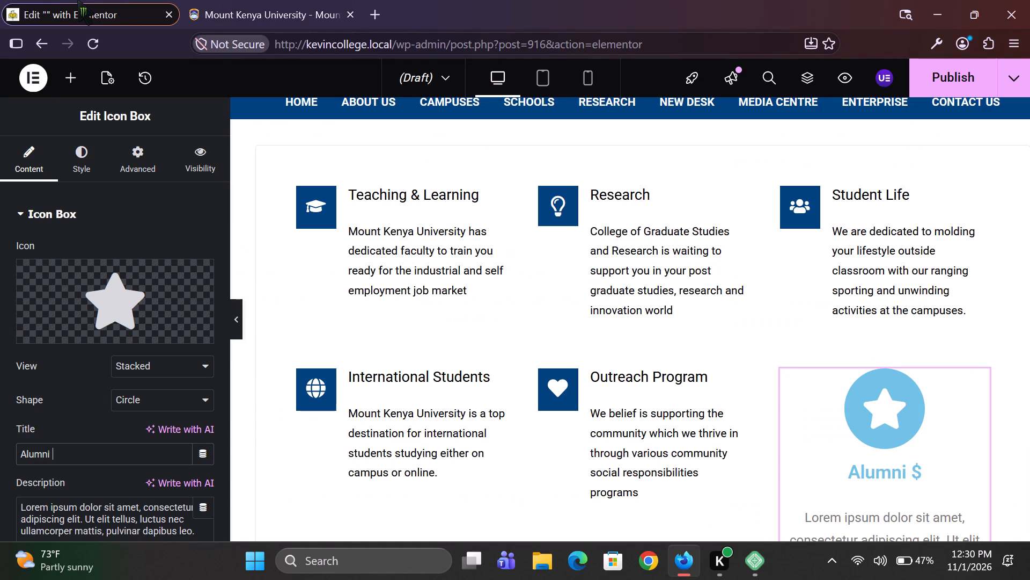
pyautogui.hotkey('shift', '&')
pyautogui.press('space')
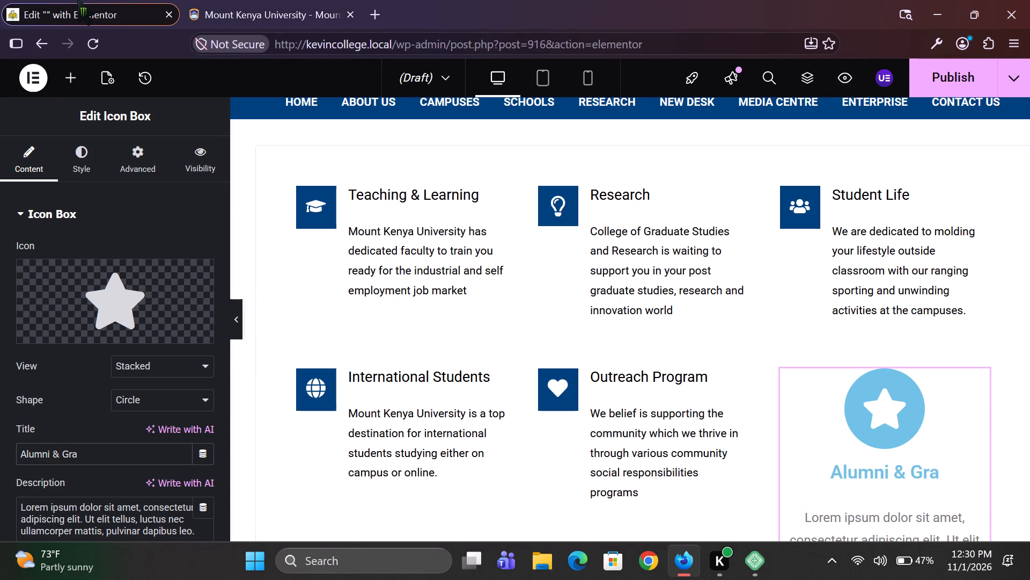
pyautogui.press('d')
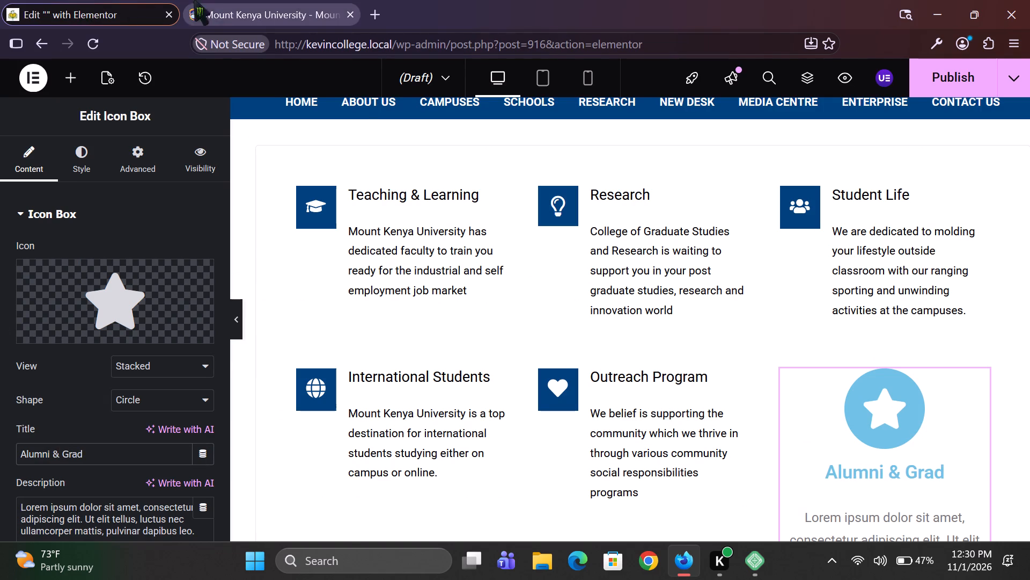
pyautogui.click(212, 0)
pyautogui.click(63, 0)
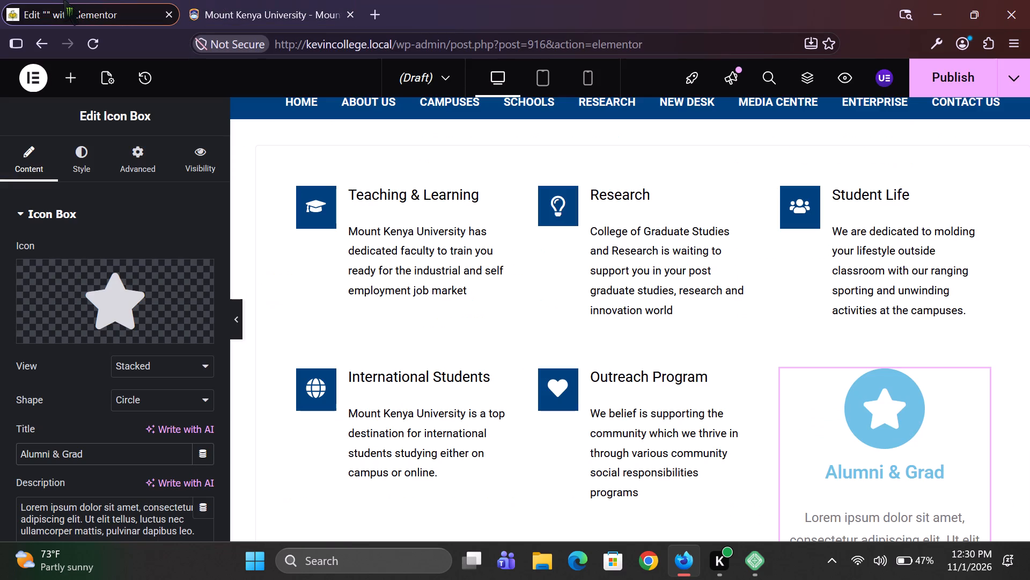
pyautogui.click(212, 0)
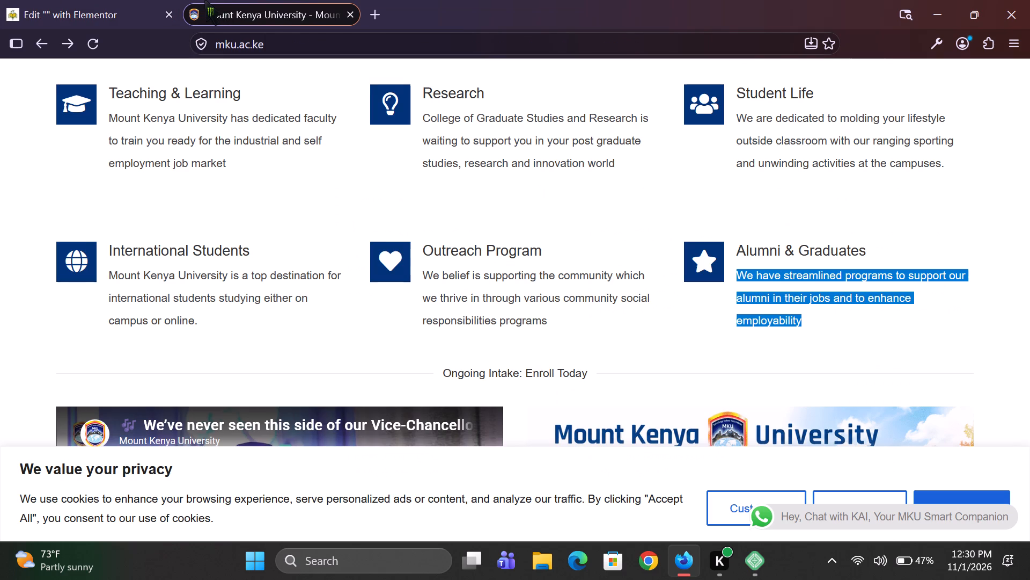
pyautogui.click(121, 0)
pyautogui.write('uates')
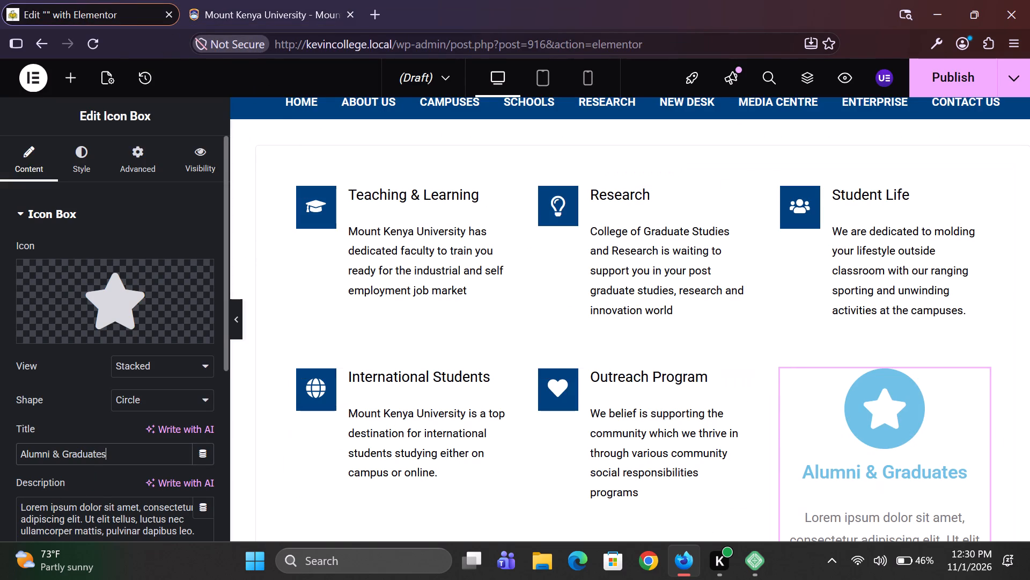
# Replace the Alumni & Graduates Icon Box's placeholder description with the copied text about streamlined programs supporting alumni.
pyautogui.tripleClick(76, 513)
pyautogui.press('BackSpace')
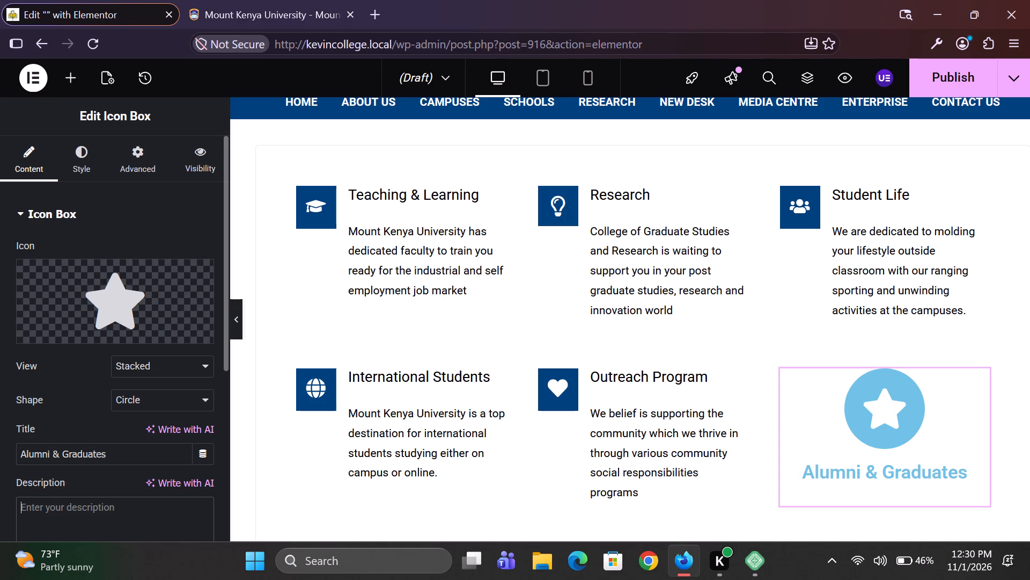
pyautogui.hotkey('ctrl', 'v')
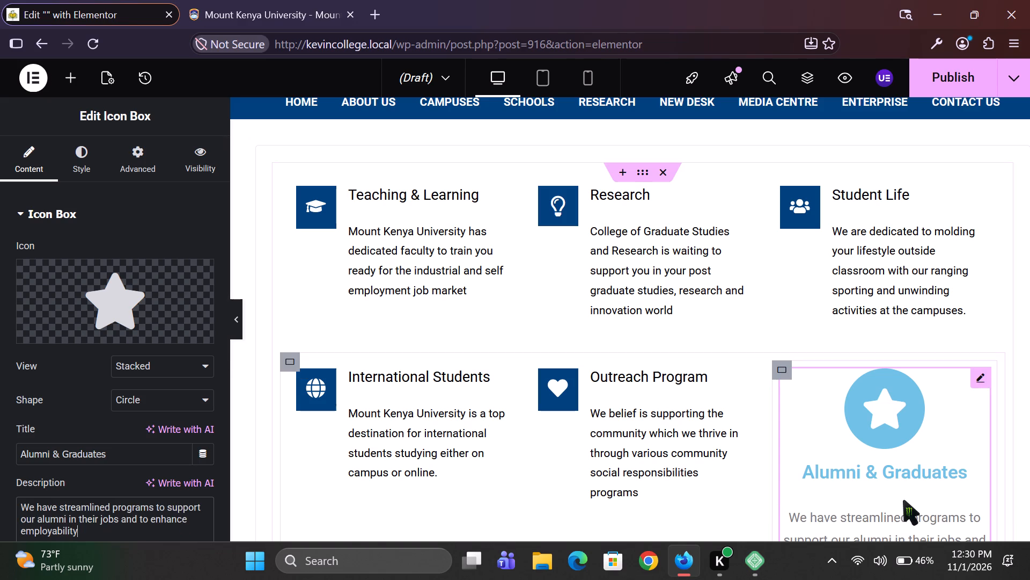
pyautogui.scroll(-1, 855, 487)
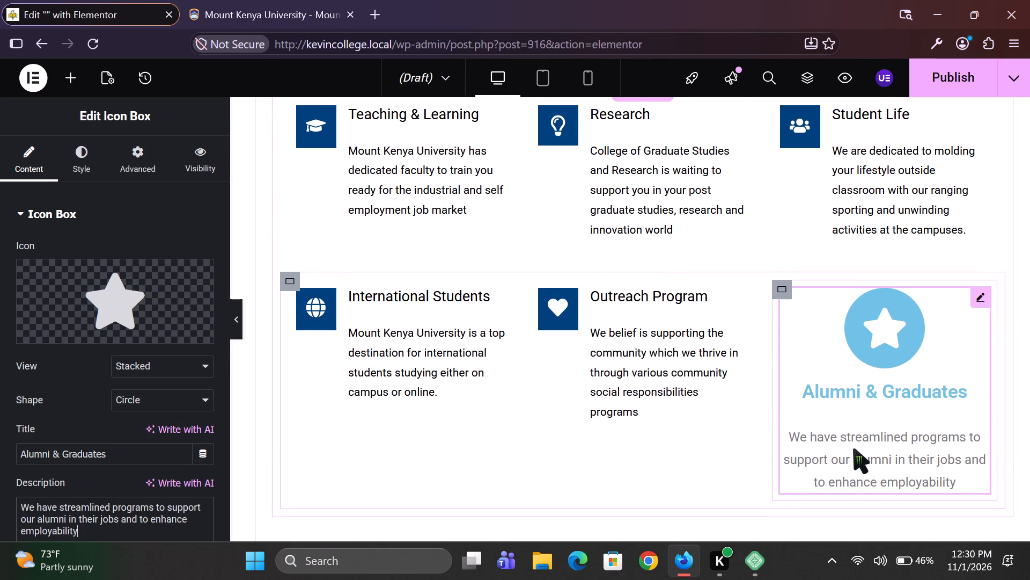
# Paste the copied block style onto the Alumni & Graduates Icon Box and set its icon shape to Square.
pyautogui.rightClick(853, 448)
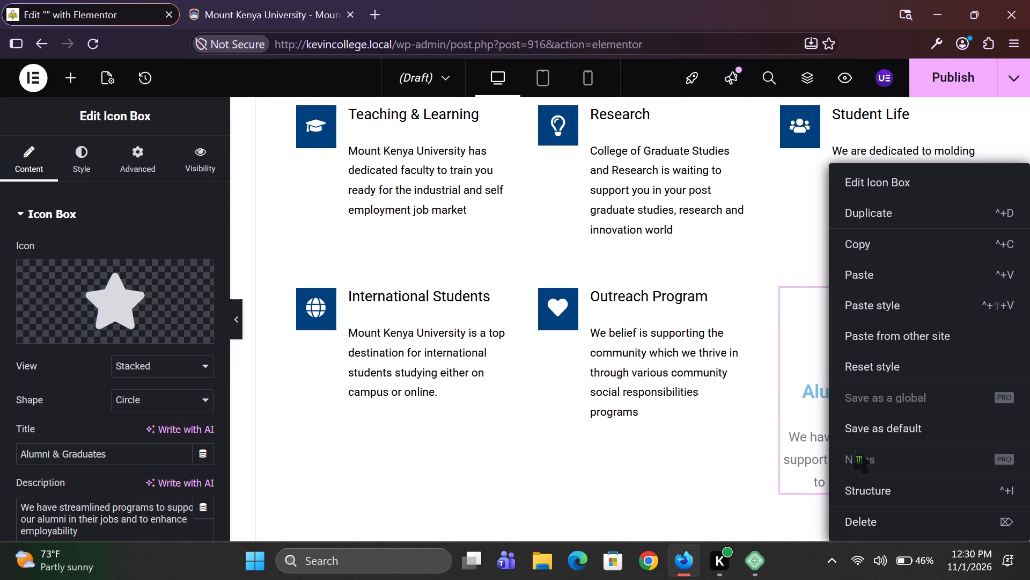
pyautogui.click(880, 305)
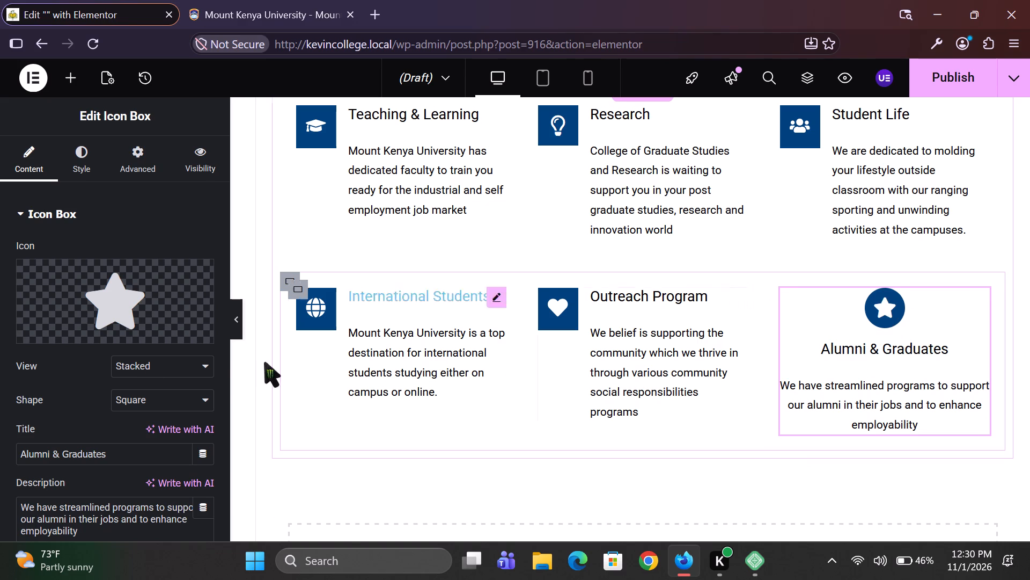
pyautogui.click(207, 395)
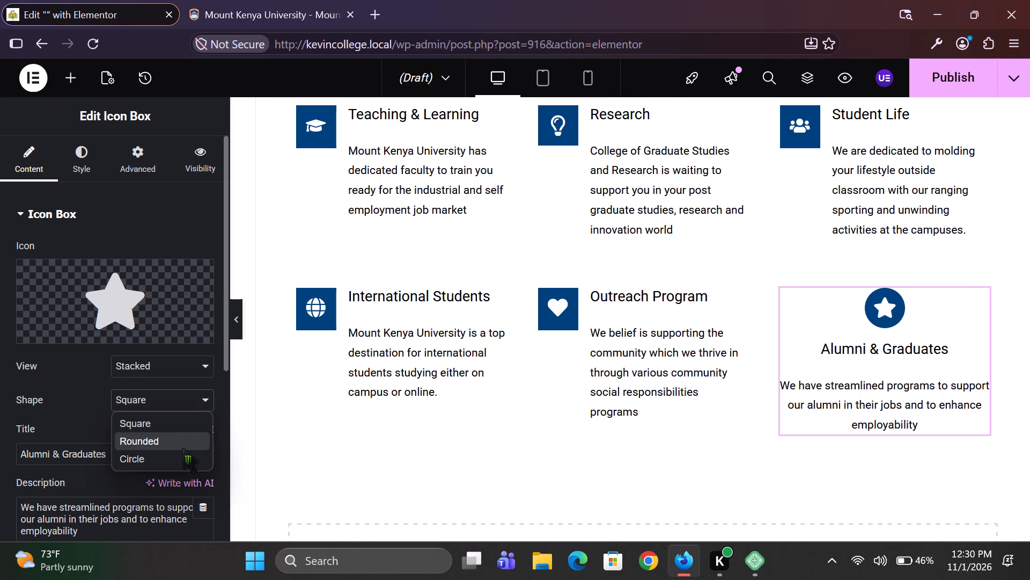
pyautogui.click(182, 450)
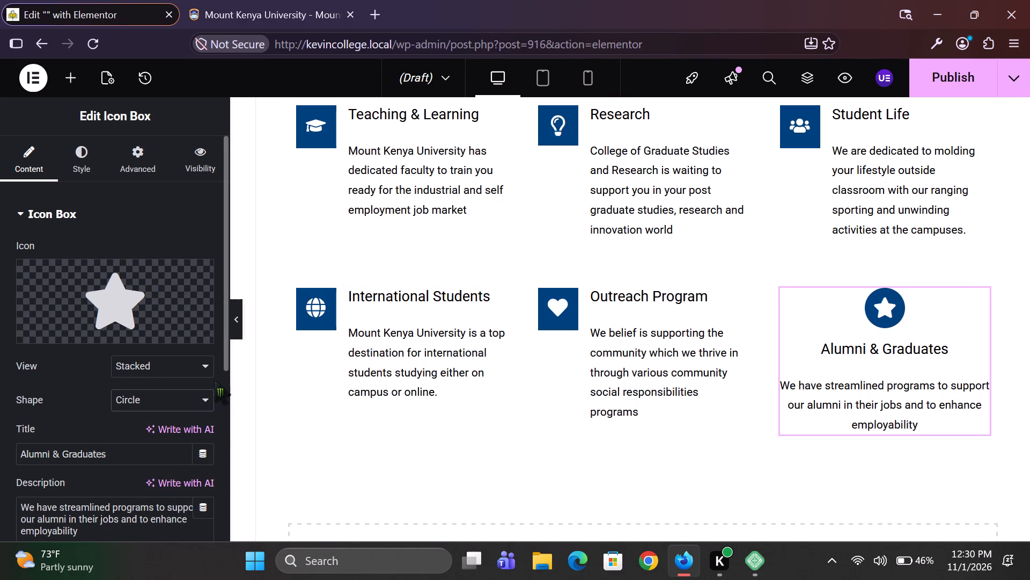
pyautogui.click(200, 401)
pyautogui.click(169, 431)
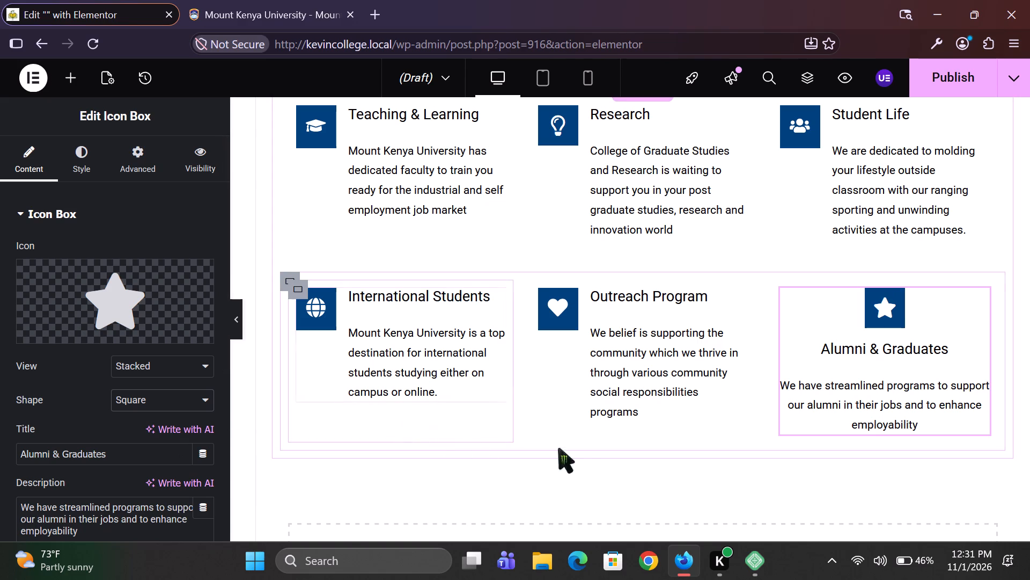
# Preview the icon rows at full width and set the Alumni & Graduates Icon Box's icon position to Start.
pyautogui.scroll(-1, 337, 461)
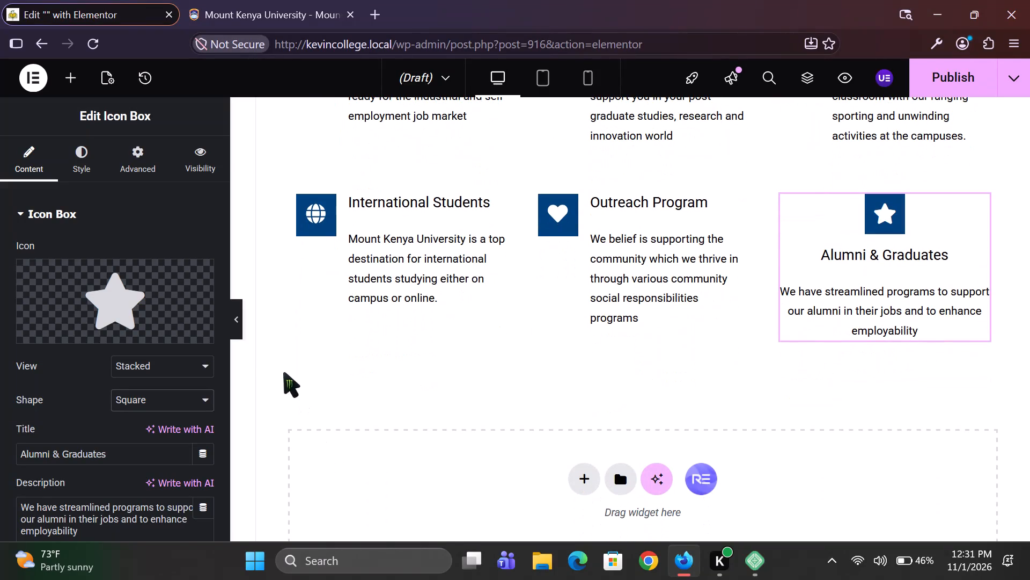
pyautogui.click(234, 328)
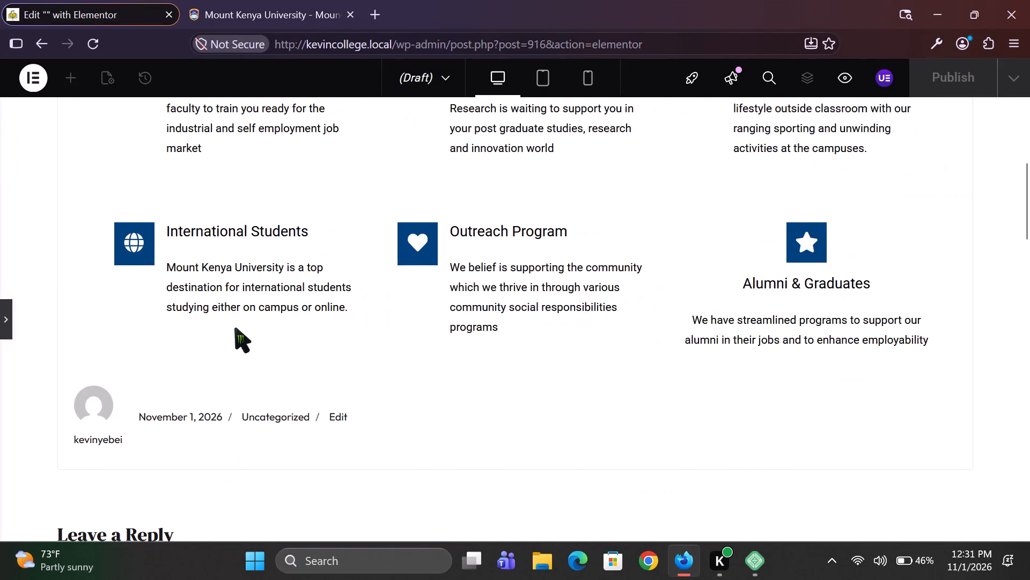
pyautogui.scroll(3, 234, 328)
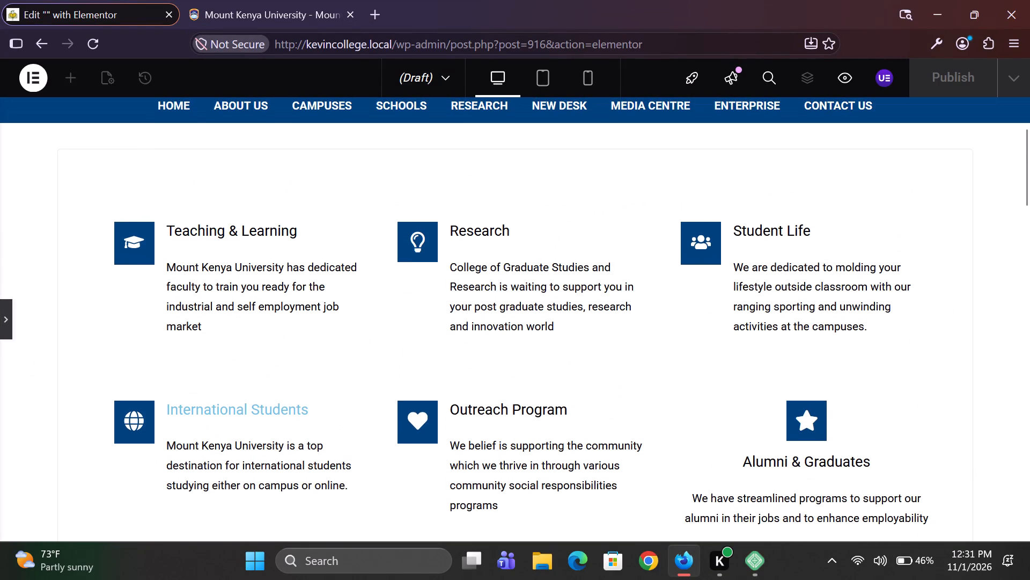
pyautogui.scroll(-2, 195, 460)
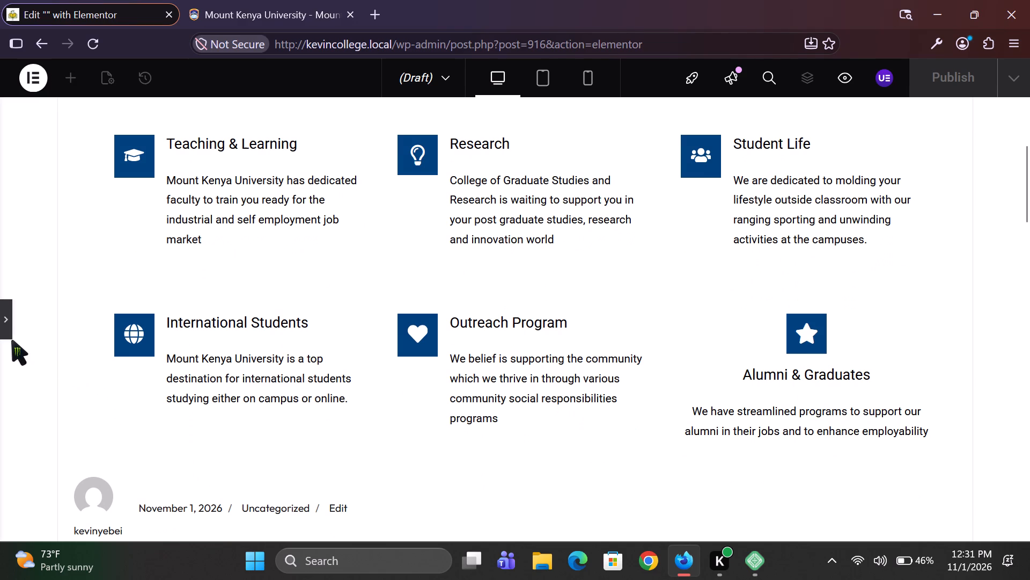
pyautogui.click(7, 327)
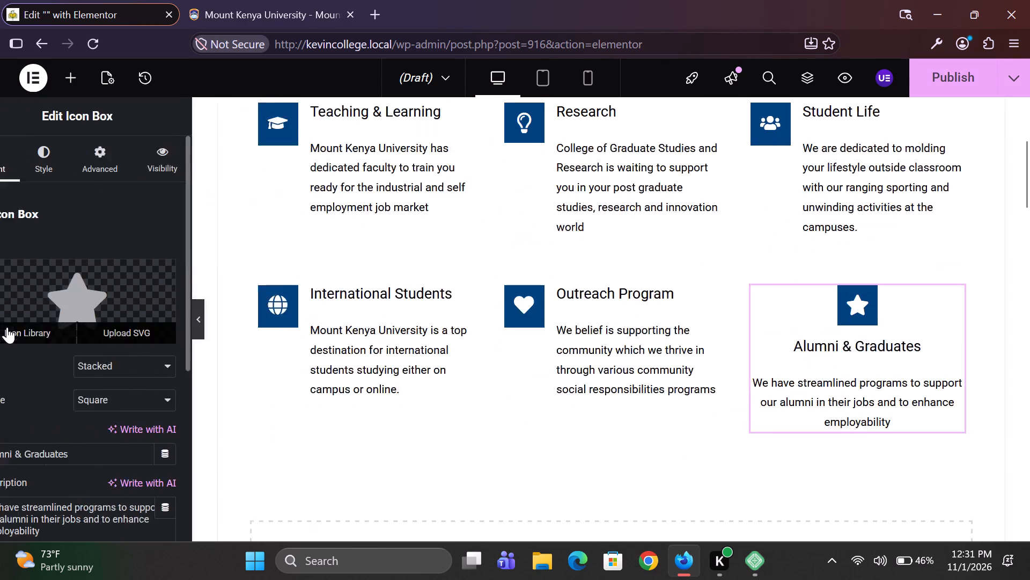
pyautogui.click(89, 175)
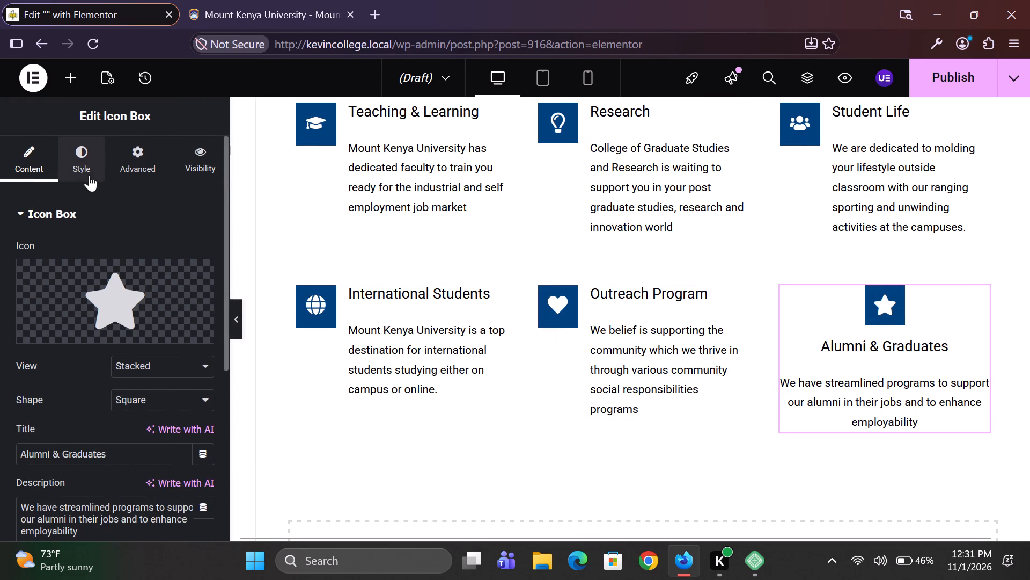
pyautogui.click(176, 256)
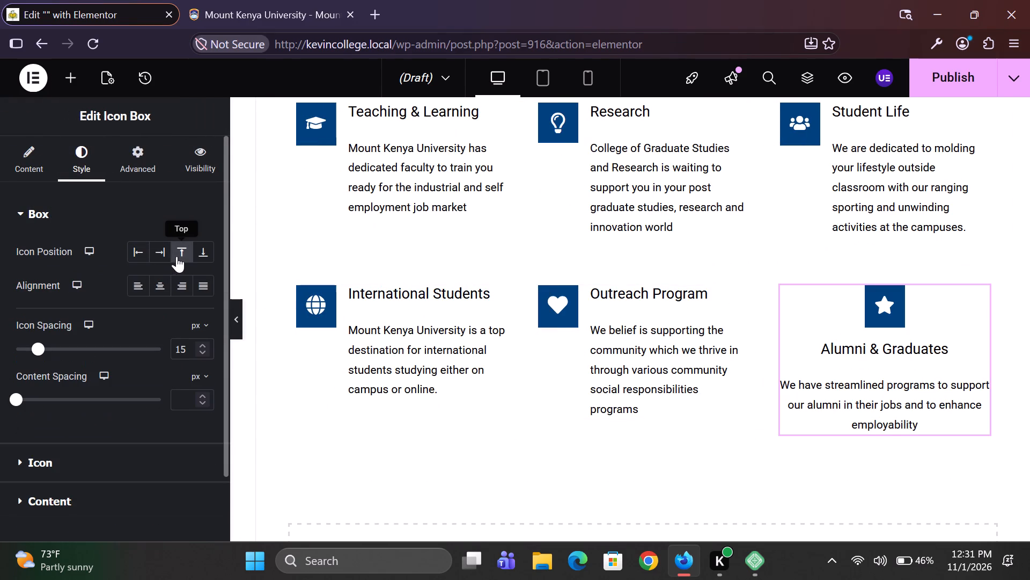
pyautogui.click(151, 255)
pyautogui.click(143, 255)
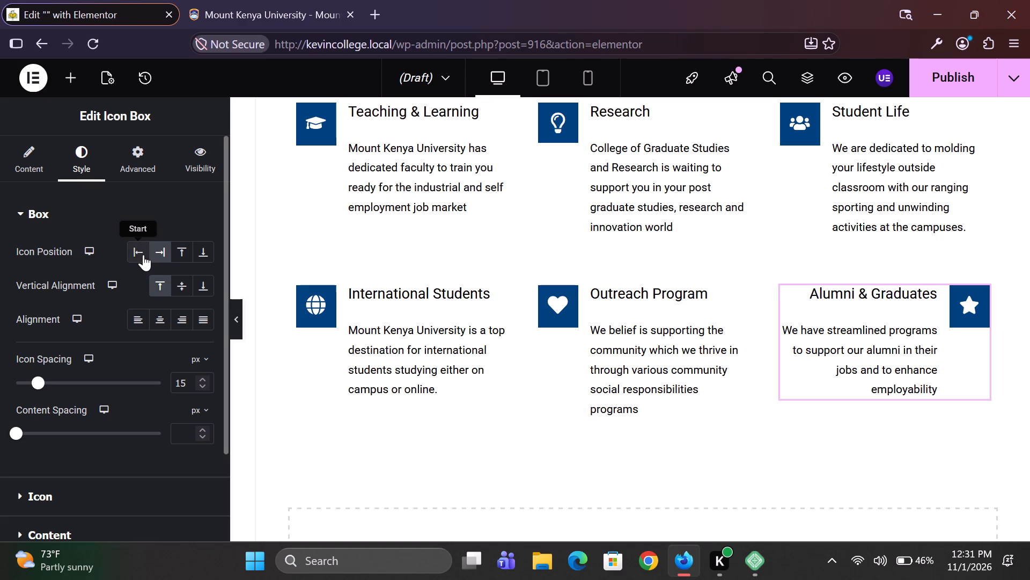
# Compare the six finished icon blocks with the Mount Kenya University page and examine the sections that follow them there.
pyautogui.click(237, 317)
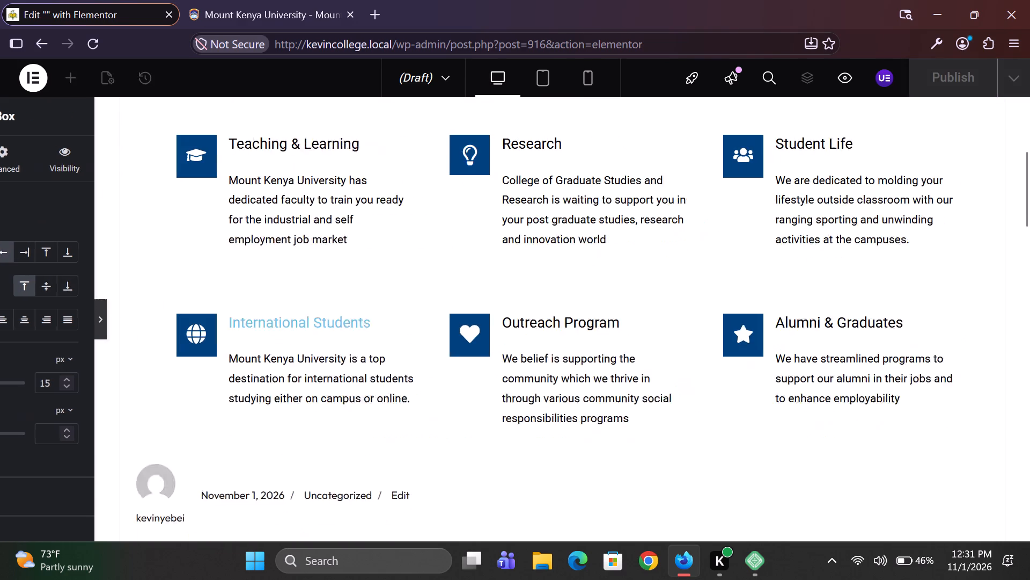
pyautogui.click(303, 0)
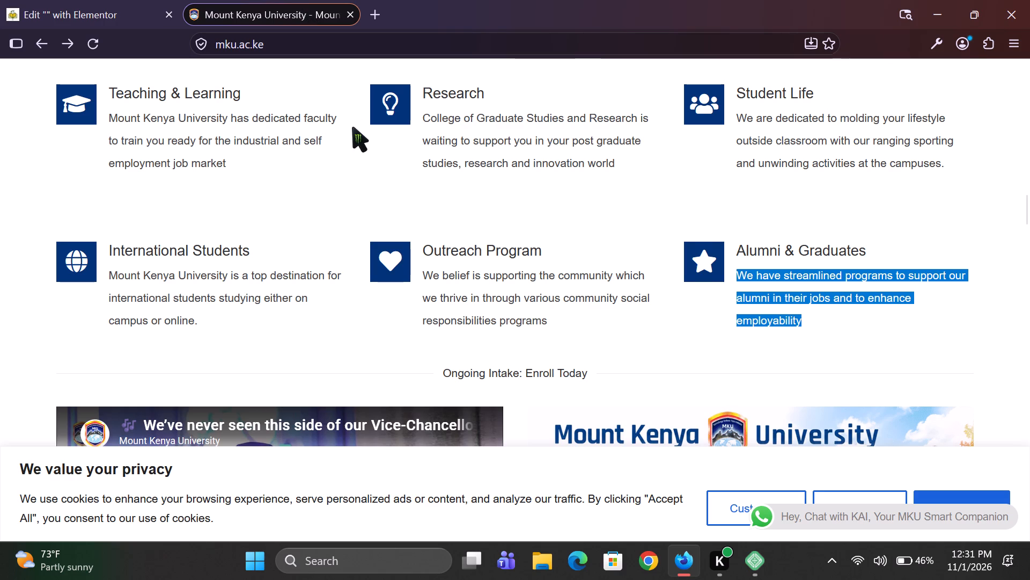
pyautogui.scroll(-5, 352, 127)
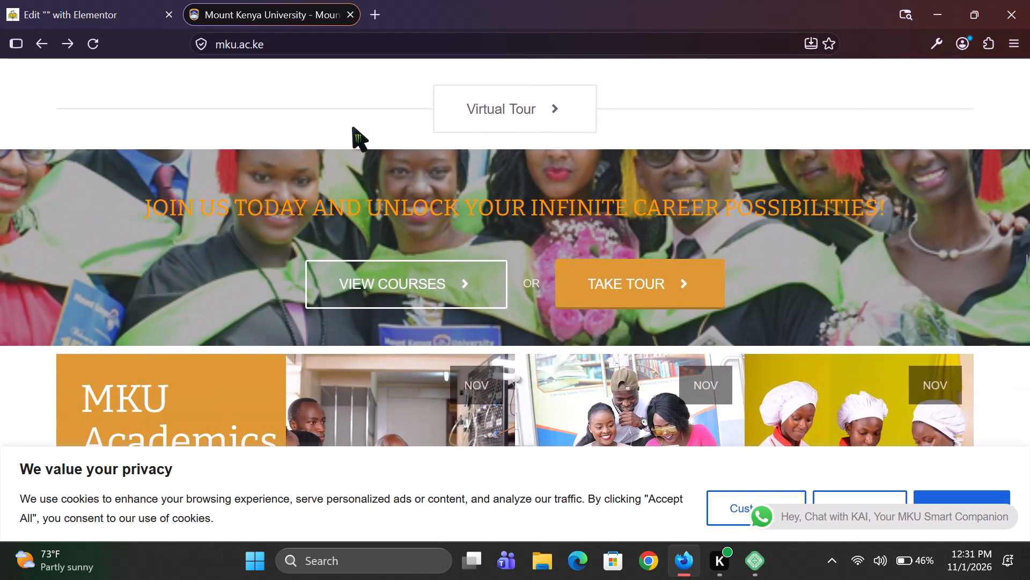
pyautogui.scroll(-4, 352, 127)
pyautogui.scroll(1, 352, 127)
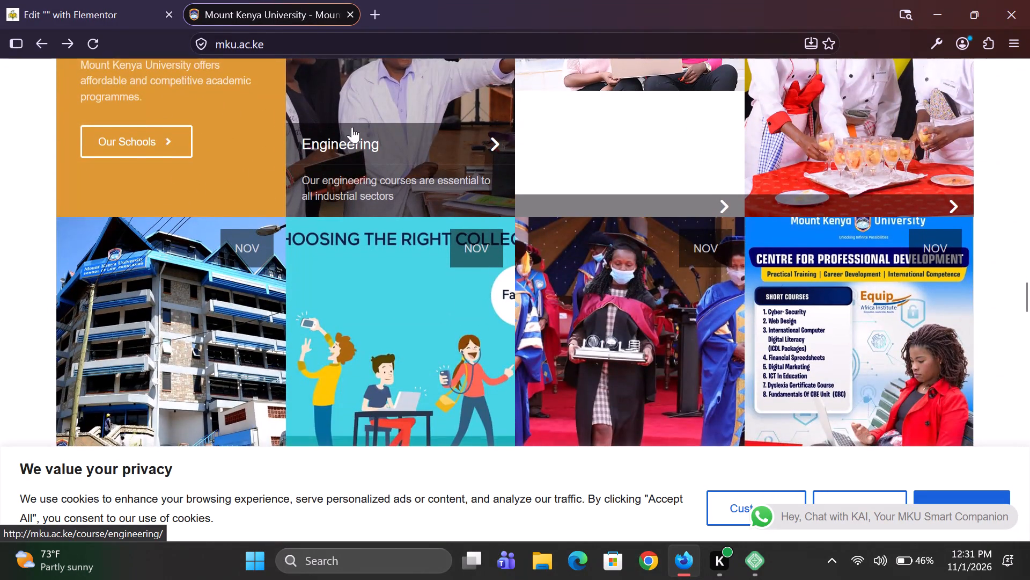
pyautogui.scroll(3, 352, 127)
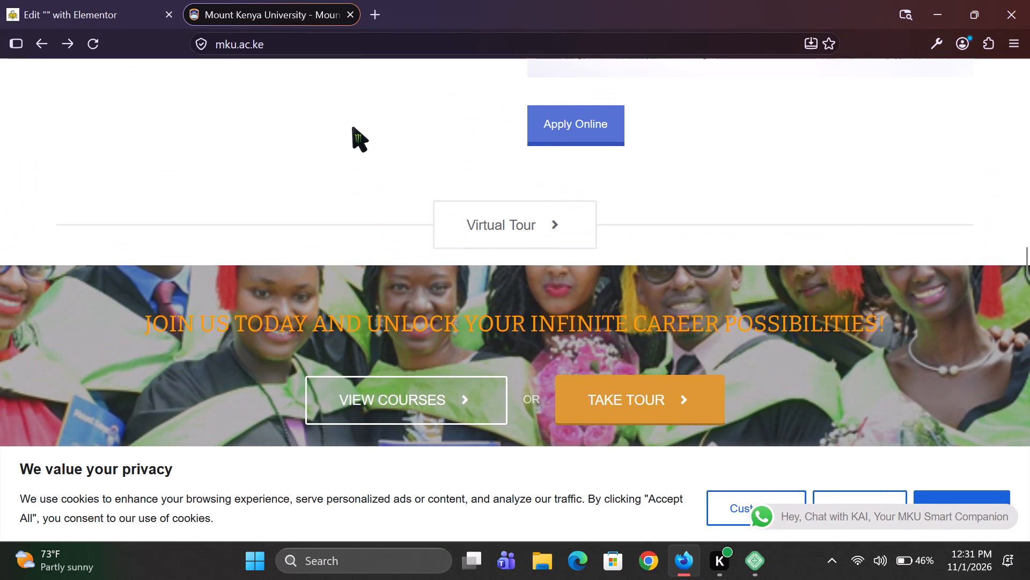
pyautogui.scroll(-2, 352, 127)
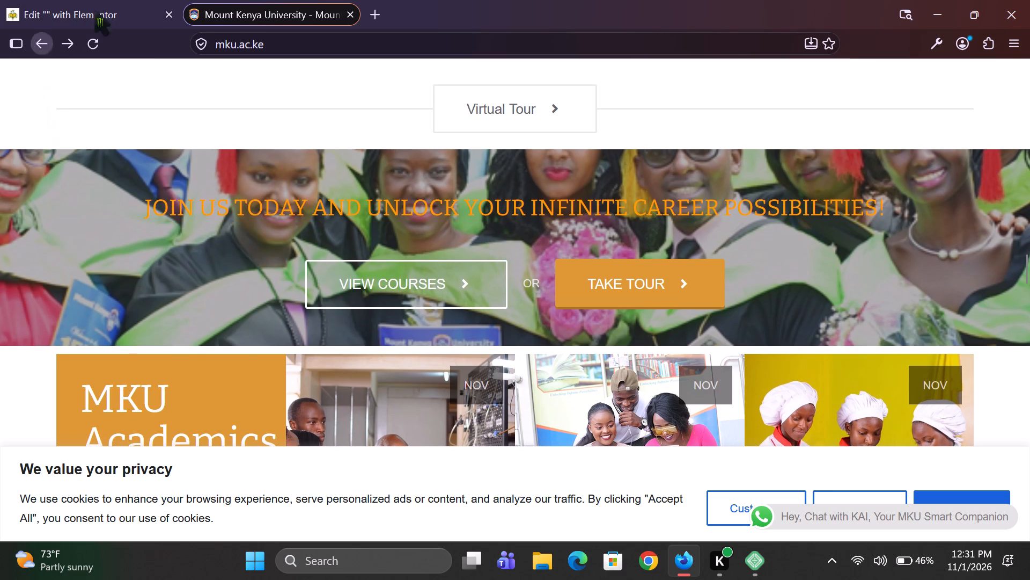
pyautogui.click(122, 0)
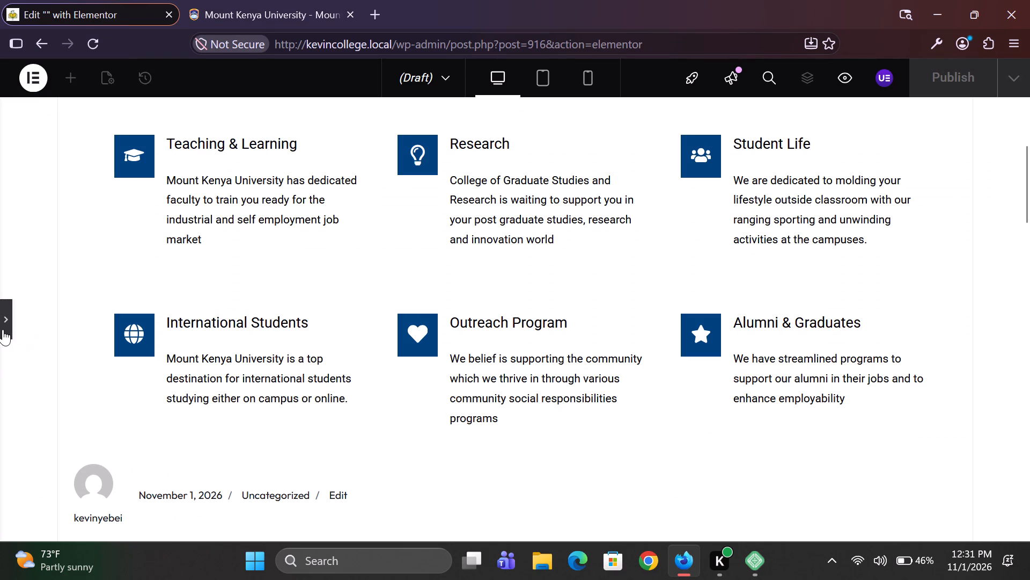
pyautogui.scroll(-3, 220, 352)
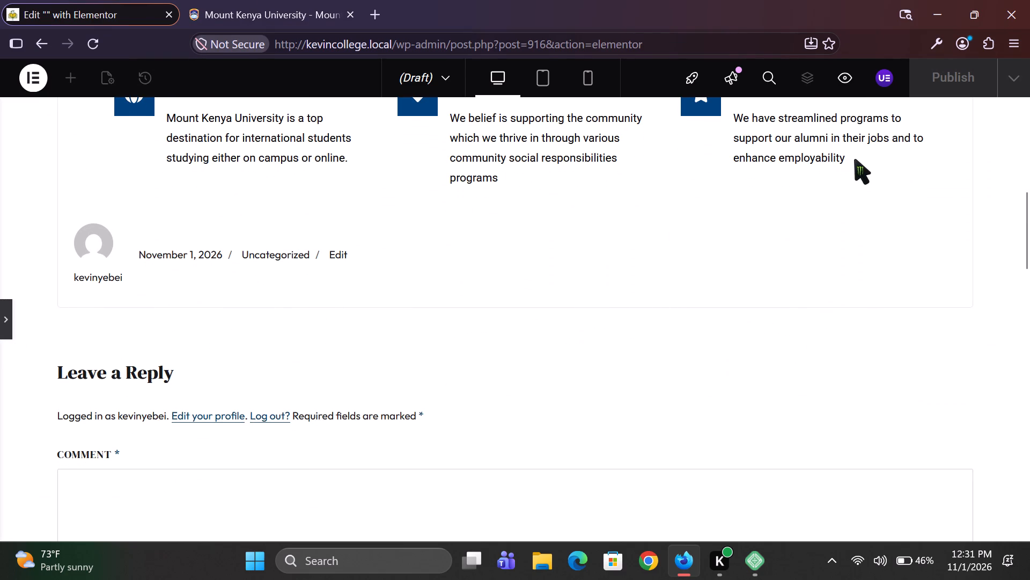
pyautogui.scroll(3, 854, 160)
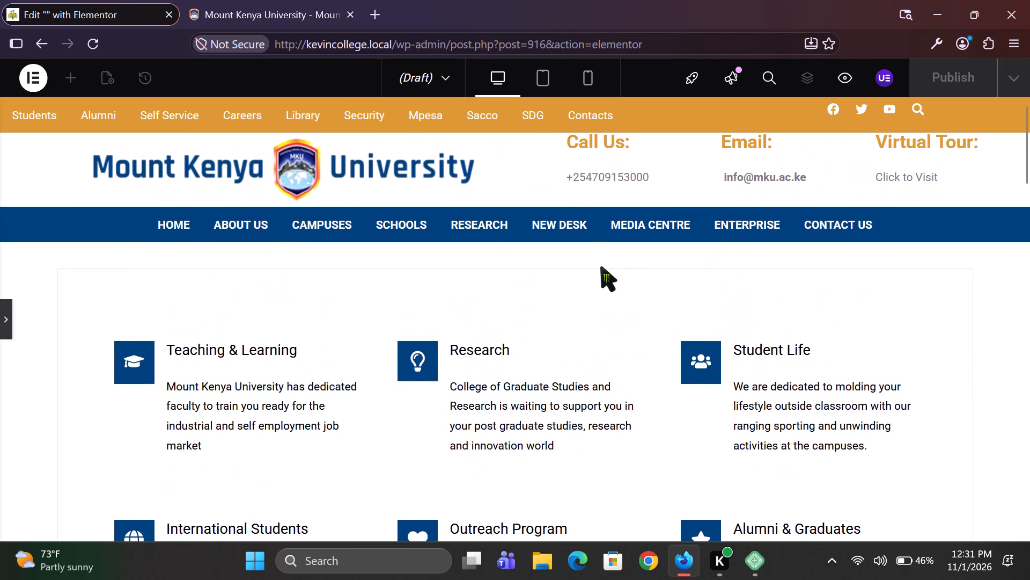
# Add a single row-direction Flexbox container below the icon block rows and set its content width to Full Width.
pyautogui.click(13, 323)
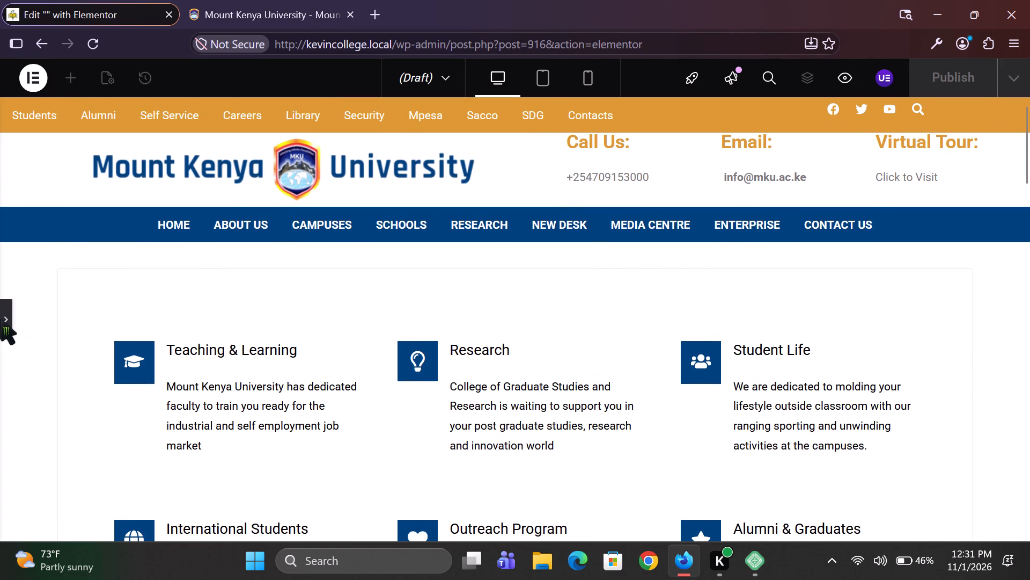
pyautogui.click(0, 320)
pyautogui.scroll(-1, 439, 358)
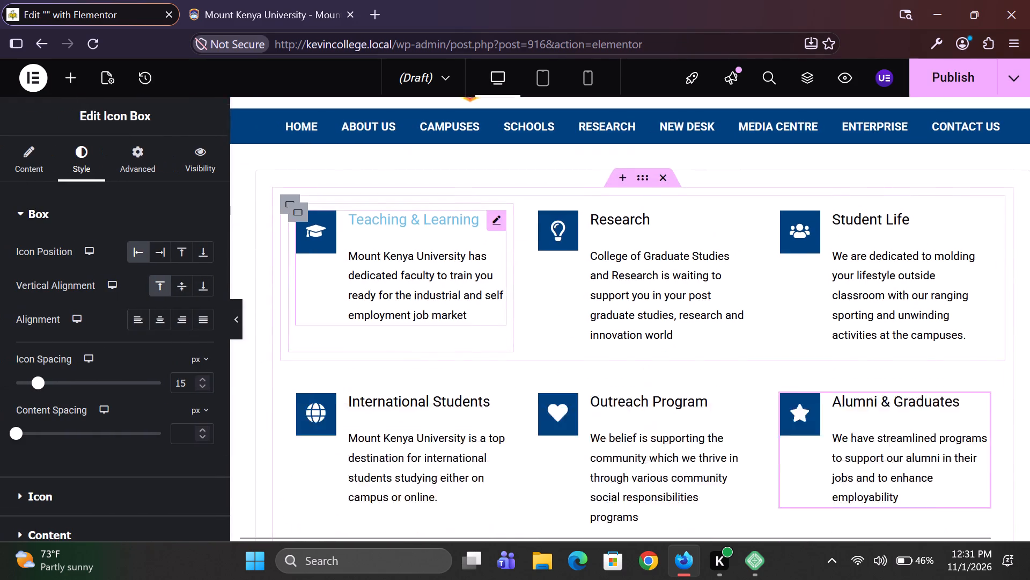
pyautogui.scroll(-2, 439, 358)
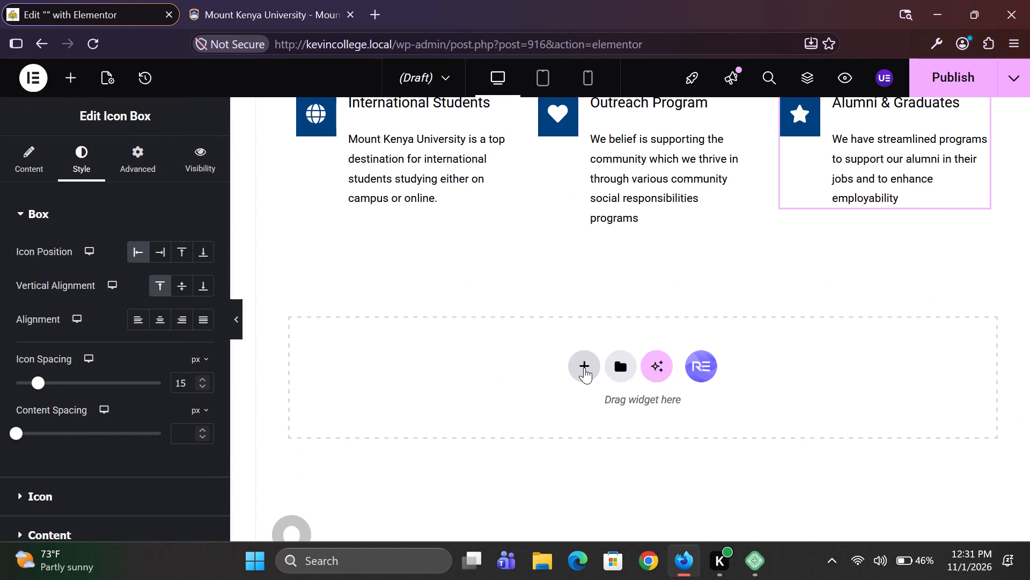
pyautogui.click(584, 367)
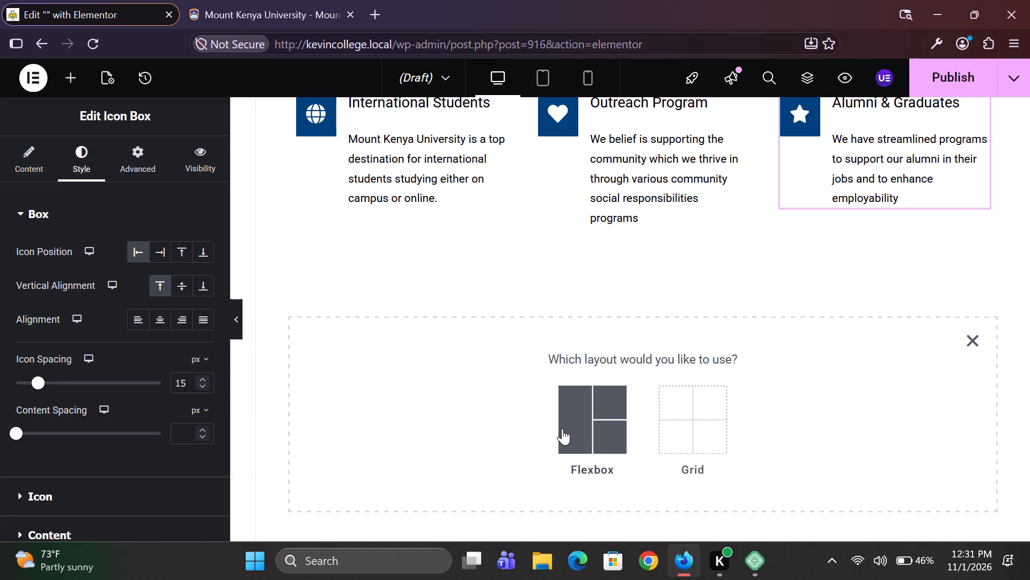
pyautogui.click(306, 10)
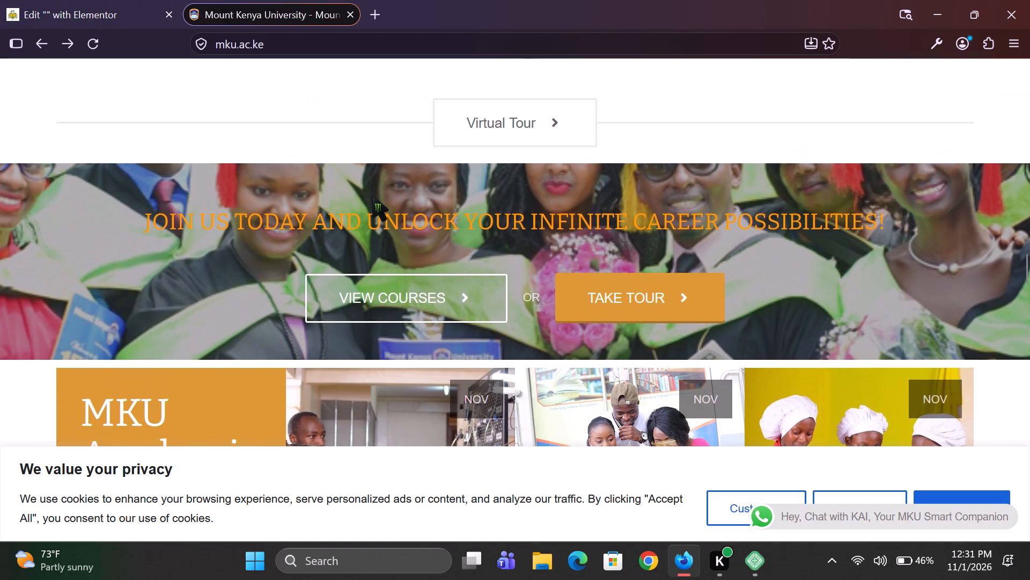
pyautogui.click(116, 10)
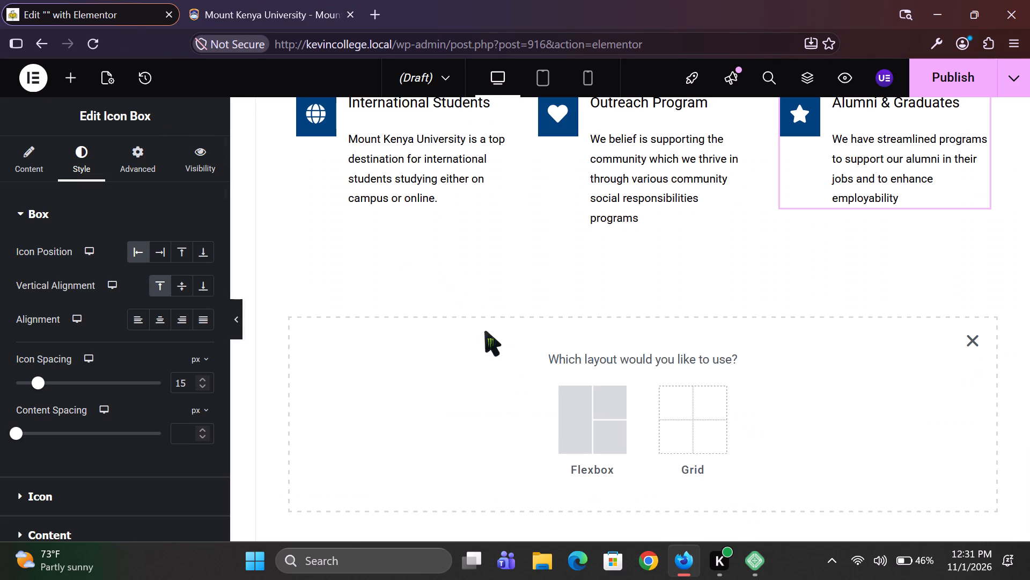
pyautogui.click(564, 400)
pyautogui.click(505, 405)
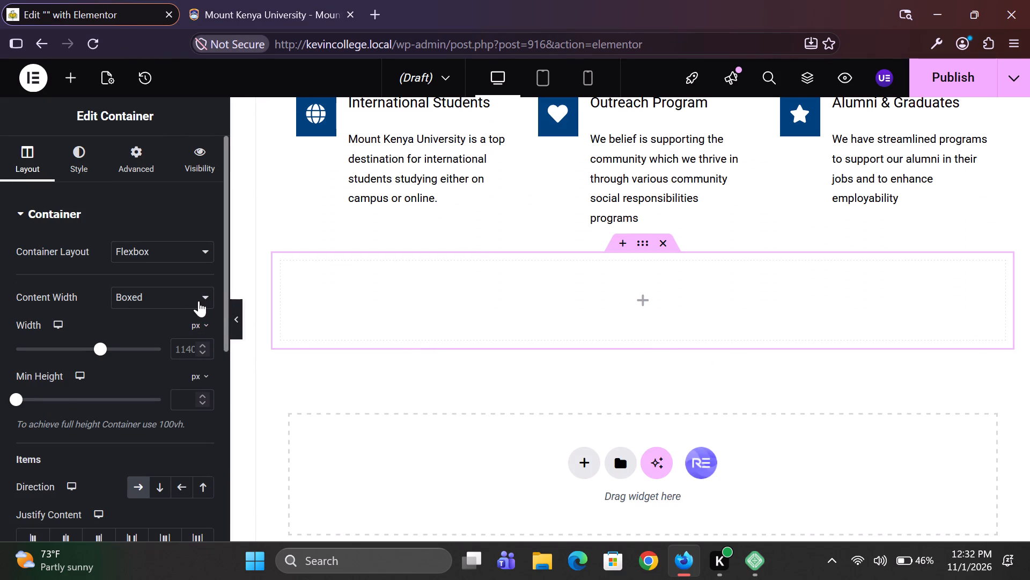
pyautogui.click(199, 301)
pyautogui.click(173, 332)
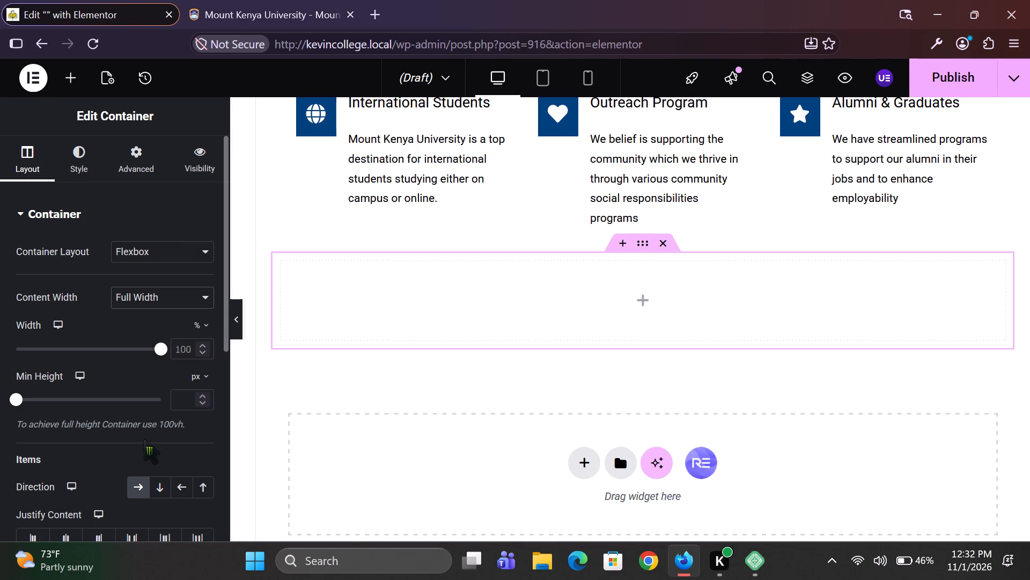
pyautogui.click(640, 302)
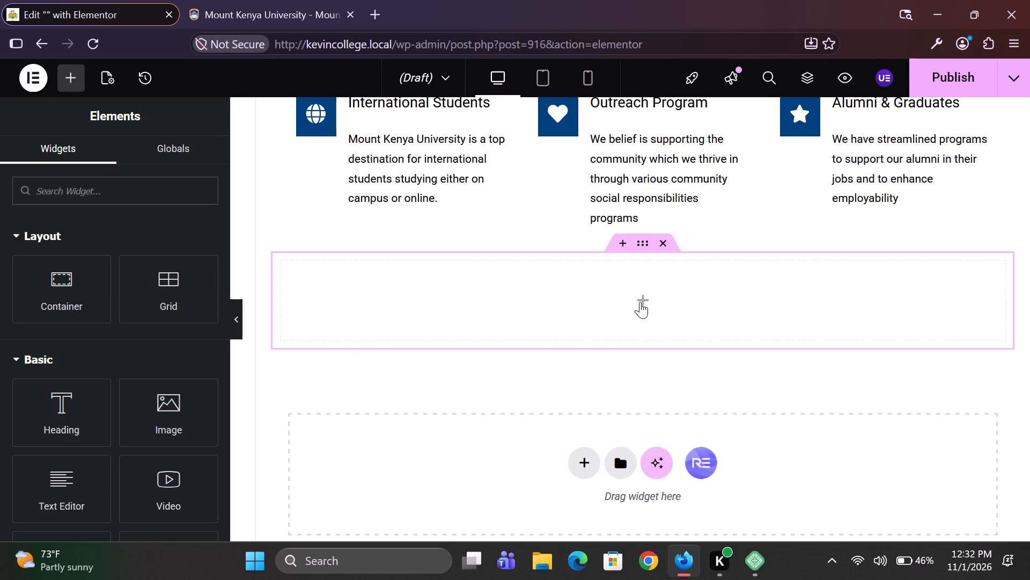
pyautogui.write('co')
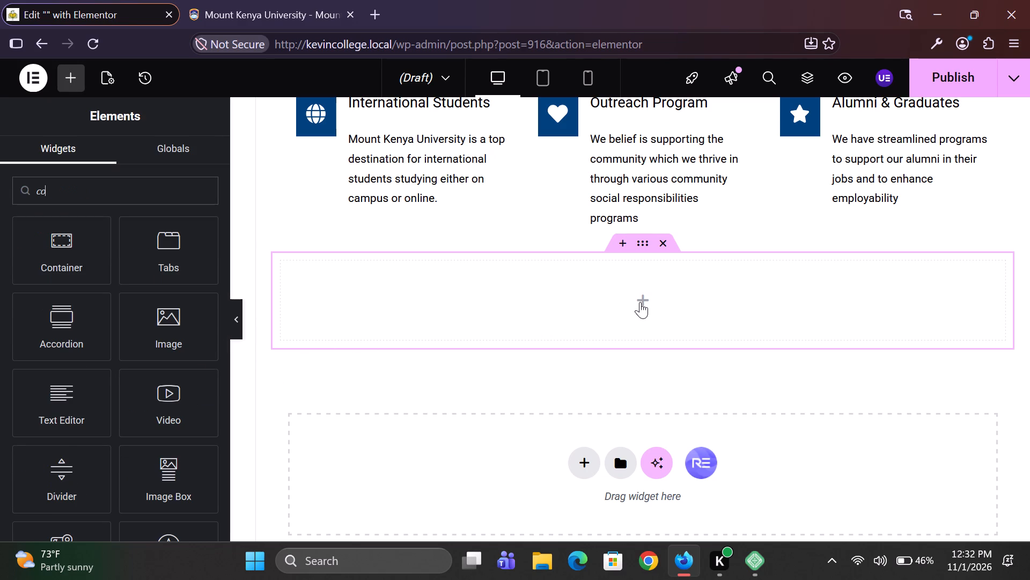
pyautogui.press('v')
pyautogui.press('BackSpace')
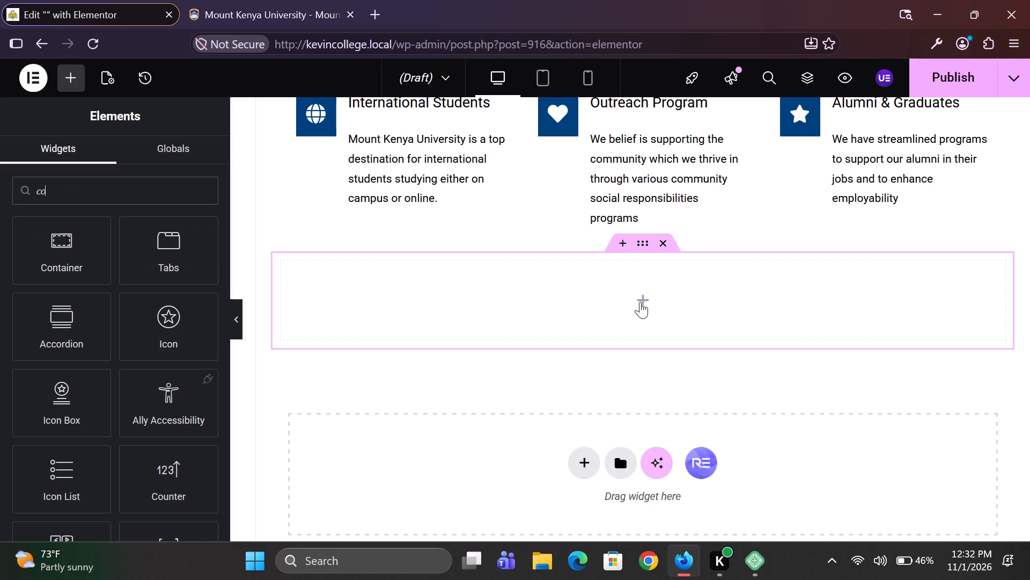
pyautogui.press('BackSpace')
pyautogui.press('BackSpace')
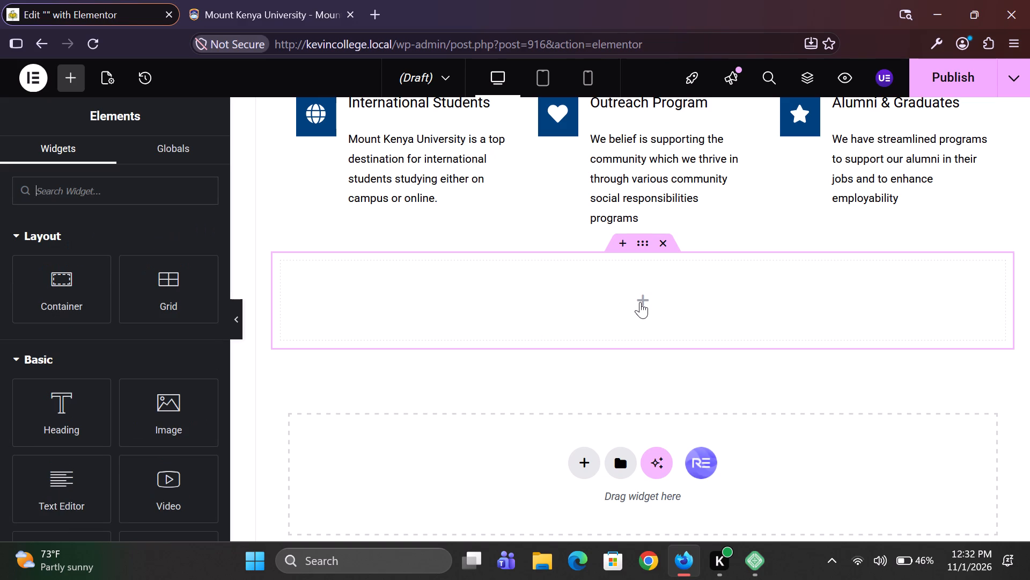
# Examine the Mount Kenya University homepage around the "Join us today" banner and the MKU Academics section as reference for the new container.
pyautogui.click(246, 0)
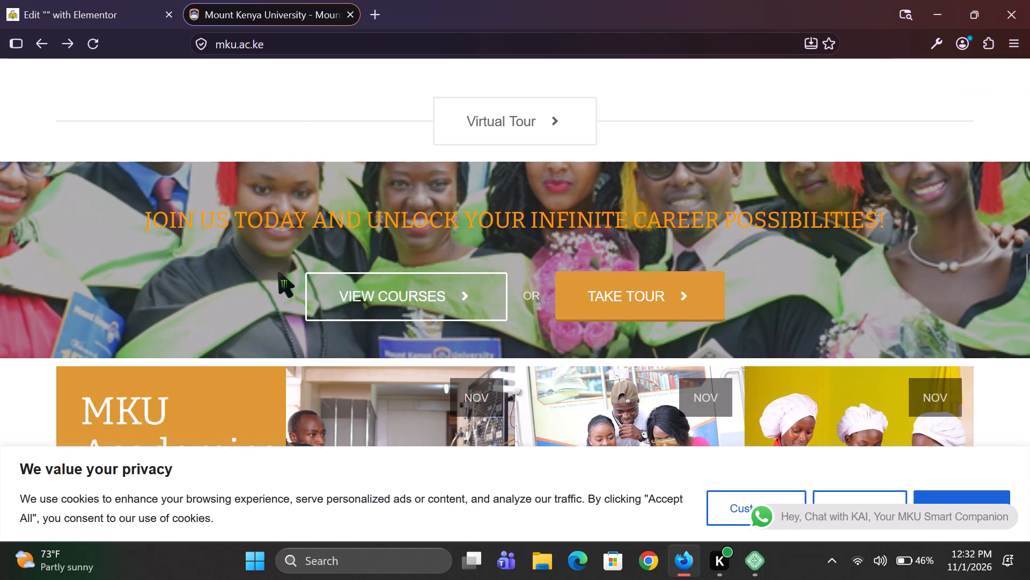
pyautogui.scroll(-5, 278, 272)
pyautogui.scroll(2, 278, 272)
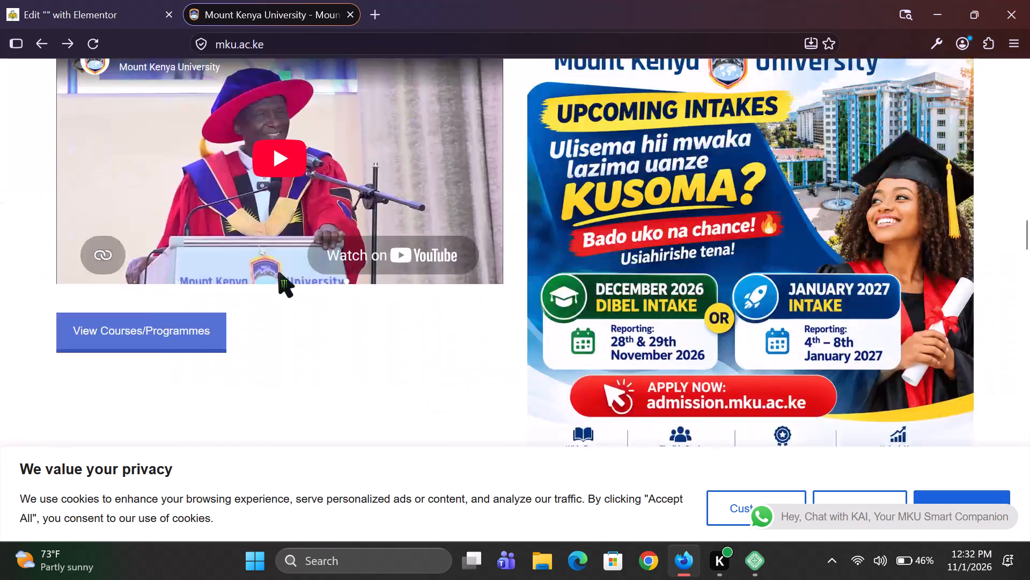
pyautogui.scroll(2, 278, 272)
pyautogui.scroll(-2, 278, 272)
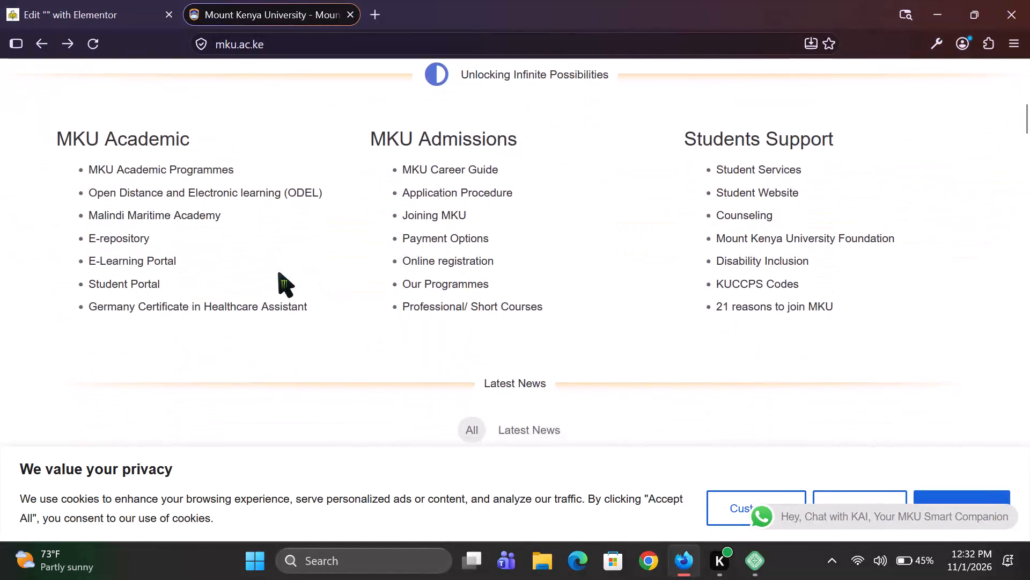
pyautogui.scroll(-4, 278, 272)
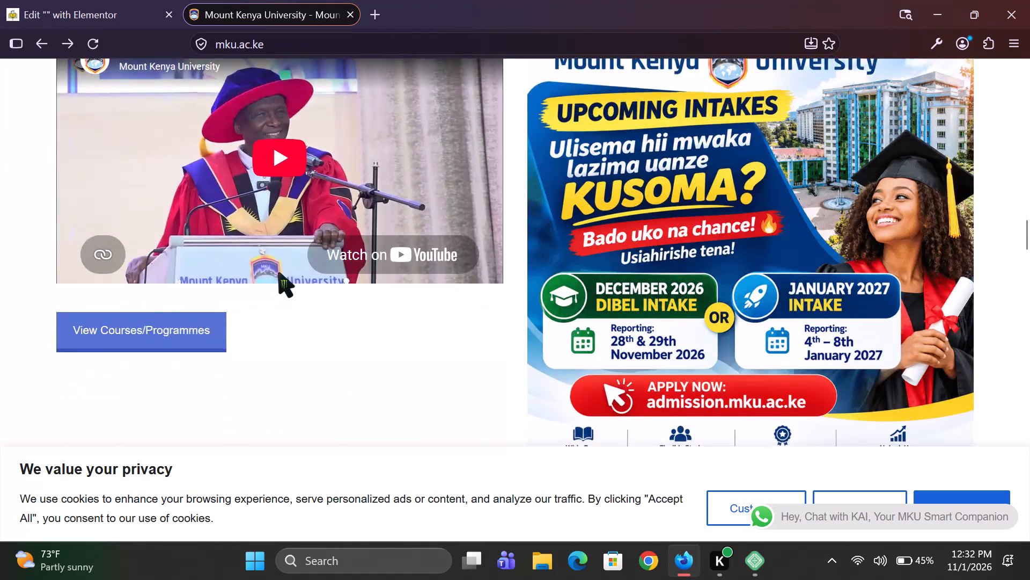
pyautogui.scroll(-5, 278, 272)
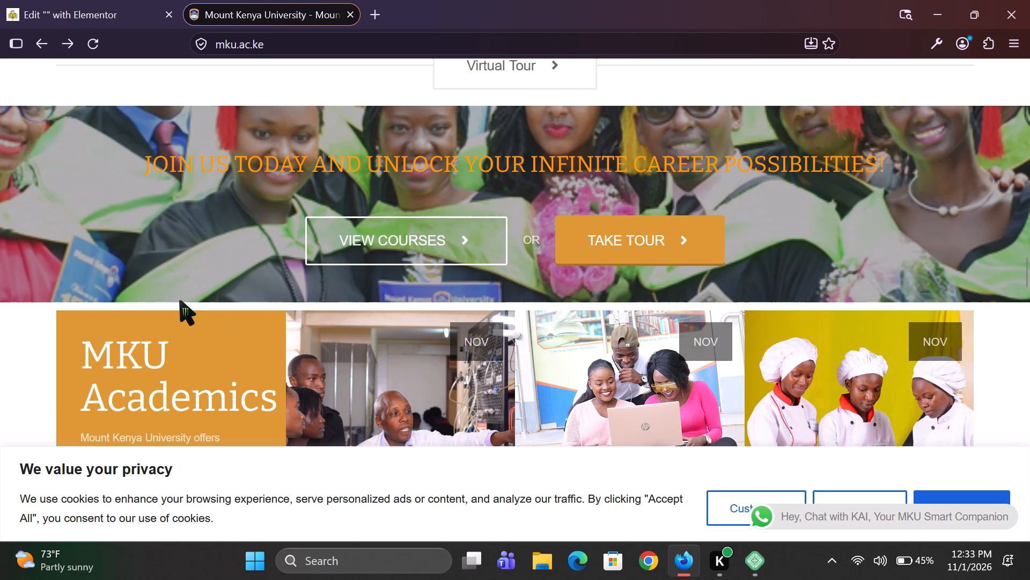
pyautogui.scroll(-1, 179, 298)
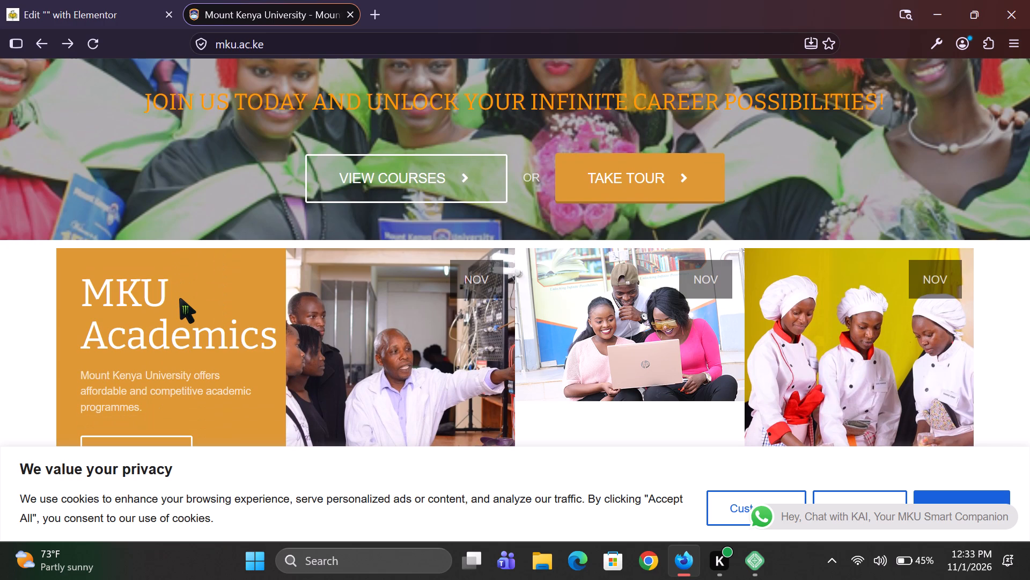
pyautogui.scroll(1, 179, 298)
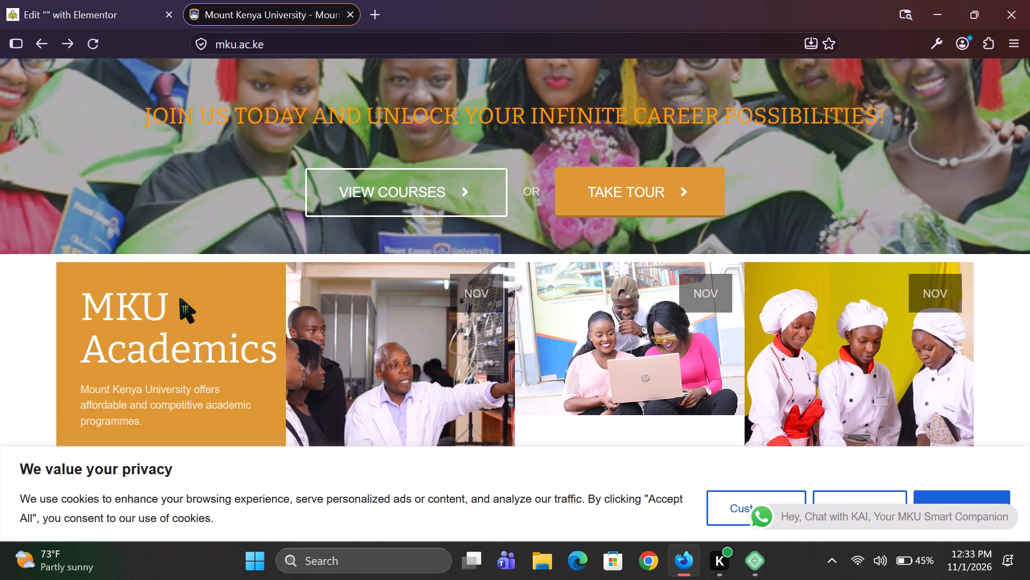
pyautogui.scroll(-1, 129, 355)
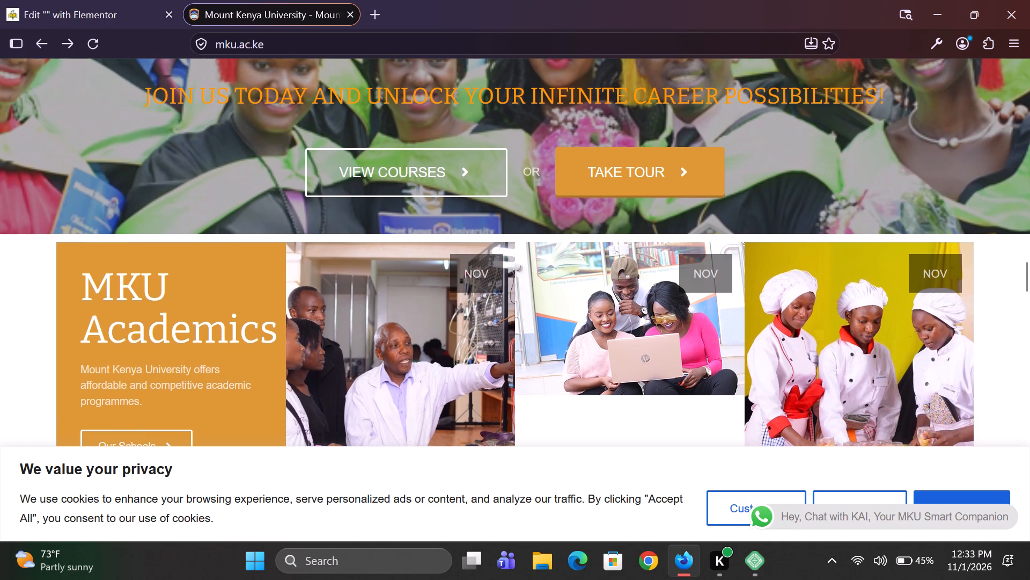
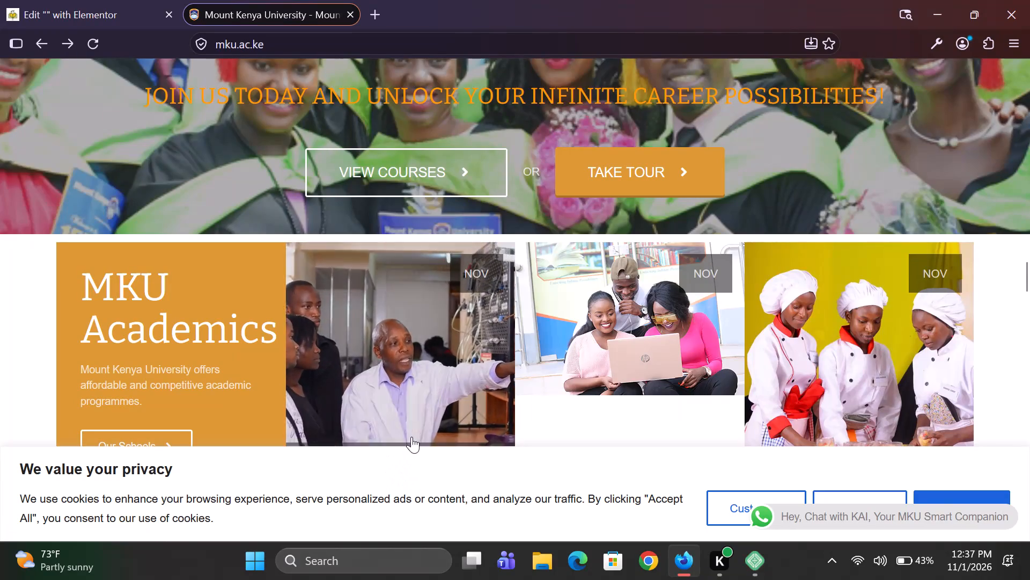
# Examine the full "Join us today" banner with its View Courses and Take Tour buttons on the Mount Kenya University homepage.
pyautogui.scroll(2, 851, 185)
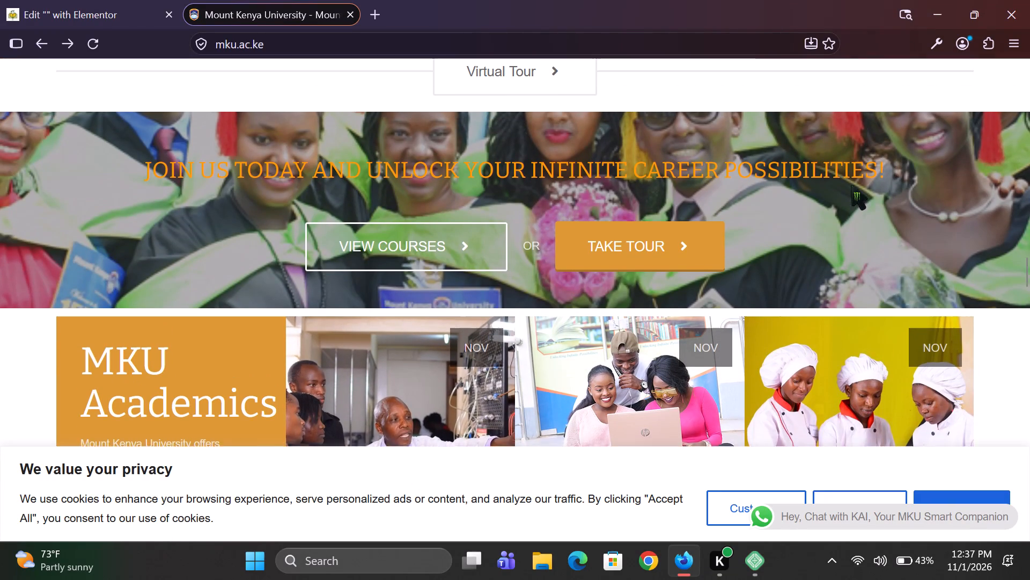
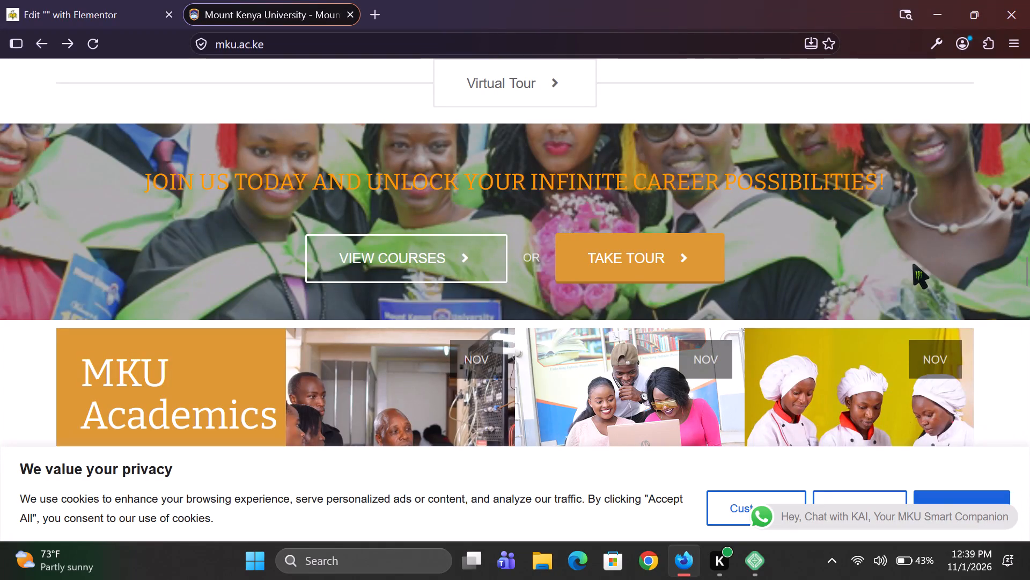
# Inspect the HTML of the "Join us today" banner to look for the element holding its background photo.
pyautogui.rightClick(921, 244)
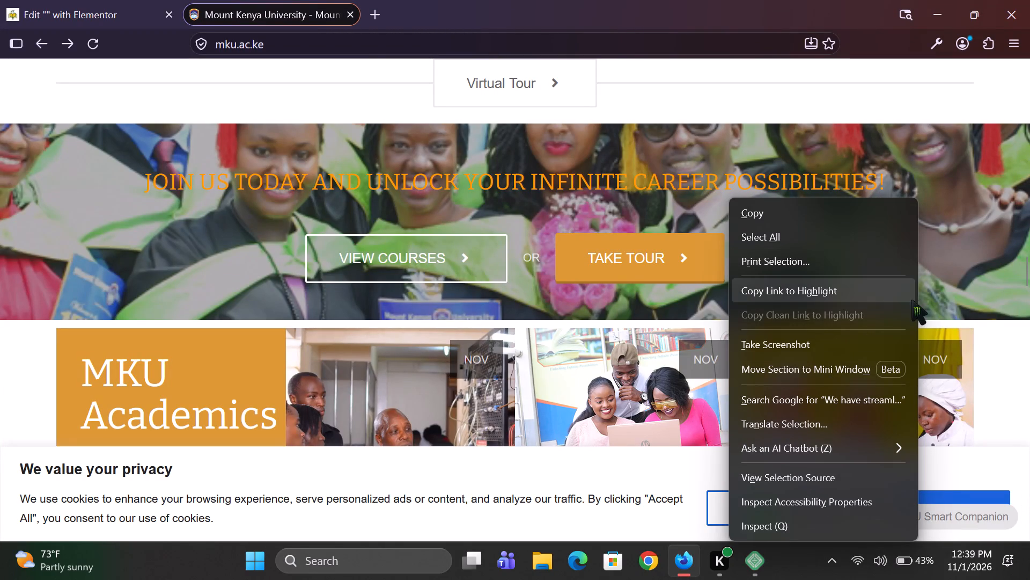
pyautogui.click(813, 526)
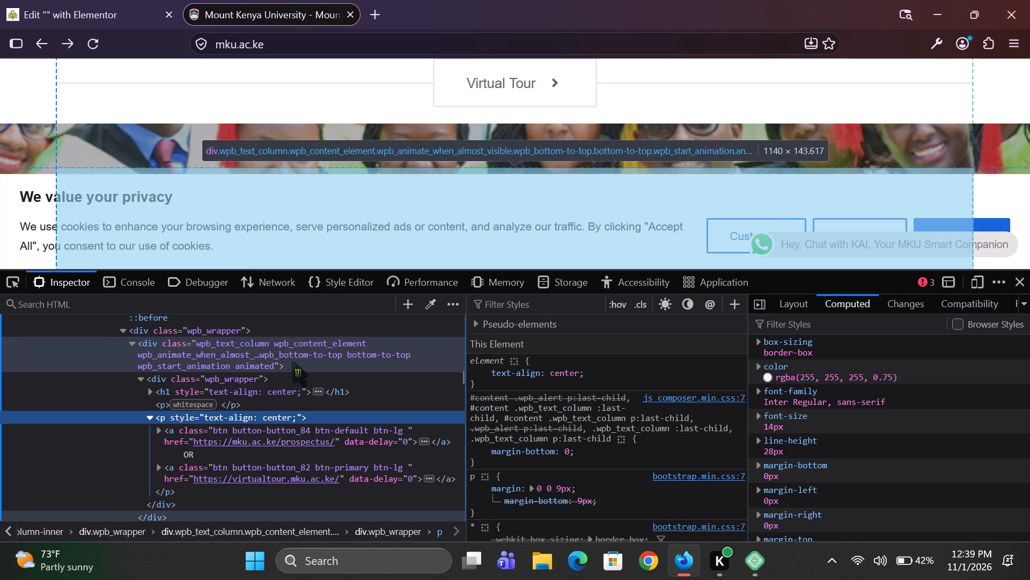
pyautogui.scroll(2, 292, 361)
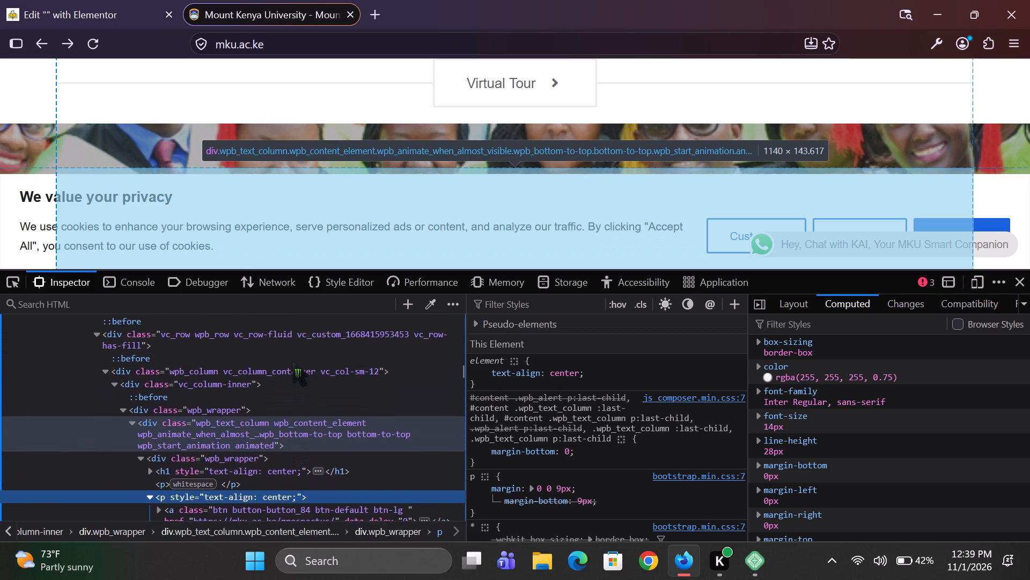
pyautogui.scroll(2, 292, 361)
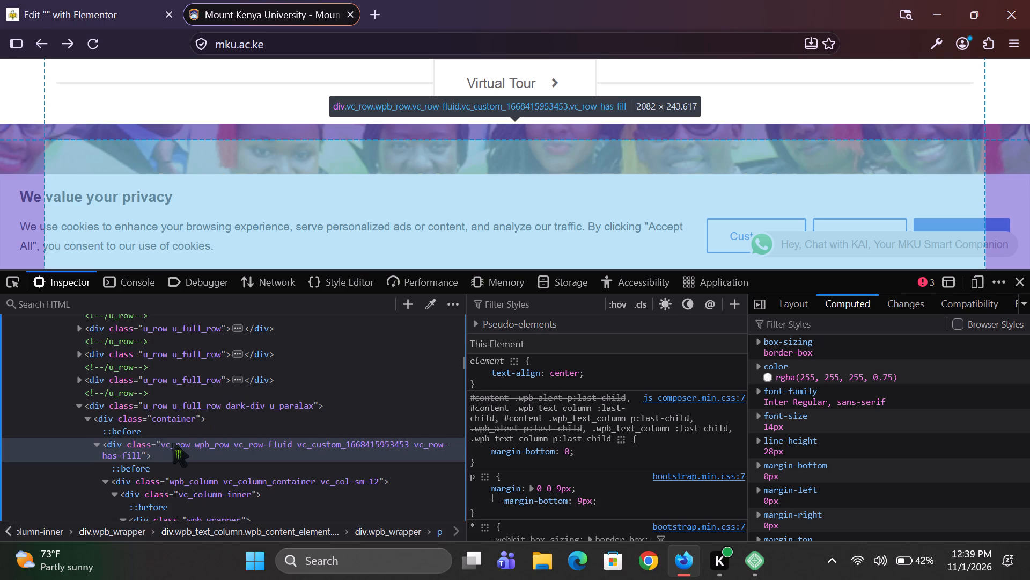
pyautogui.scroll(-1, 172, 443)
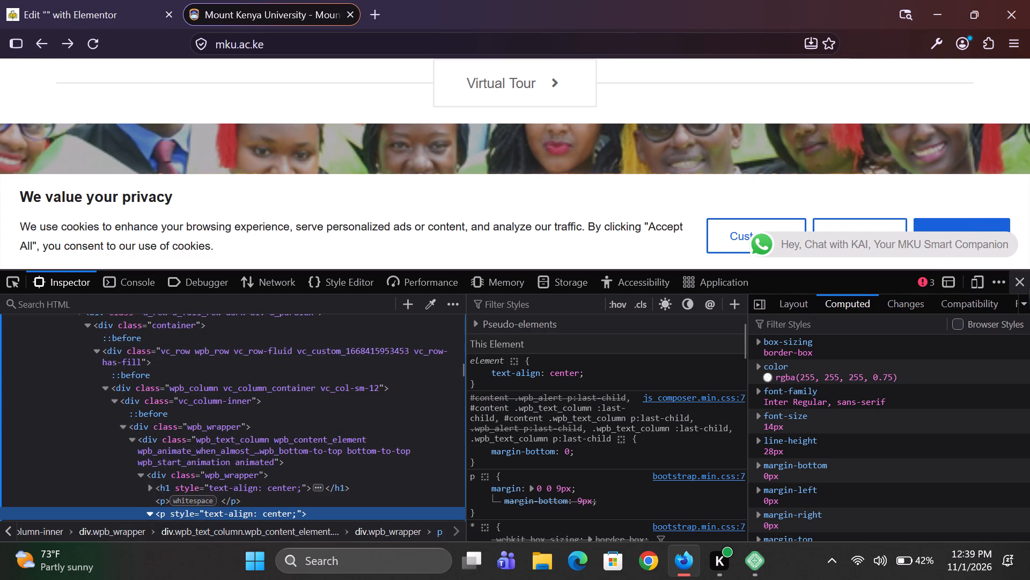
pyautogui.click(1028, 287)
# Inspect the "Join us today" banner from another spot and search the surrounding page markup for its background element.
pyautogui.scroll(-1, 903, 357)
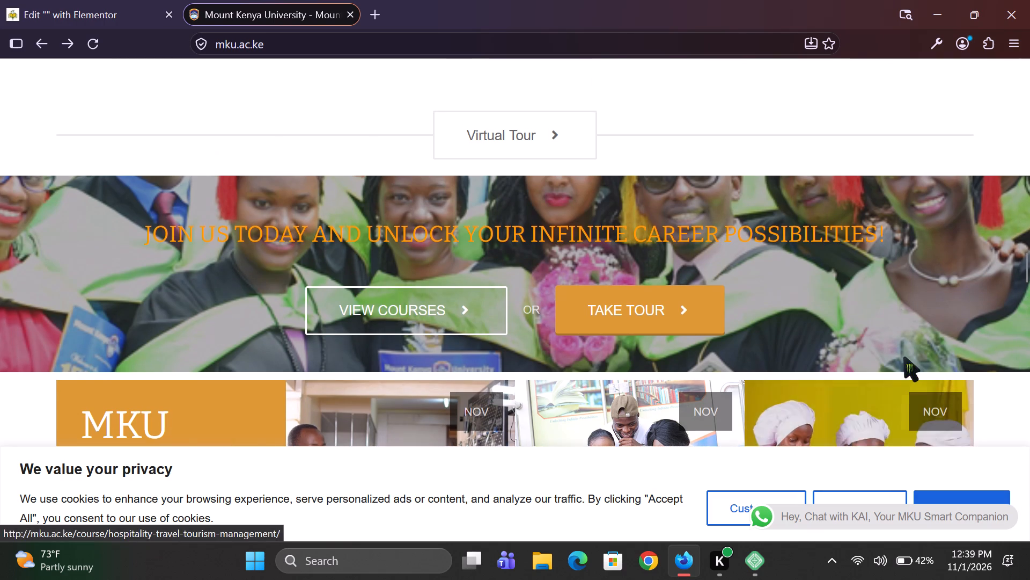
pyautogui.scroll(-1, 903, 357)
pyautogui.scroll(1, 903, 357)
pyautogui.scroll(-1, 903, 357)
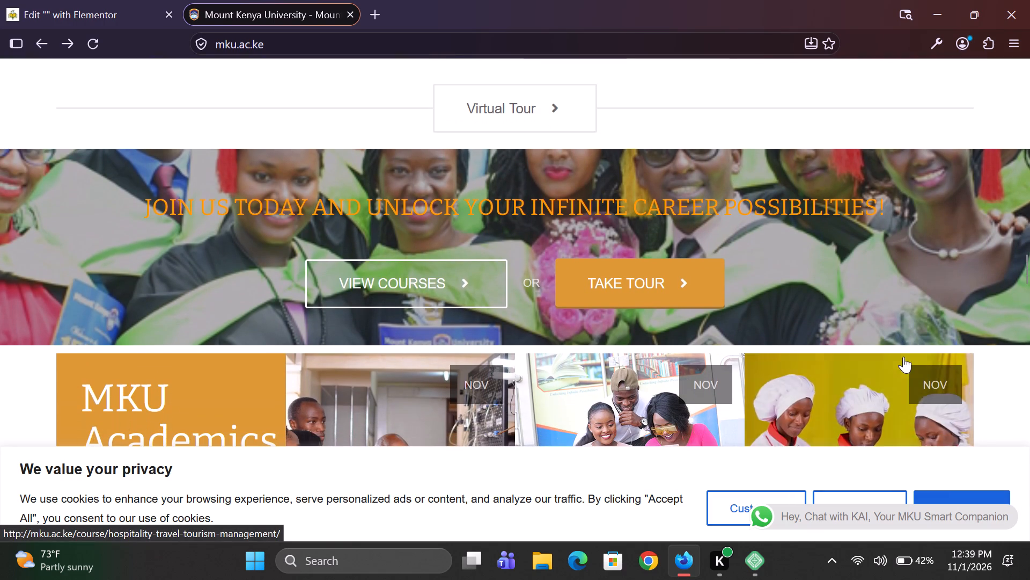
pyautogui.scroll(-1, 903, 357)
pyautogui.rightClick(913, 237)
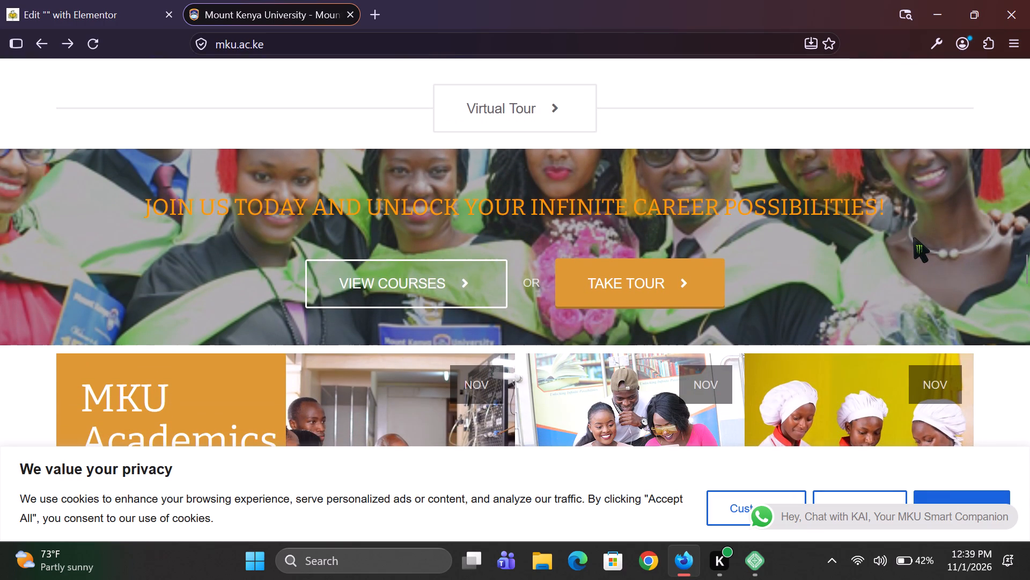
pyautogui.click(789, 528)
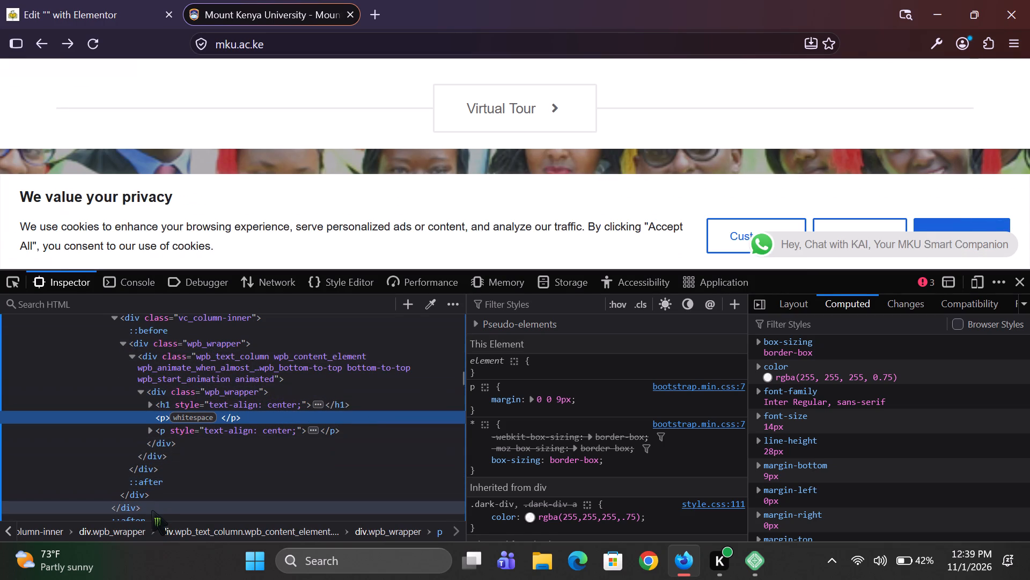
pyautogui.scroll(-2, 151, 510)
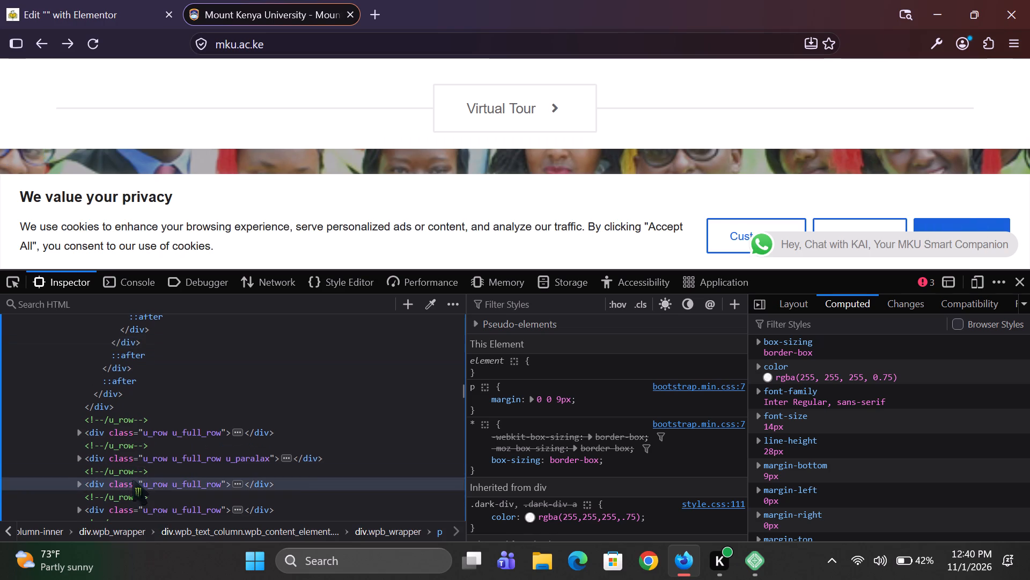
pyautogui.scroll(-2, 219, 441)
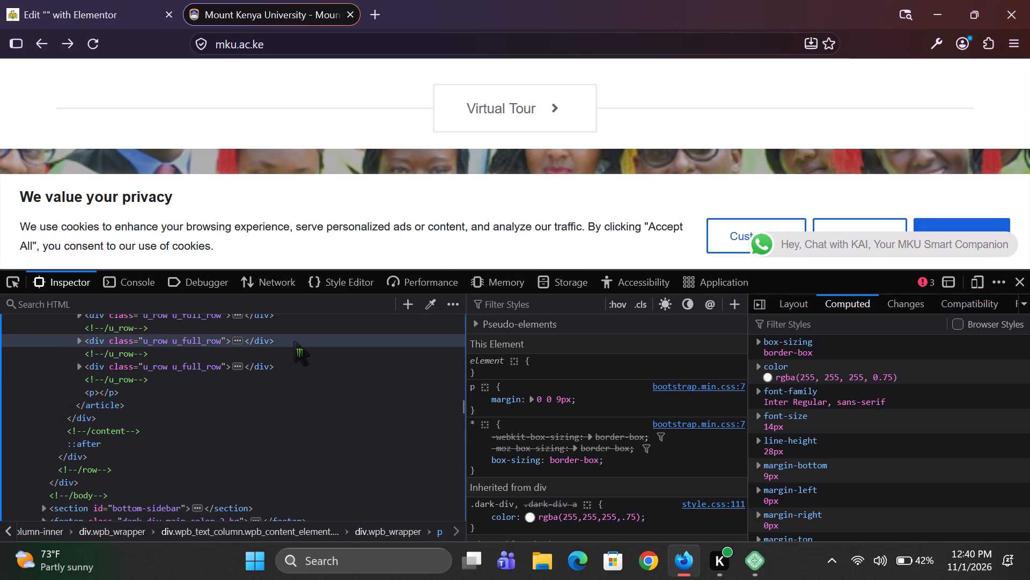
pyautogui.scroll(-1, 293, 341)
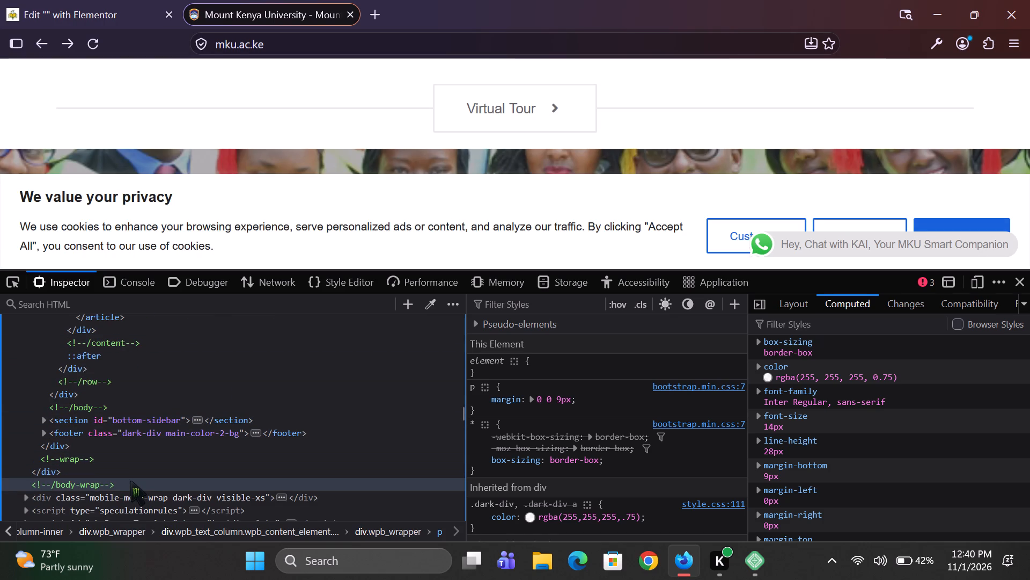
pyautogui.scroll(-1, 130, 481)
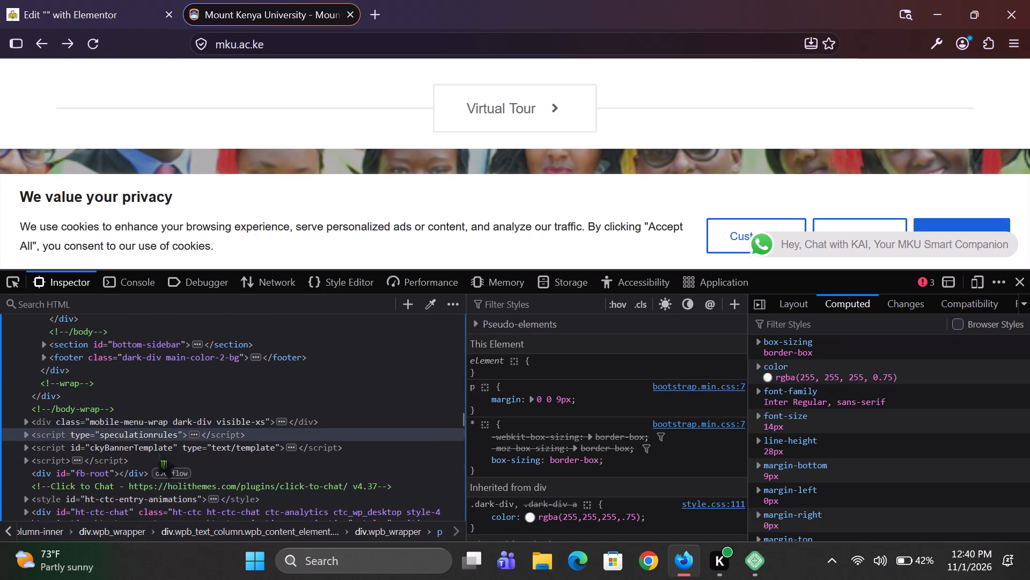
pyautogui.scroll(-1, 190, 503)
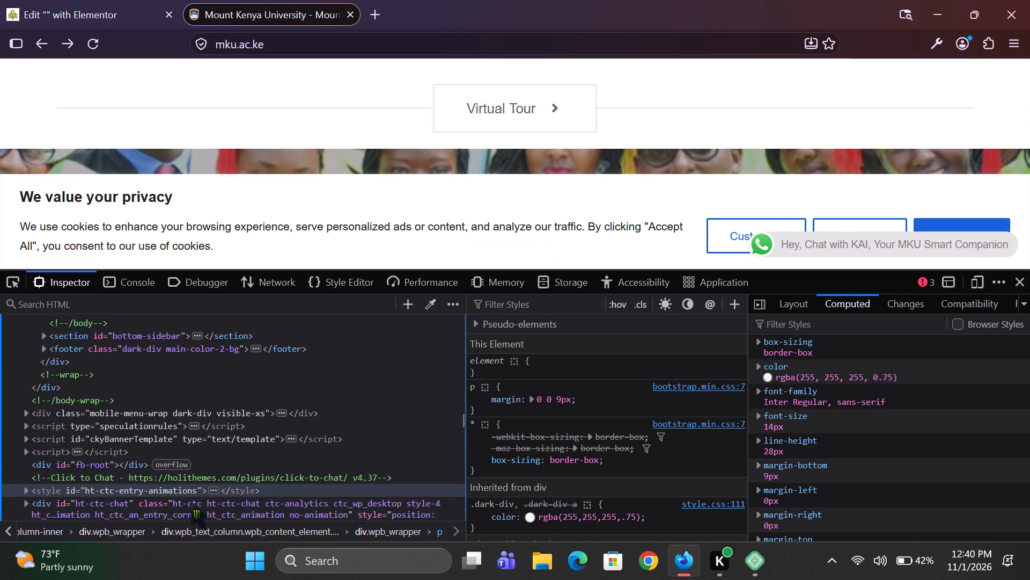
pyautogui.scroll(-1, 190, 503)
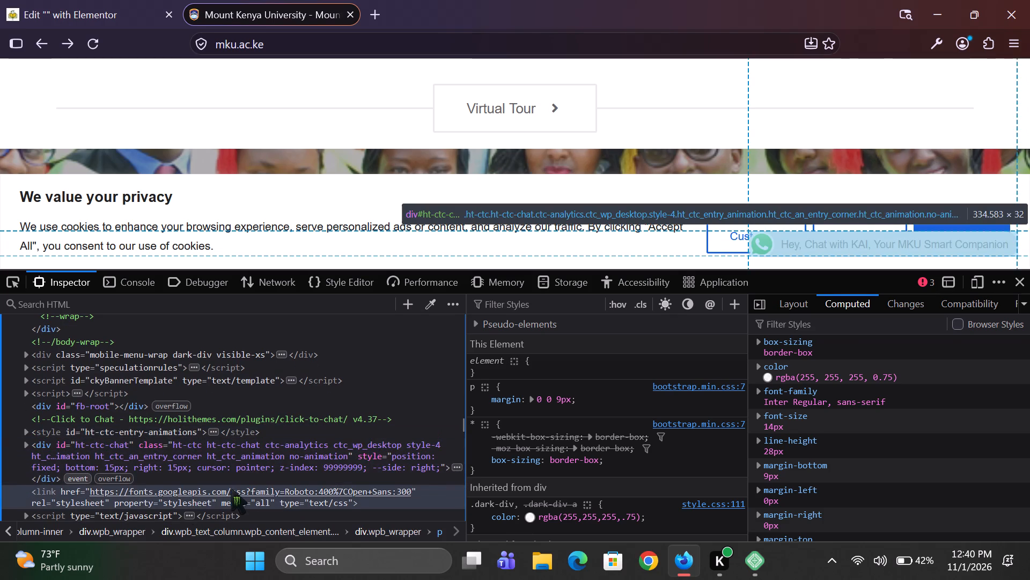
pyautogui.scroll(-1, 288, 444)
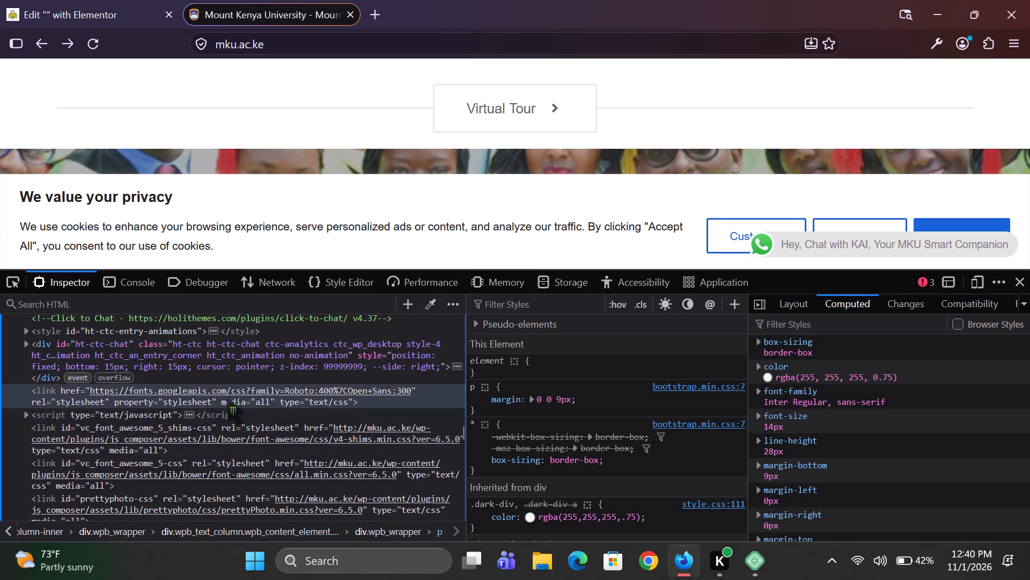
pyautogui.scroll(2, 244, 393)
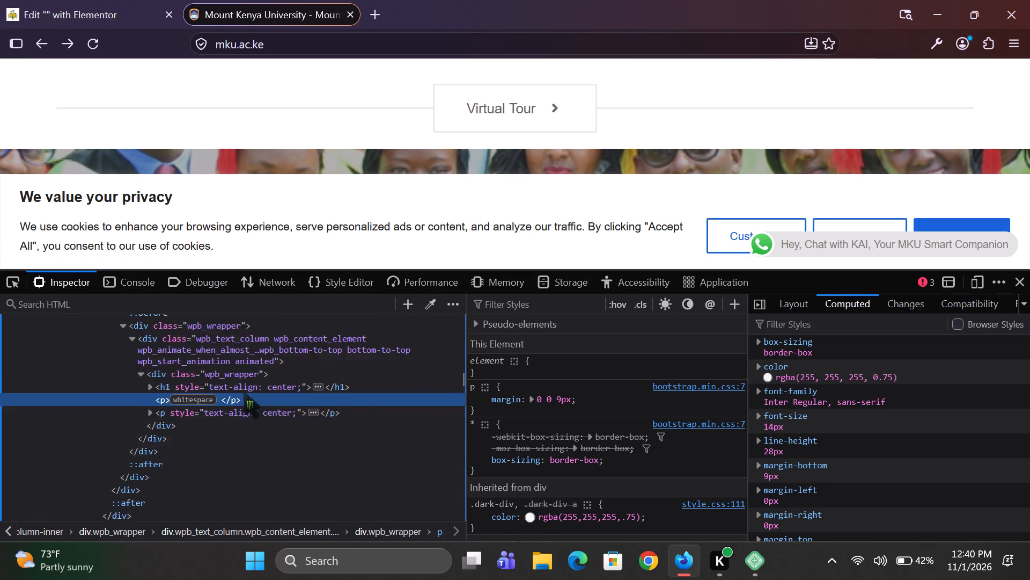
pyautogui.scroll(1, 244, 393)
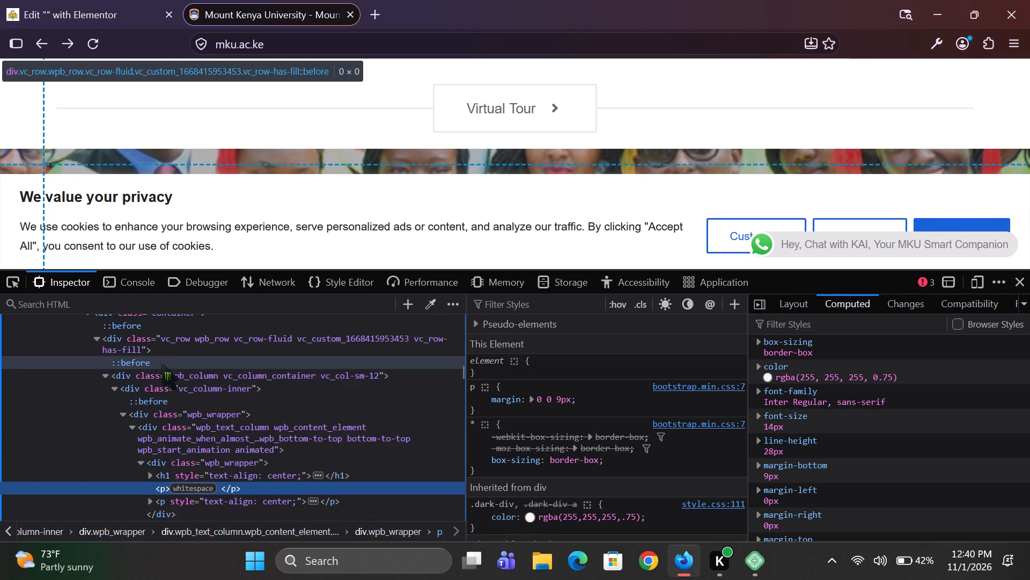
# Select the banner's vc_row element and examine its computed background styles and the enclosing page markup.
pyautogui.click(159, 349)
pyautogui.scroll(1, 159, 349)
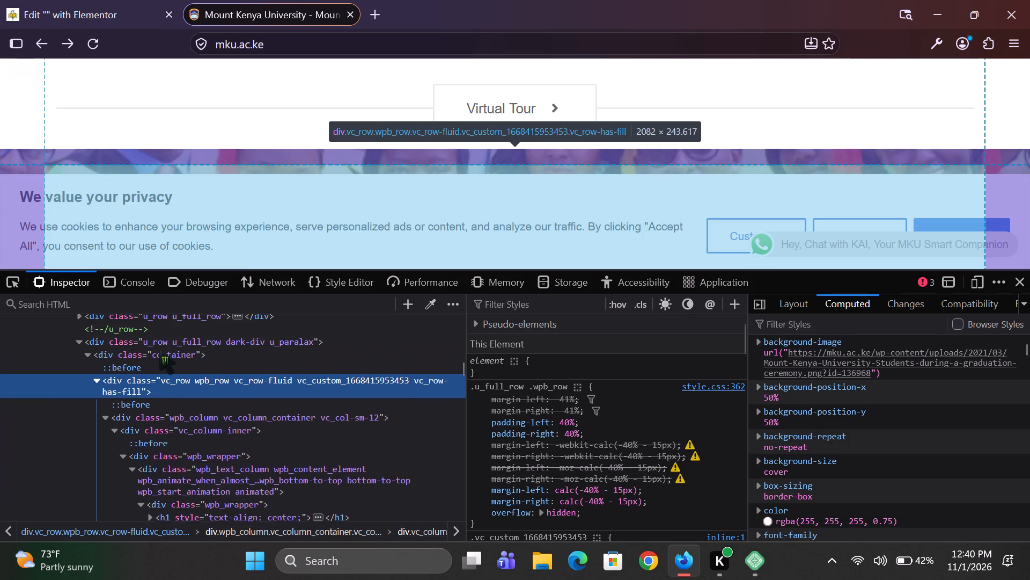
pyautogui.scroll(2, 159, 349)
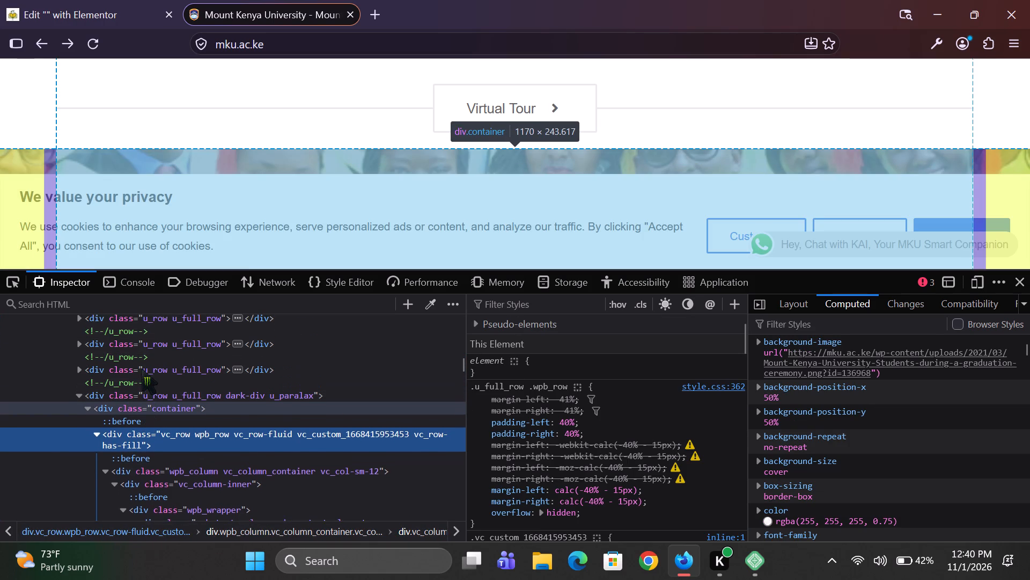
pyautogui.scroll(2, 141, 369)
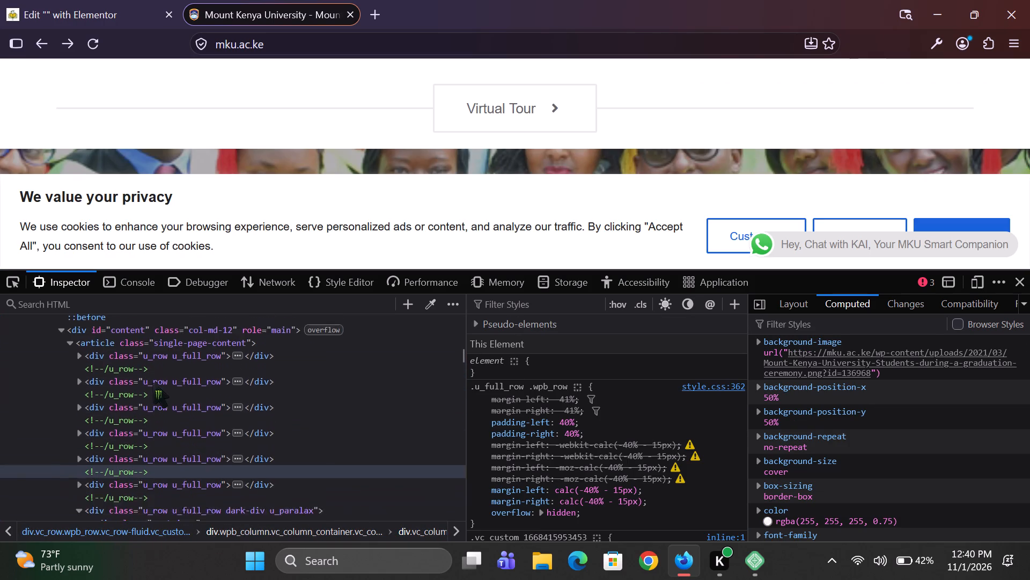
pyautogui.scroll(2, 152, 383)
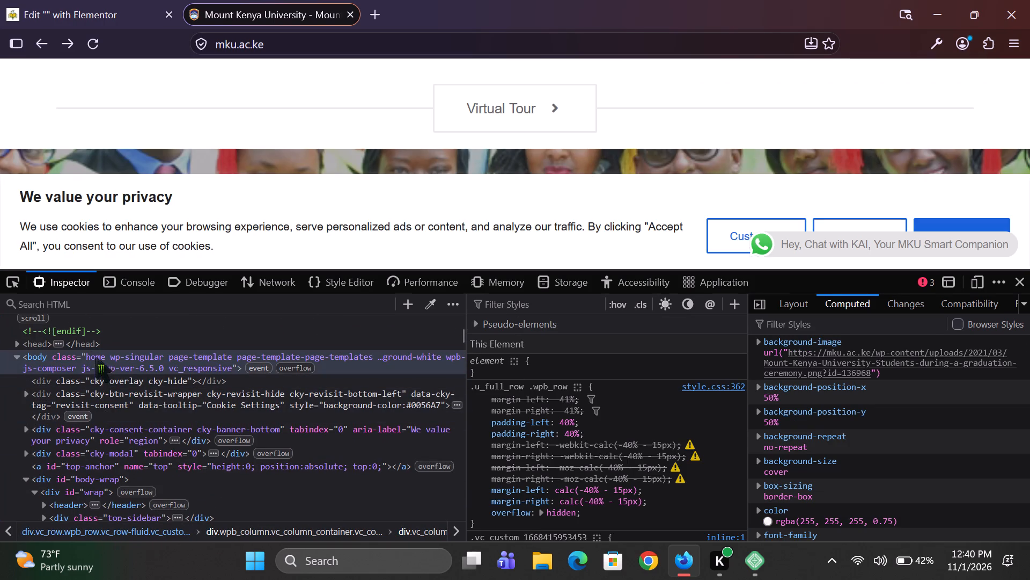
pyautogui.scroll(1, 65, 333)
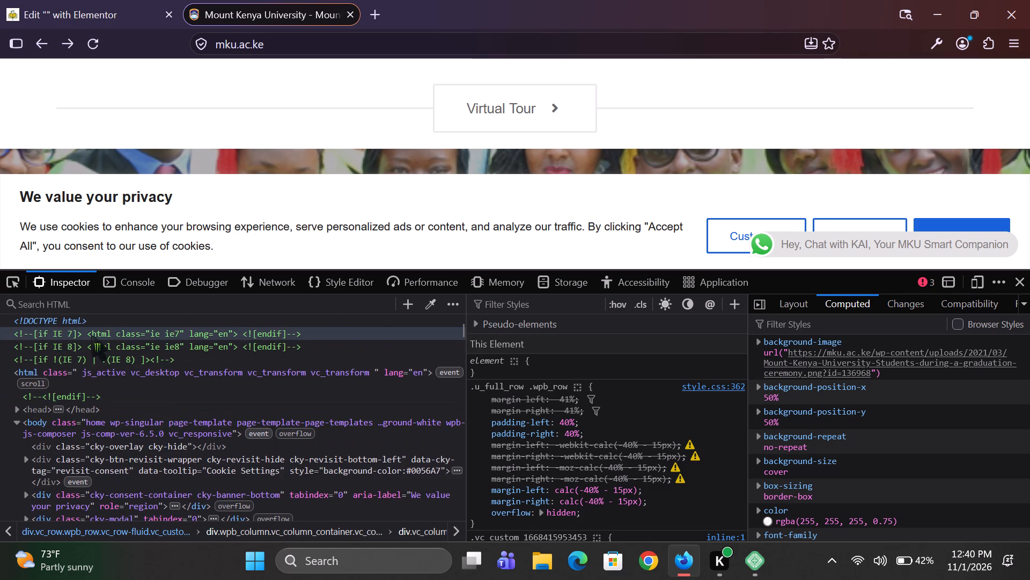
pyautogui.scroll(1, 91, 336)
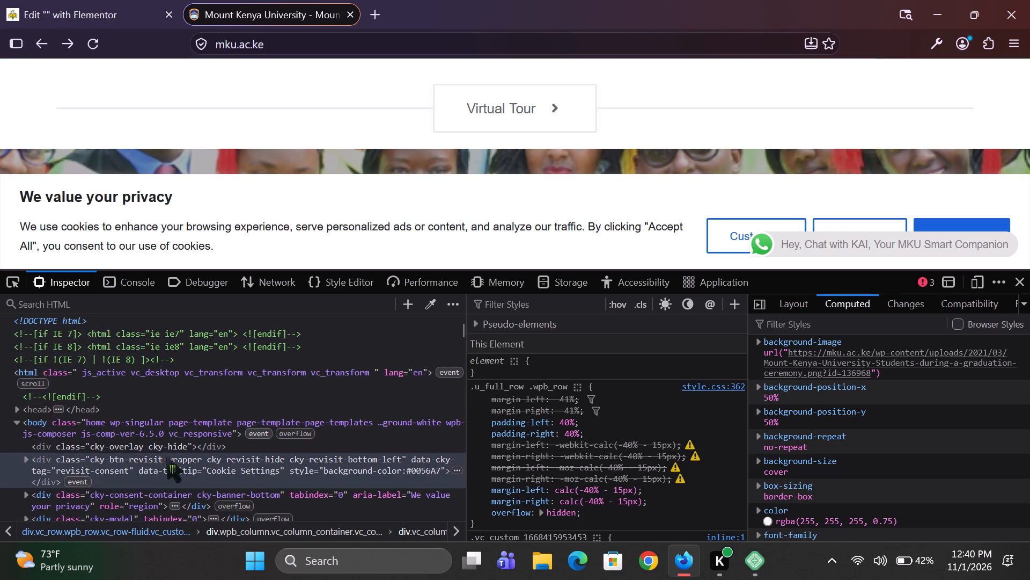
pyautogui.scroll(-1, 220, 491)
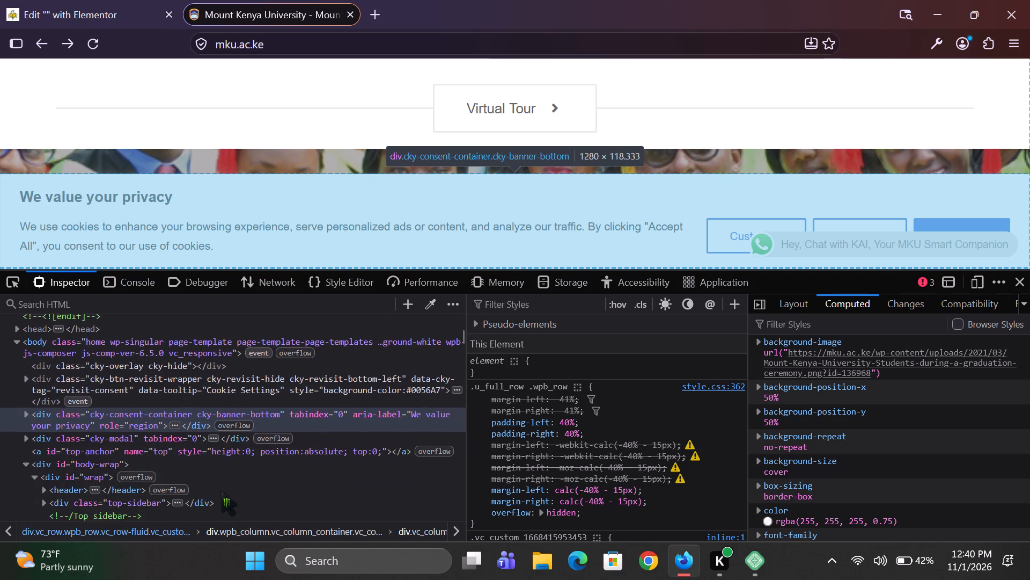
pyautogui.scroll(-1, 220, 491)
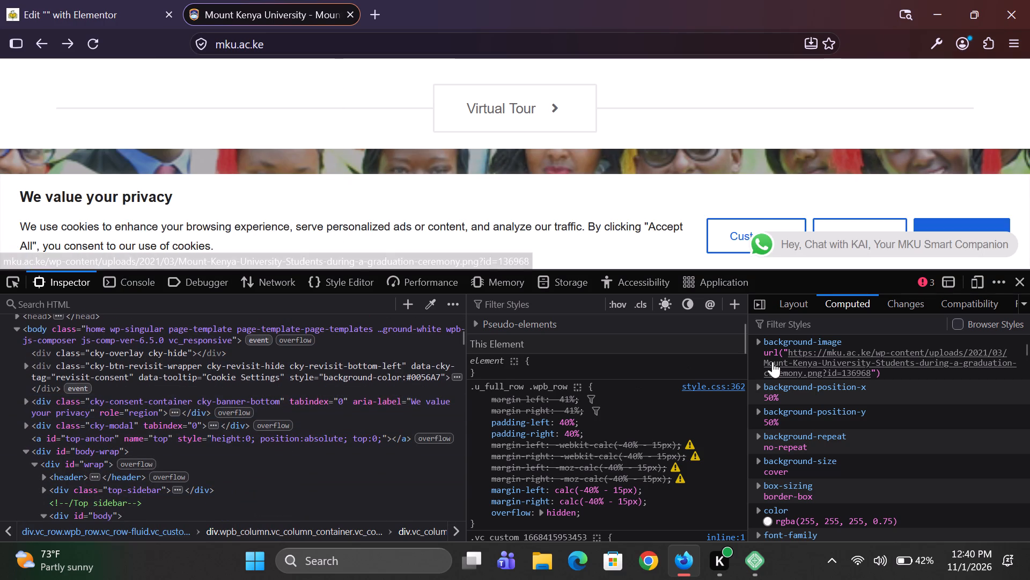
# Open the banner row's background image separately and save it to Downloads as Mount-Kenya-University-Students-during-a-graduation-ceremony.png.
pyautogui.rightClick(821, 359)
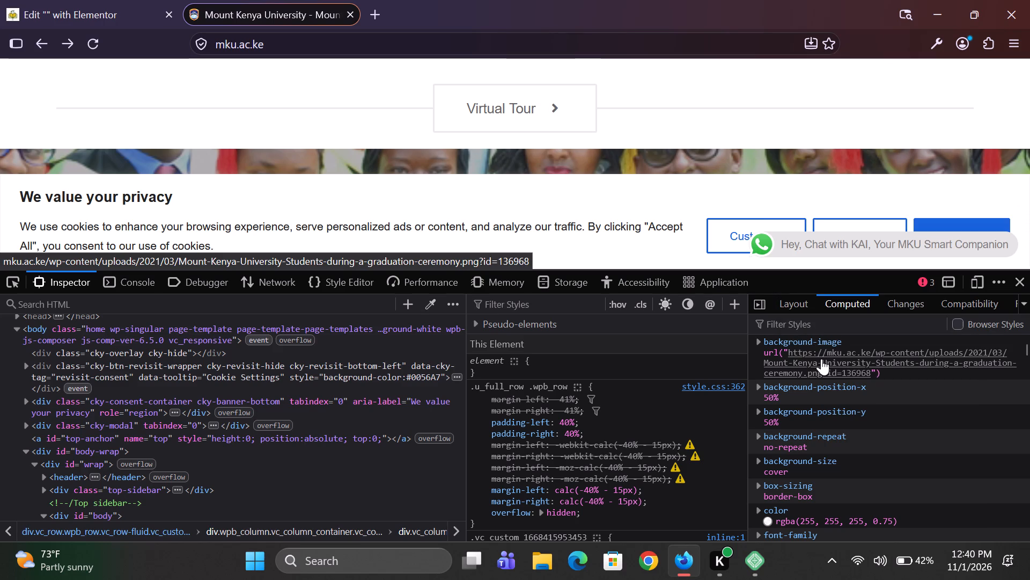
pyautogui.click(821, 359)
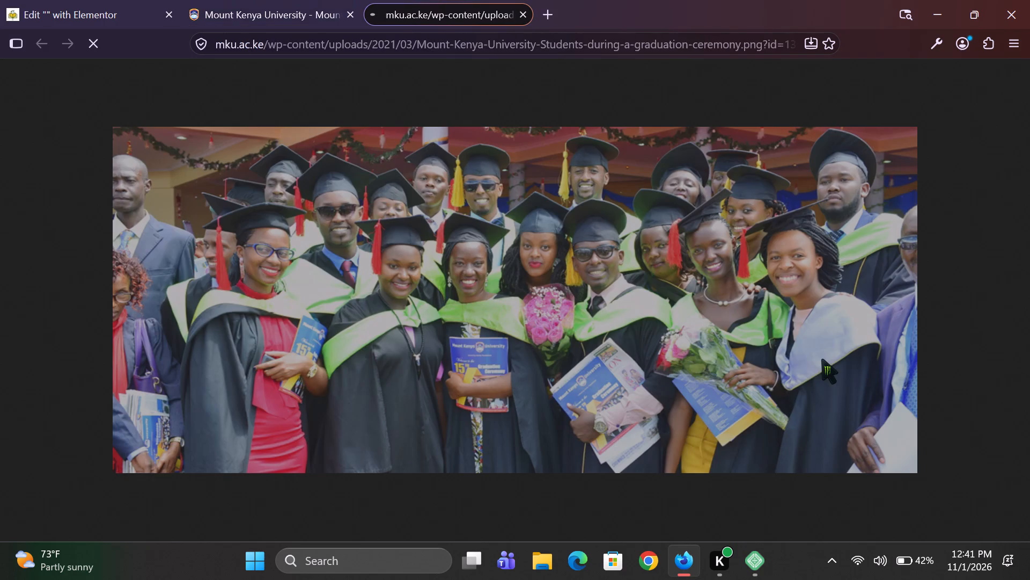
pyautogui.rightClick(639, 341)
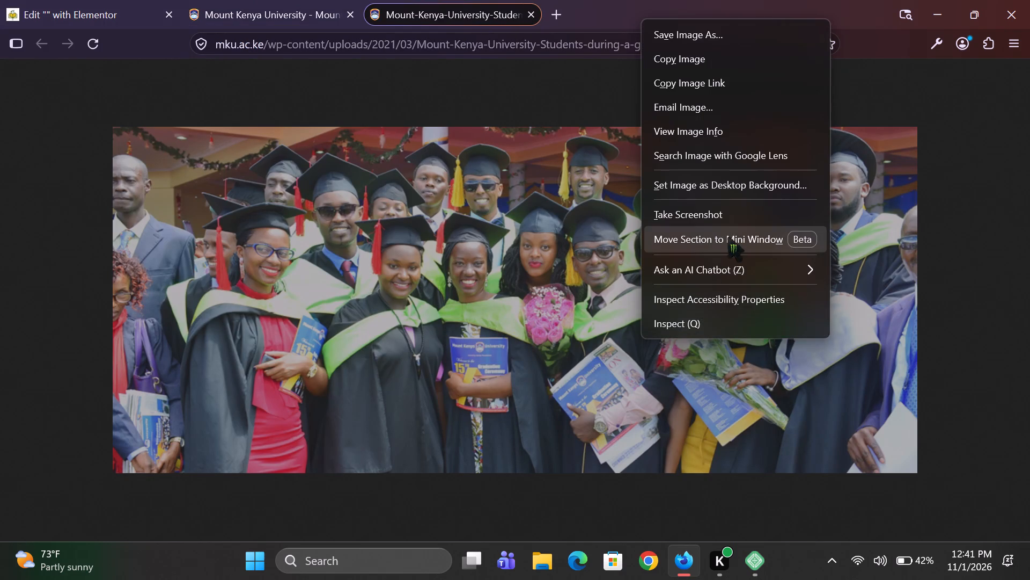
pyautogui.click(722, 34)
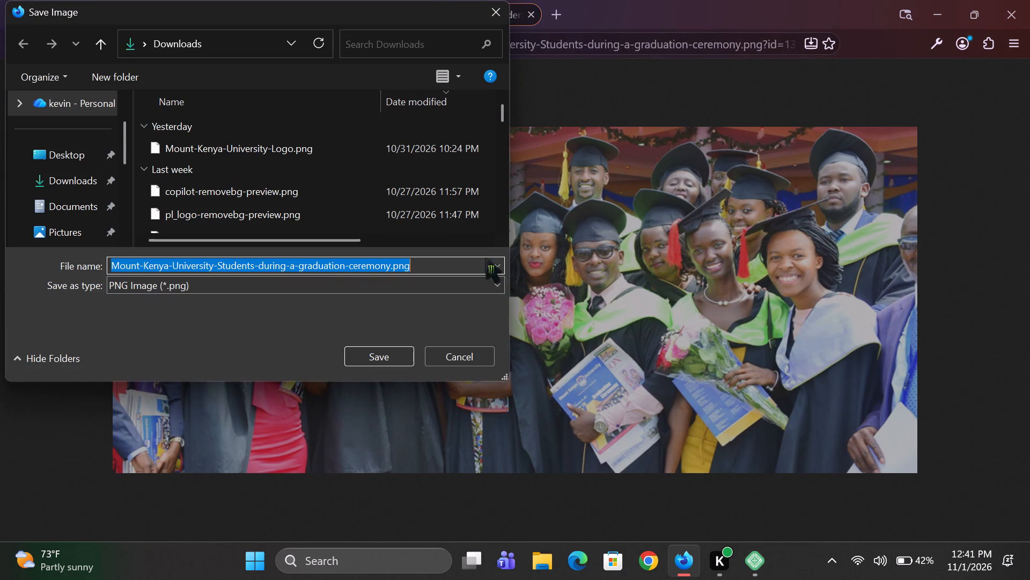
pyautogui.click(390, 354)
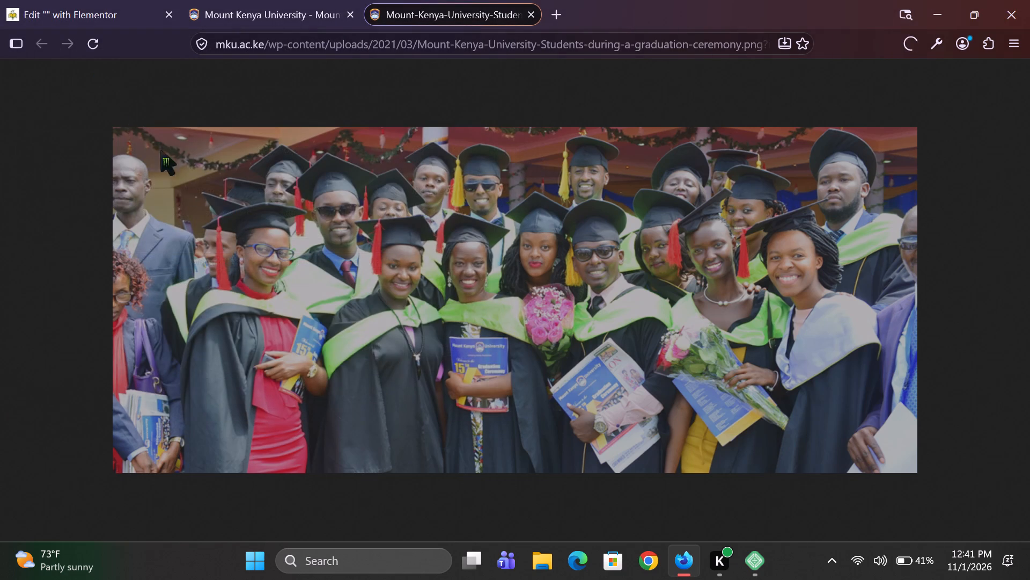
# Upload Mount-Kenya-University-Students-during-a-graduation-ceremony.png from the downloads and set it as the empty container's Classic background image.
pyautogui.click(119, 2)
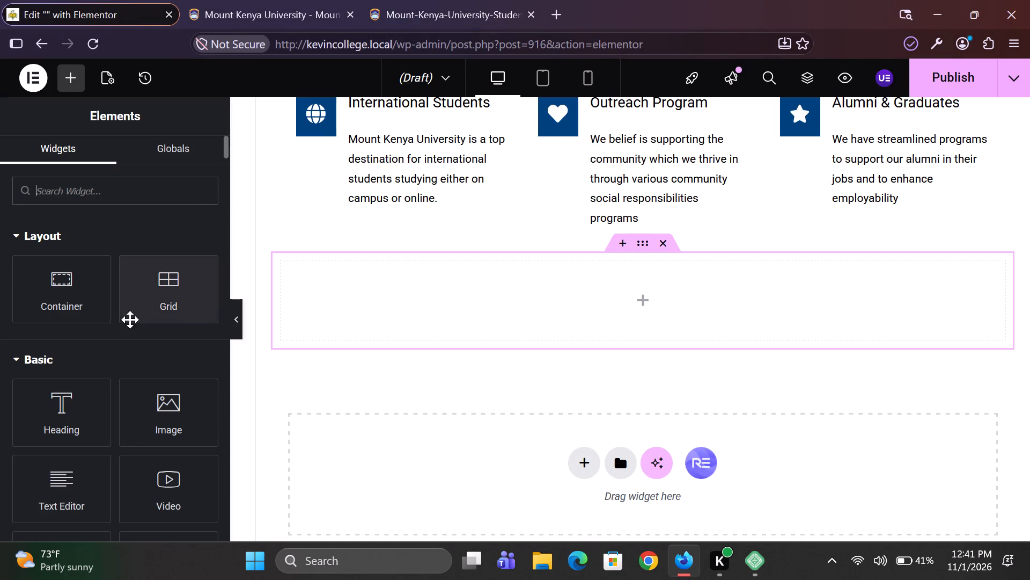
pyautogui.click(642, 244)
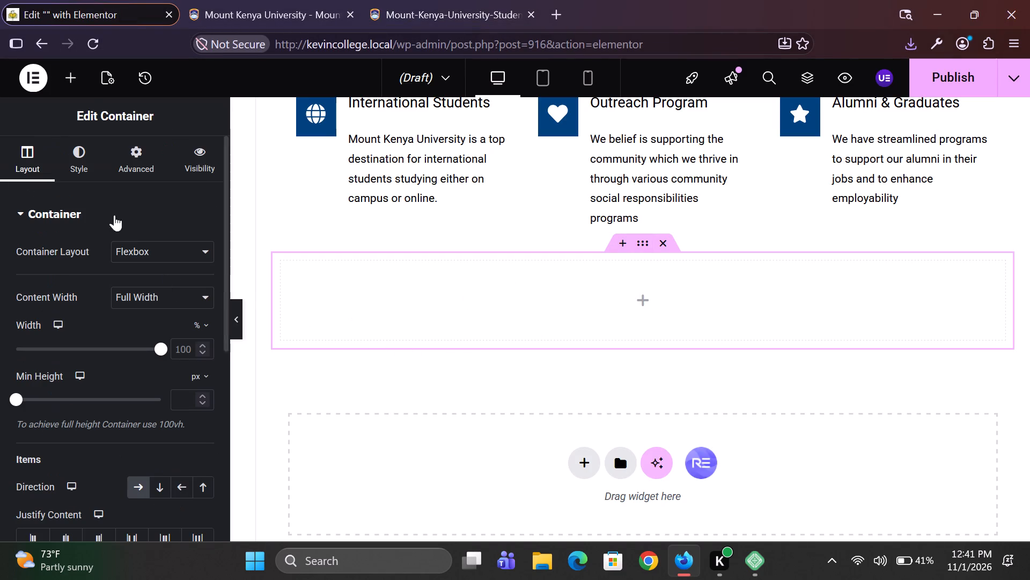
pyautogui.click(67, 153)
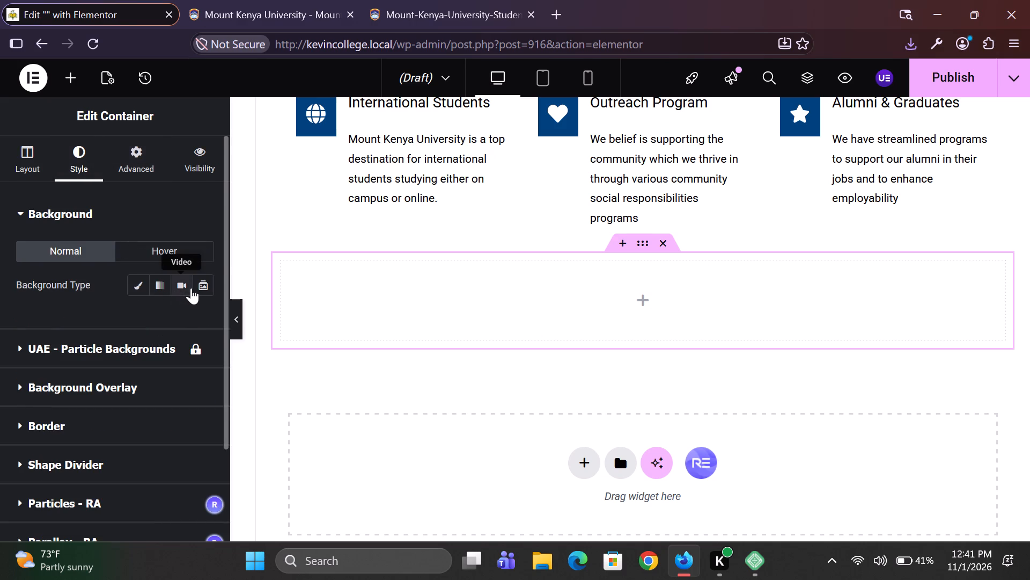
pyautogui.click(143, 283)
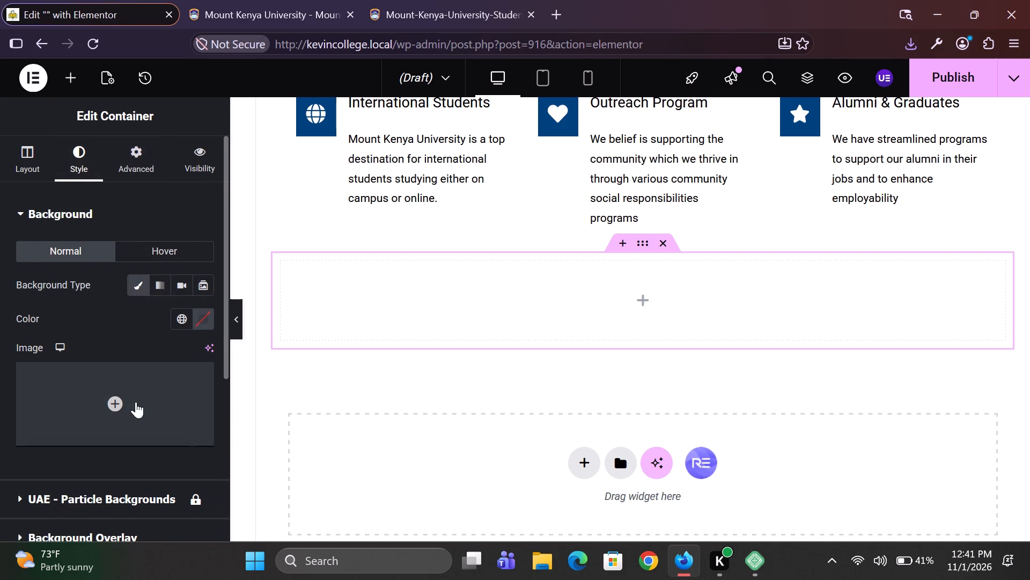
pyautogui.click(113, 431)
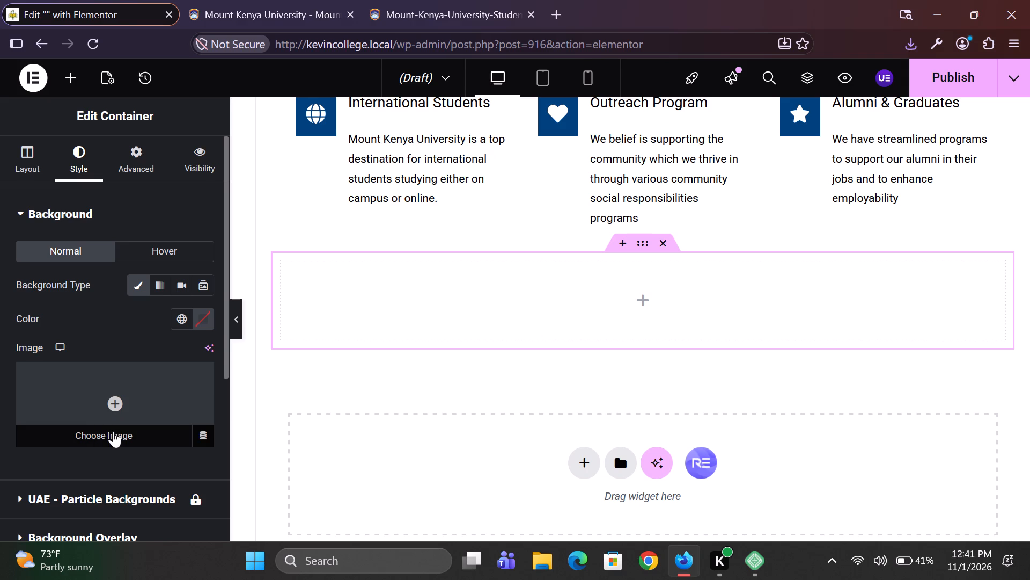
pyautogui.click(906, 50)
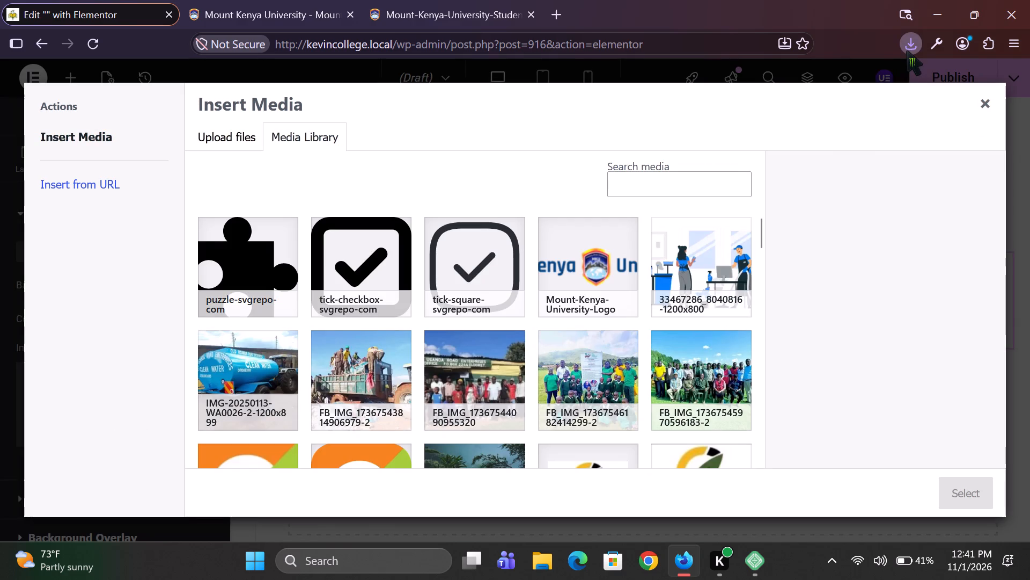
pyautogui.moveTo(751, 89); pyautogui.dragTo(633, 177)
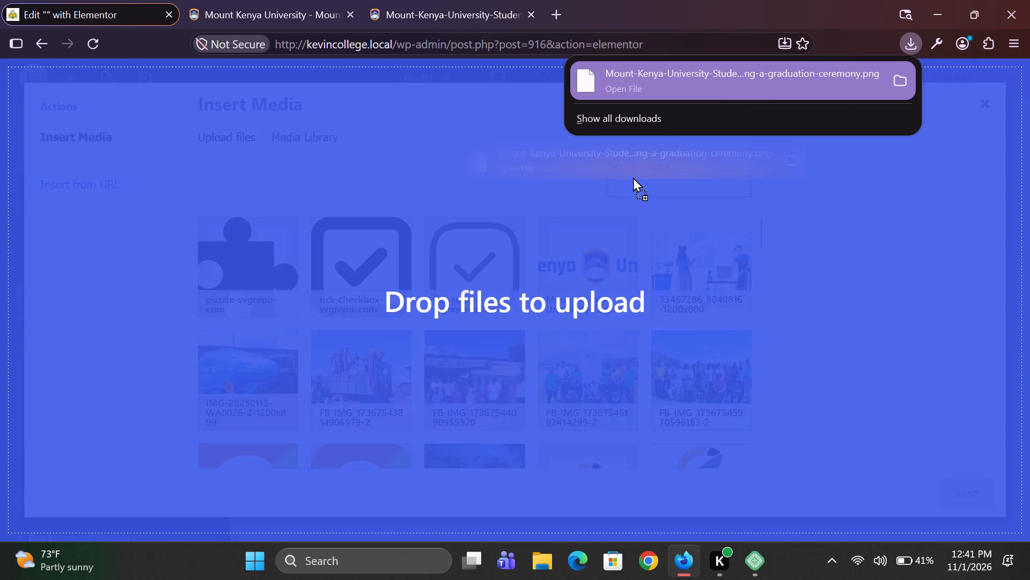
pyautogui.moveTo(633, 177); pyautogui.dragTo(627, 183)
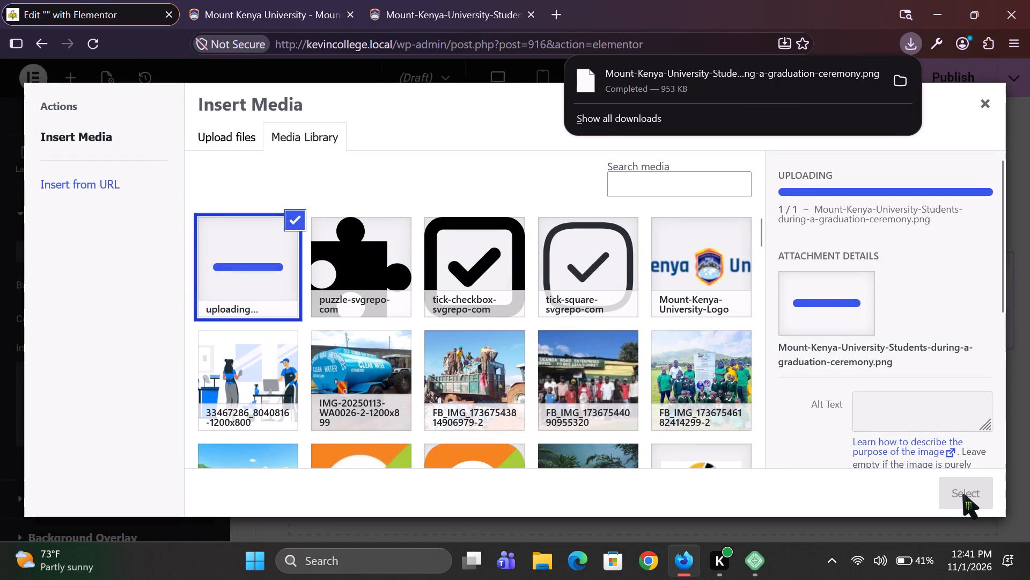
pyautogui.click(965, 496)
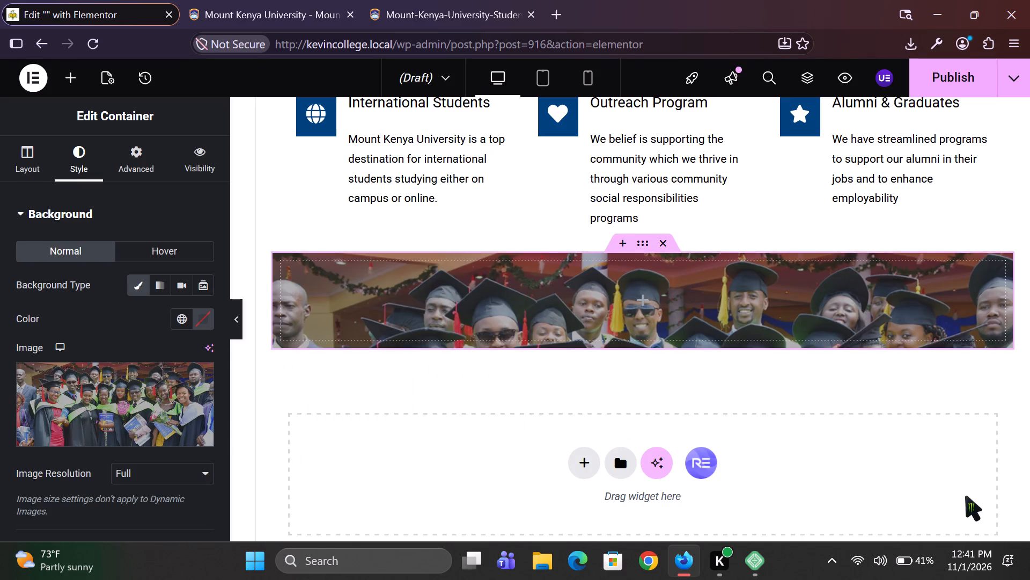
# Compare the new container's background with the original "Join us today" banner, closing the developer tools there to see it fully.
pyautogui.click(256, 16)
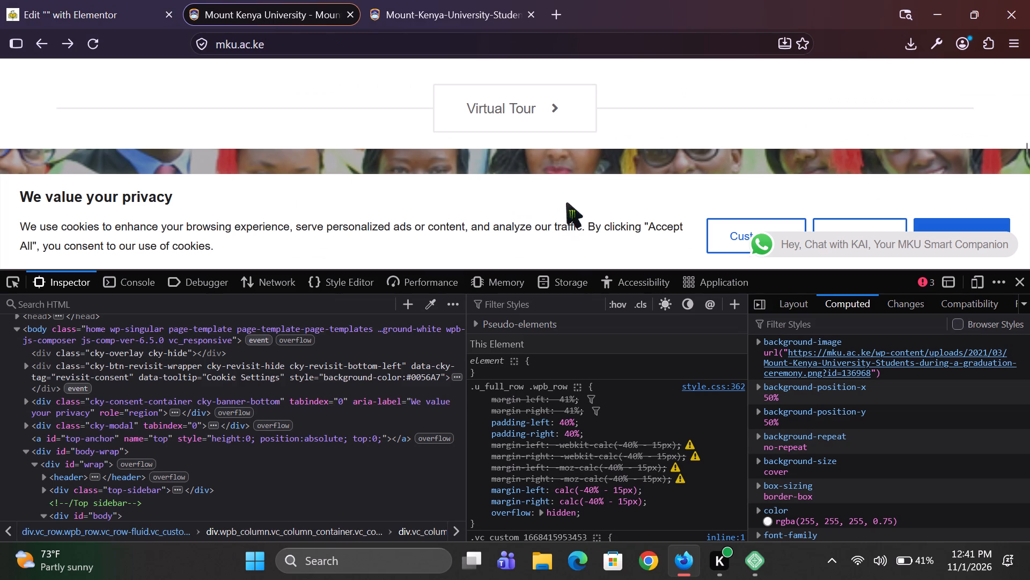
pyautogui.click(60, 0)
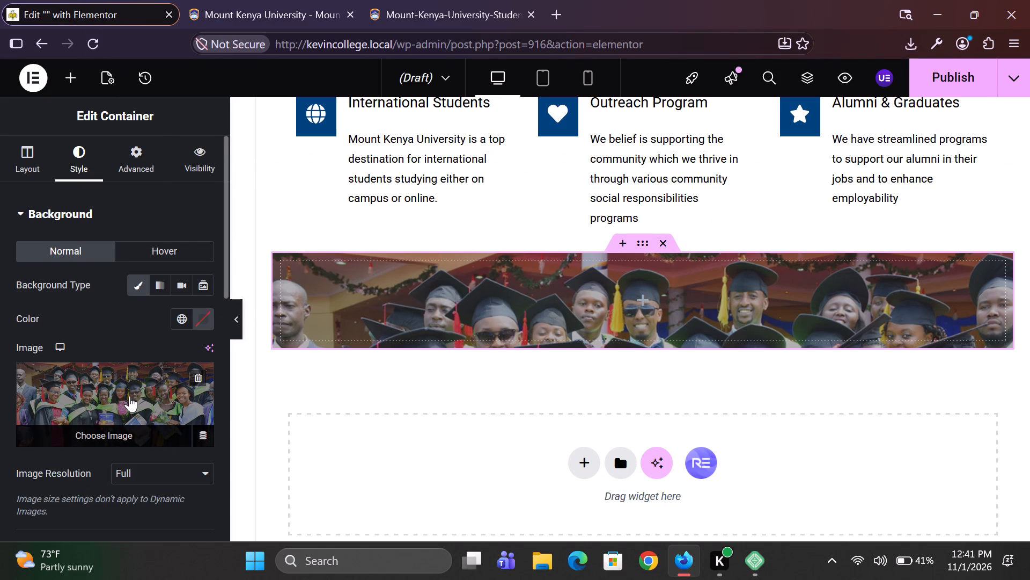
pyautogui.scroll(-1, 129, 396)
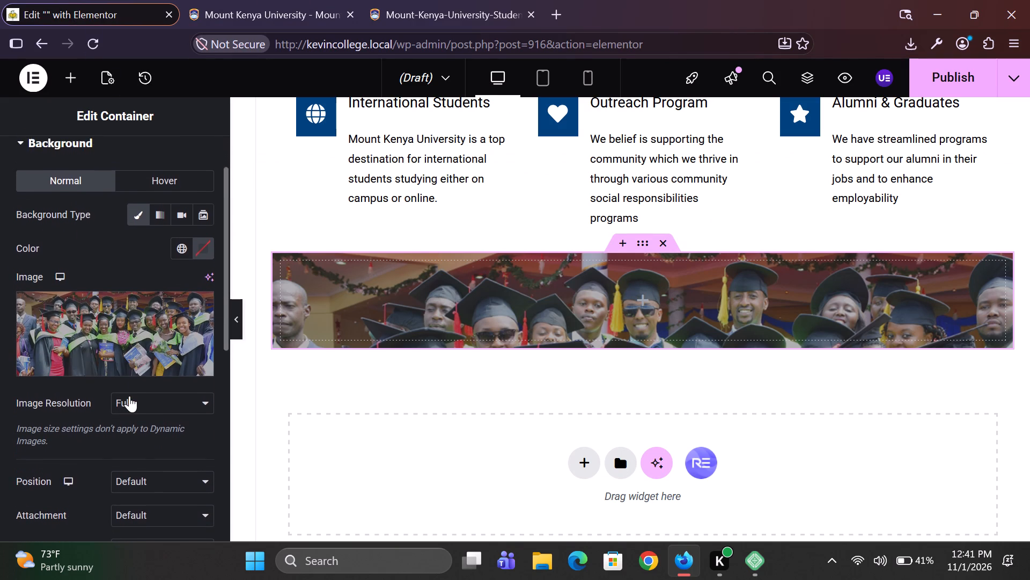
pyautogui.scroll(-1, 129, 396)
pyautogui.click(205, 451)
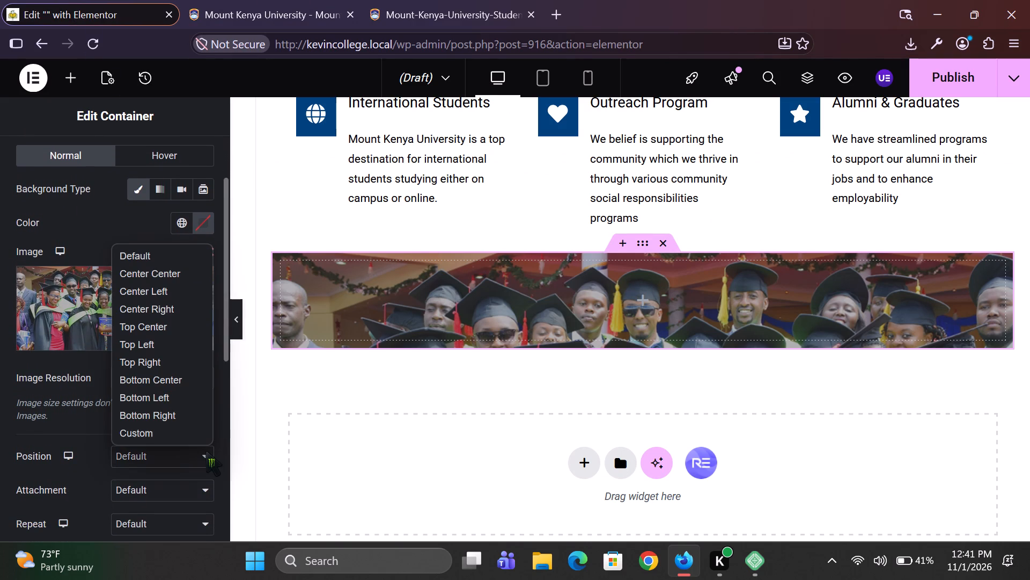
pyautogui.click(205, 451)
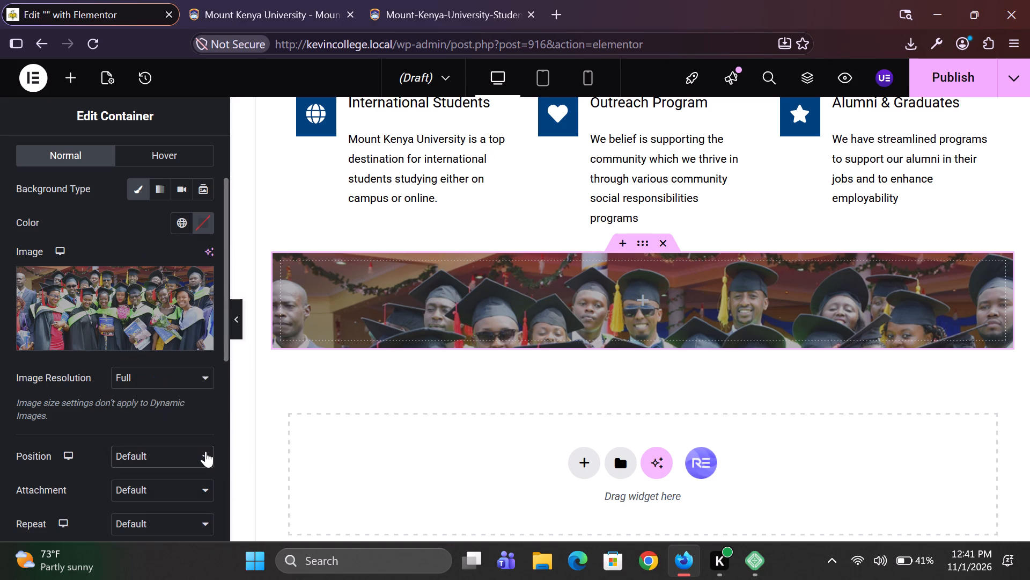
pyautogui.click(294, 0)
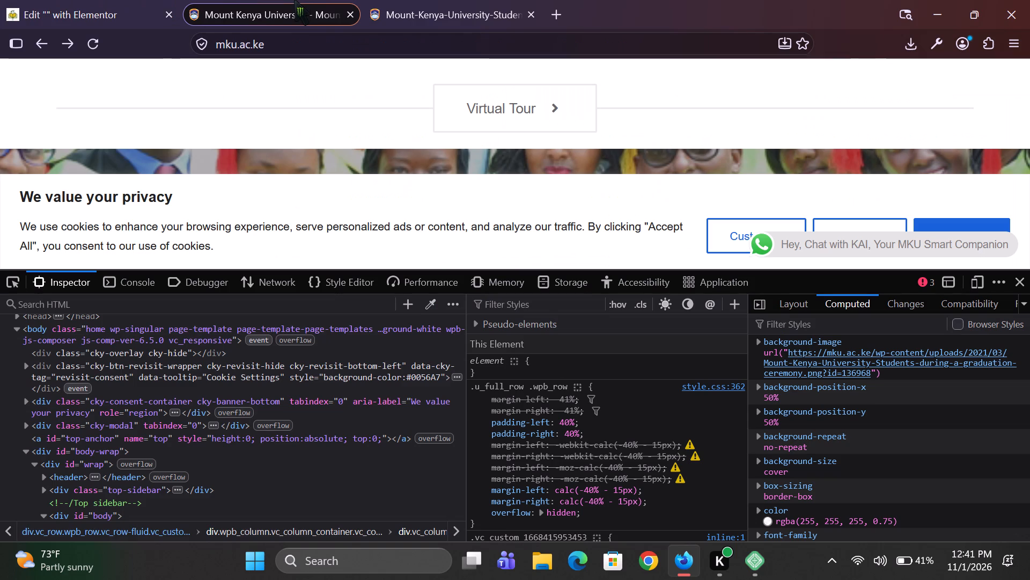
pyautogui.click(1020, 276)
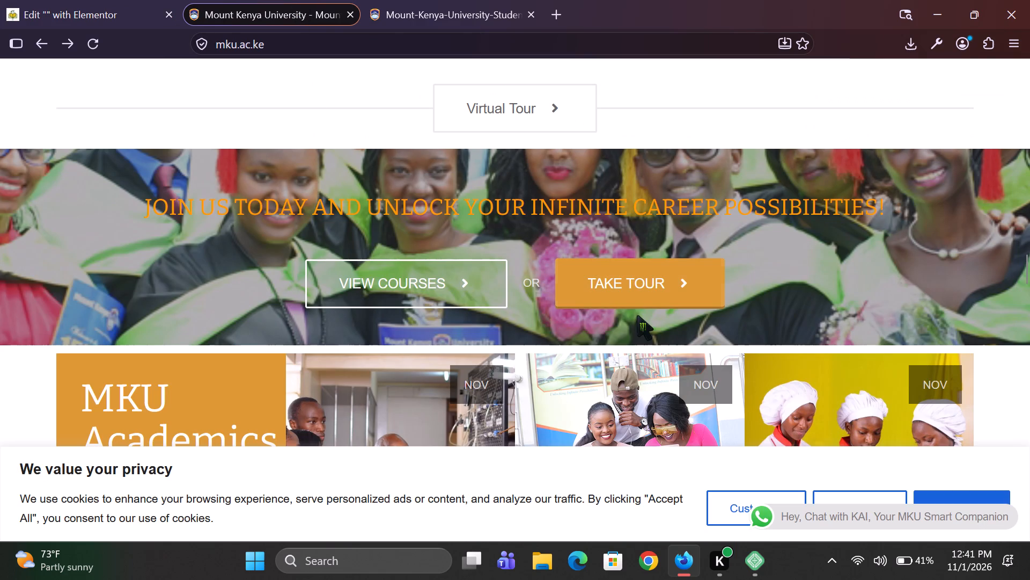
pyautogui.click(101, 0)
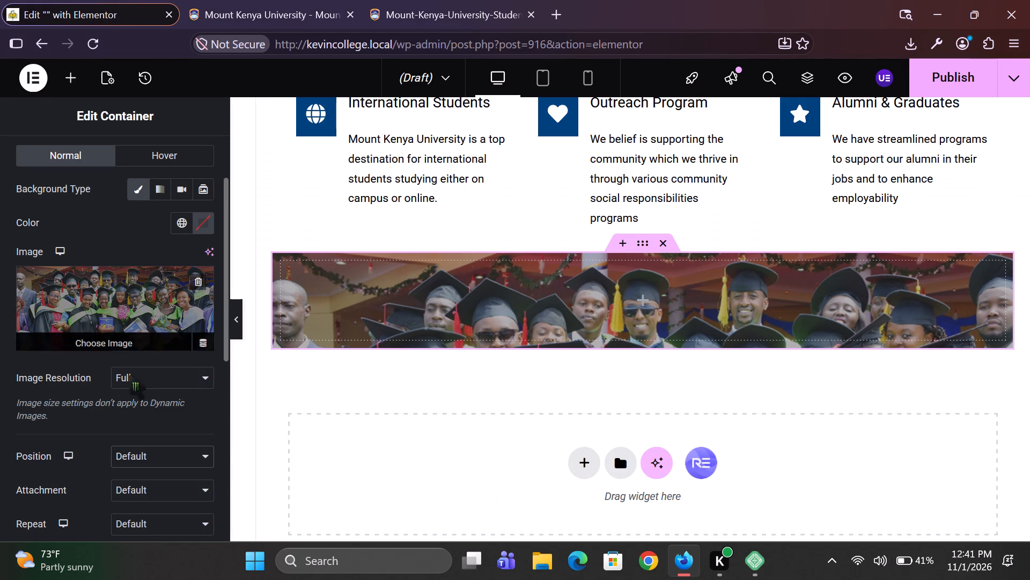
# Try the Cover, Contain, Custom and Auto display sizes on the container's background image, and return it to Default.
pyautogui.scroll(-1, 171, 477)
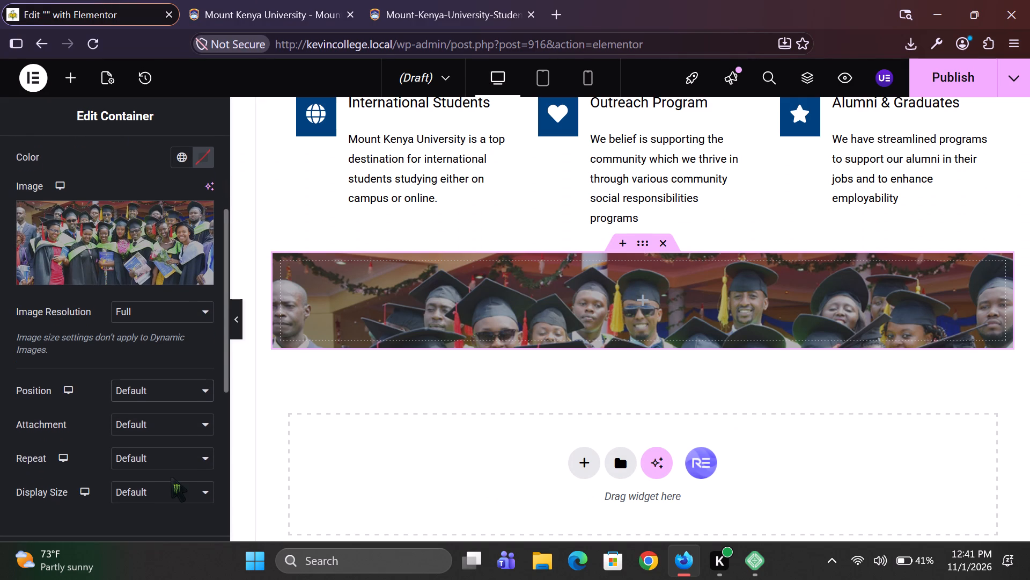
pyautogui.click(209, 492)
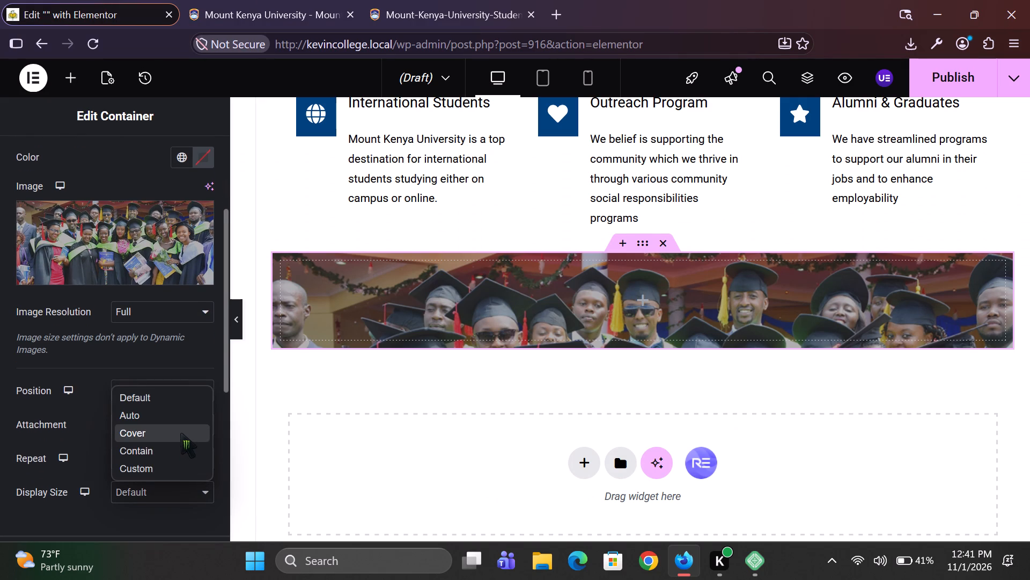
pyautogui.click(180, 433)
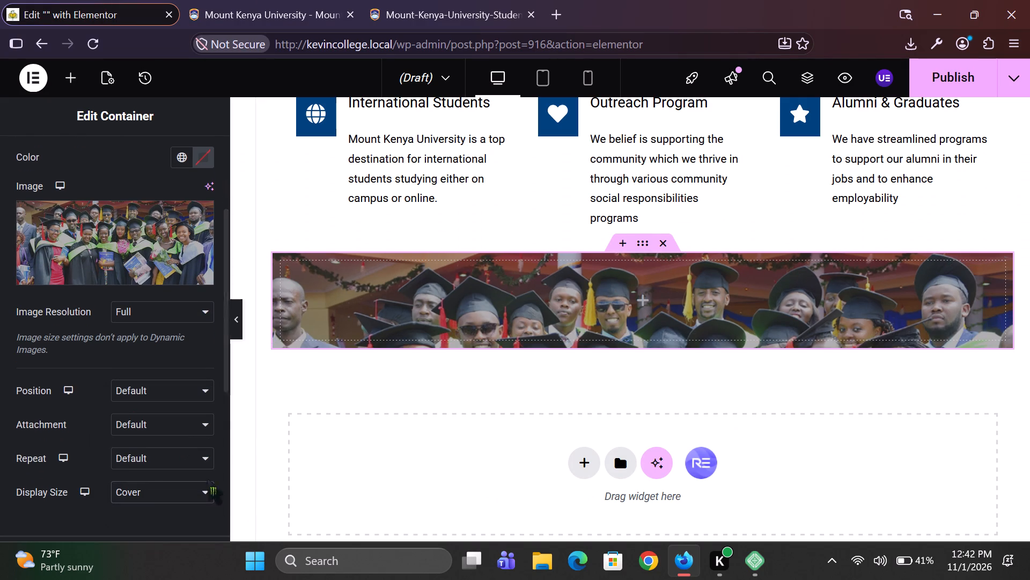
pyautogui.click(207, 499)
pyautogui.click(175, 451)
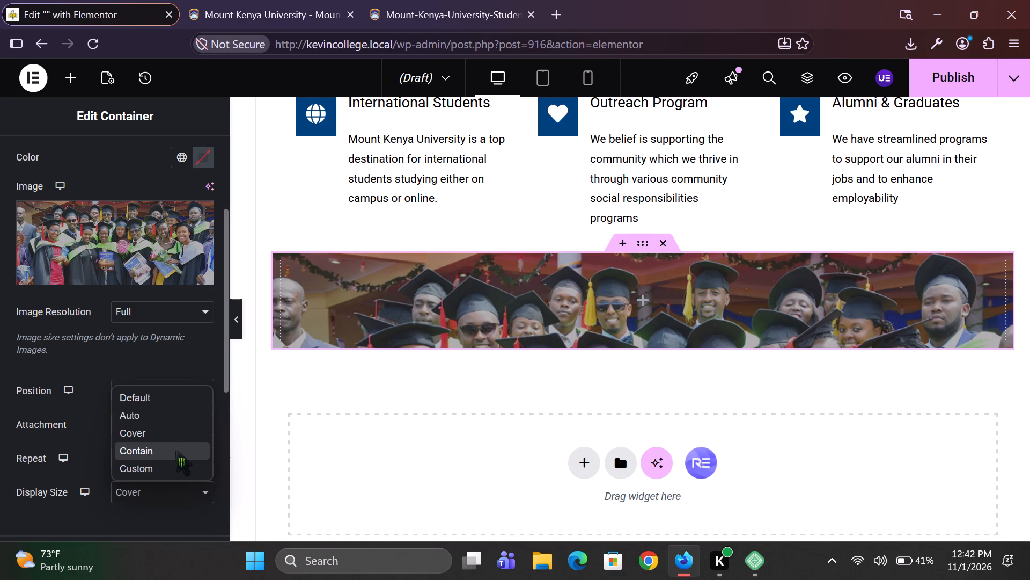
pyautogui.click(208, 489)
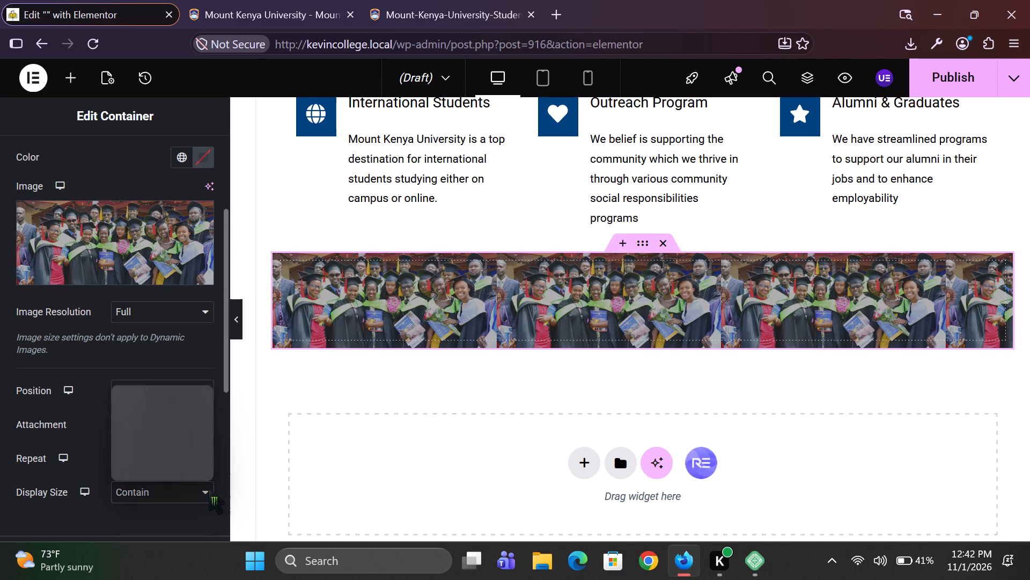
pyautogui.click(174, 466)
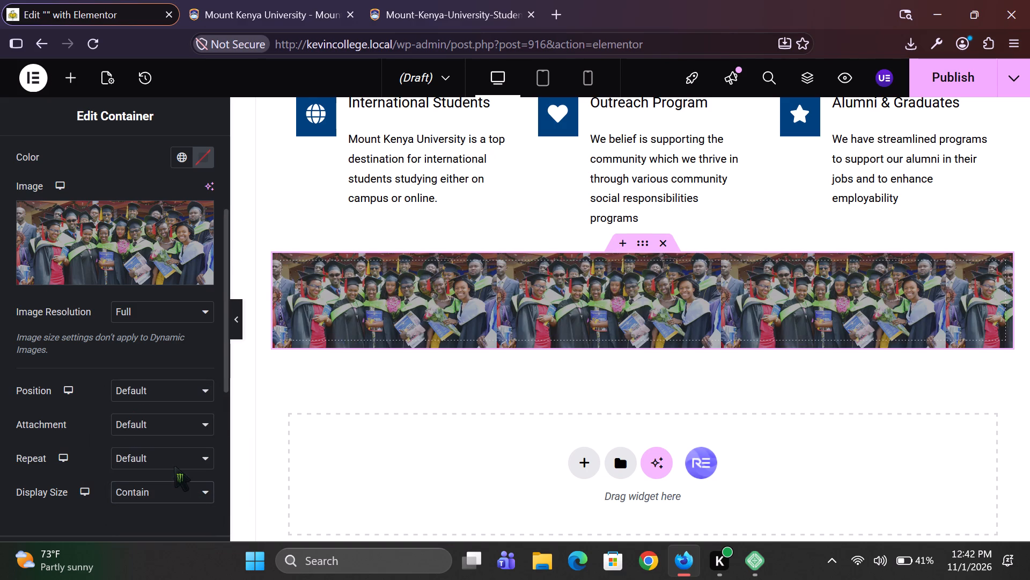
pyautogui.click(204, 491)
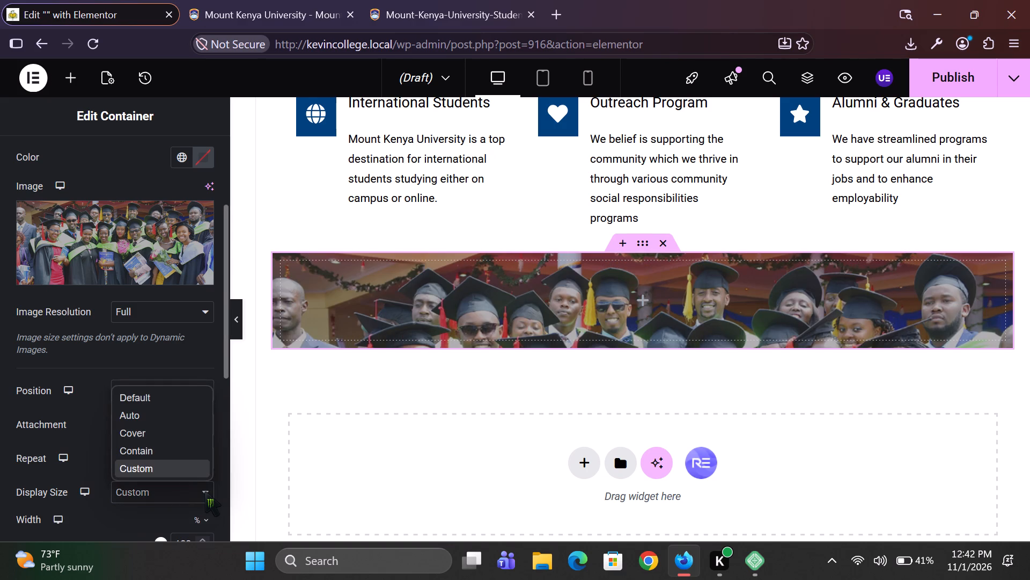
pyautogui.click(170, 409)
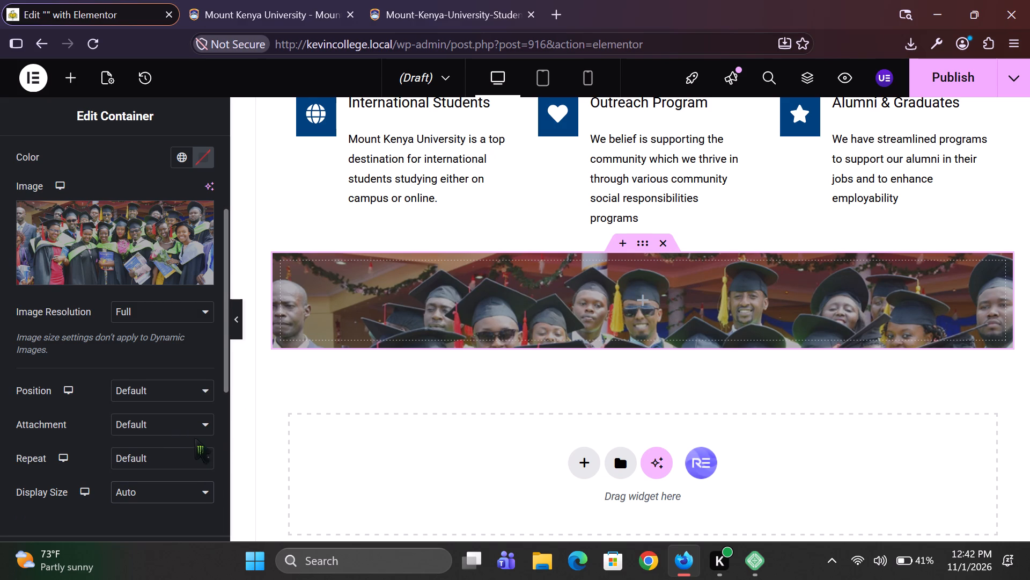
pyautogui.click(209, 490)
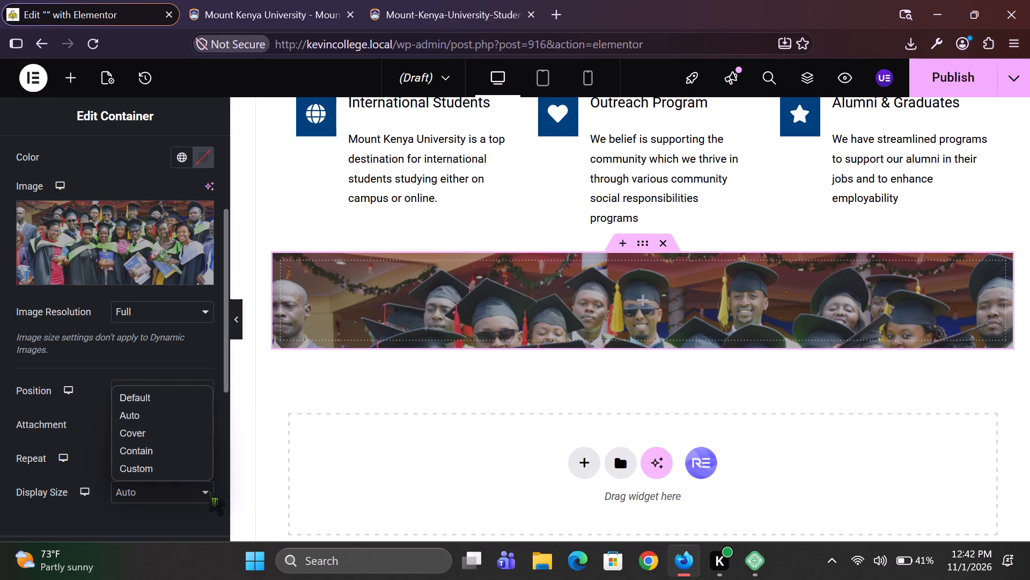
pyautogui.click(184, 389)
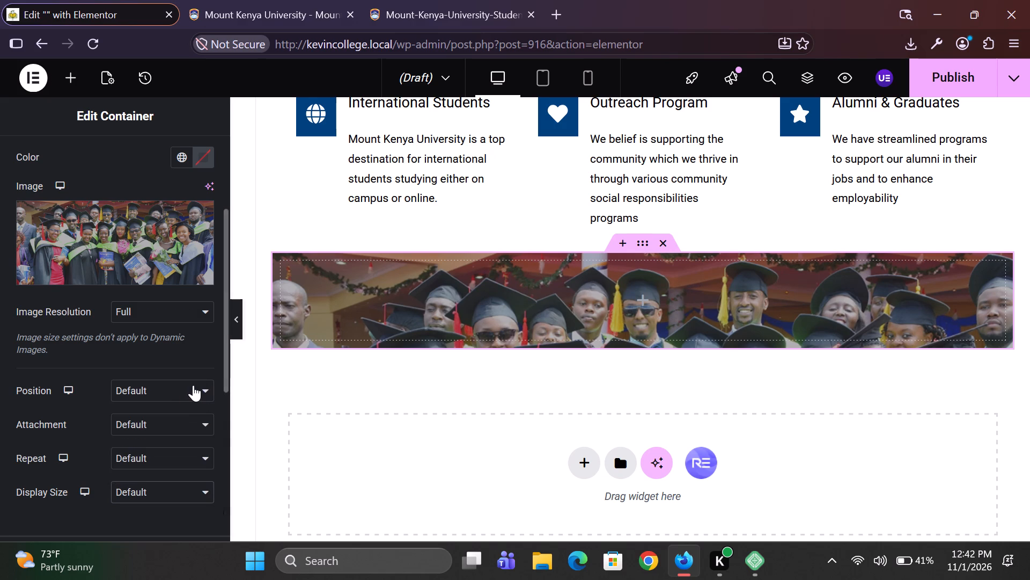
# Try the background image at Top Center, set its position to Center Center, and check it against the original banner.
pyautogui.click(205, 387)
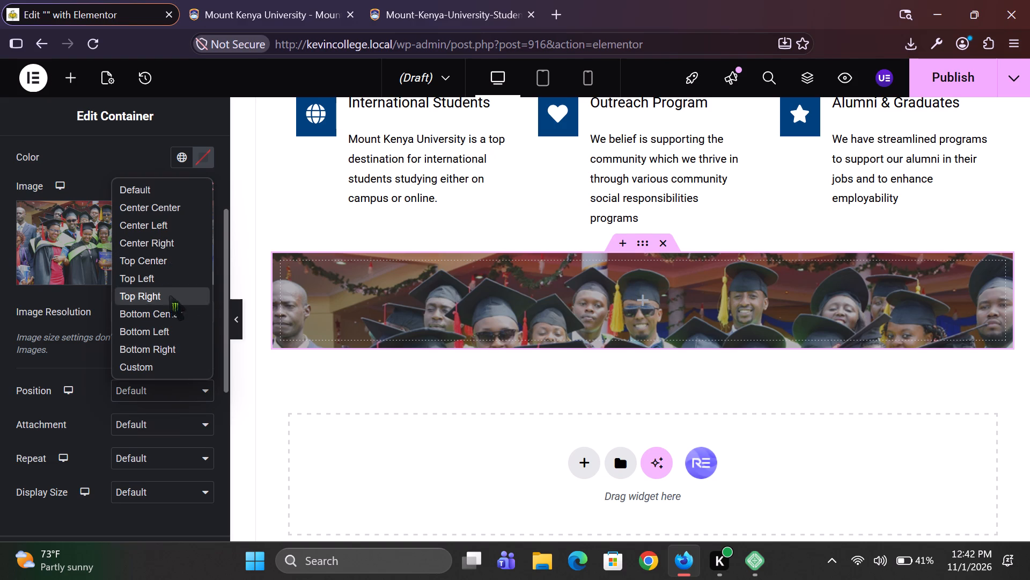
pyautogui.click(164, 267)
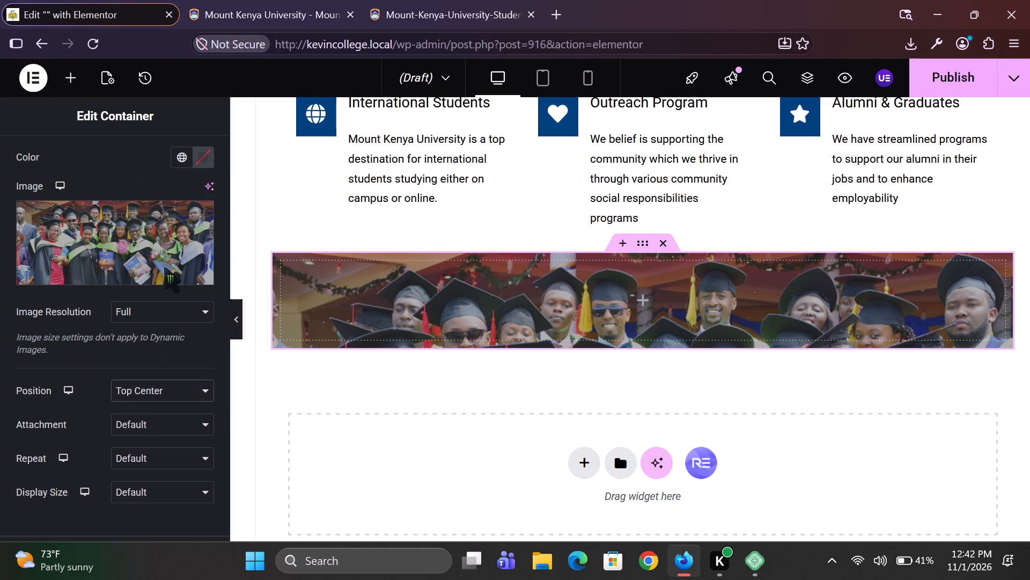
pyautogui.click(204, 396)
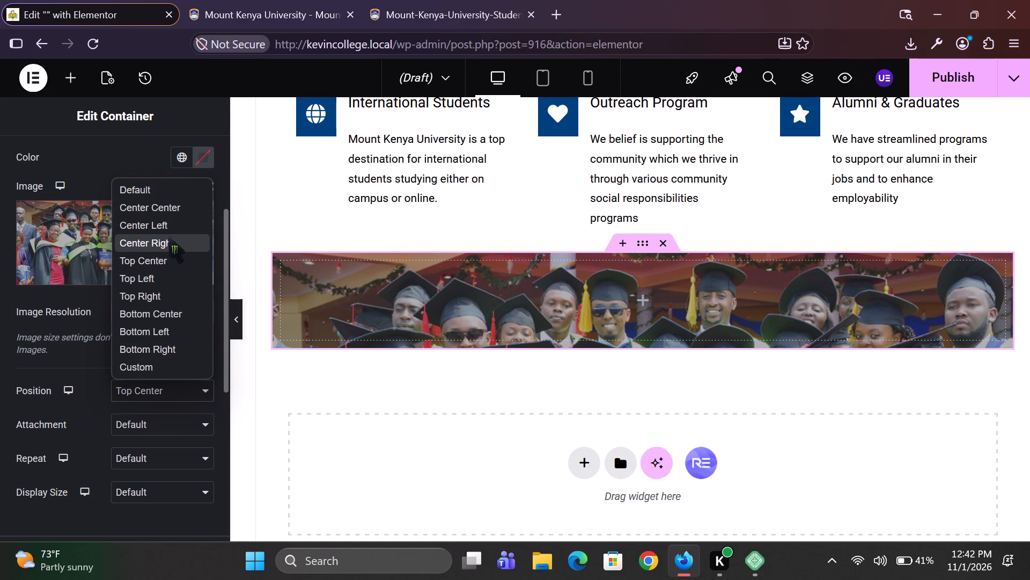
pyautogui.click(174, 214)
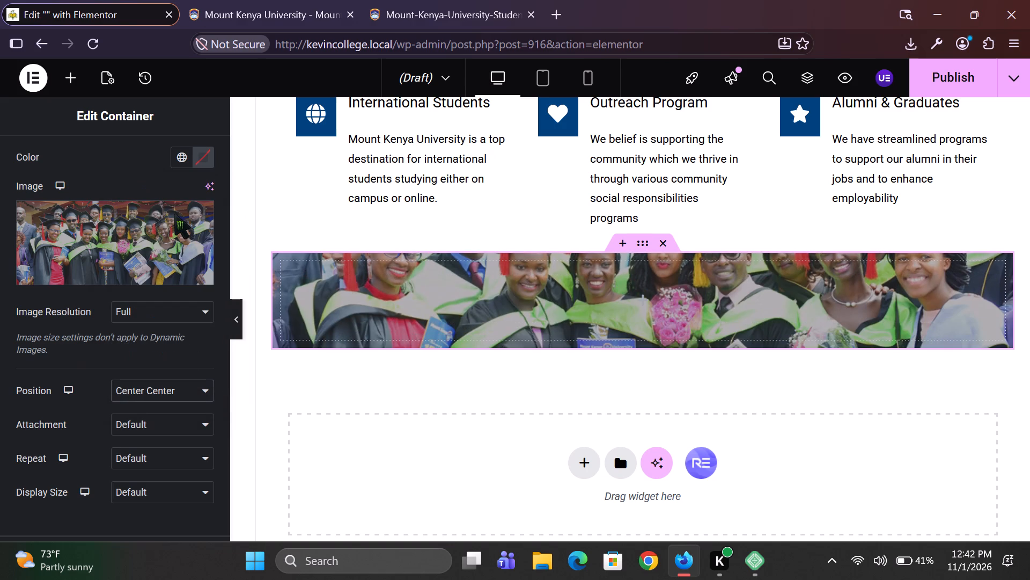
pyautogui.click(205, 395)
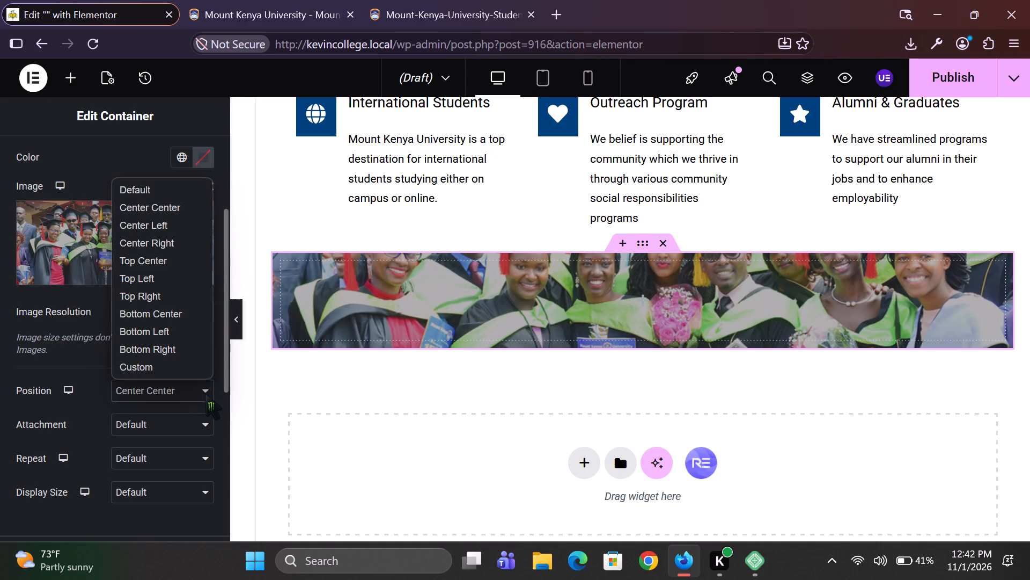
pyautogui.click(258, 0)
pyautogui.click(119, 0)
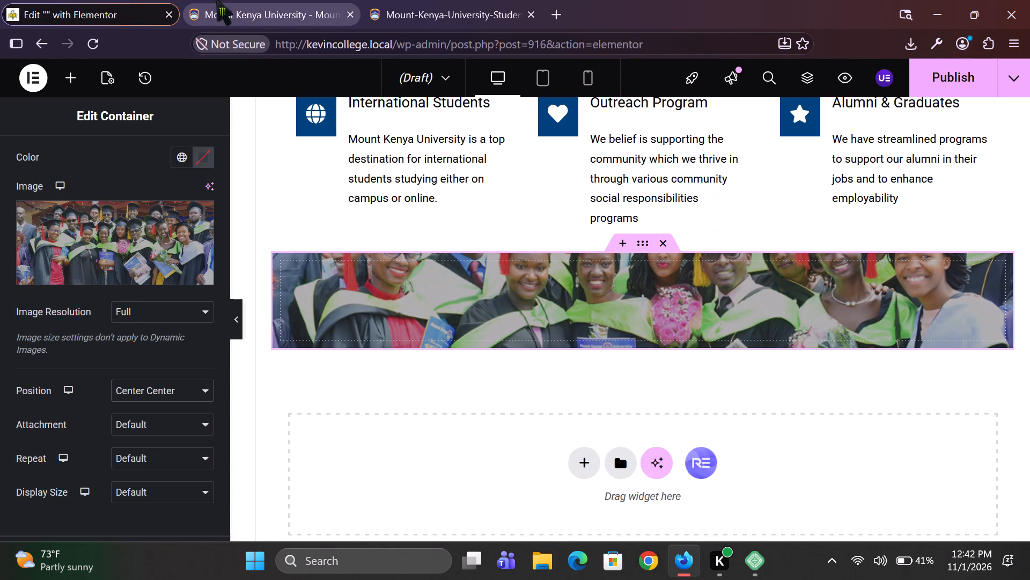
pyautogui.click(256, 0)
pyautogui.click(74, 0)
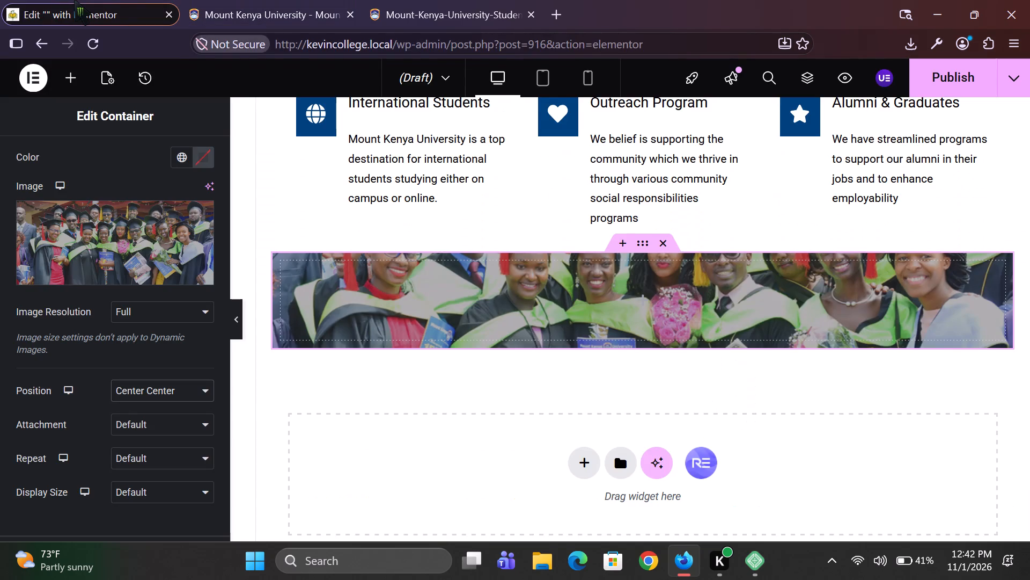
# Bring up the widgets for the banner container and copy "JOIN US TODAY AND UNLOCK YOUR INFINITE CAREER POSSIBILITIES!" from the original banner.
pyautogui.scroll(2, 148, 235)
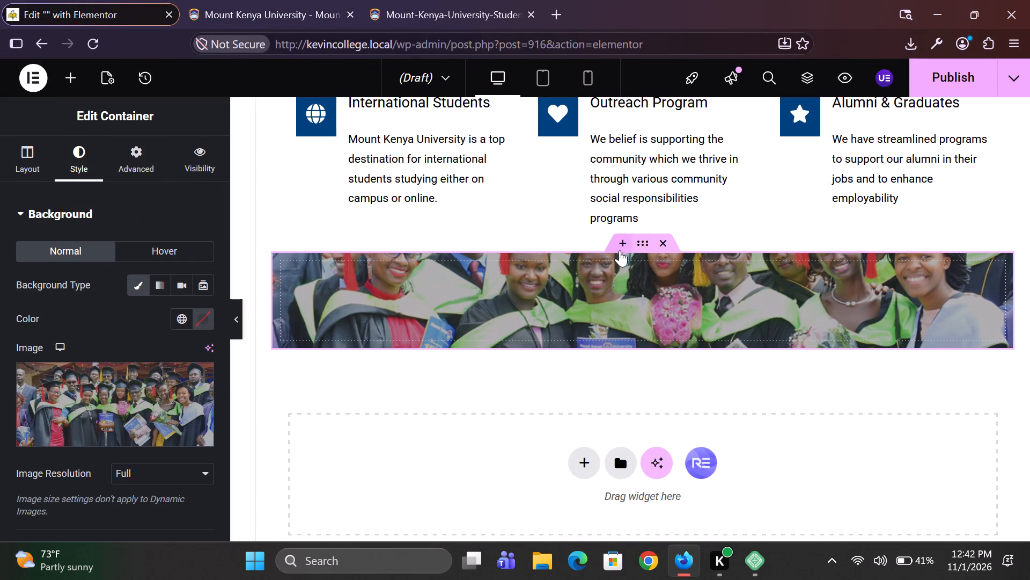
pyautogui.click(642, 244)
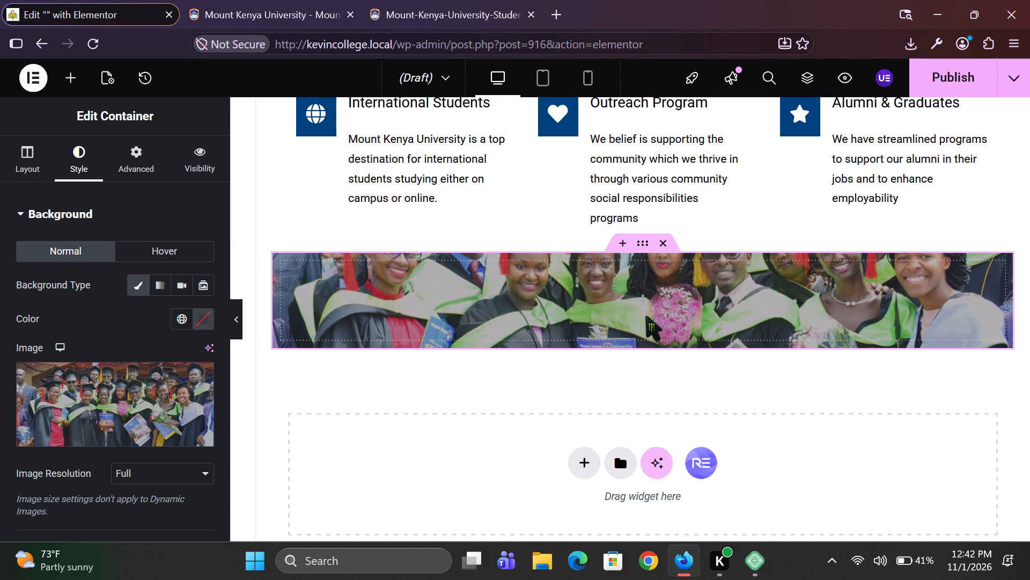
pyautogui.click(646, 300)
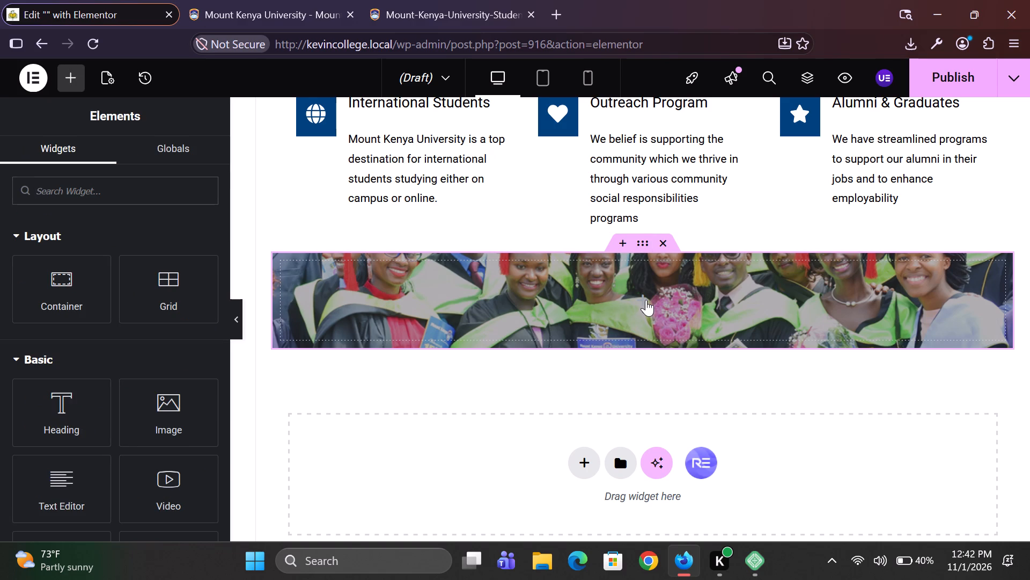
pyautogui.click(426, 0)
pyautogui.click(230, 0)
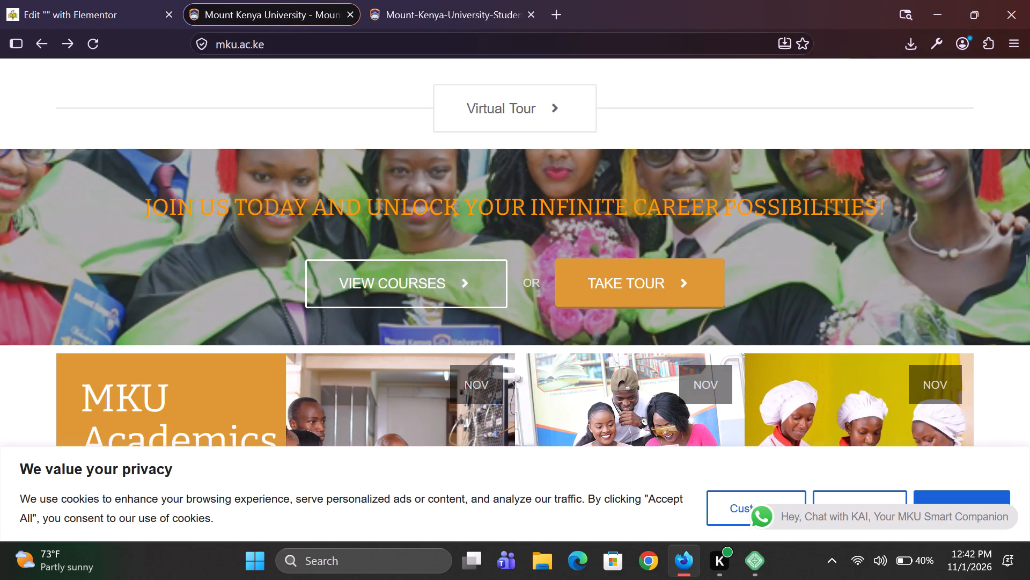
pyautogui.tripleClick(707, 207)
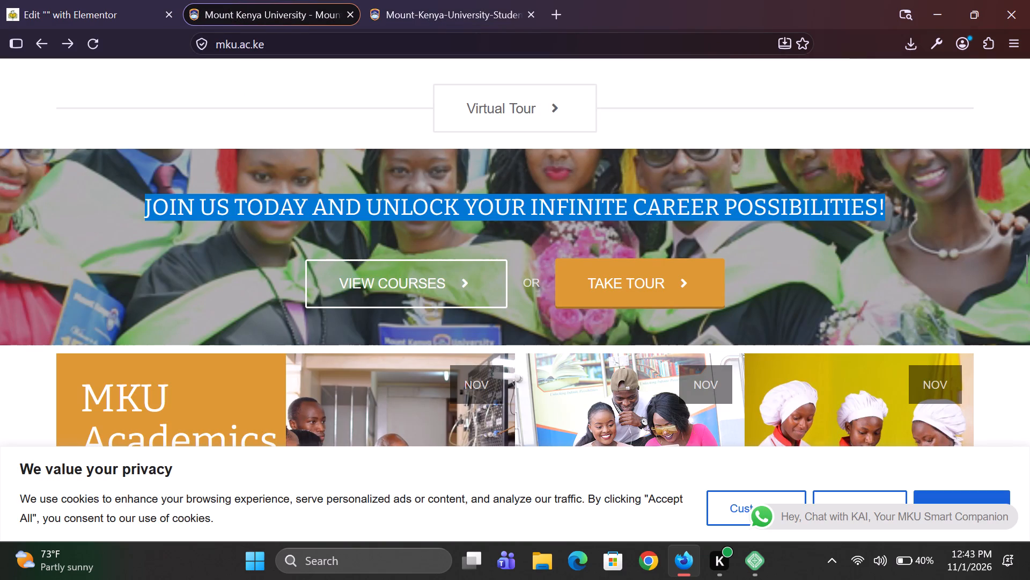
pyautogui.hotkey('ctrl', 'c')
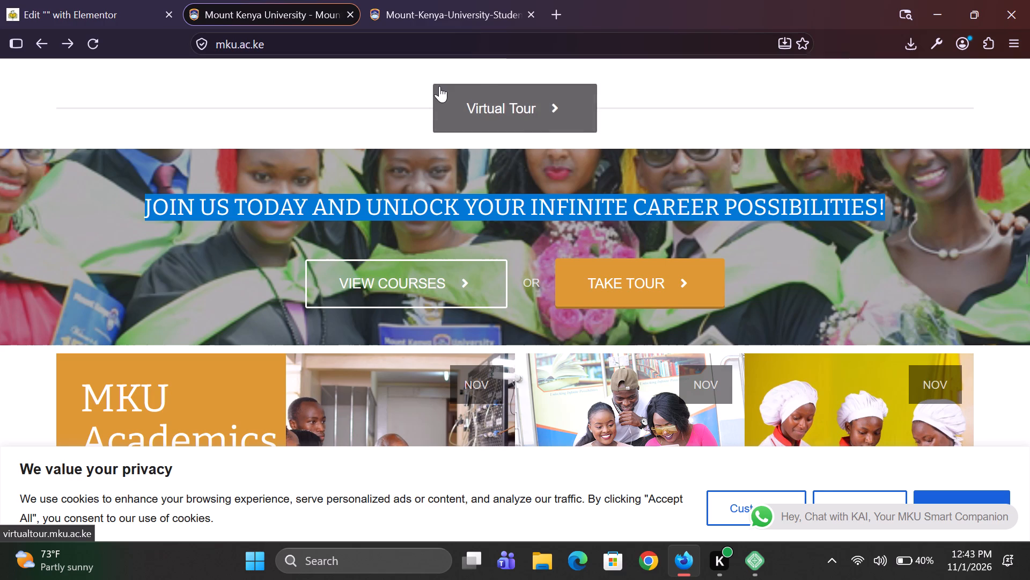
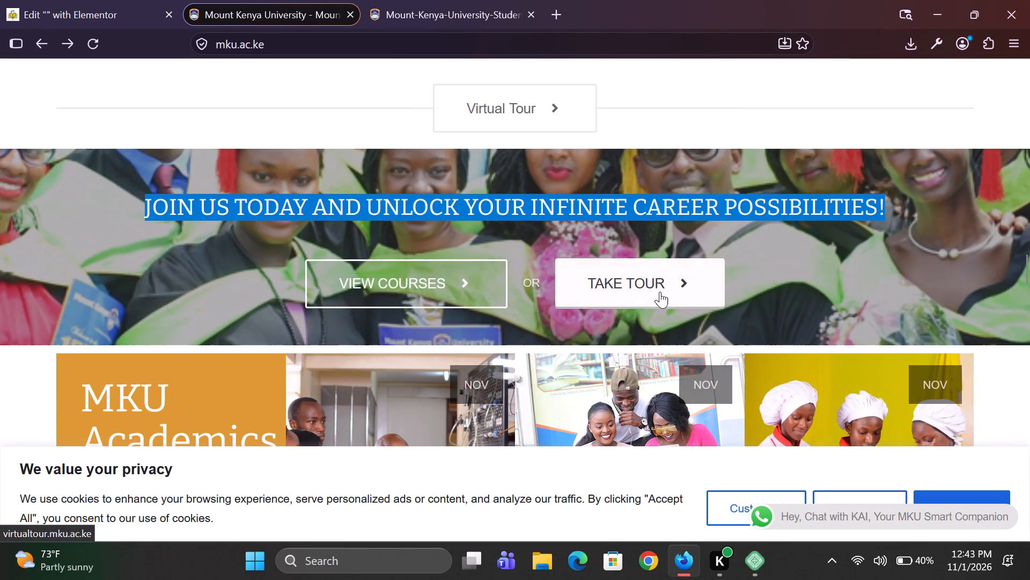
# Switch back to the Elementor editor with the copied heading text for the graduation-photo banner container.
pyautogui.click(33, 0)
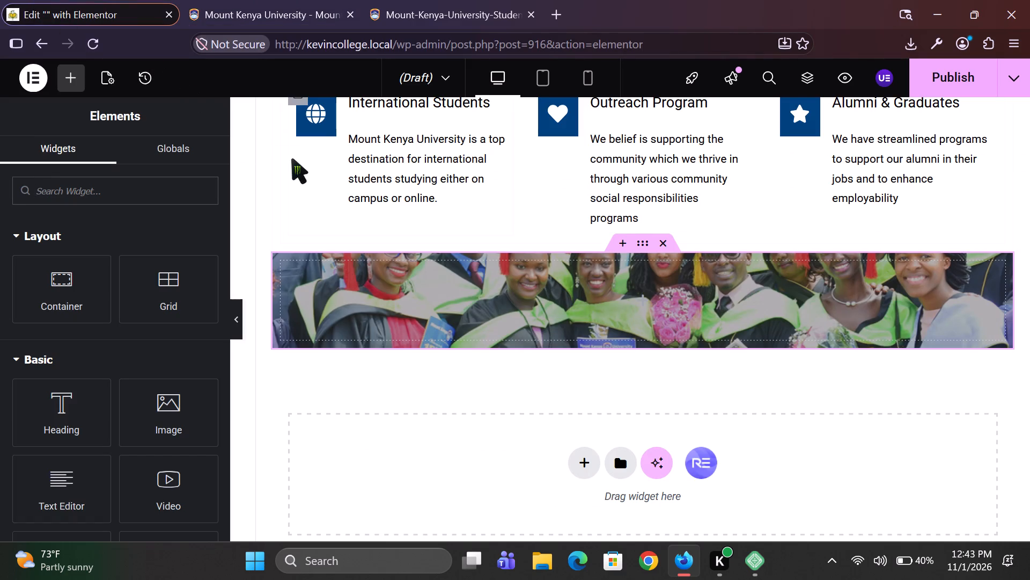
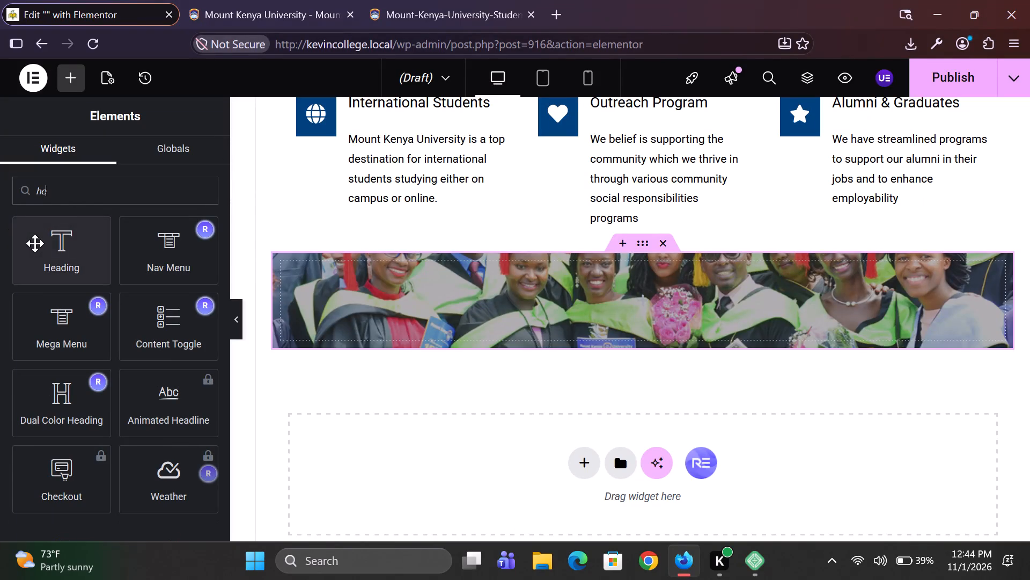
# Add a Heading widget to the graduation-photo banner with the copied title "JOIN US TODAY AND UNLOCK YOUR INFINITE CAREER POSSIBILITIES!".
pyautogui.moveTo(35, 243); pyautogui.dragTo(454, 279)
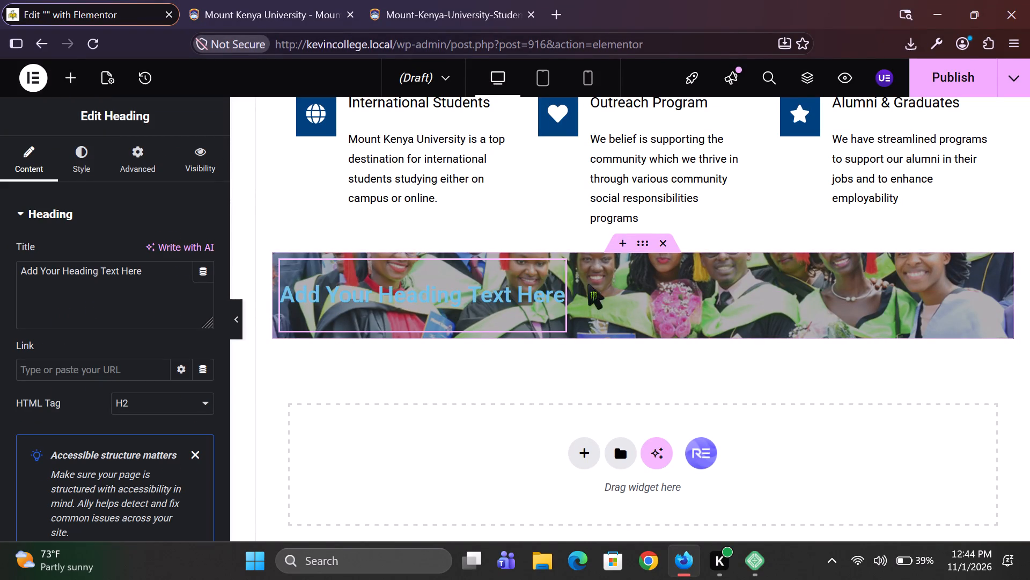
pyautogui.click(622, 293)
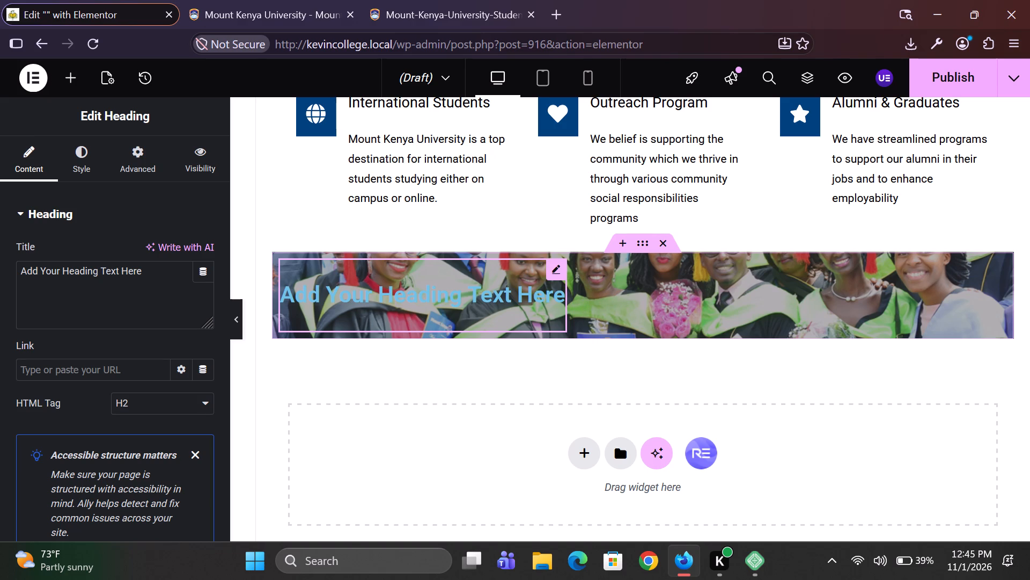
pyautogui.tripleClick(142, 266)
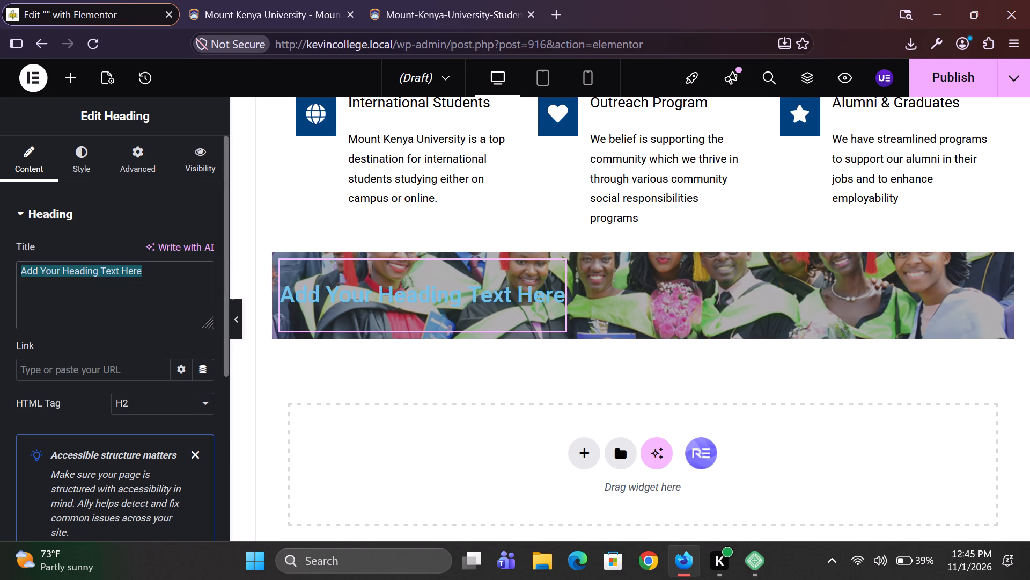
pyautogui.press('BackSpace')
pyautogui.hotkey('ctrl', 'v')
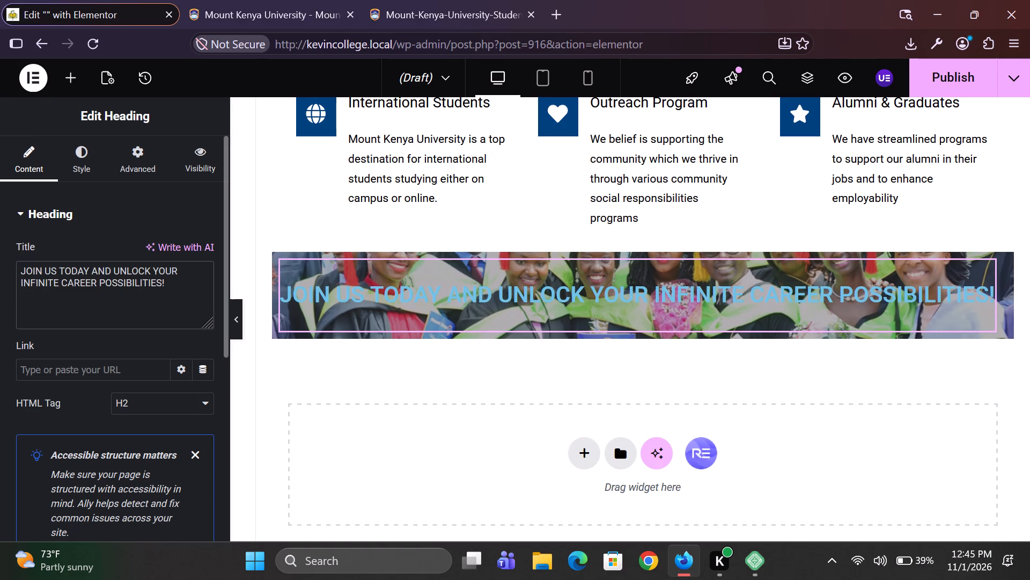
# Inspect the font and colour styling of the "Join us today" banner heading on the Mount Kenya University page, and return to the editor.
pyautogui.click(262, 3)
pyautogui.click(814, 259)
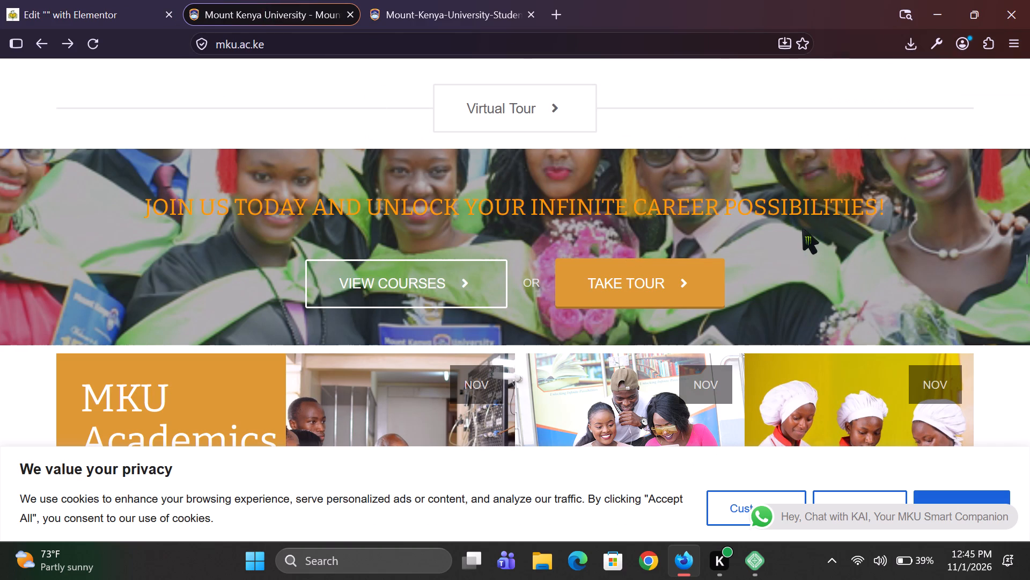
pyautogui.rightClick(793, 208)
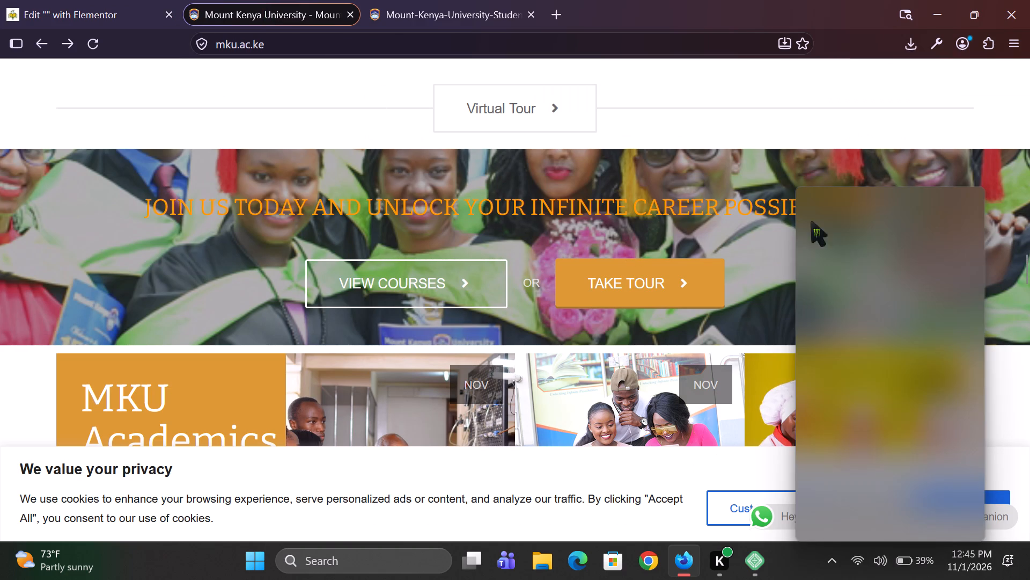
pyautogui.click(838, 496)
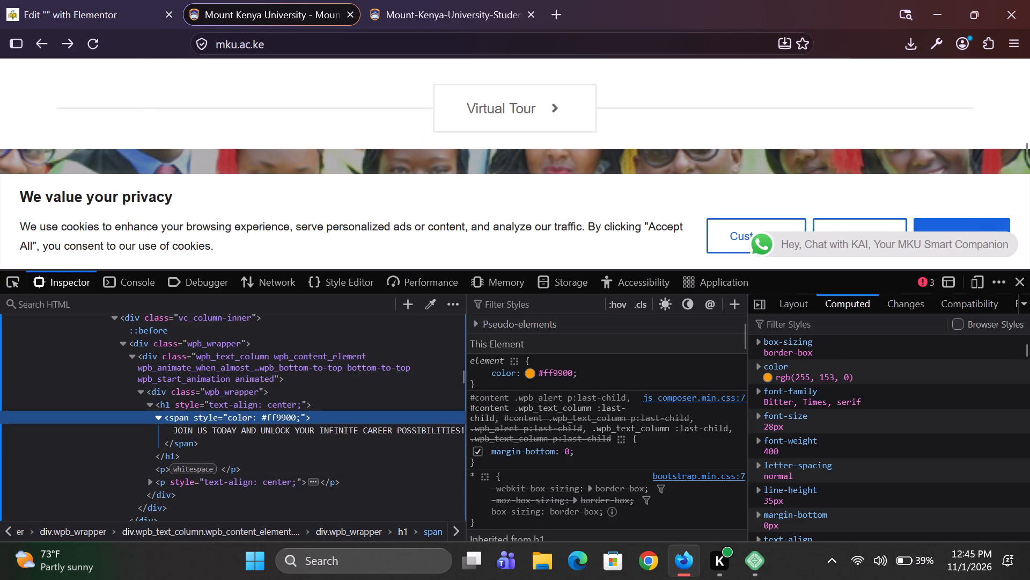
pyautogui.click(111, 5)
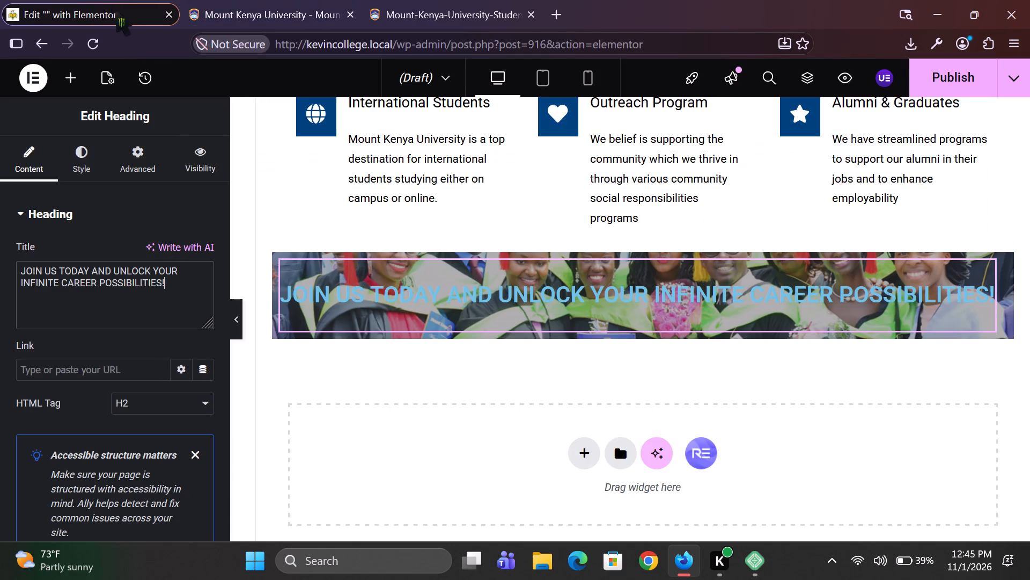
pyautogui.click(91, 161)
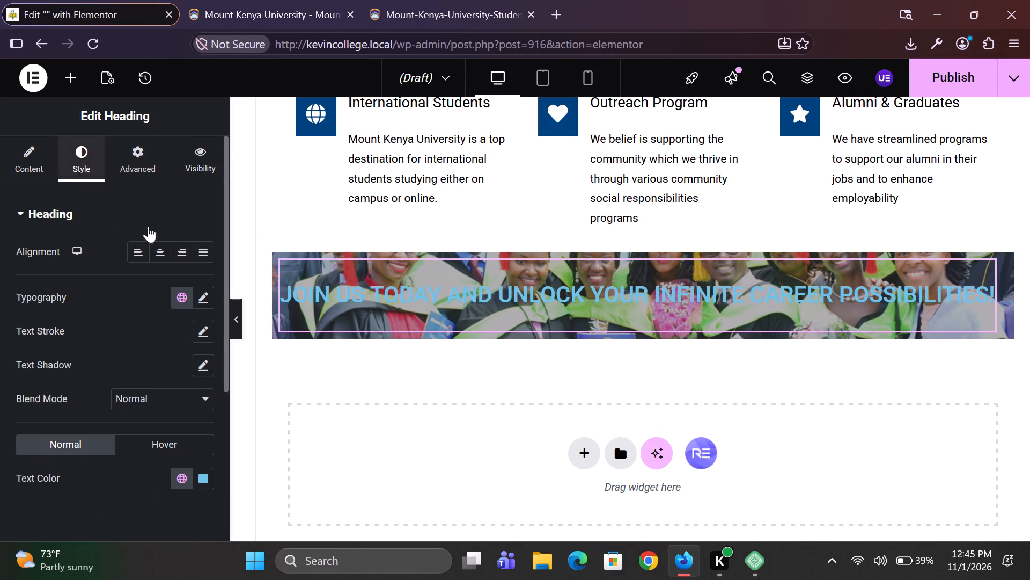
pyautogui.click(267, 21)
pyautogui.click(103, 0)
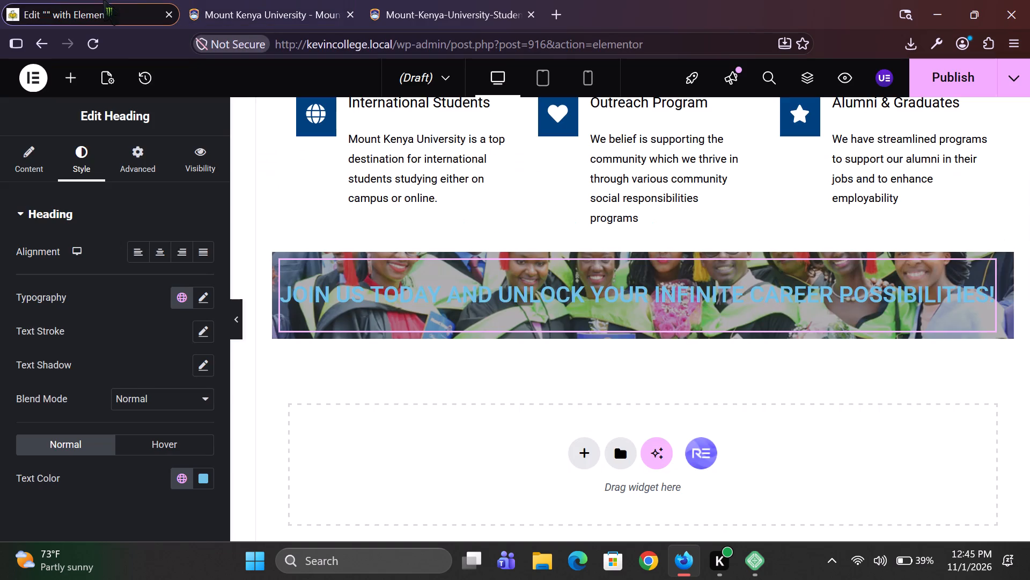
# Set the banner heading's typography to size 28 px and weight 400 (Normal).
pyautogui.click(205, 296)
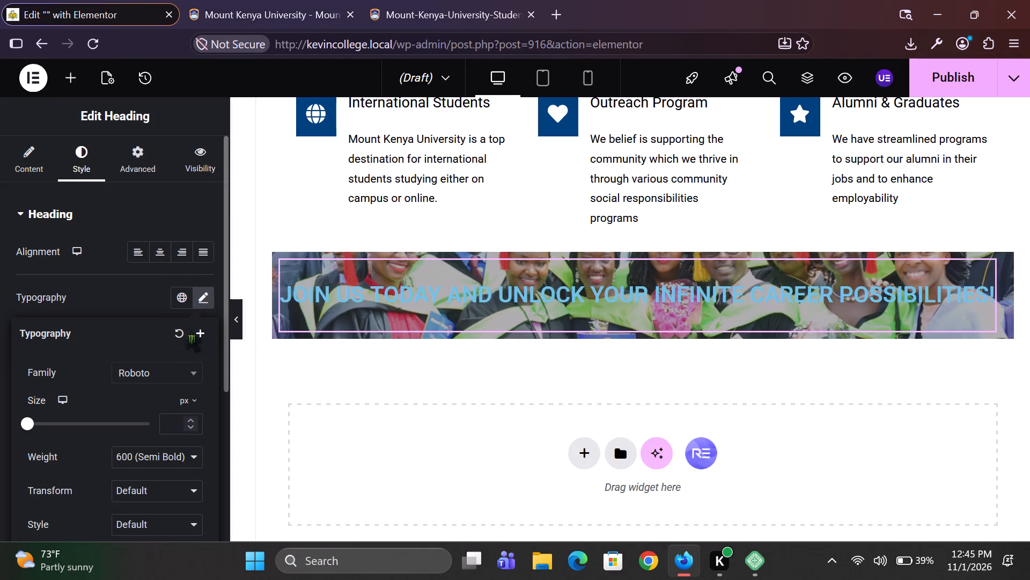
pyautogui.click(162, 422)
pyautogui.press('2')
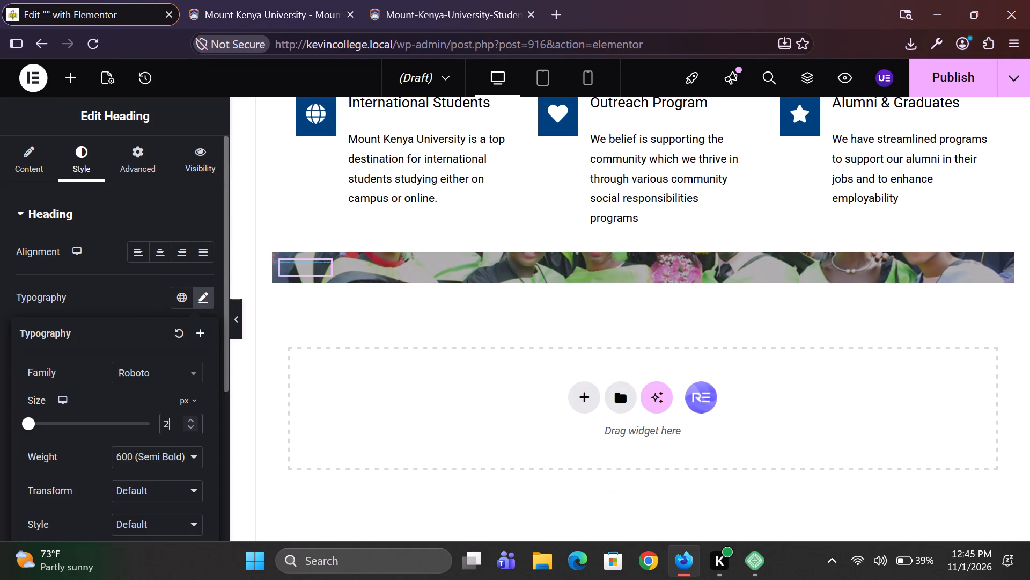
pyautogui.press('8')
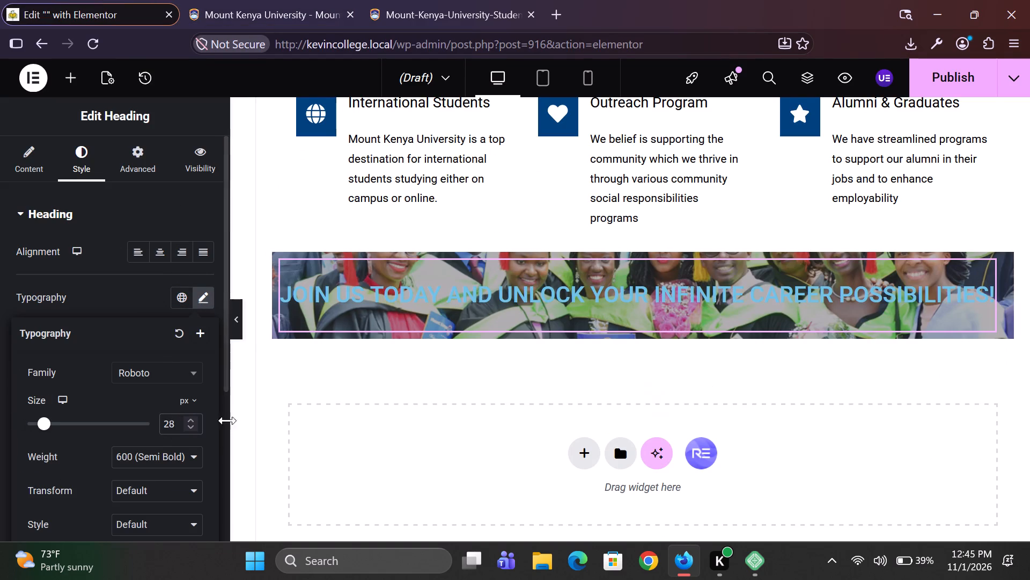
pyautogui.click(195, 457)
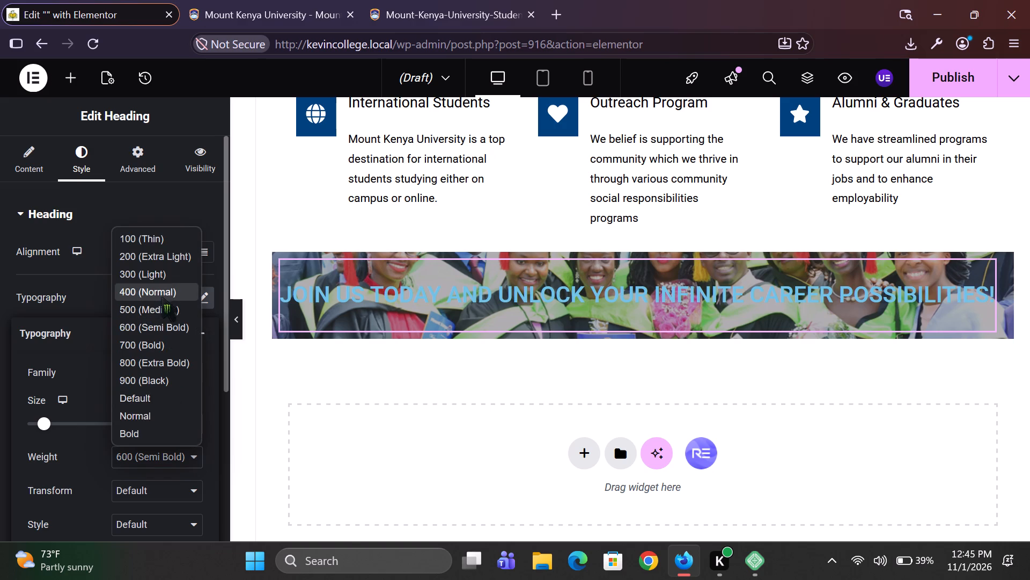
pyautogui.click(161, 296)
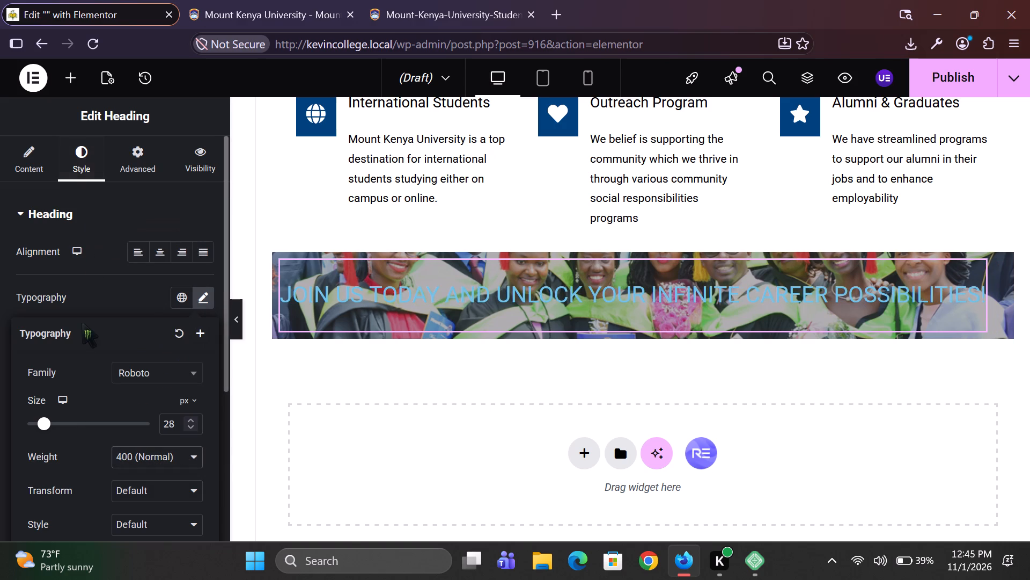
pyautogui.click(114, 293)
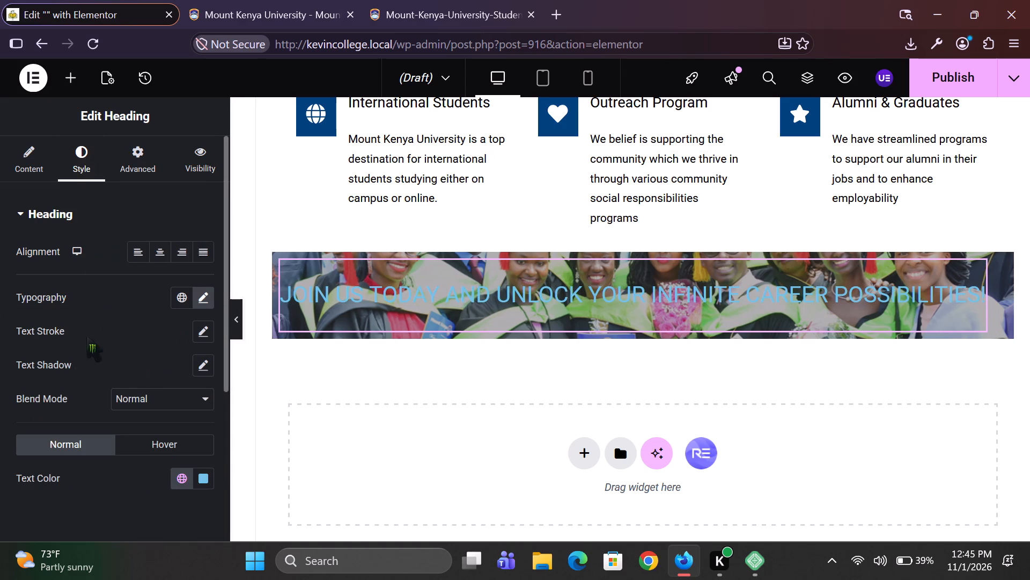
# Apply the global colour "mku yellow" to the banner heading's text.
pyautogui.click(178, 472)
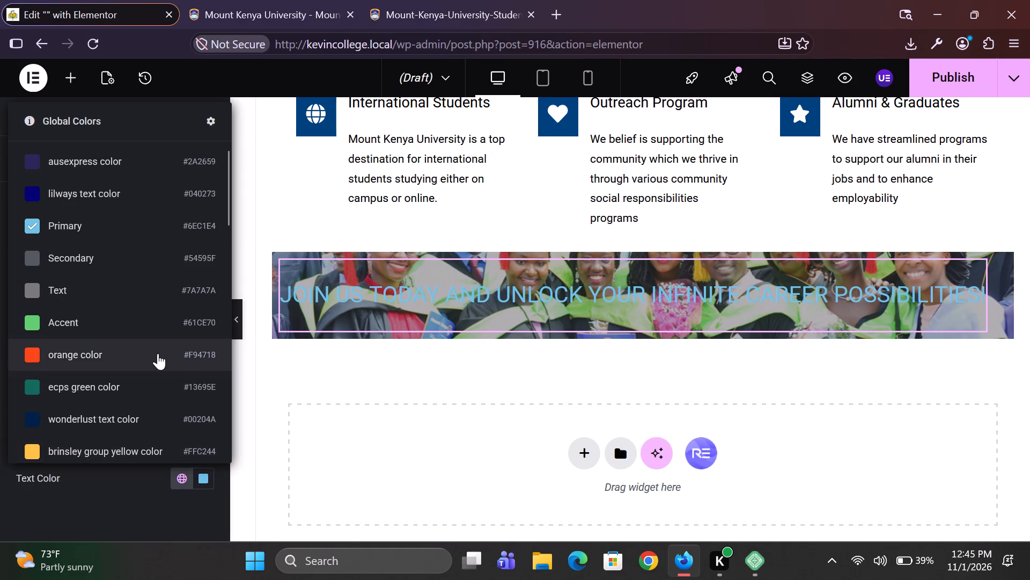
pyautogui.scroll(-3, 158, 353)
pyautogui.scroll(-2, 99, 438)
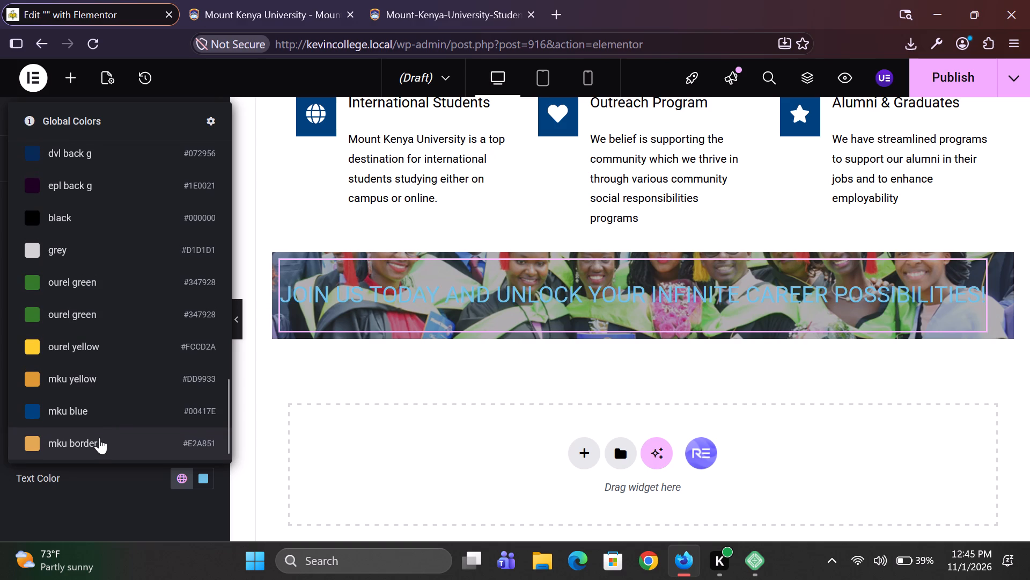
pyautogui.click(117, 368)
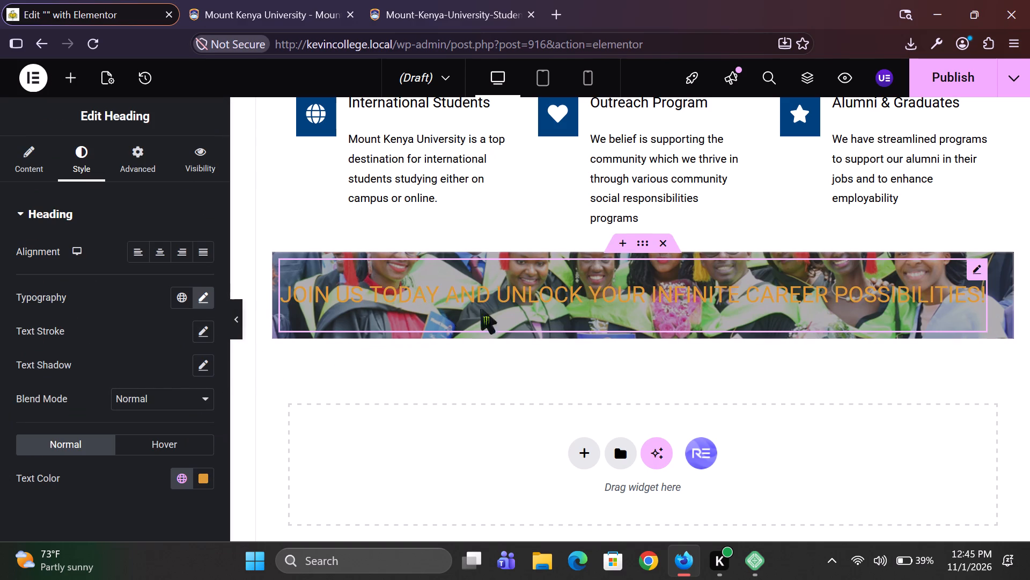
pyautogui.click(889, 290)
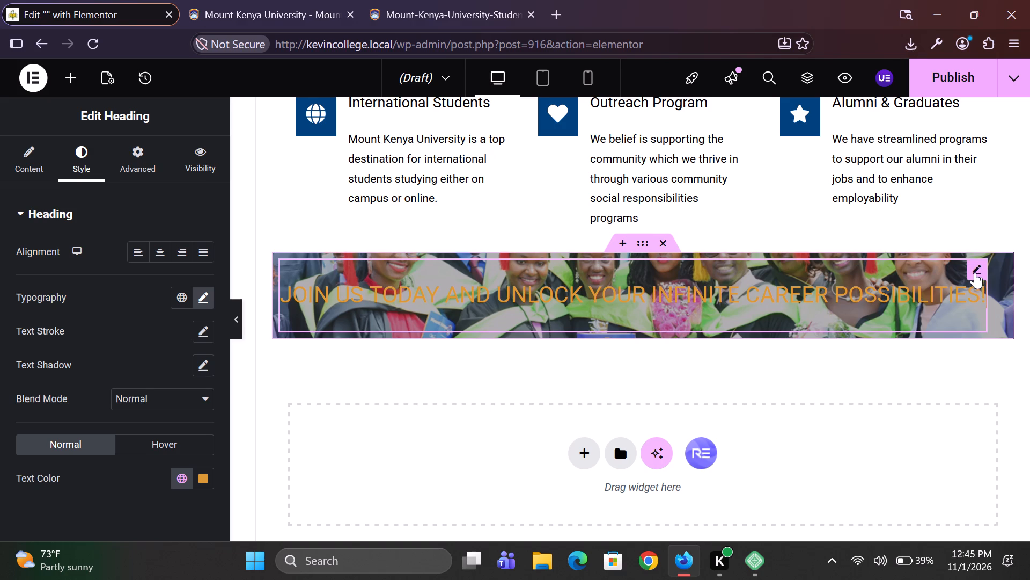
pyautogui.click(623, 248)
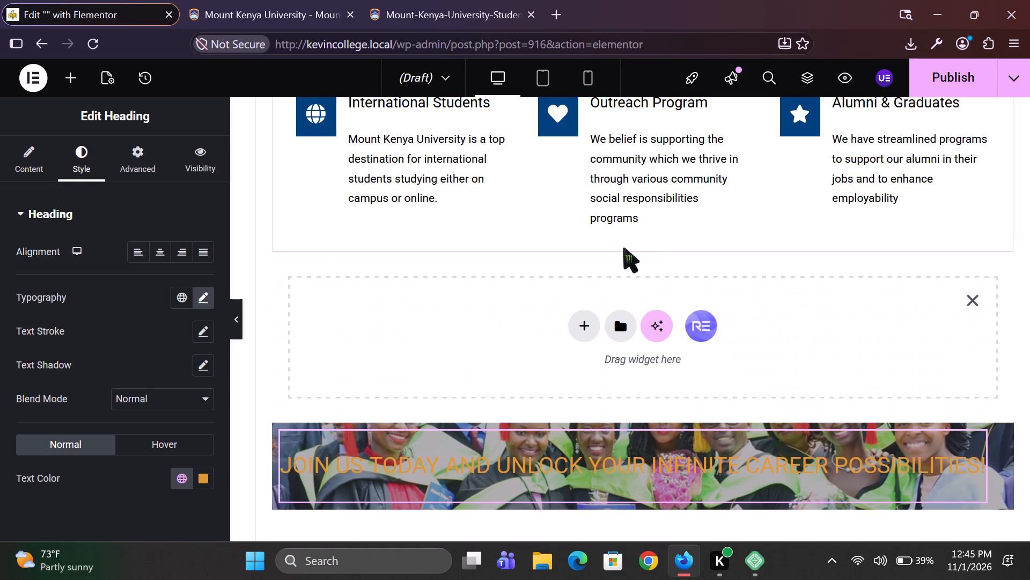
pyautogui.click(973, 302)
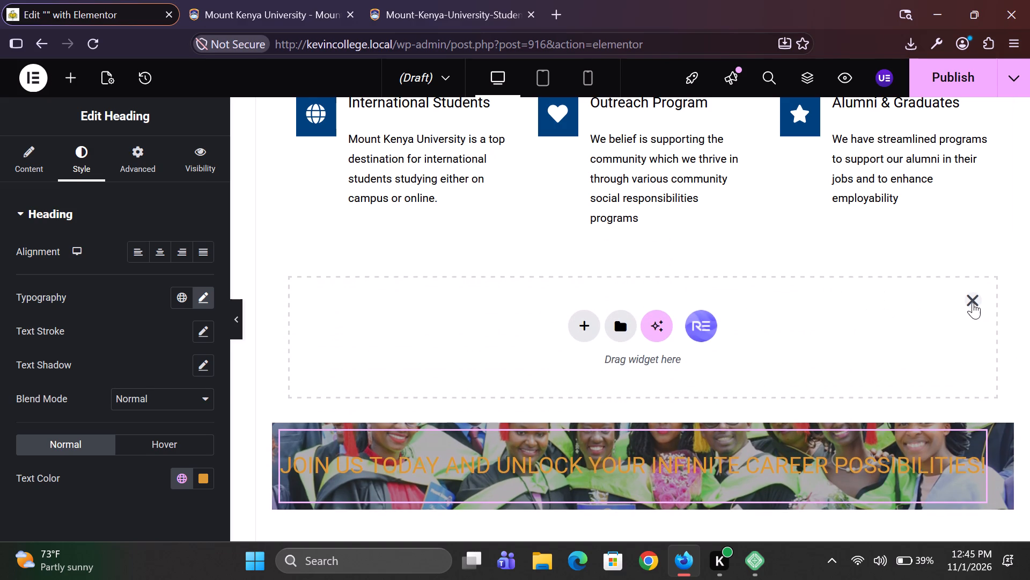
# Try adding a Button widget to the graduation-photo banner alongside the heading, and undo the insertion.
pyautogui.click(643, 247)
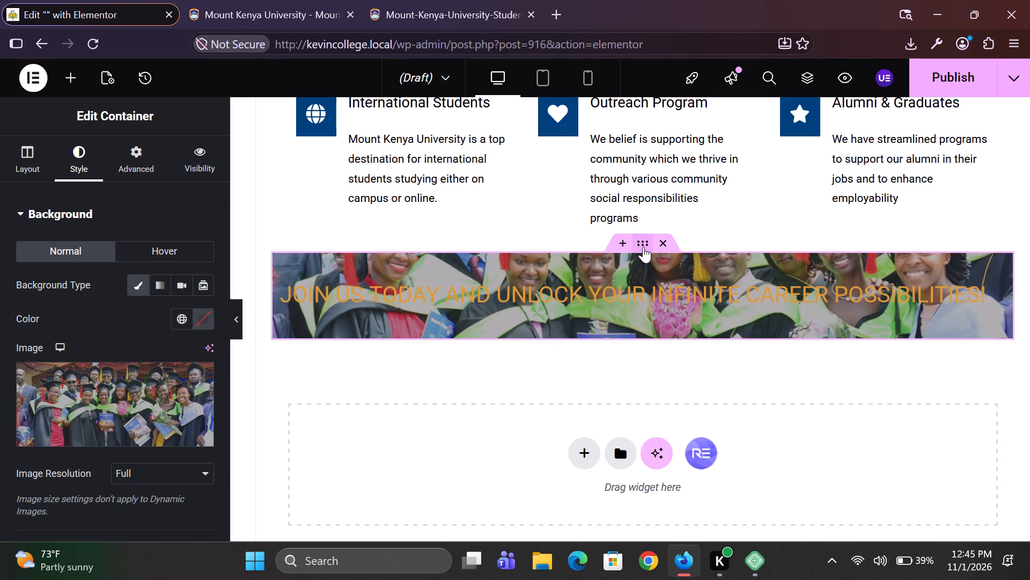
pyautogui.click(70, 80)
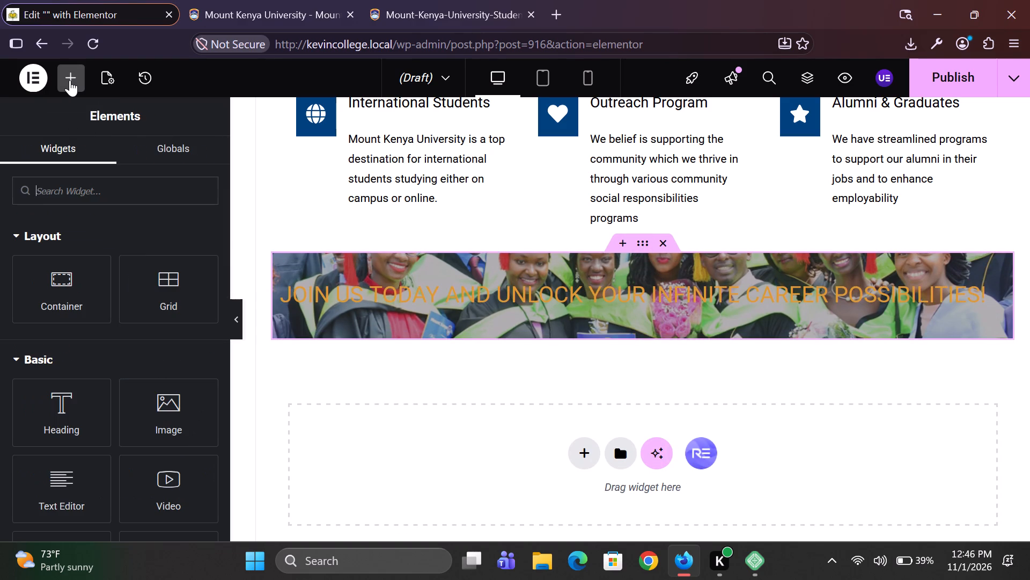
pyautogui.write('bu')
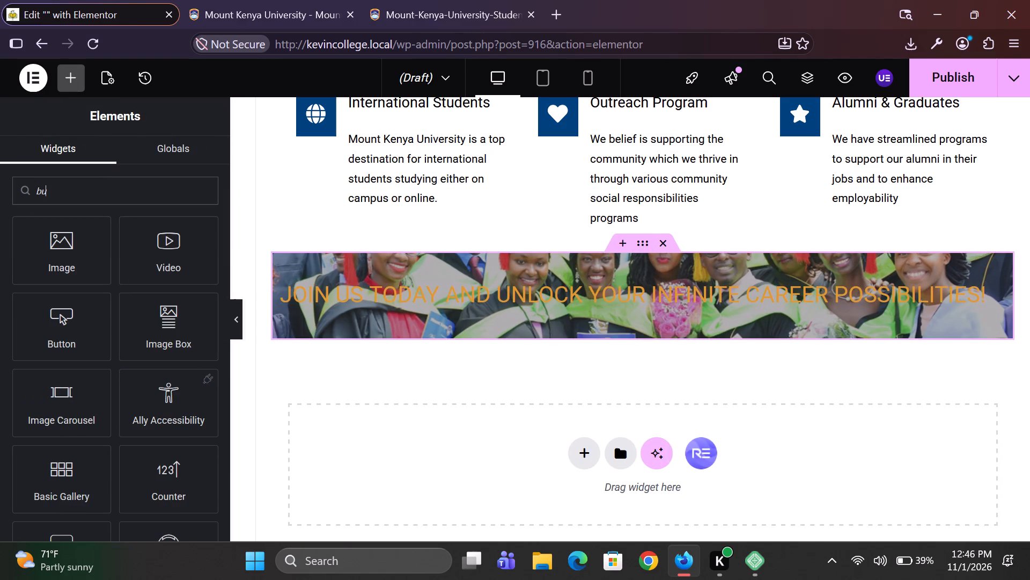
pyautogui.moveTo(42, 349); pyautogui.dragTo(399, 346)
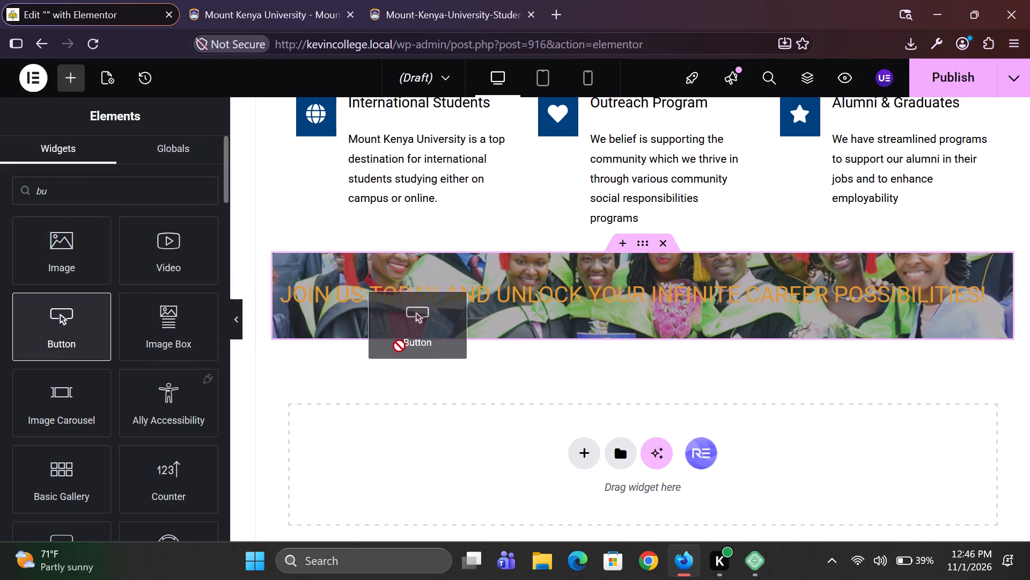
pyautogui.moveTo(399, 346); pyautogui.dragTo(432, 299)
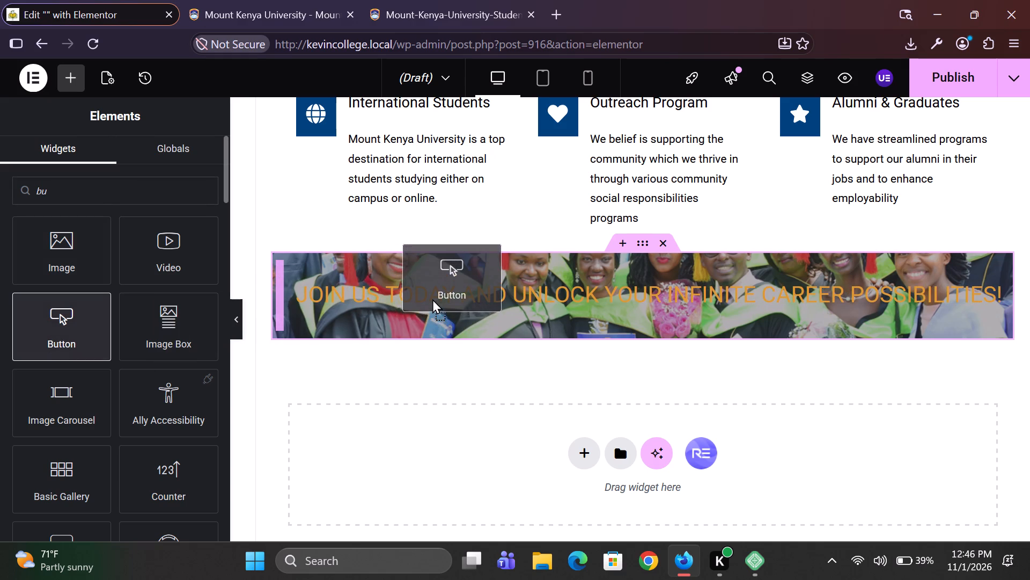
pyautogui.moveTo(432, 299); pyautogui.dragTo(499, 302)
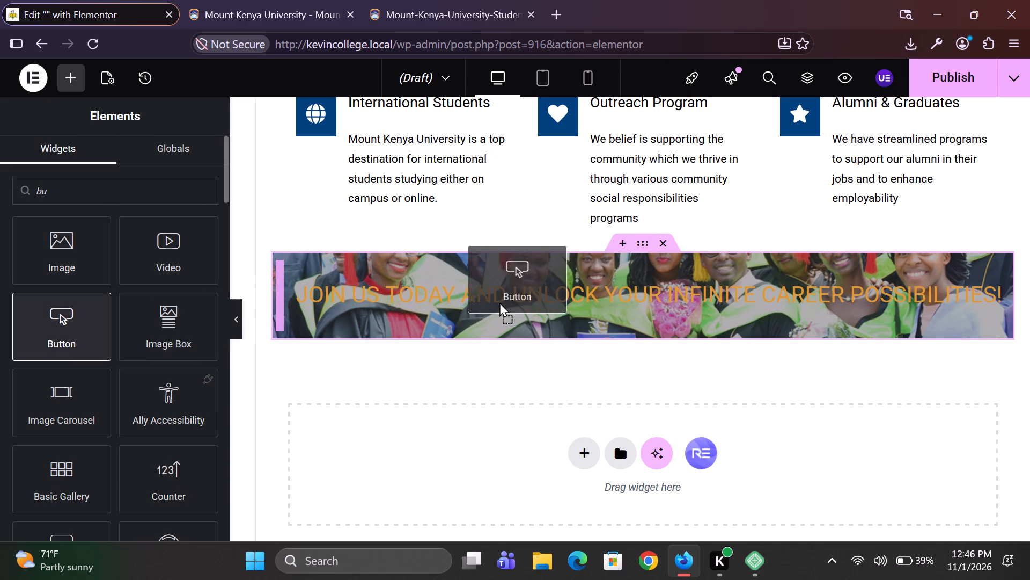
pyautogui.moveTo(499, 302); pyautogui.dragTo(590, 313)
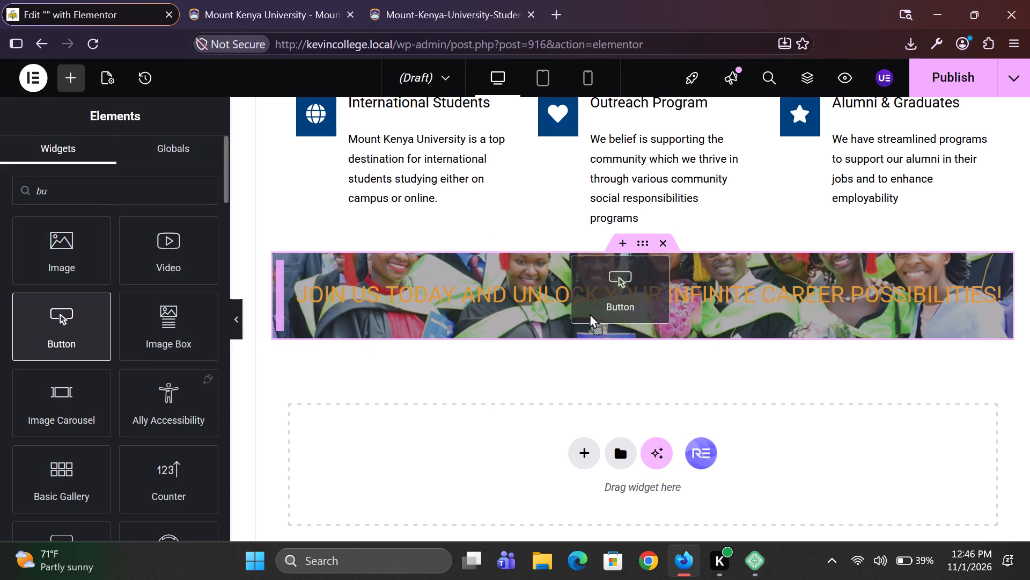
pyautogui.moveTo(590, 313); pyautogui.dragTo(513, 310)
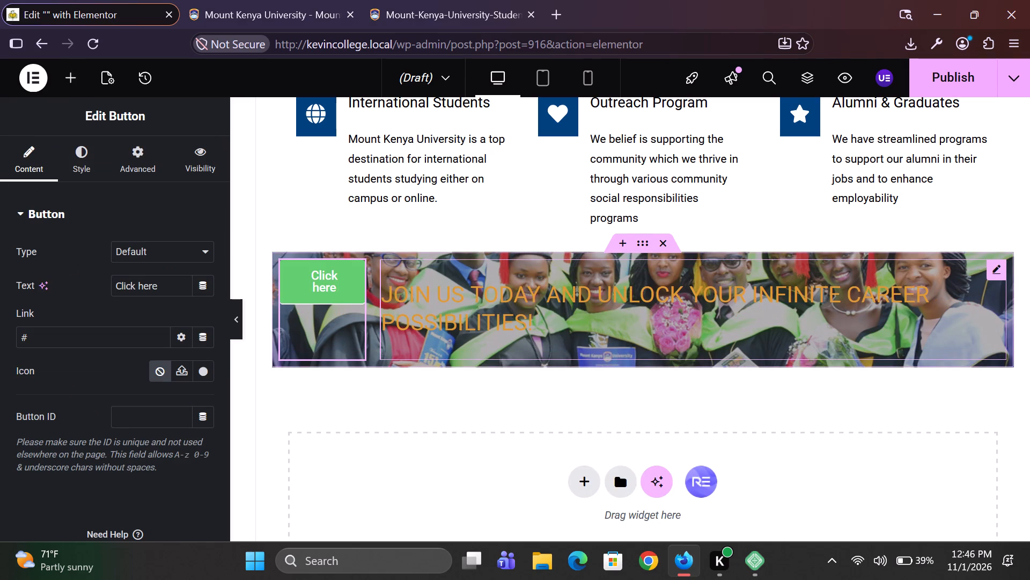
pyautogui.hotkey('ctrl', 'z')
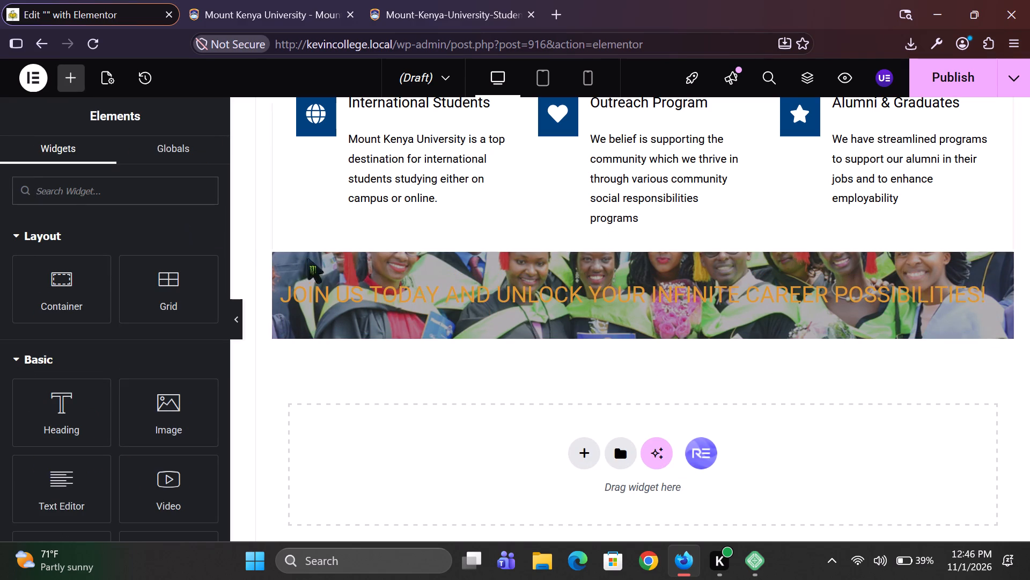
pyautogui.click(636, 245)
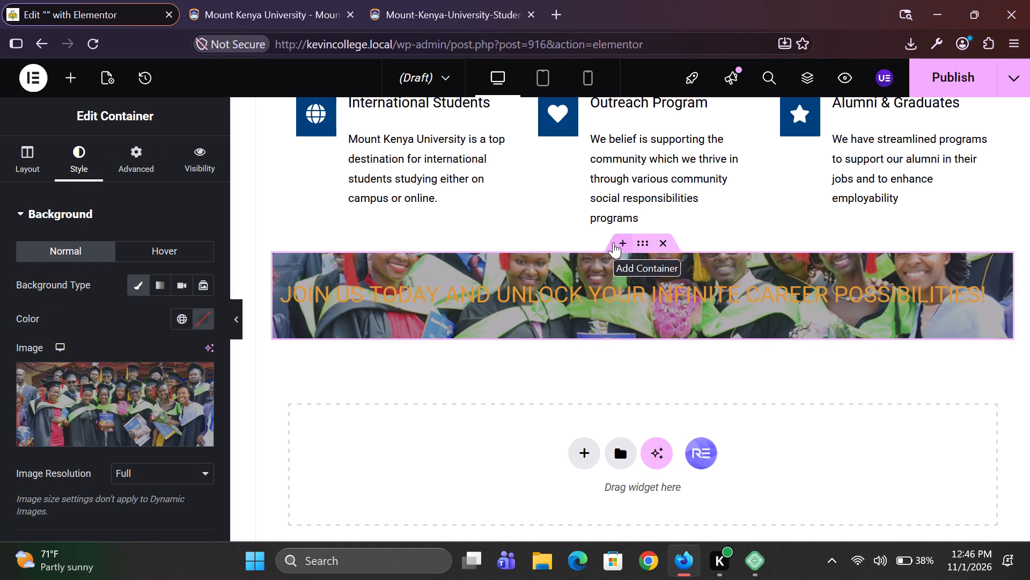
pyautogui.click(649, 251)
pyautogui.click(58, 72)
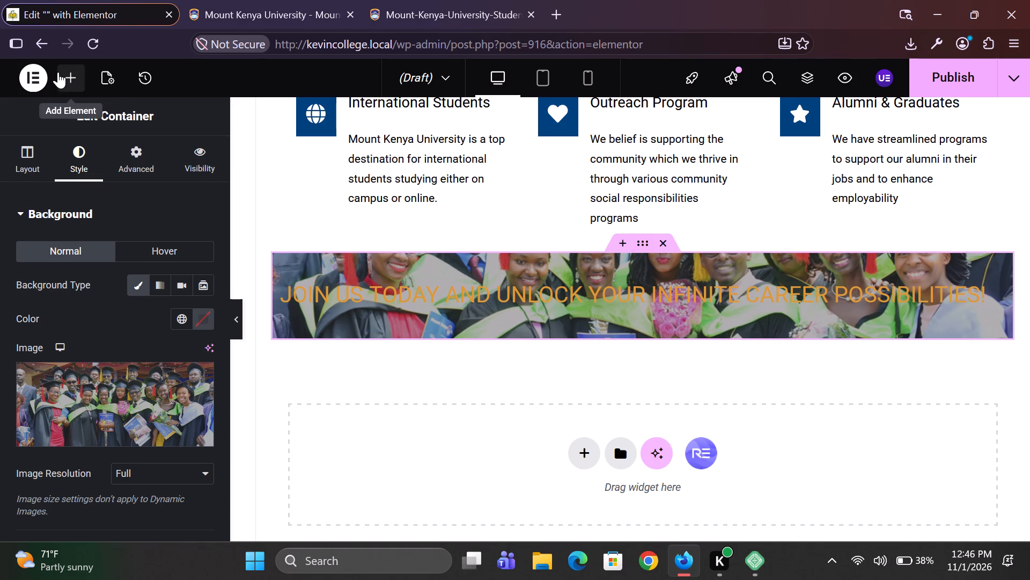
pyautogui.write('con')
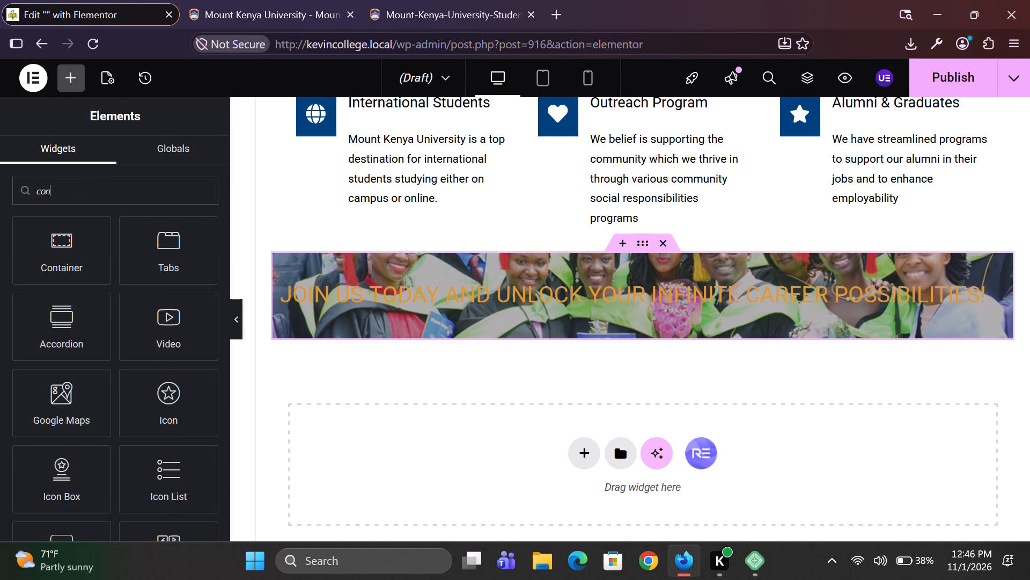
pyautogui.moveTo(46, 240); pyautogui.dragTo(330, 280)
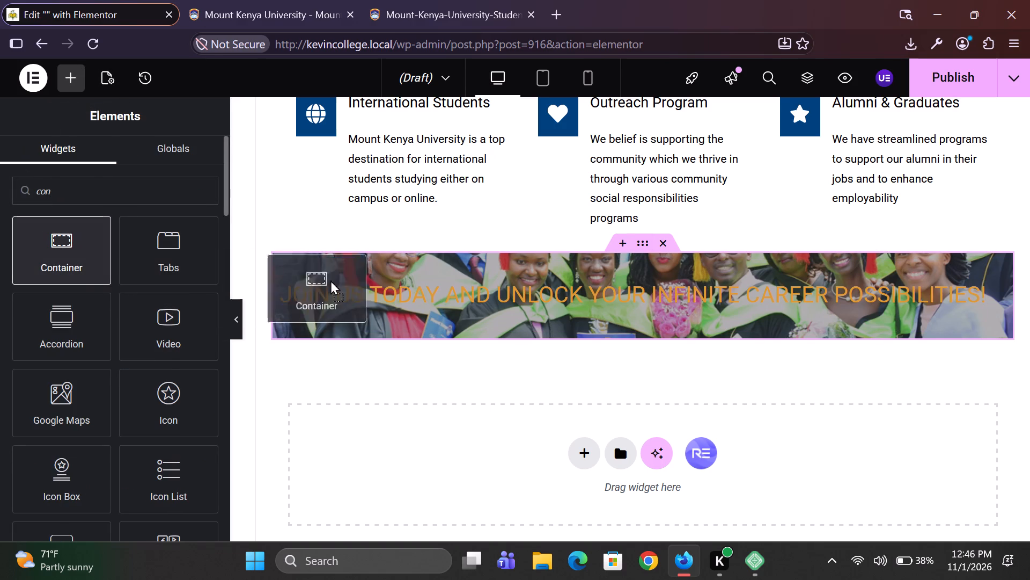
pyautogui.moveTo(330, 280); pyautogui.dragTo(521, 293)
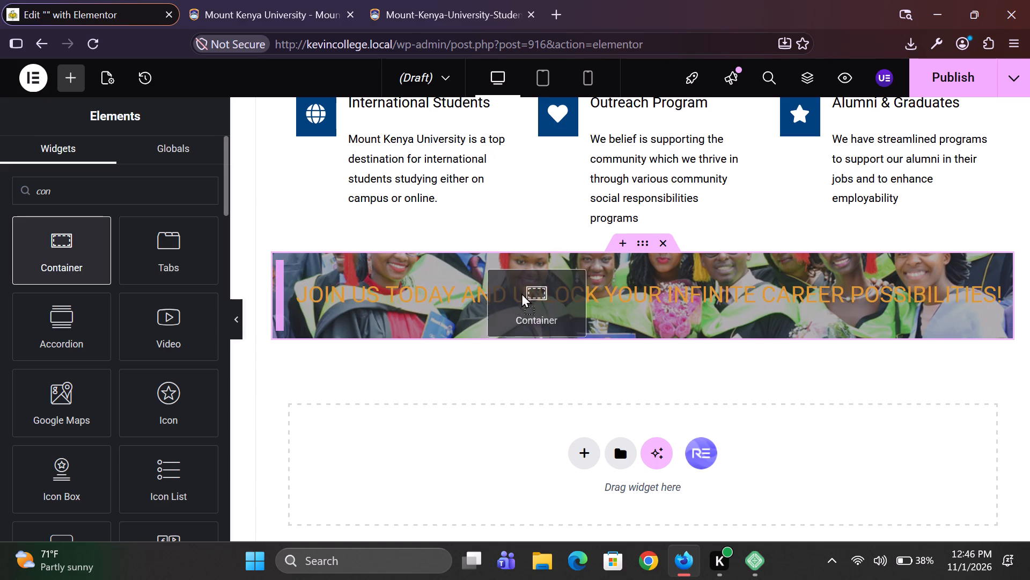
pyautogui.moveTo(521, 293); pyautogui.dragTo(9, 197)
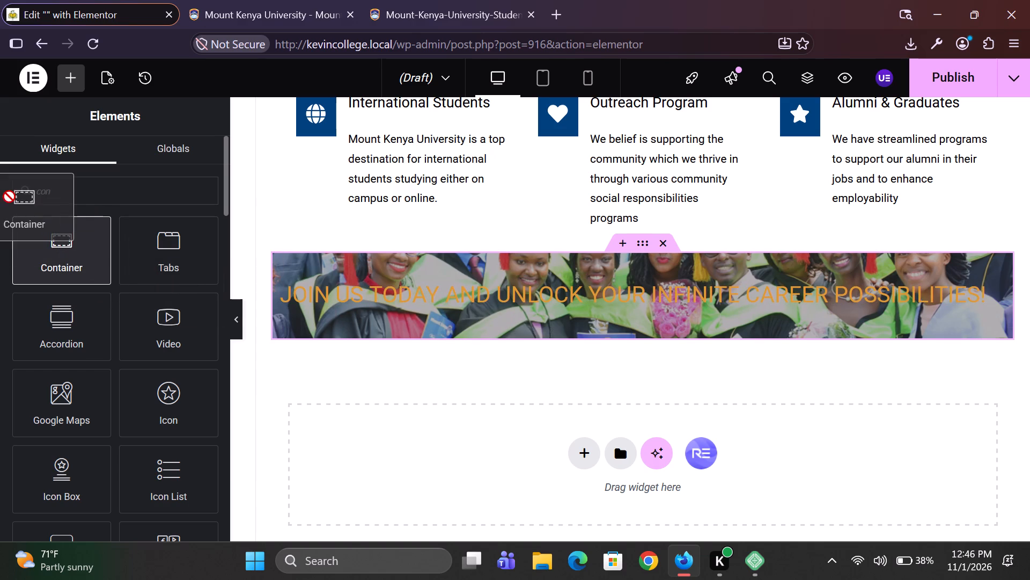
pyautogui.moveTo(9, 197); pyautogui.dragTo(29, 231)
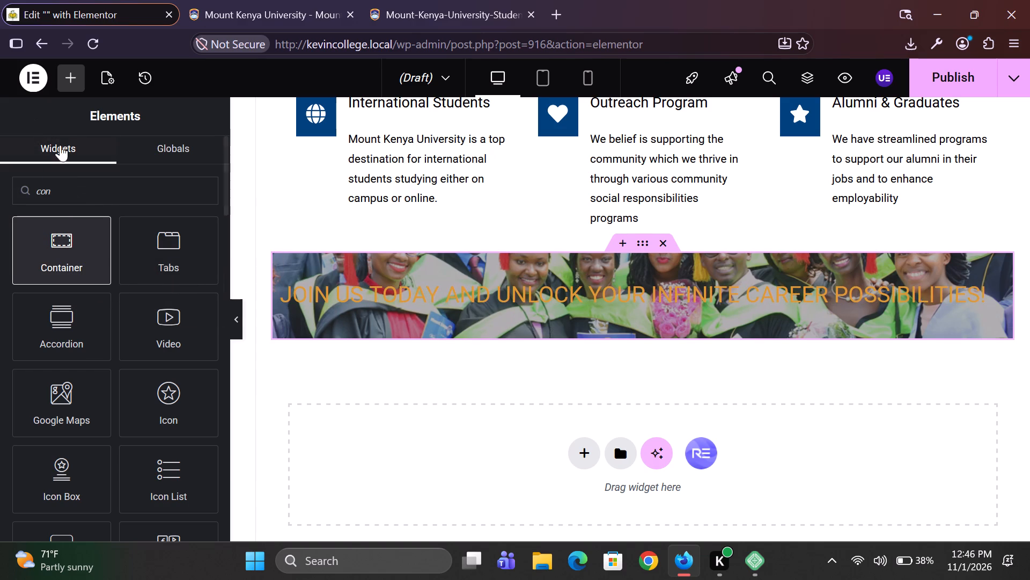
# Set the graduation-photo banner container's direction to Column - vertical.
pyautogui.click(646, 244)
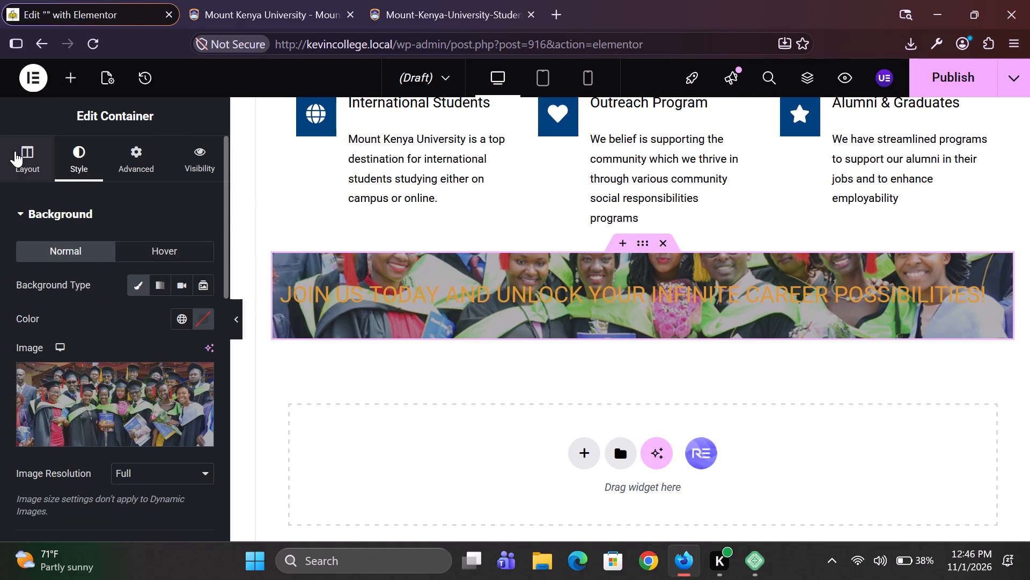
pyautogui.click(15, 151)
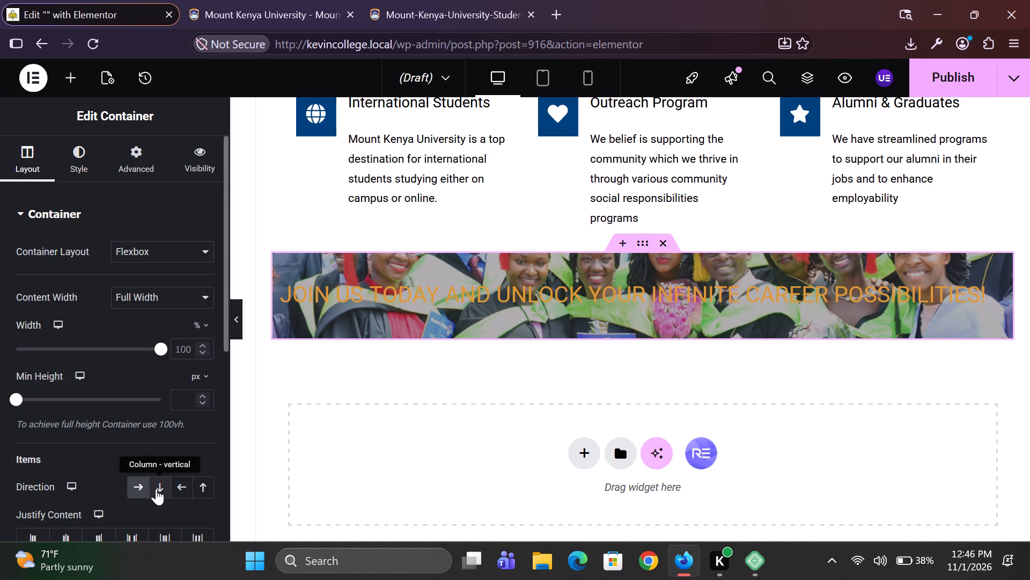
pyautogui.click(156, 489)
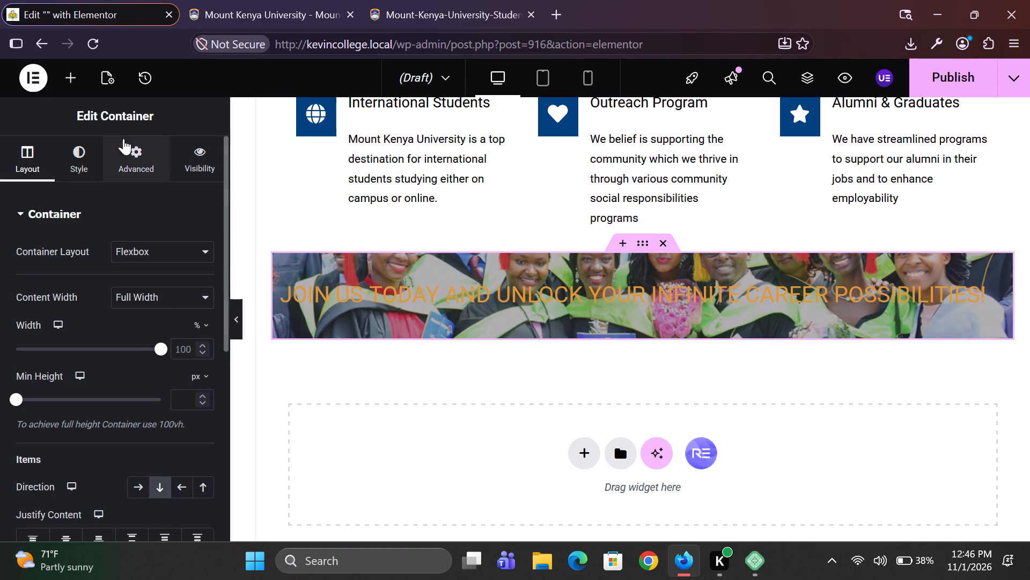
# Add a Container beneath the heading inside the banner and set its direction to Row - horizontal.
pyautogui.click(62, 82)
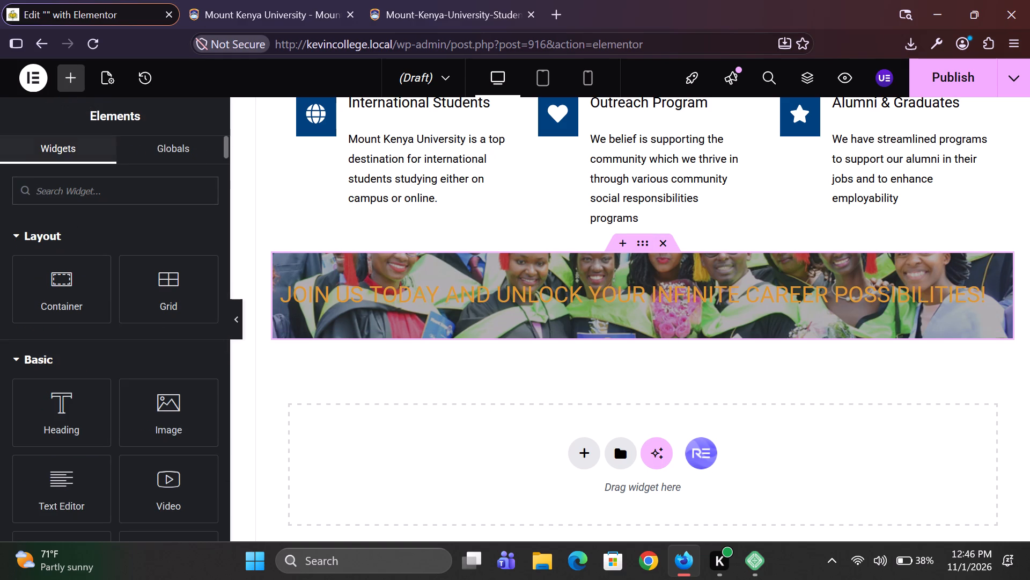
pyautogui.moveTo(63, 308); pyautogui.dragTo(475, 327)
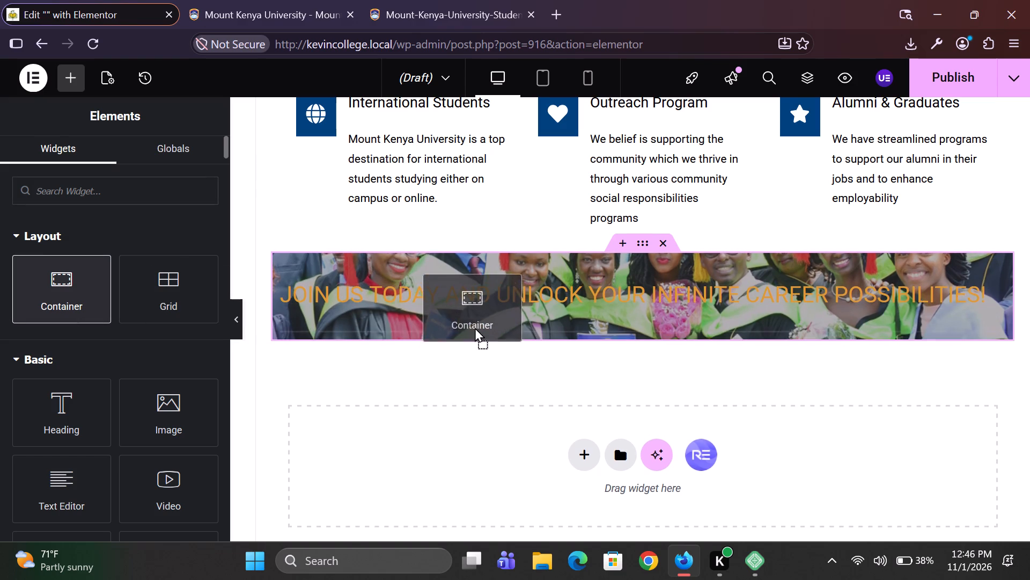
pyautogui.moveTo(475, 327); pyautogui.dragTo(478, 325)
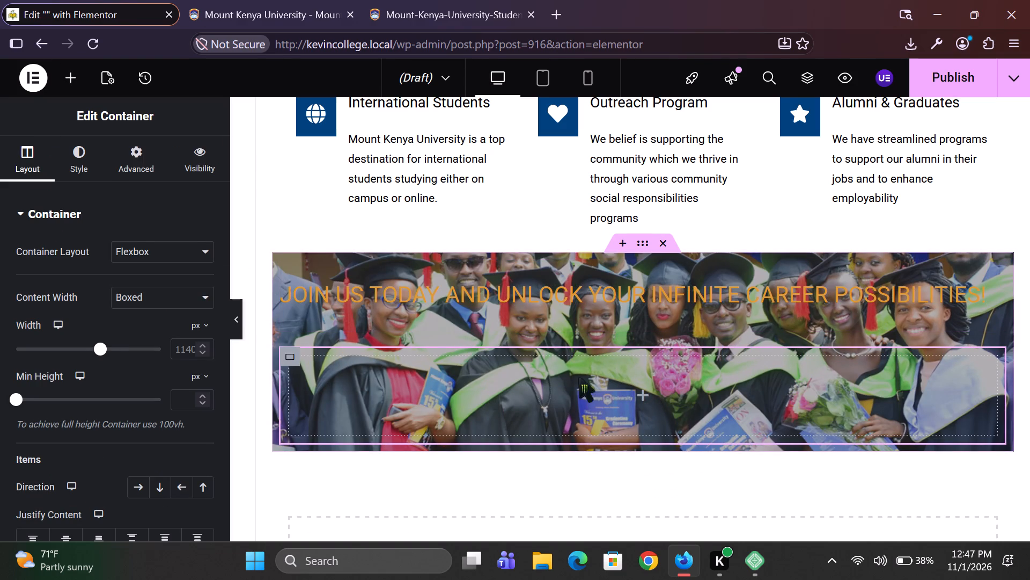
pyautogui.click(285, 347)
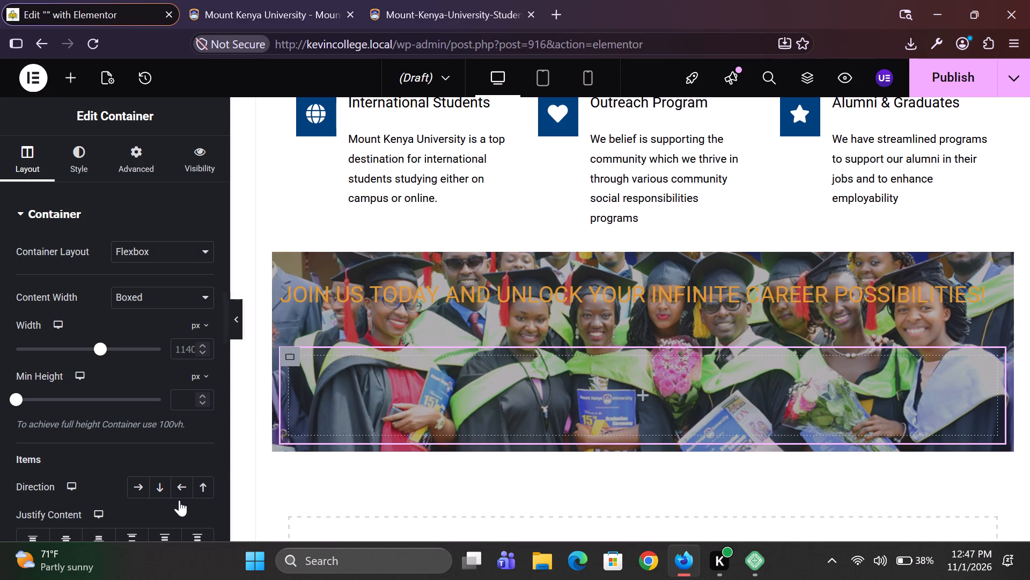
pyautogui.click(133, 484)
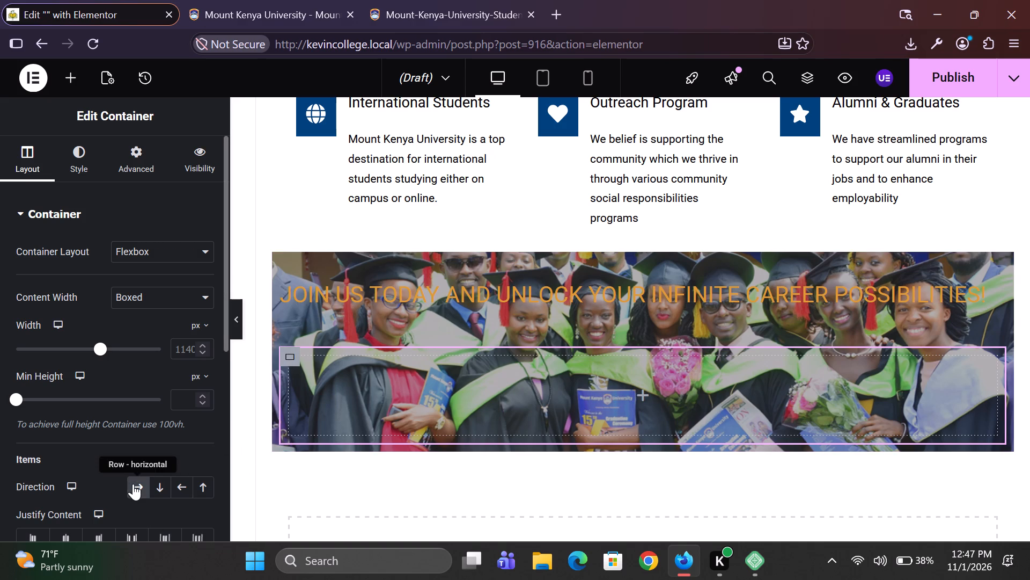
# Insert a nested Container into the row container and duplicate it twice to form three side-by-side columns.
pyautogui.click(639, 394)
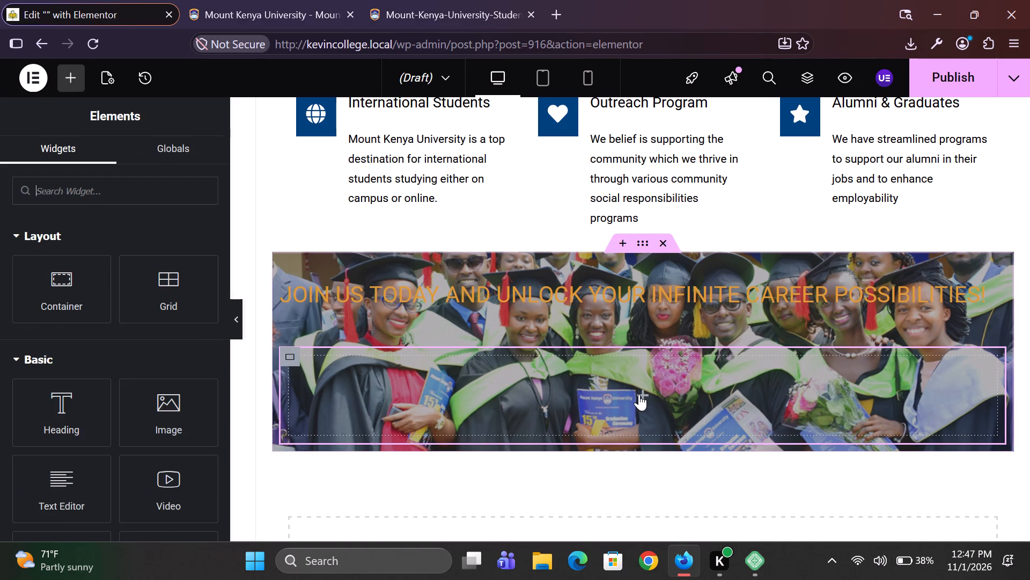
pyautogui.moveTo(69, 294); pyautogui.dragTo(474, 390)
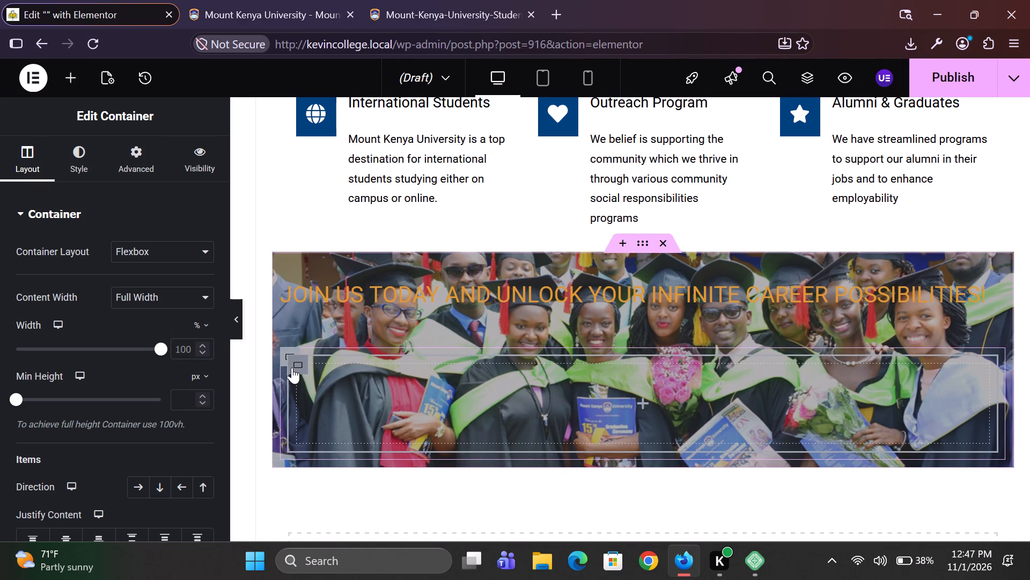
pyautogui.rightClick(292, 367)
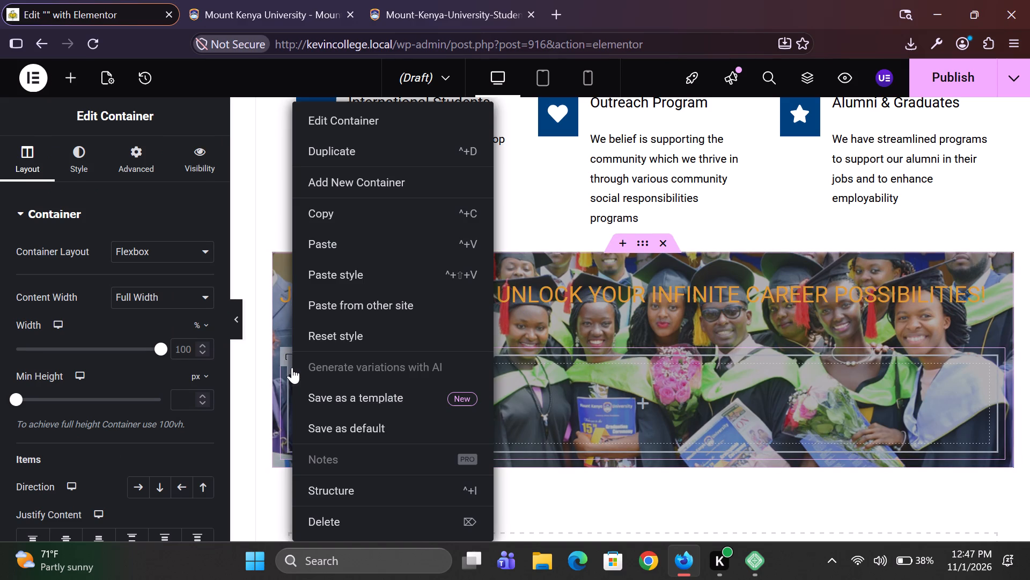
pyautogui.click(406, 149)
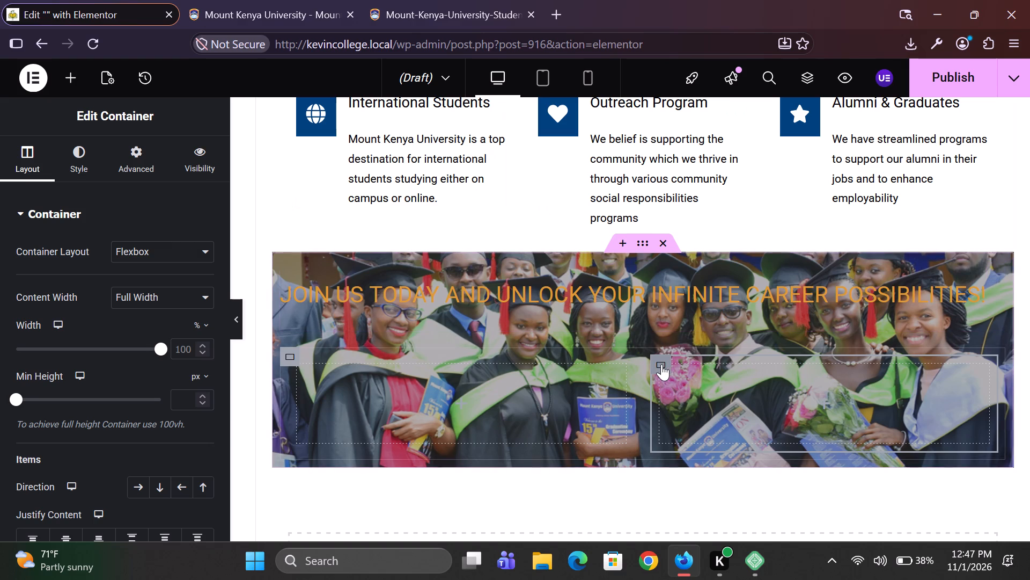
pyautogui.click(661, 364)
pyautogui.rightClick(661, 364)
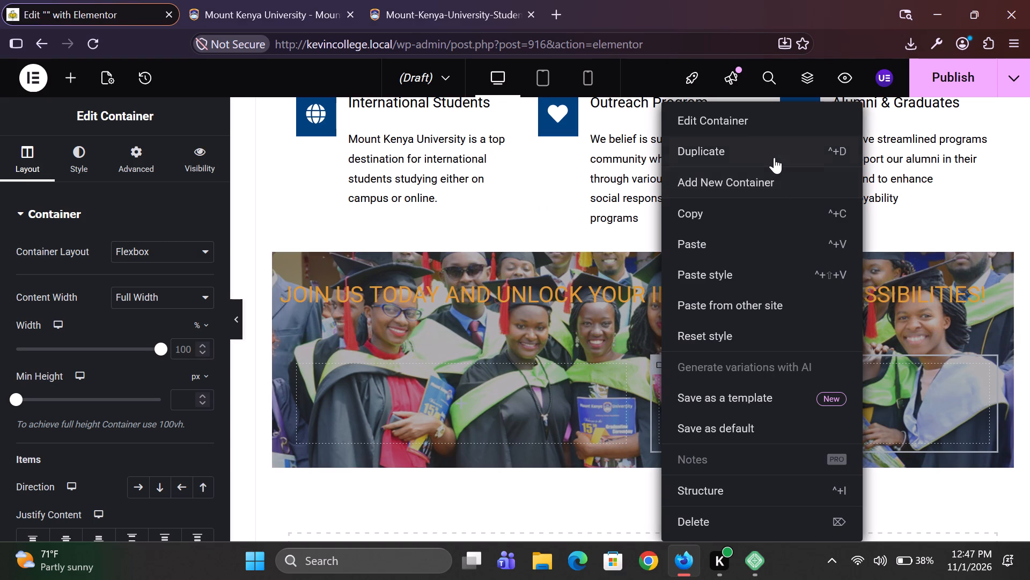
pyautogui.click(774, 157)
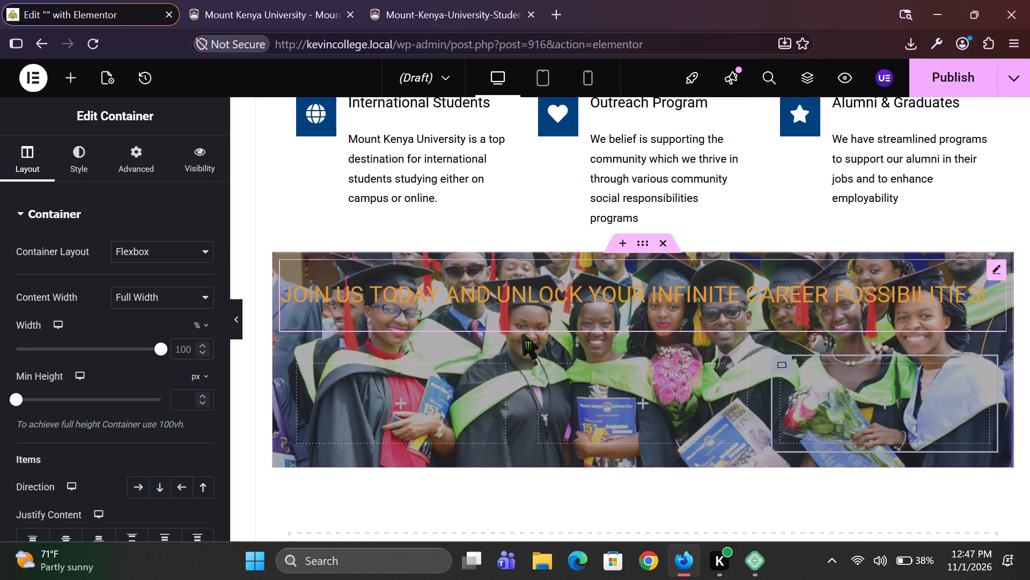
# Set the outer banner container's padding to 0 px on all sides.
pyautogui.click(650, 237)
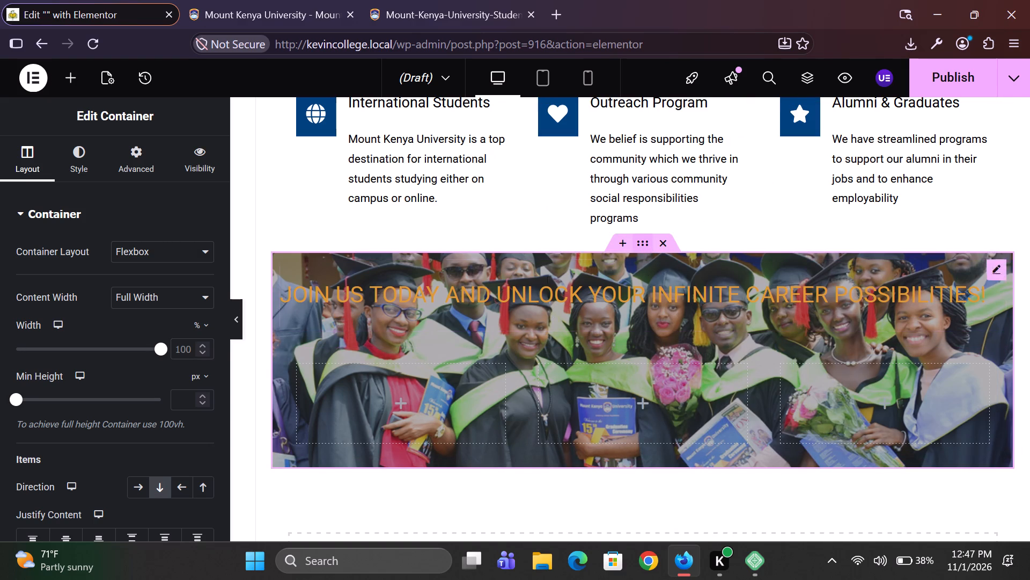
pyautogui.click(145, 162)
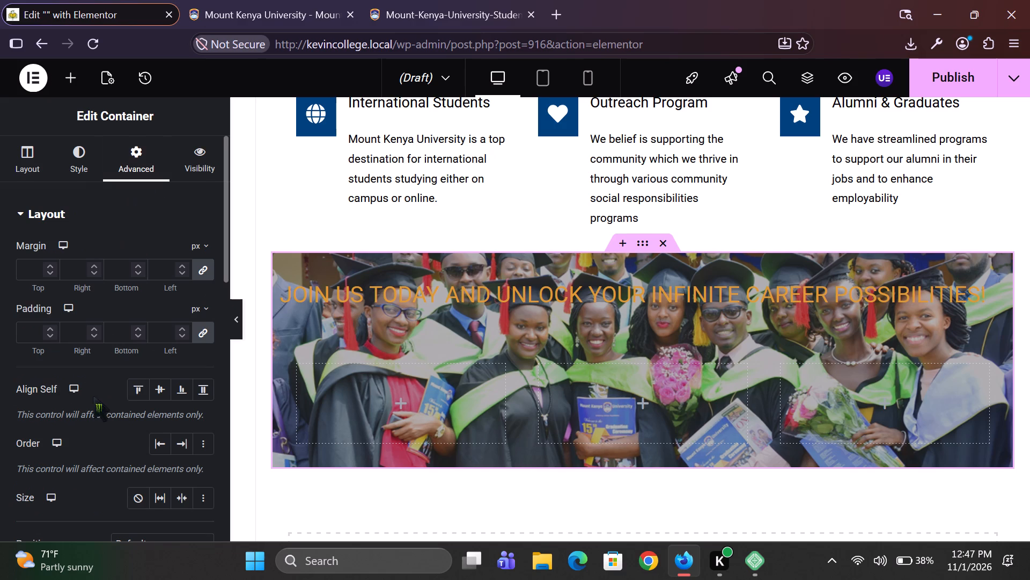
pyautogui.click(21, 326)
pyautogui.press('0')
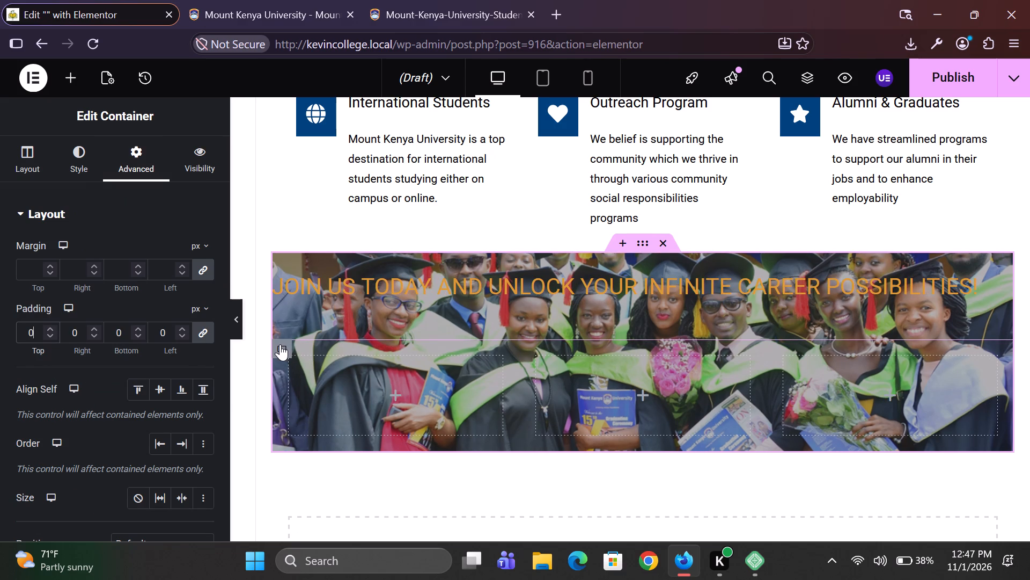
# Set the padding of the row container beneath the heading to 0 px on all sides.
pyautogui.click(280, 344)
pyautogui.click(134, 160)
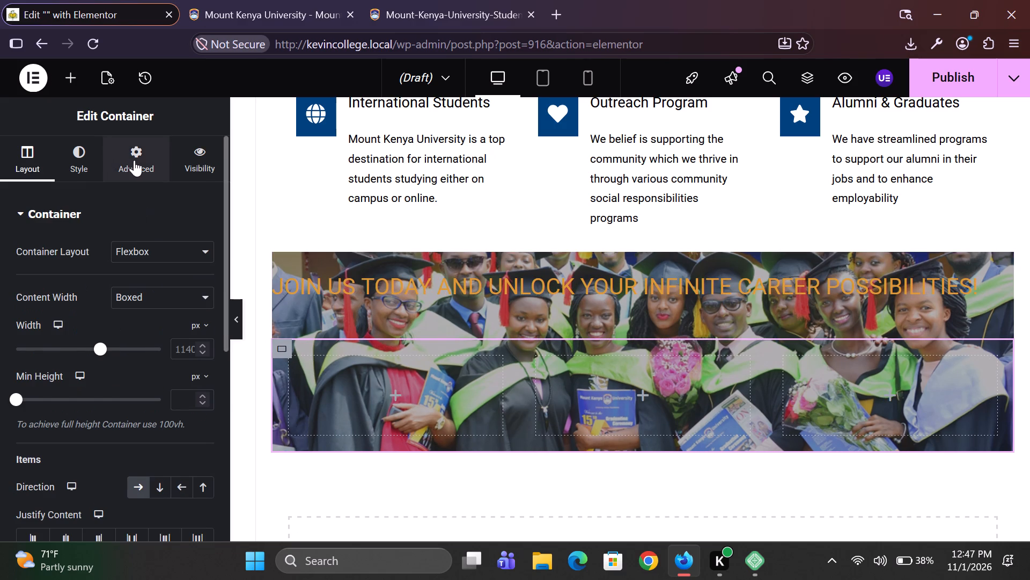
pyautogui.click(24, 332)
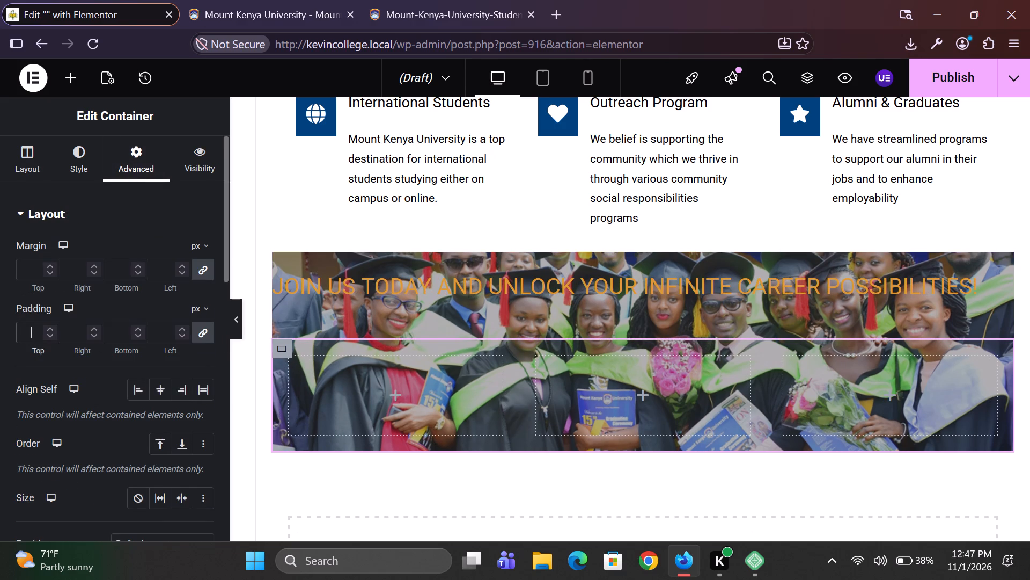
pyautogui.press('o')
pyautogui.press('BackSpace')
pyautogui.press('0')
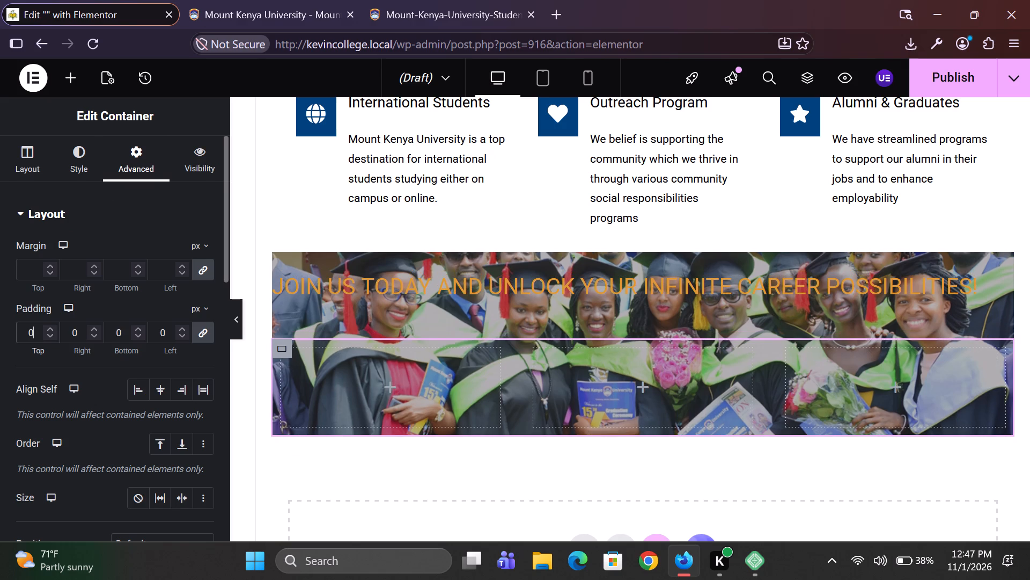
# Set the middle nested column container's padding to 0 px on all sides.
pyautogui.click(322, 358)
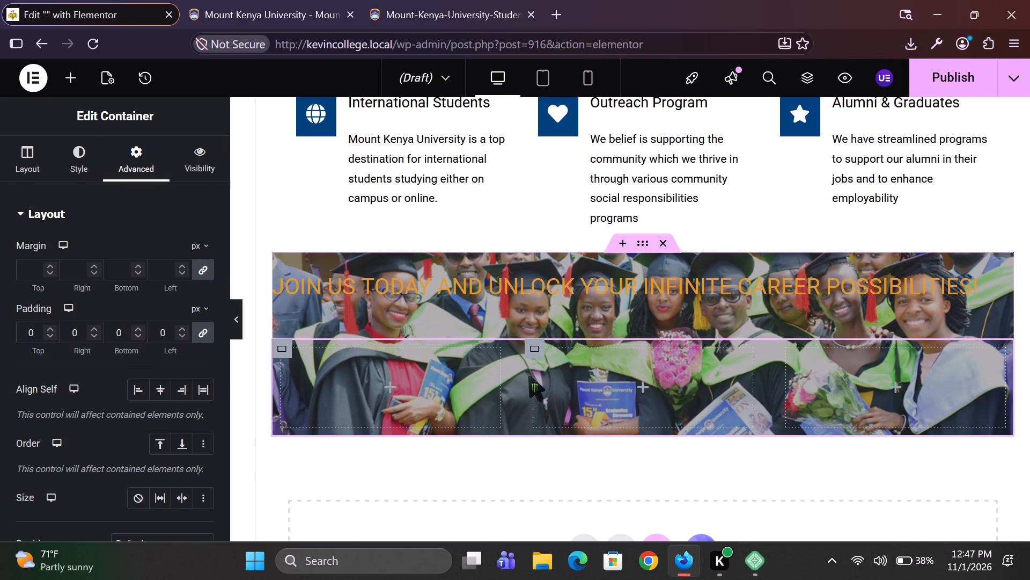
pyautogui.click(539, 348)
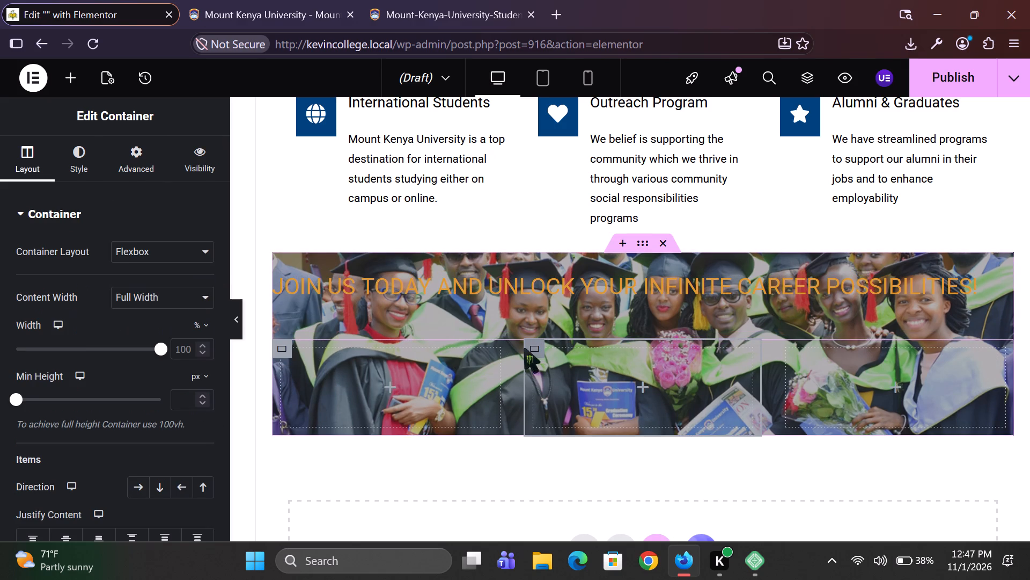
pyautogui.click(131, 175)
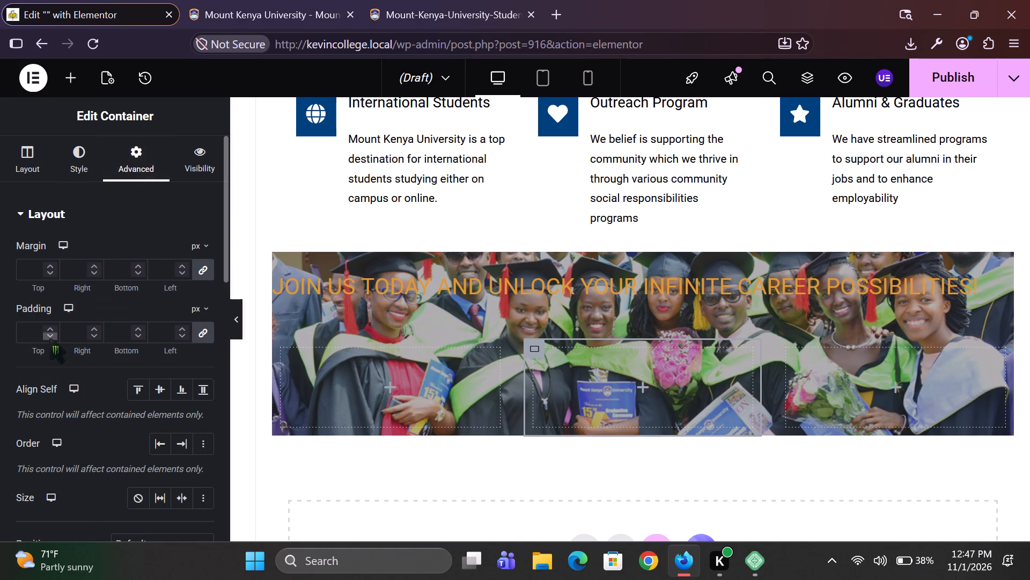
pyautogui.click(32, 336)
pyautogui.press('0')
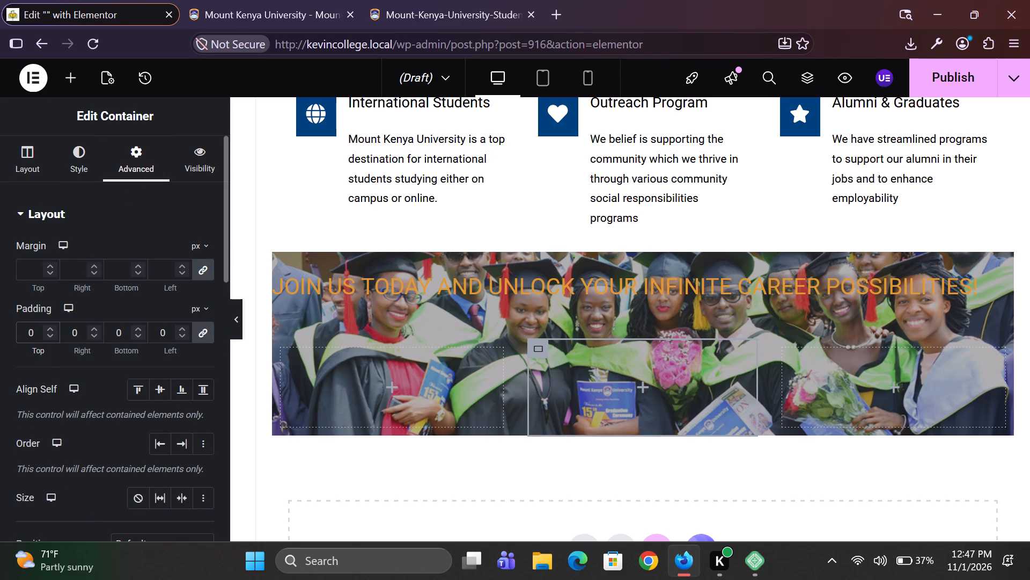
pyautogui.press('BackSpace')
pyautogui.press('BackSpace')
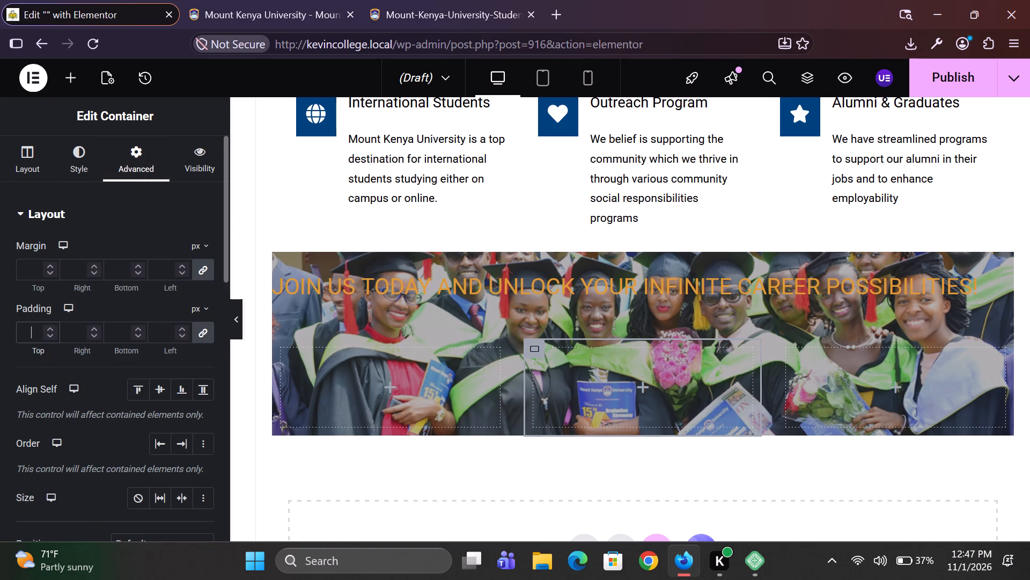
pyautogui.press('0')
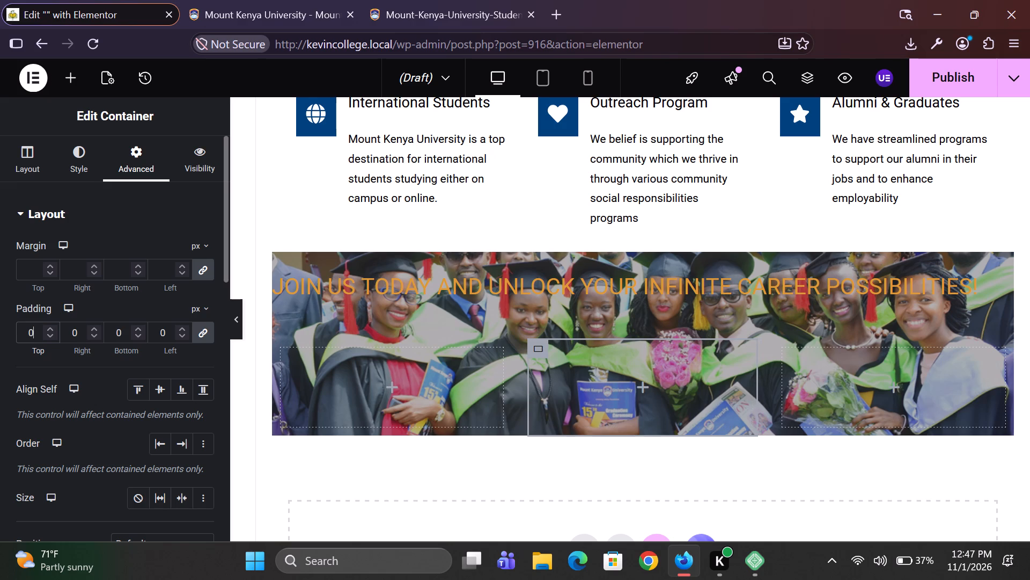
# Clear the padding values of the middle nested column container.
pyautogui.press('BackSpace')
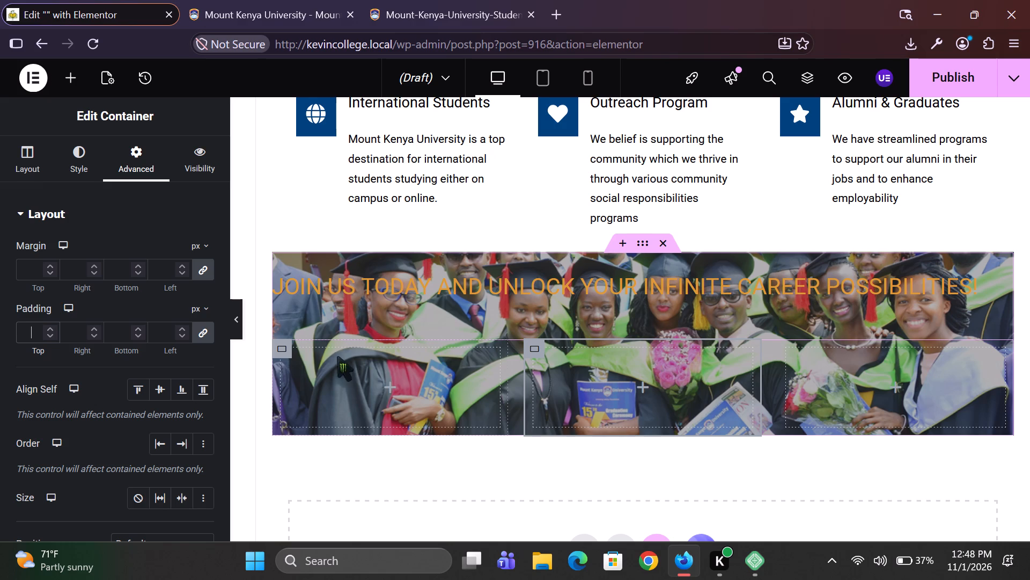
# Search the widgets for "but" and add a standard Button widget to the banner's first nested column.
pyautogui.click(384, 379)
pyautogui.click(392, 390)
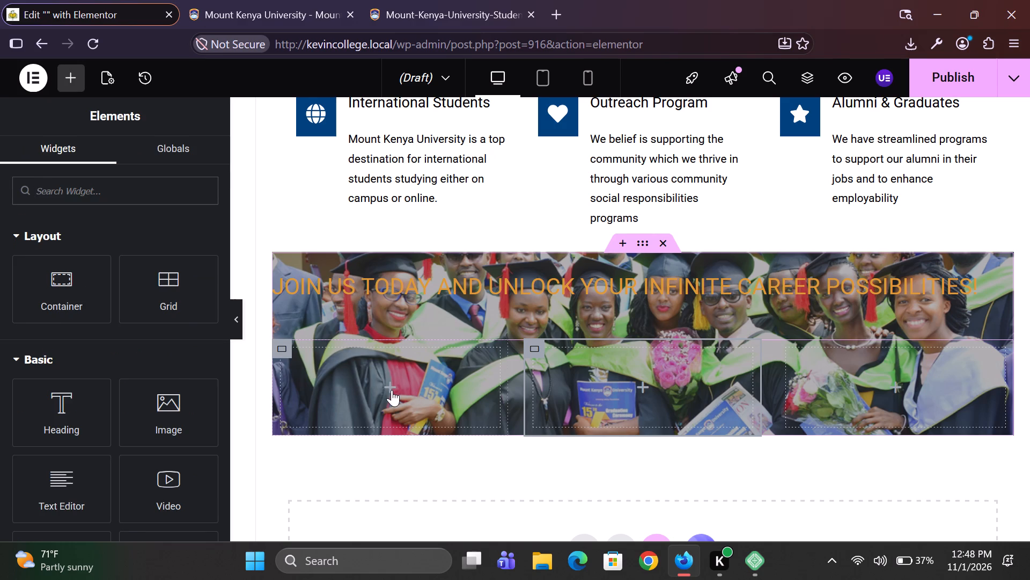
pyautogui.write('but')
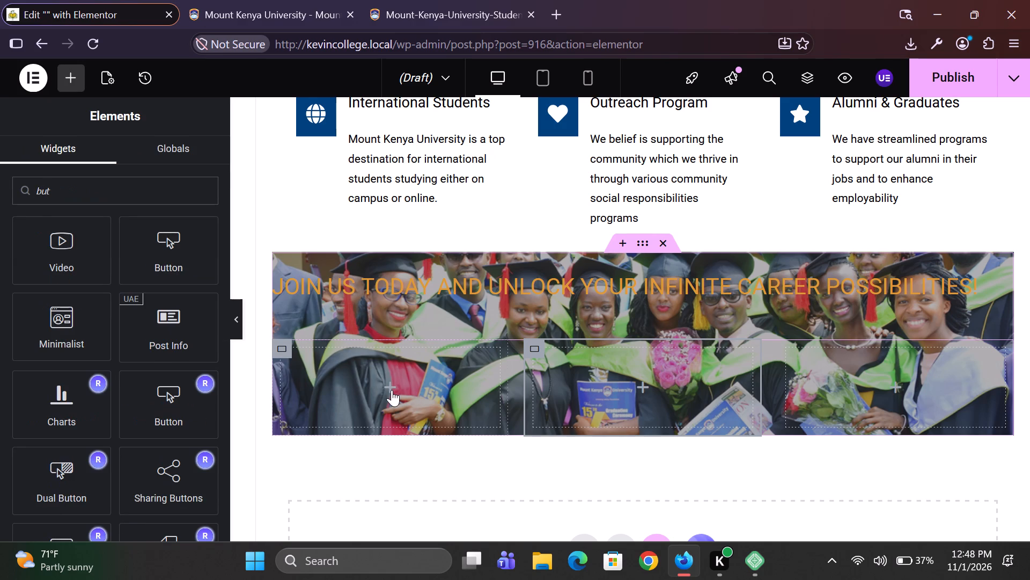
pyautogui.moveTo(163, 270); pyautogui.dragTo(356, 342)
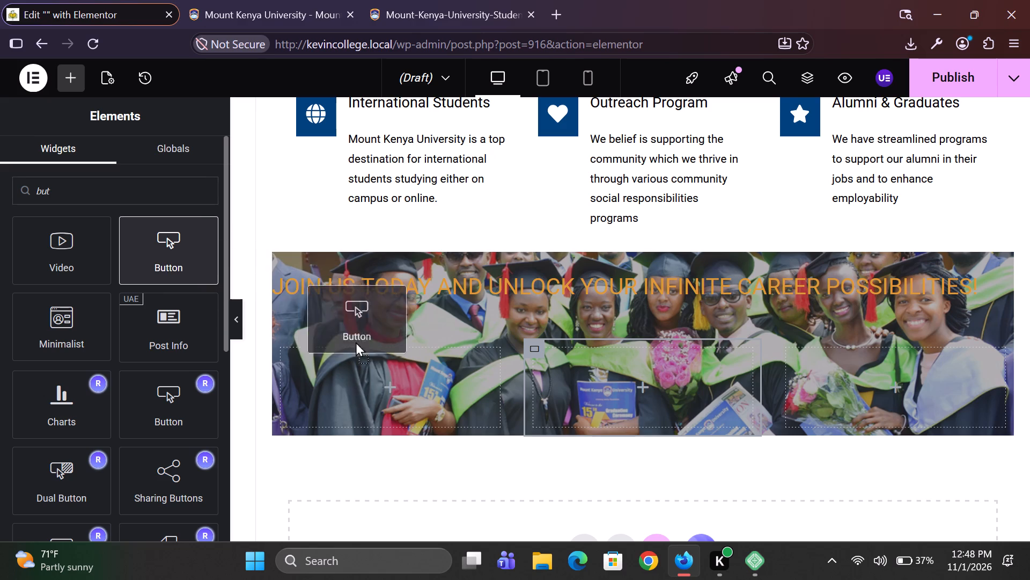
pyautogui.moveTo(356, 342); pyautogui.dragTo(387, 391)
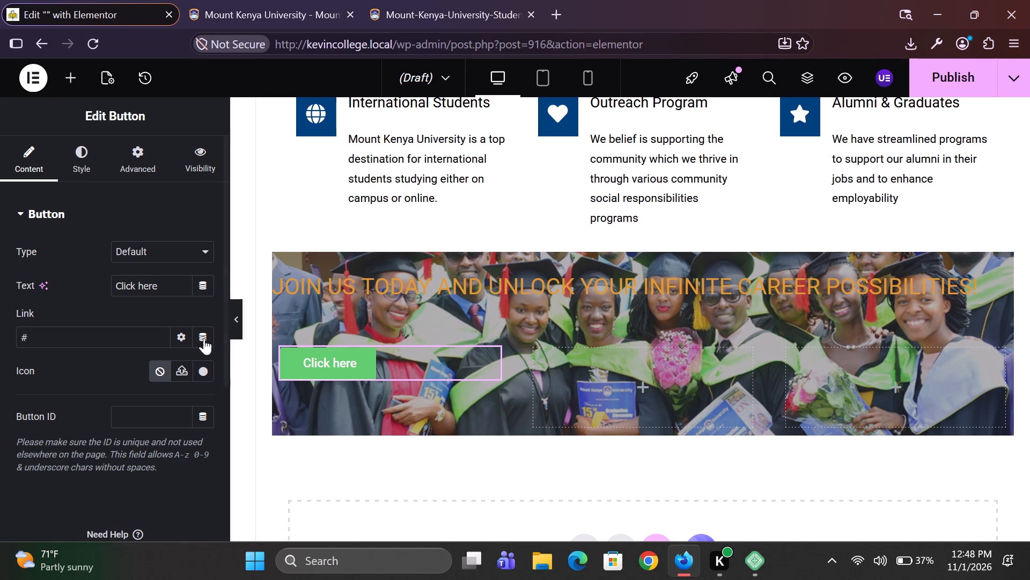
# Consult the reference banner on the Mount Kenya University page and set the new button's text to "VIEW COURSES".
pyautogui.click(278, 0)
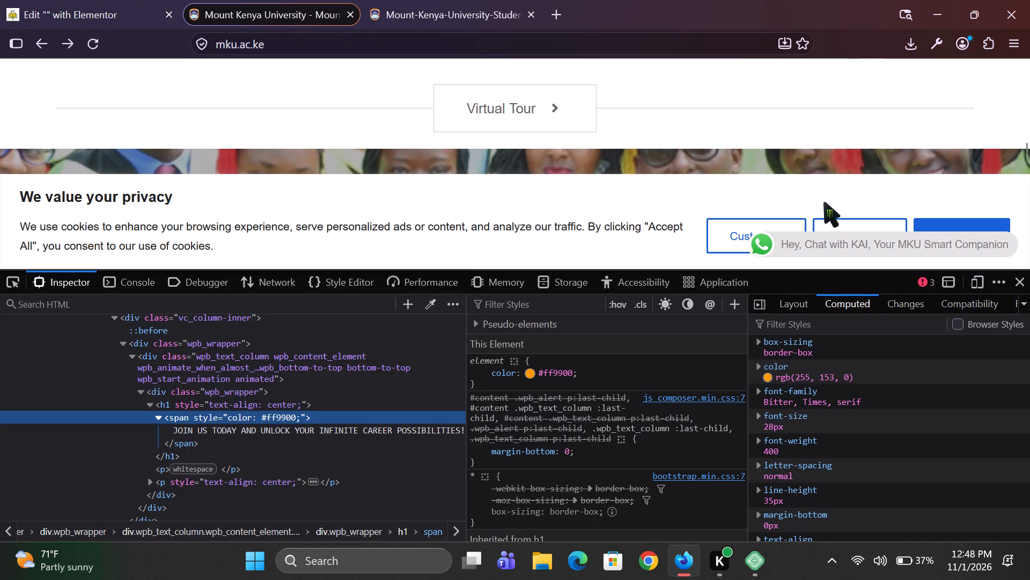
pyautogui.click(1022, 275)
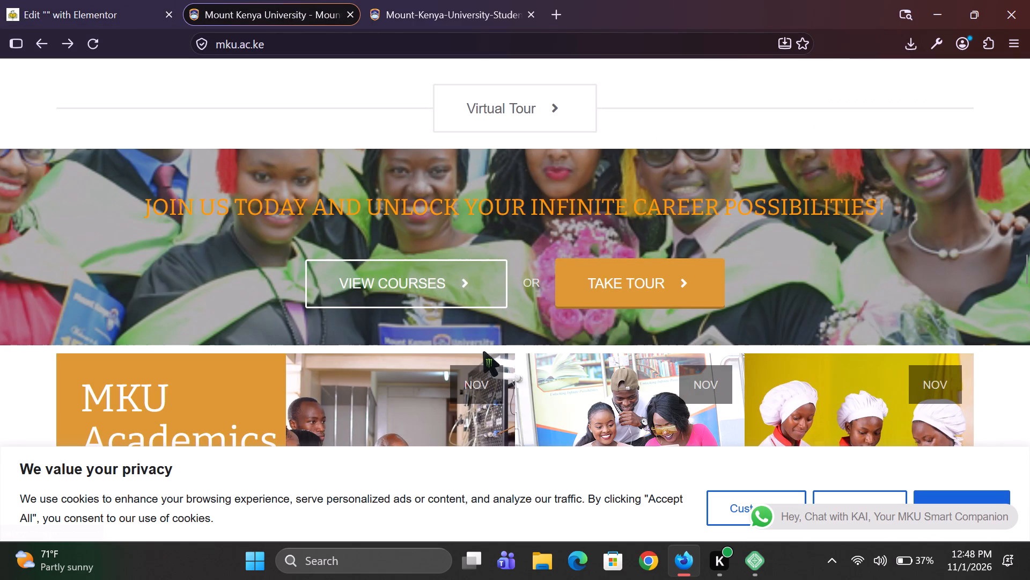
pyautogui.click(112, 20)
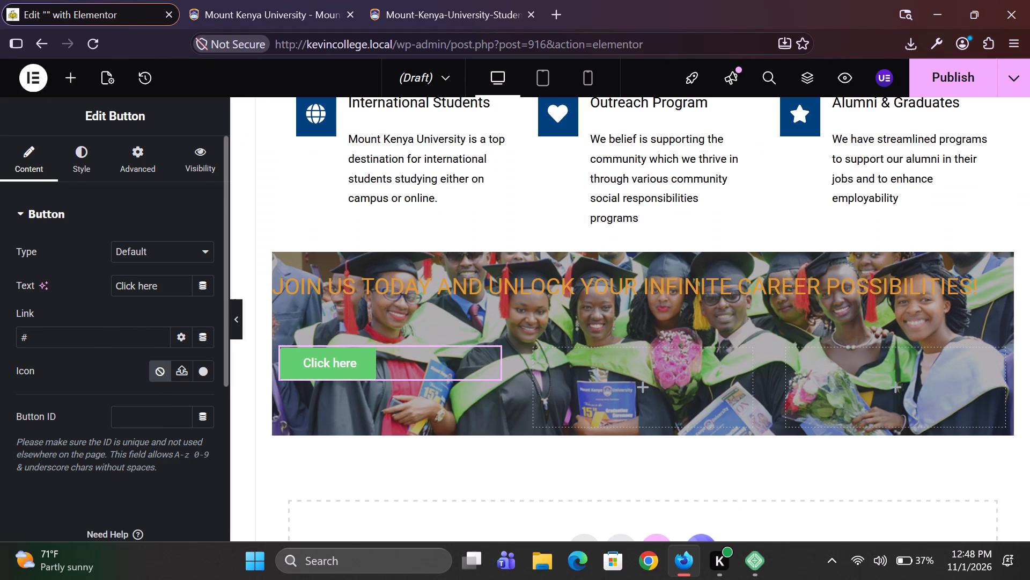
pyautogui.tripleClick(165, 285)
pyautogui.press('BackSpace')
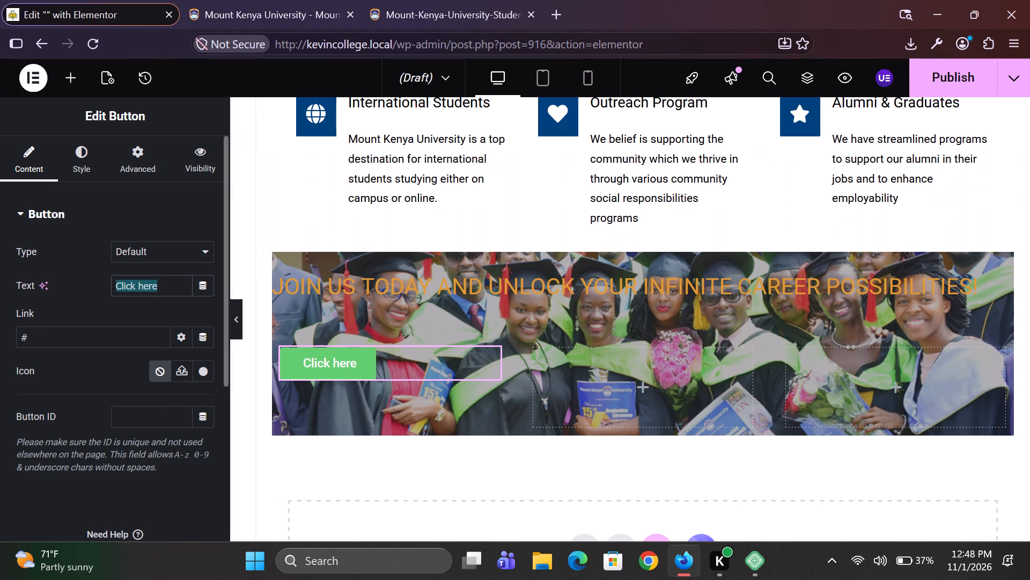
pyautogui.click(275, 0)
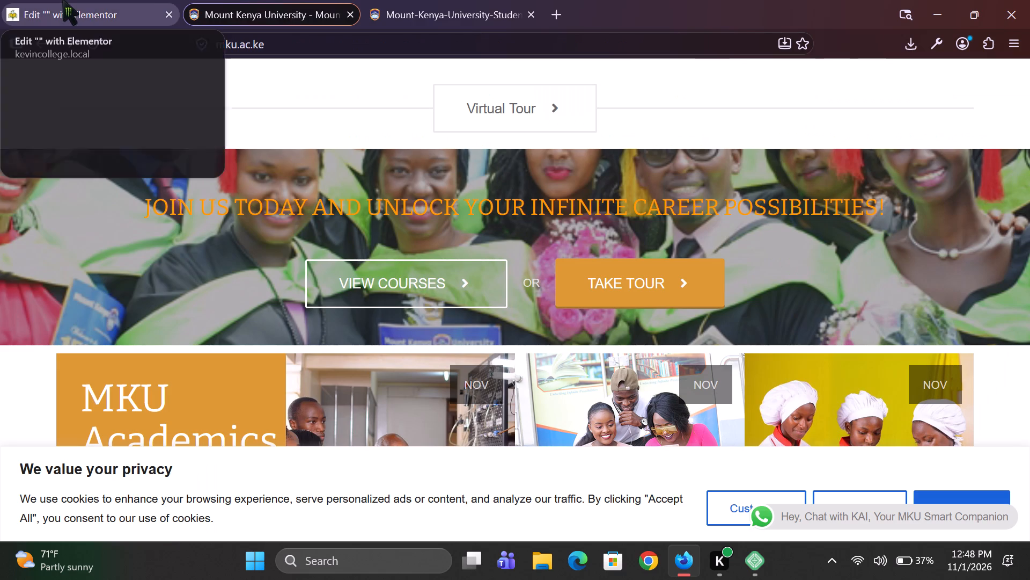
pyautogui.click(62, 0)
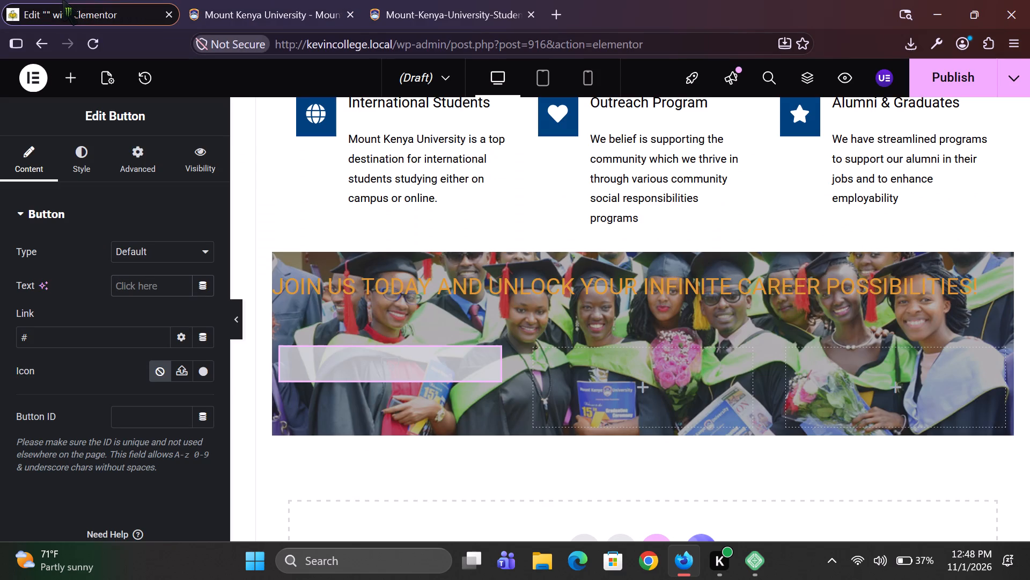
pyautogui.write('VIEW')
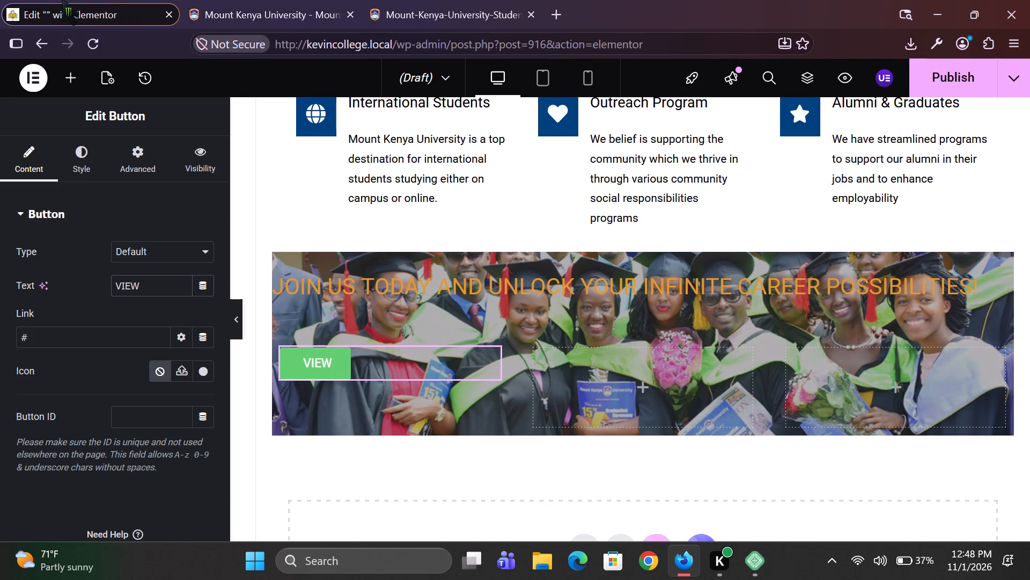
pyautogui.press('space')
pyautogui.write('COURSES')
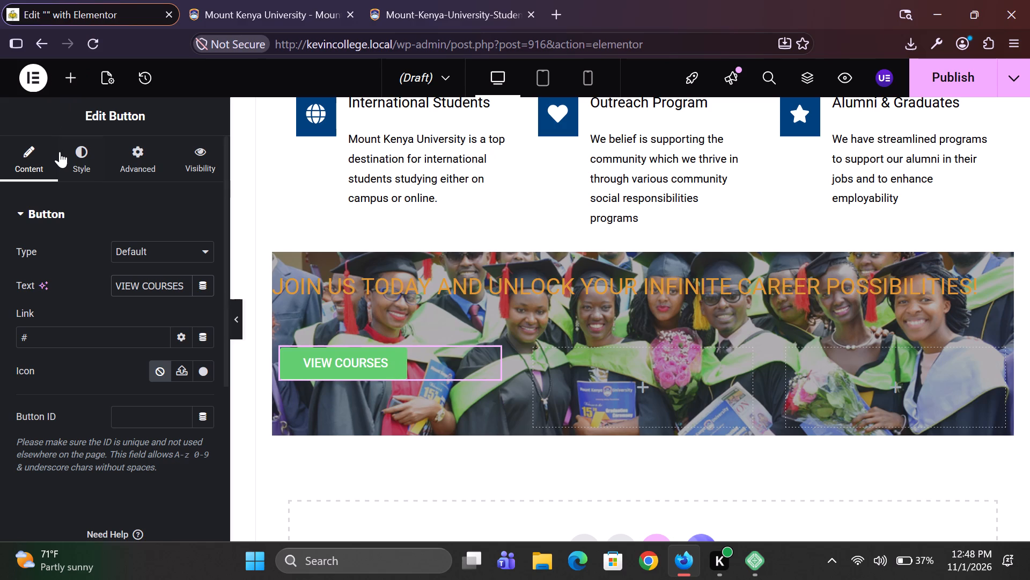
# Inspect the reference page's VIEW COURSES button styles and set the new button's typography to size 17 px and weight 400 (Normal).
pyautogui.click(71, 157)
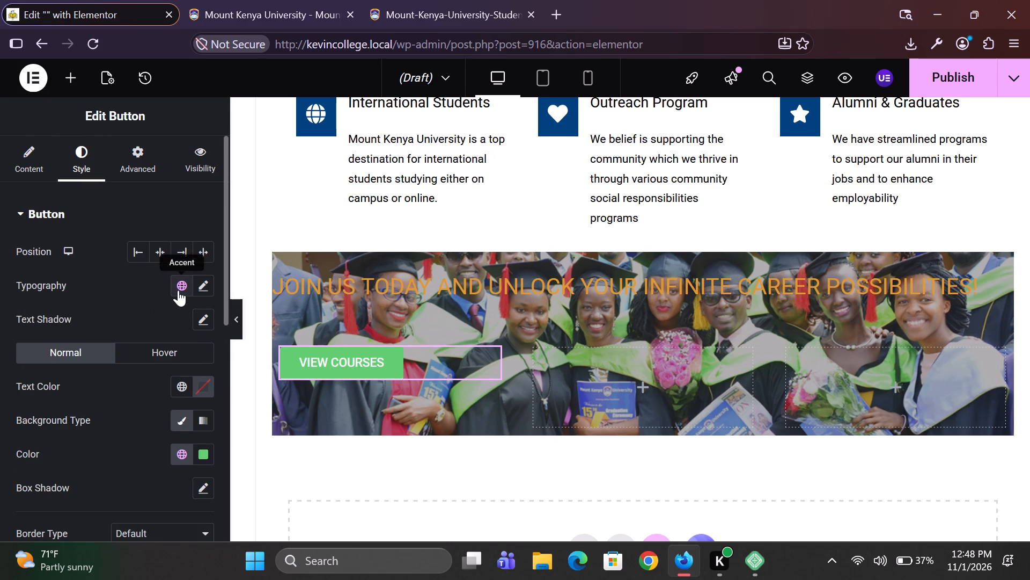
pyautogui.click(275, 0)
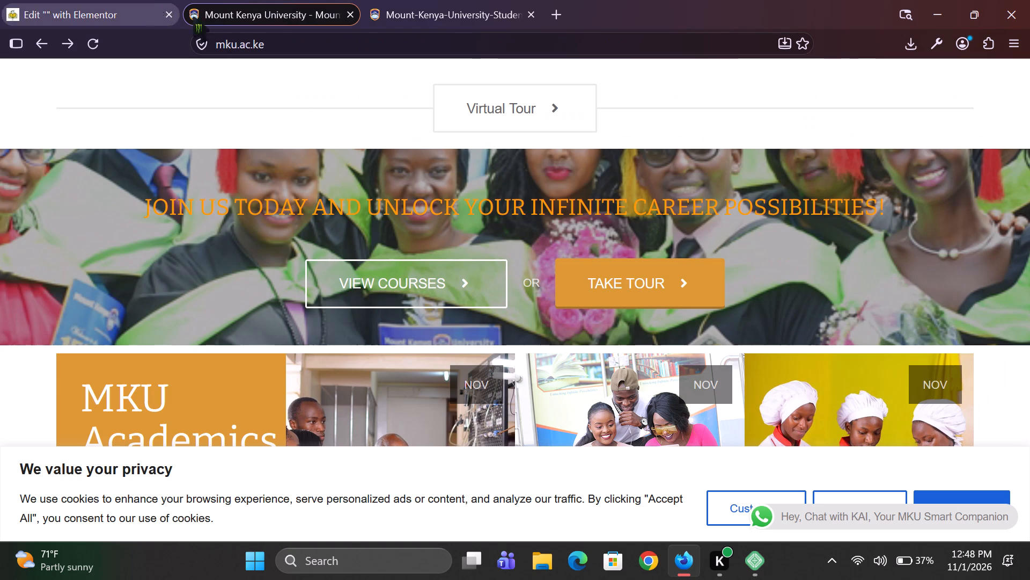
pyautogui.rightClick(422, 281)
pyautogui.click(490, 398)
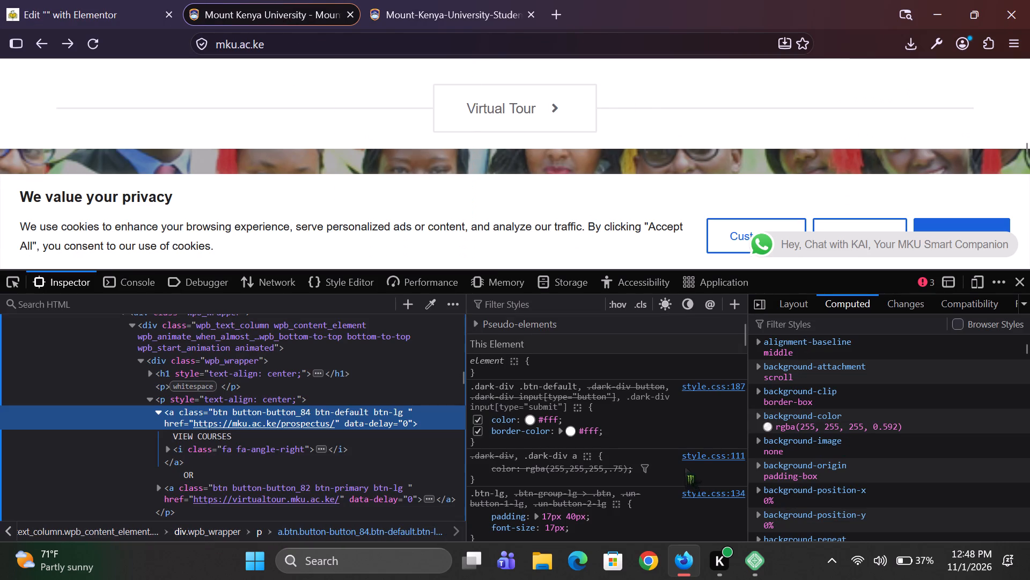
pyautogui.scroll(-3, 826, 510)
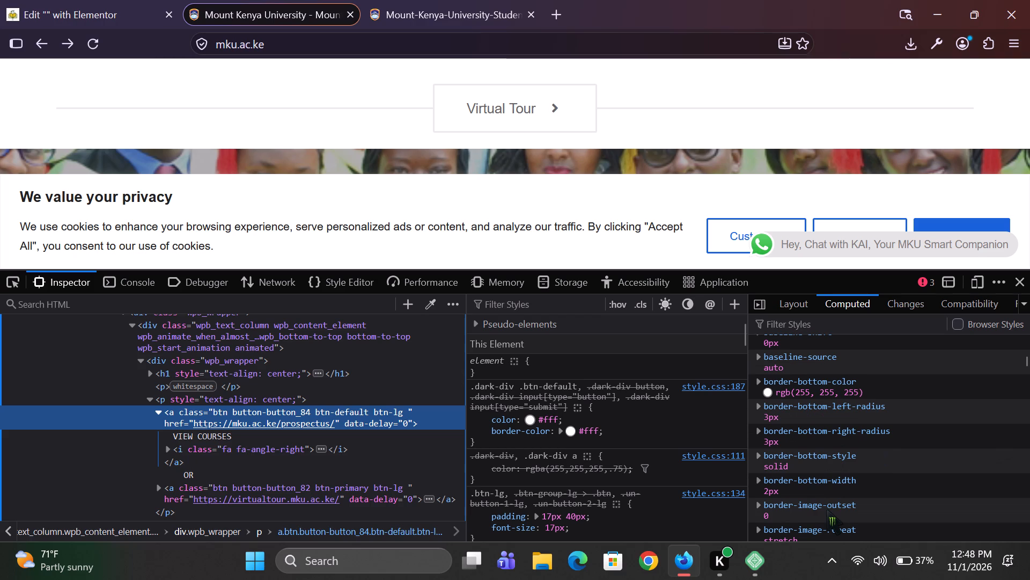
pyautogui.scroll(-5, 826, 510)
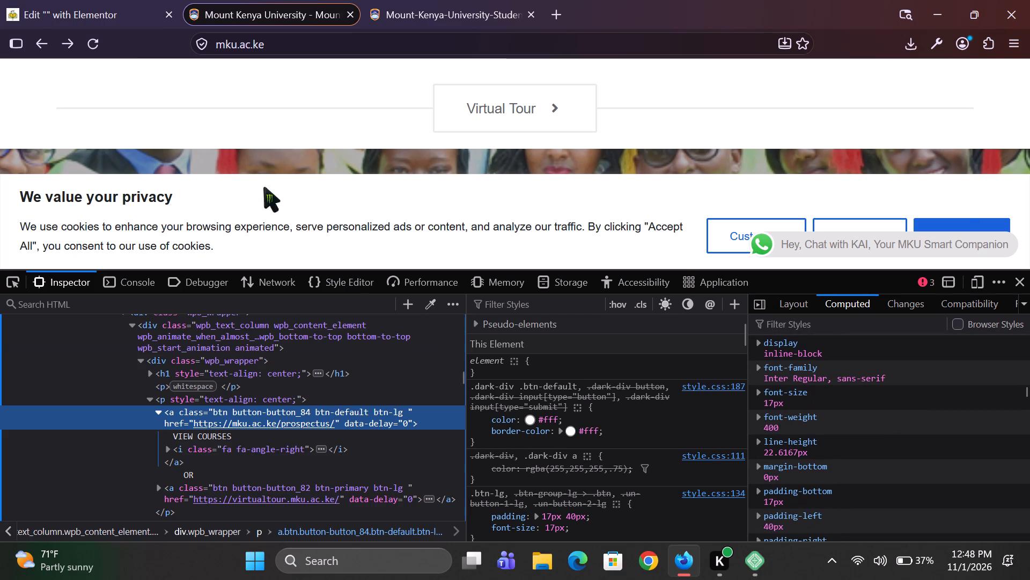
pyautogui.click(126, 0)
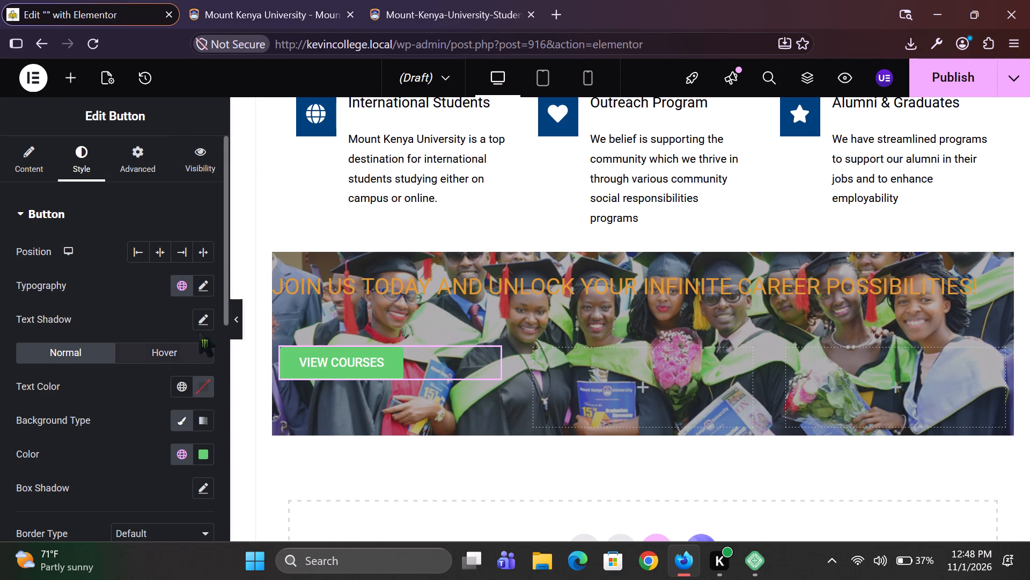
pyautogui.click(205, 292)
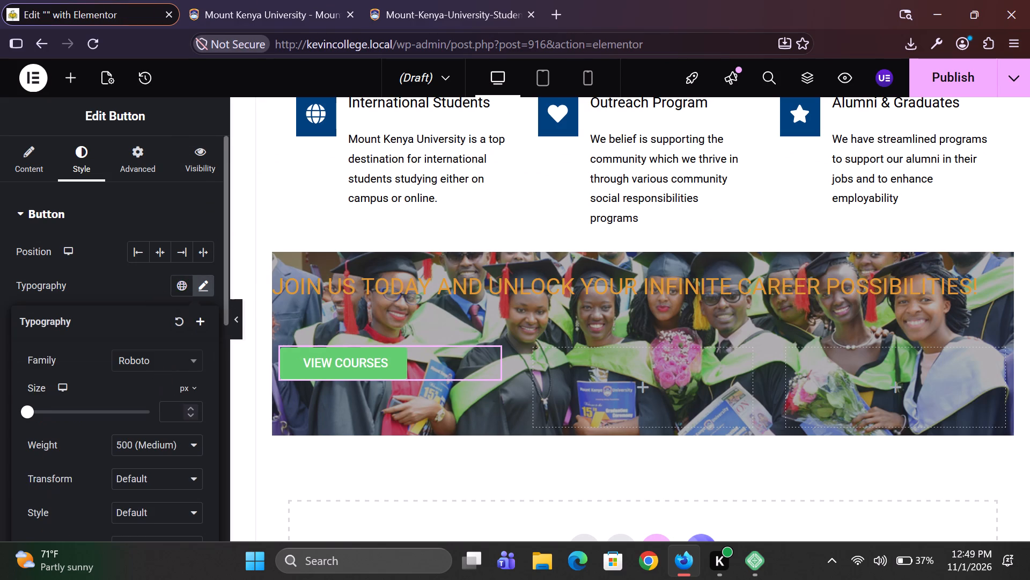
pyautogui.click(175, 411)
pyautogui.write('17')
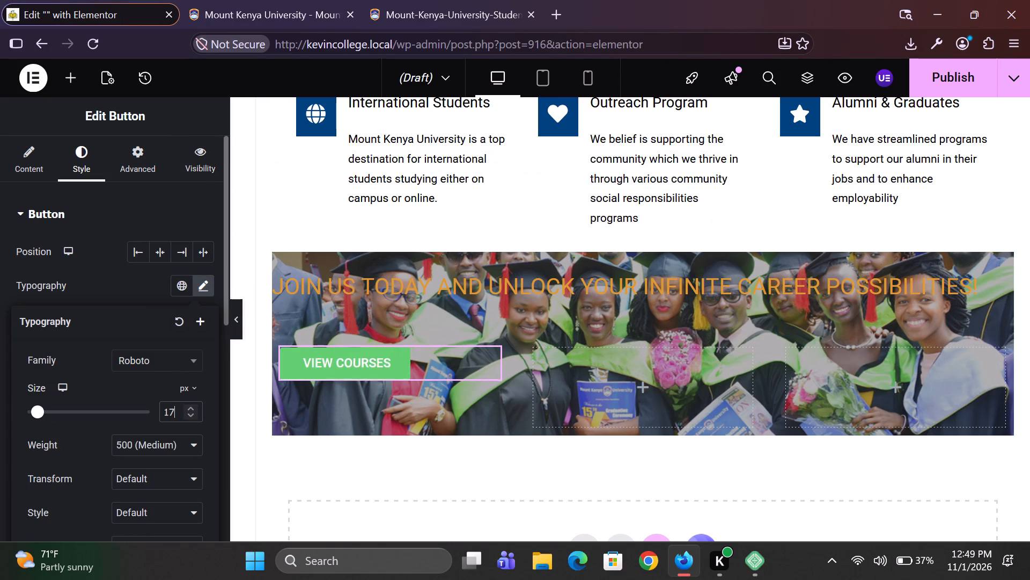
pyautogui.click(201, 452)
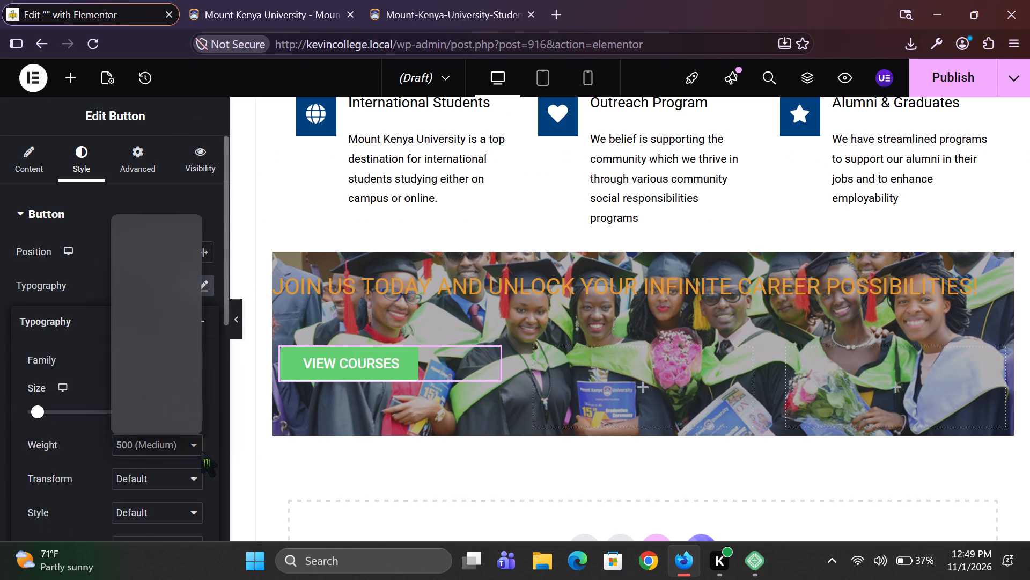
pyautogui.click(173, 274)
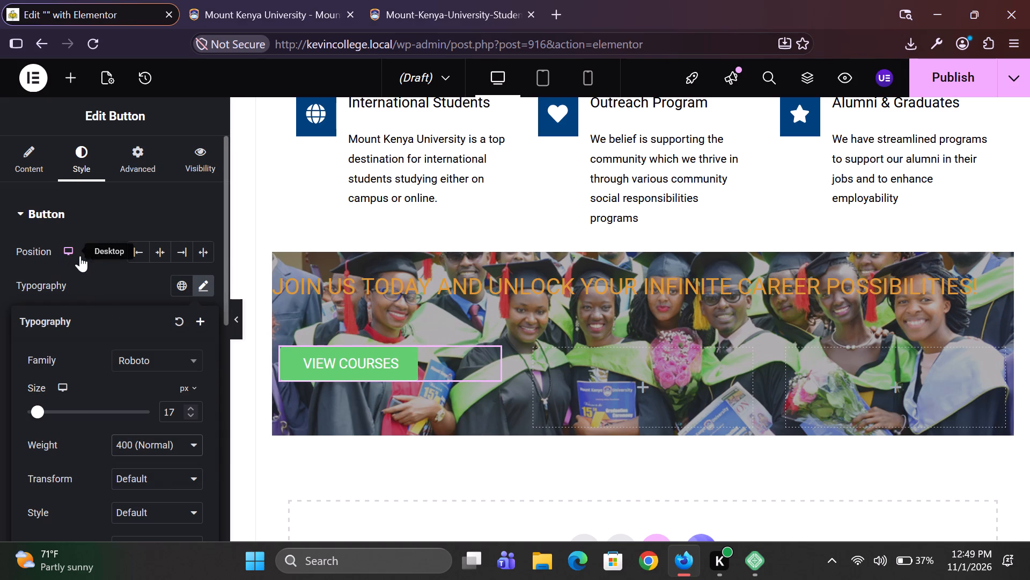
pyautogui.click(91, 281)
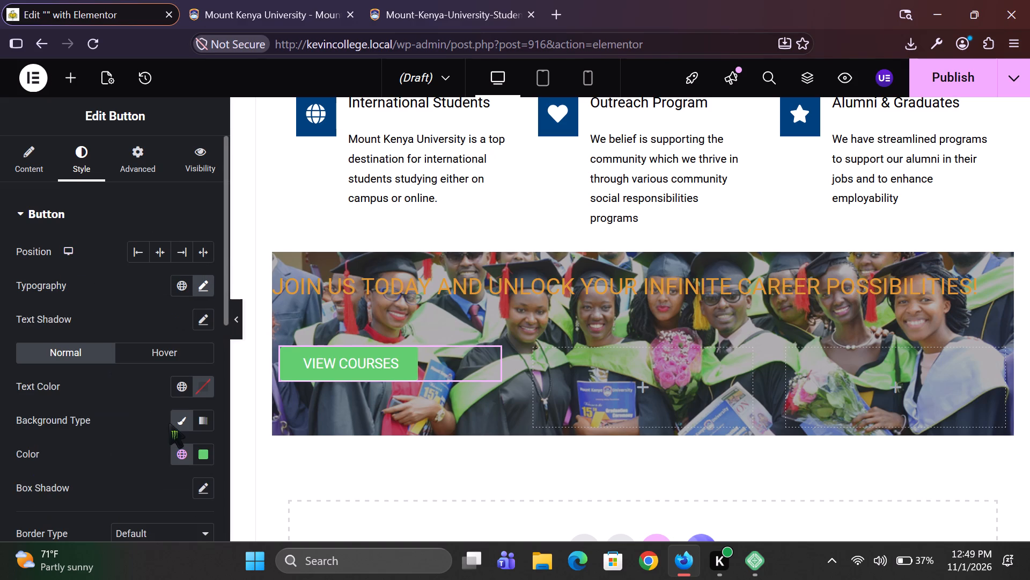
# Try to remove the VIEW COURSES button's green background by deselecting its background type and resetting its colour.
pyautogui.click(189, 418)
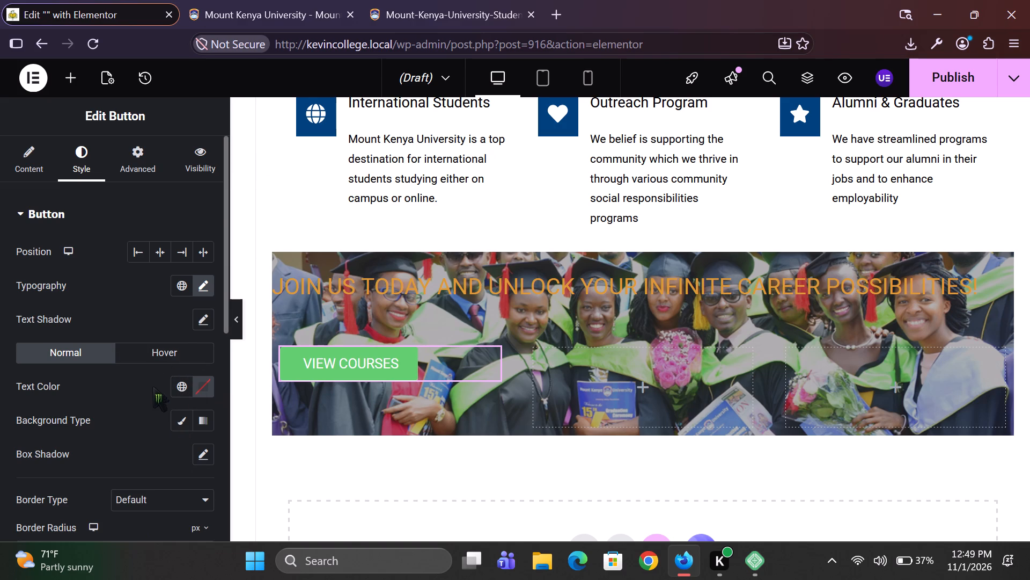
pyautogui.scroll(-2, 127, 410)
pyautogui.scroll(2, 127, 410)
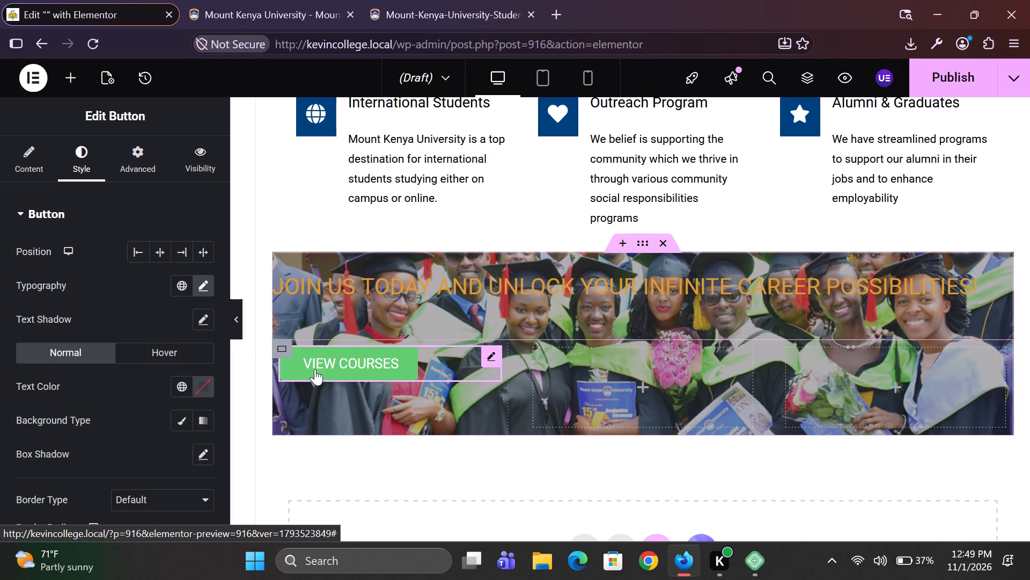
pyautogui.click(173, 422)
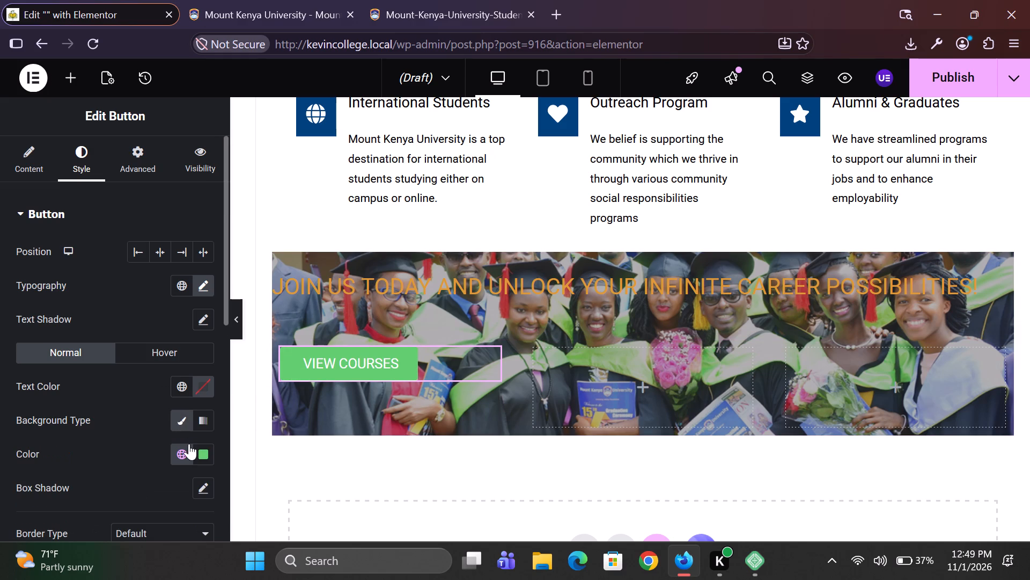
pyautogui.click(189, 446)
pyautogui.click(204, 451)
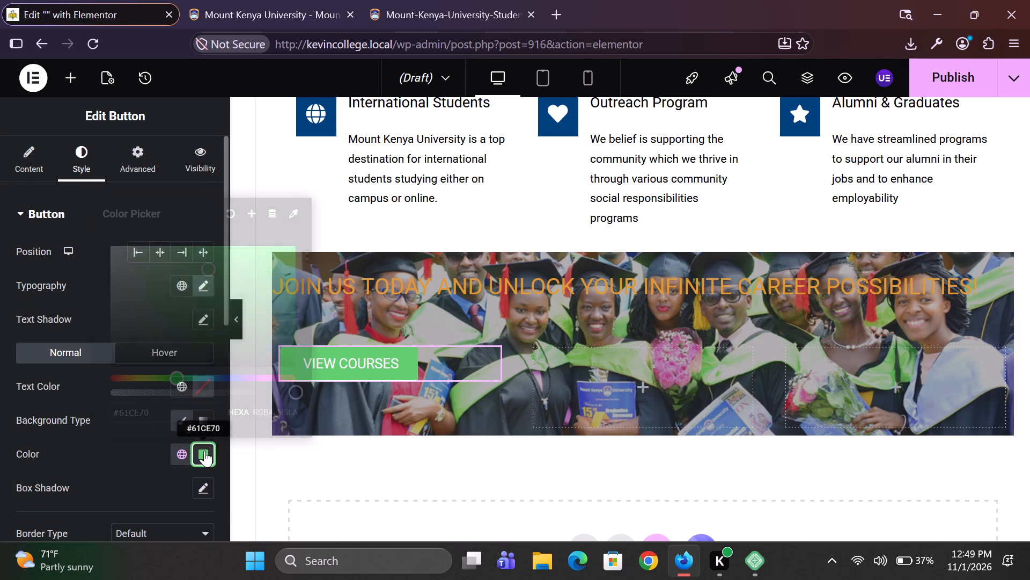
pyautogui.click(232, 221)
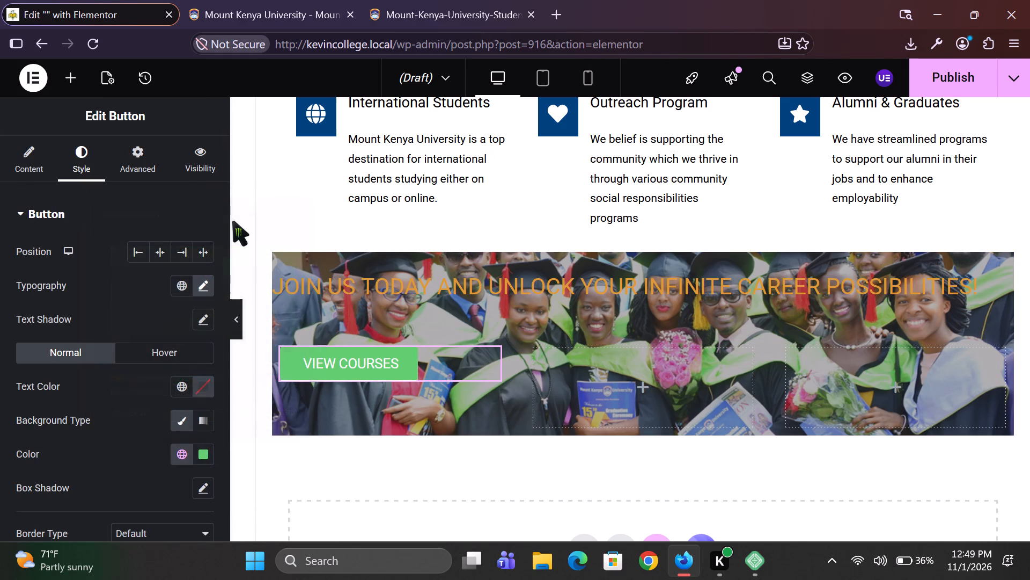
# Empty the hex code of the VIEW COURSES button's background colour.
pyautogui.click(187, 456)
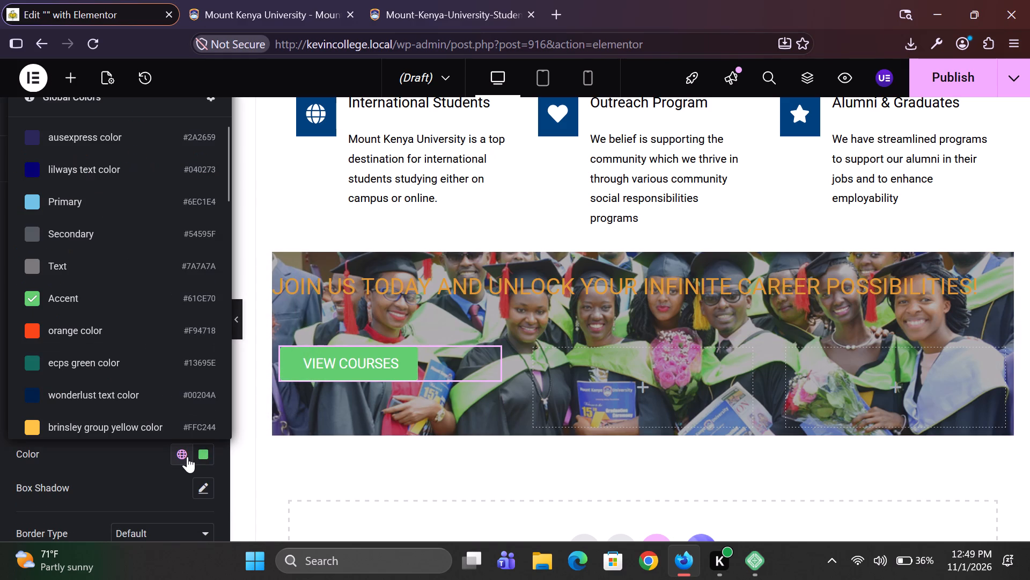
pyautogui.click(203, 456)
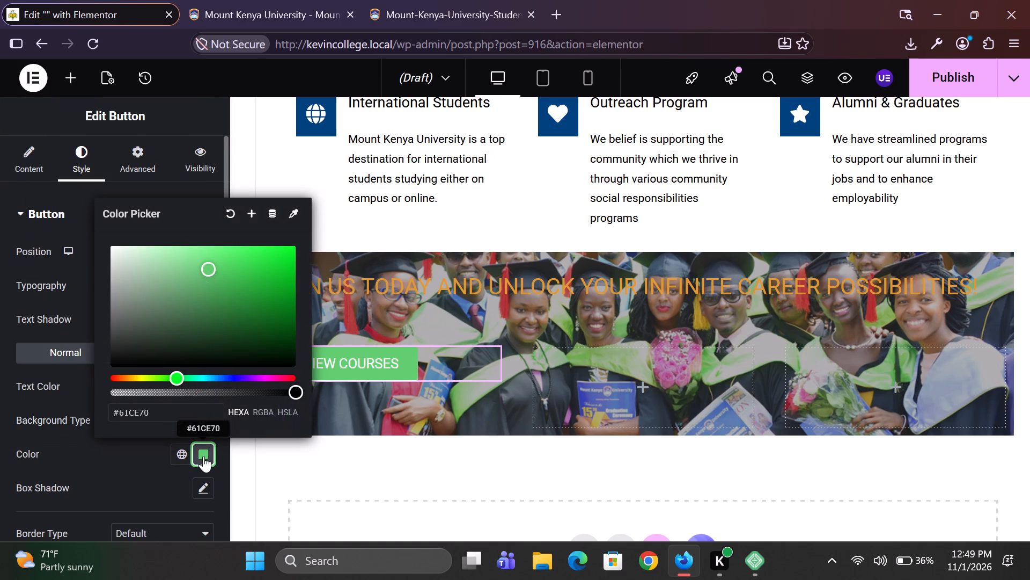
pyautogui.click(164, 414)
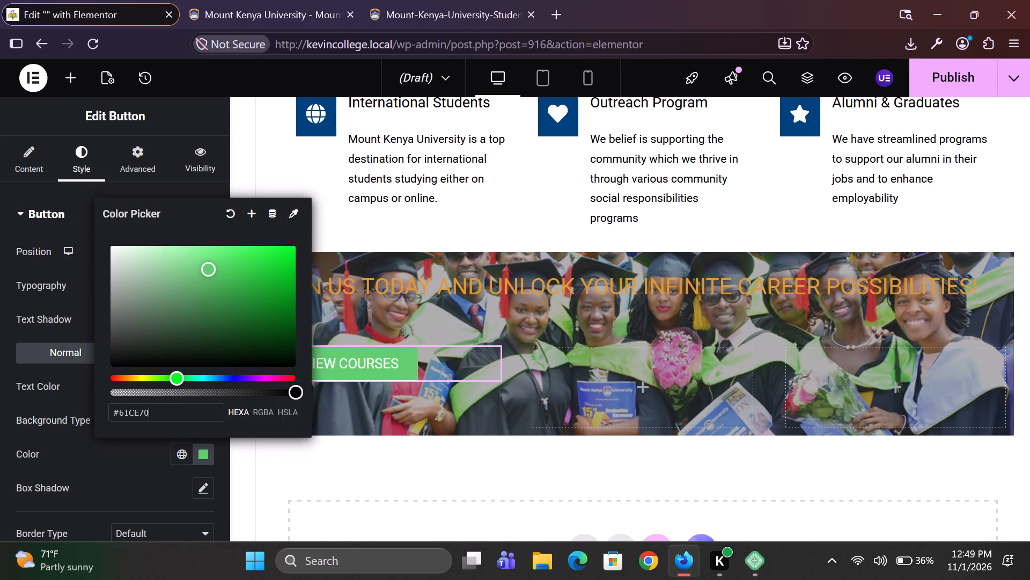
pyautogui.press('BackSpace')
pyautogui.press('BackSpace')
pyautogui.press('BackSpace')
pyautogui.press('BackSpace')
pyautogui.press('BackSpace')
pyautogui.press('BackSpace')
pyautogui.press('BackSpace')
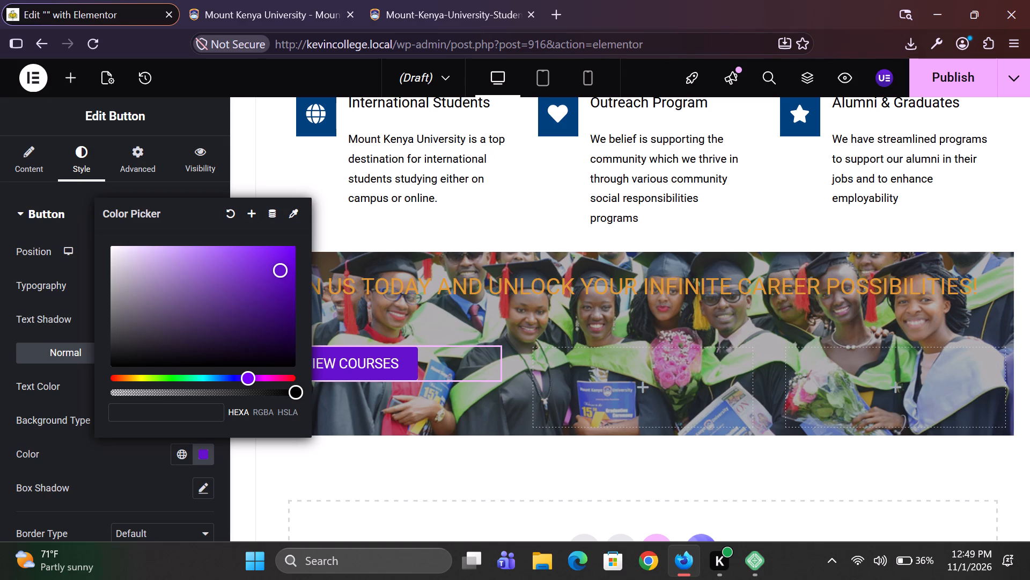
pyautogui.click(78, 480)
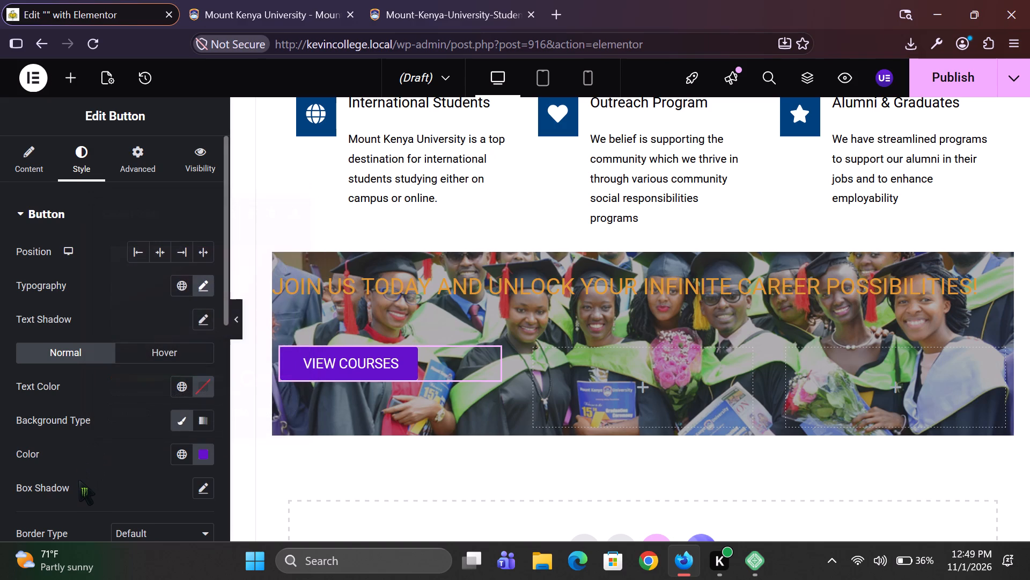
# Compare with the Mount Kenya University banner, closing its inspector, and set the VIEW COURSES button's background to the white global colour.
pyautogui.click(279, 27)
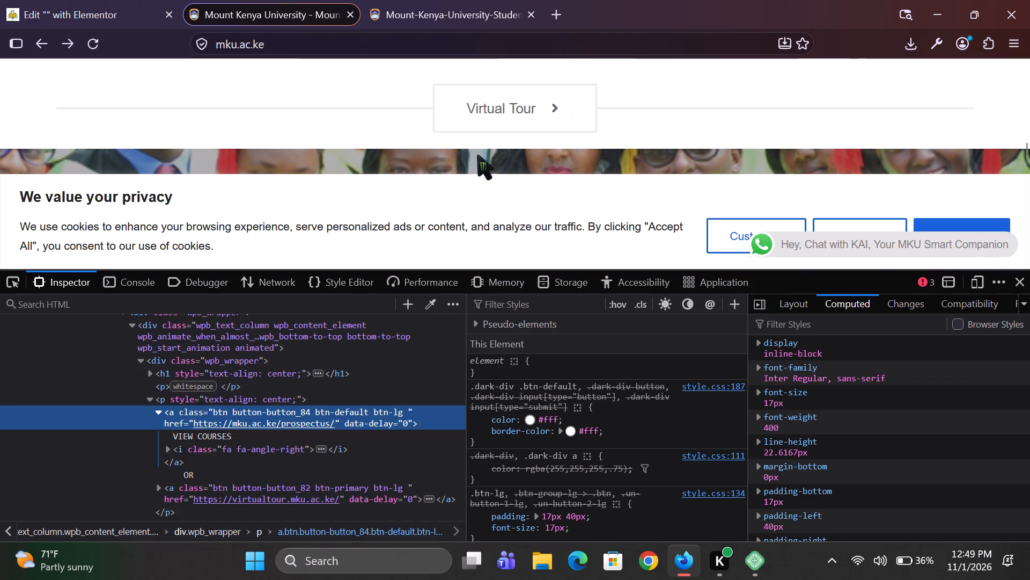
pyautogui.click(1024, 280)
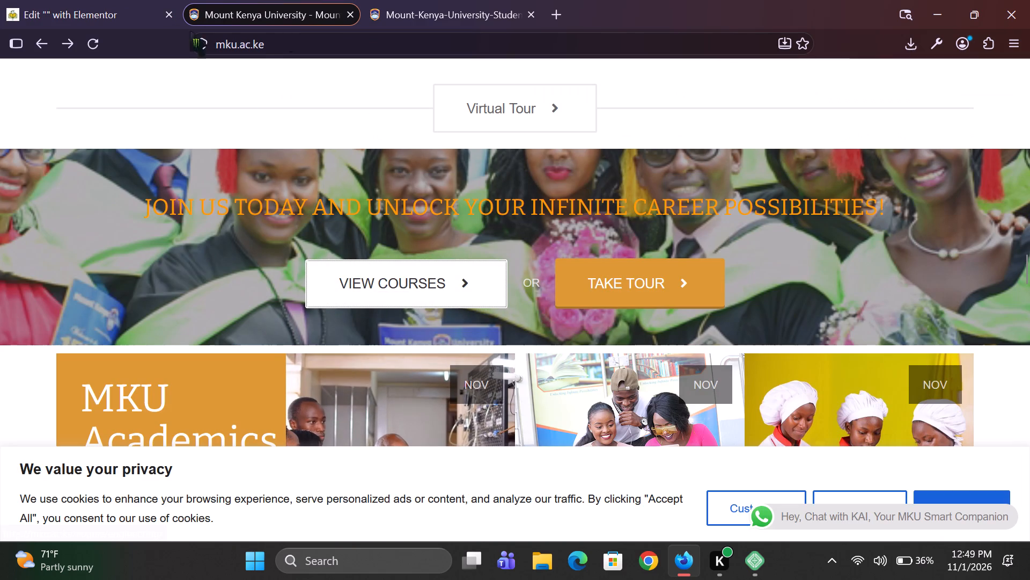
pyautogui.click(114, 0)
pyautogui.click(182, 438)
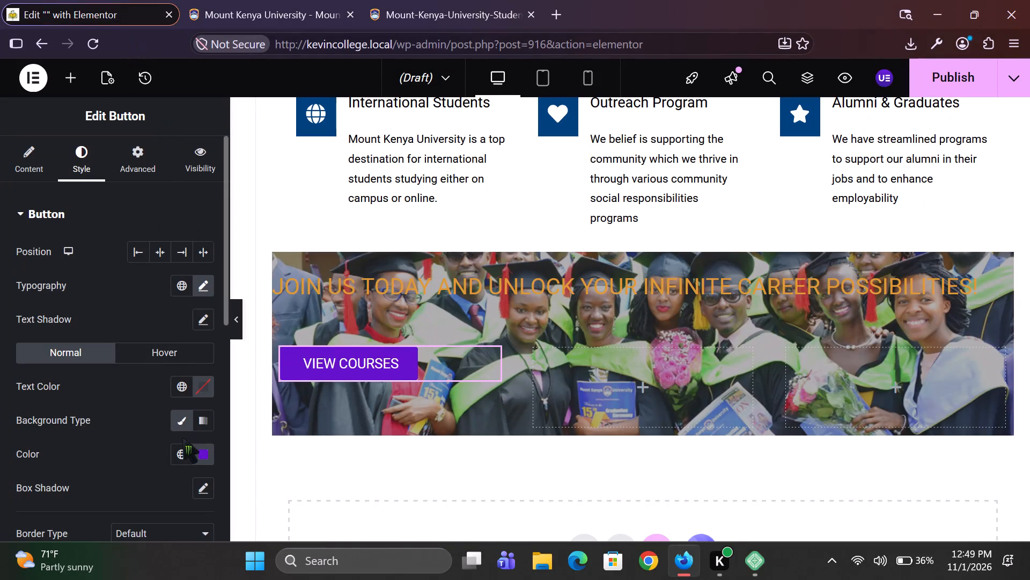
pyautogui.click(182, 454)
pyautogui.scroll(-3, 134, 322)
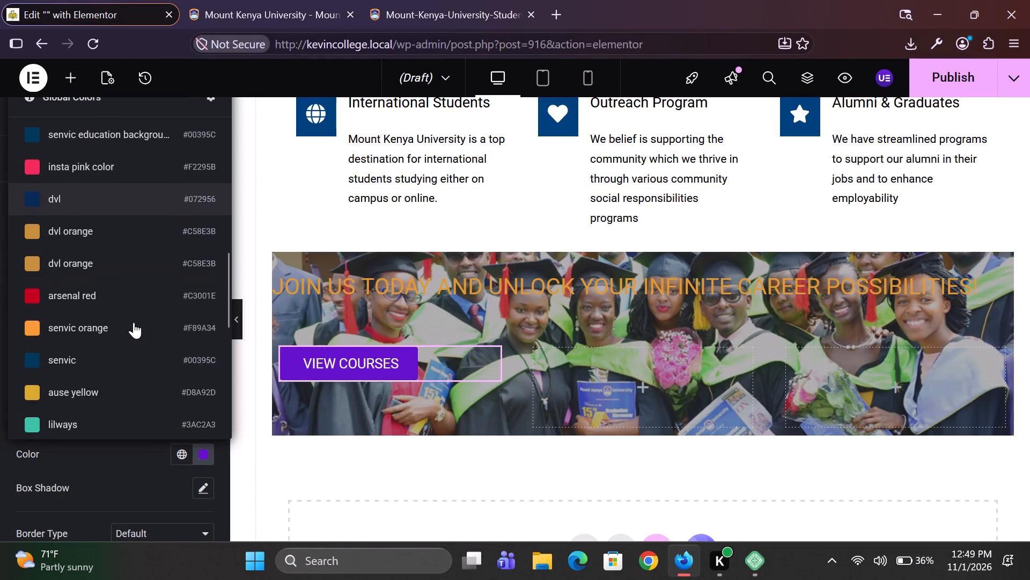
pyautogui.scroll(2, 134, 322)
pyautogui.click(148, 253)
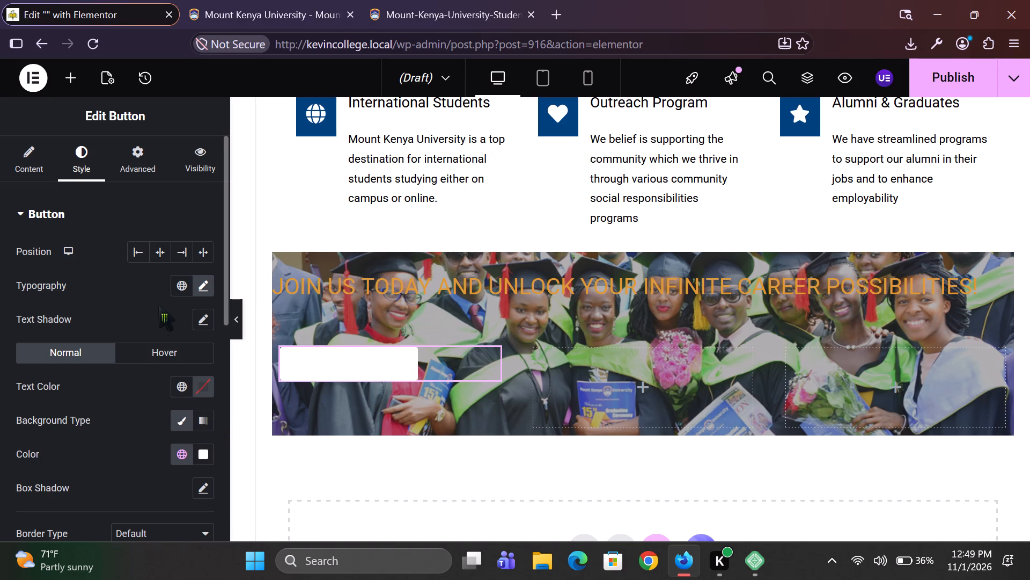
# Set the VIEW COURSES button's text colour to the black global colour.
pyautogui.click(178, 382)
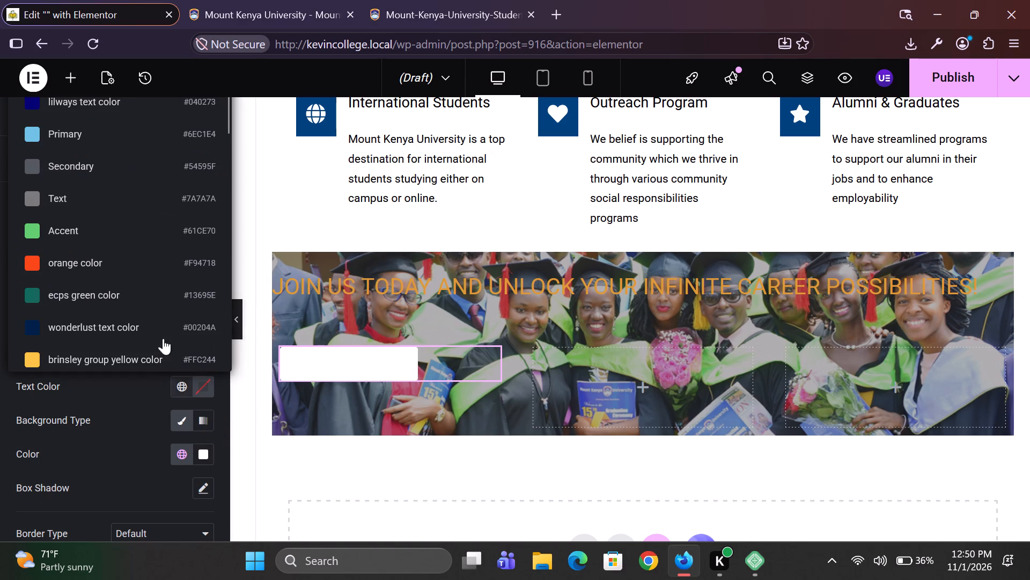
pyautogui.scroll(-3, 162, 302)
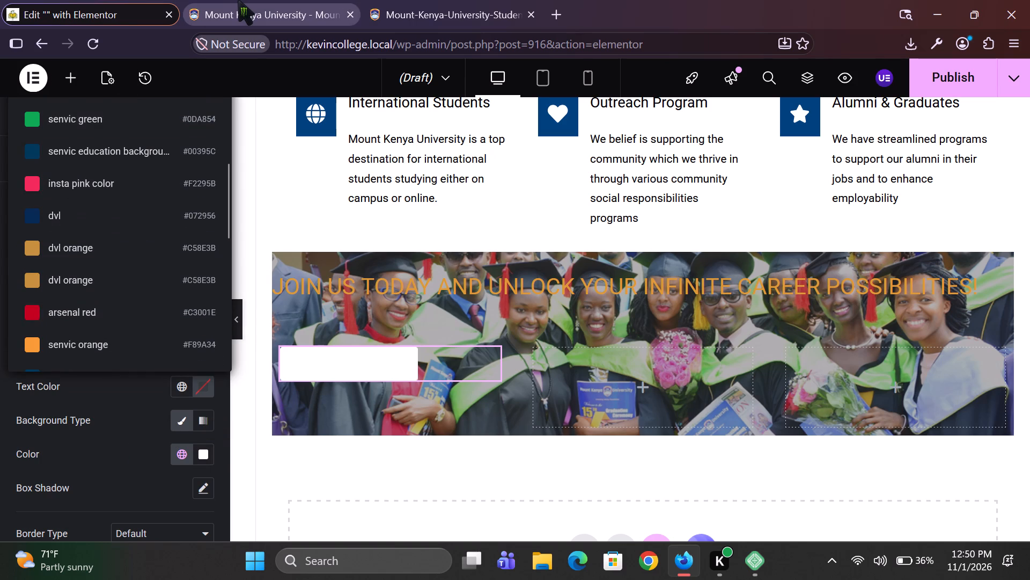
pyautogui.click(238, 0)
pyautogui.click(100, 0)
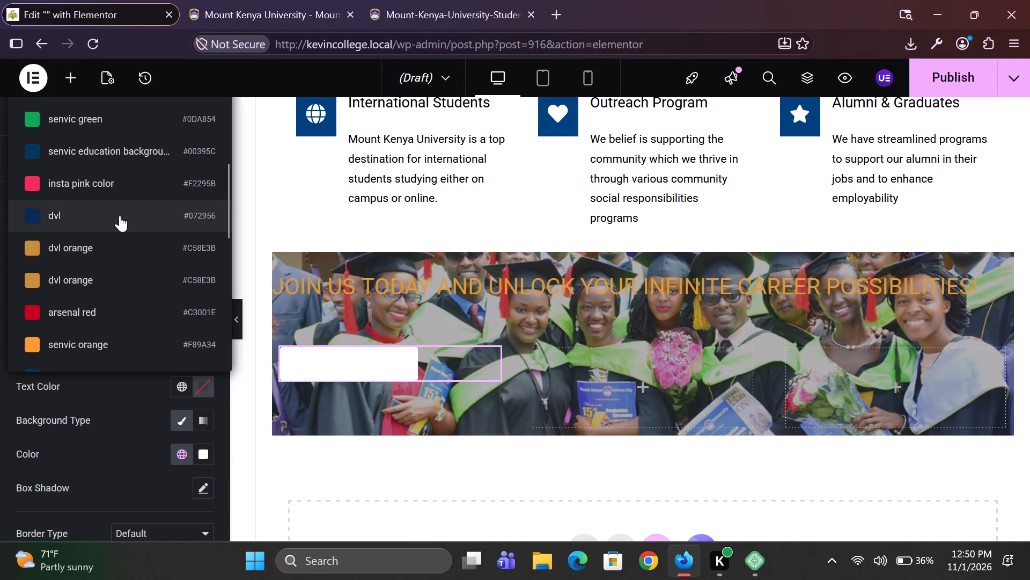
pyautogui.scroll(-3, 120, 215)
pyautogui.scroll(1, 120, 215)
pyautogui.click(141, 170)
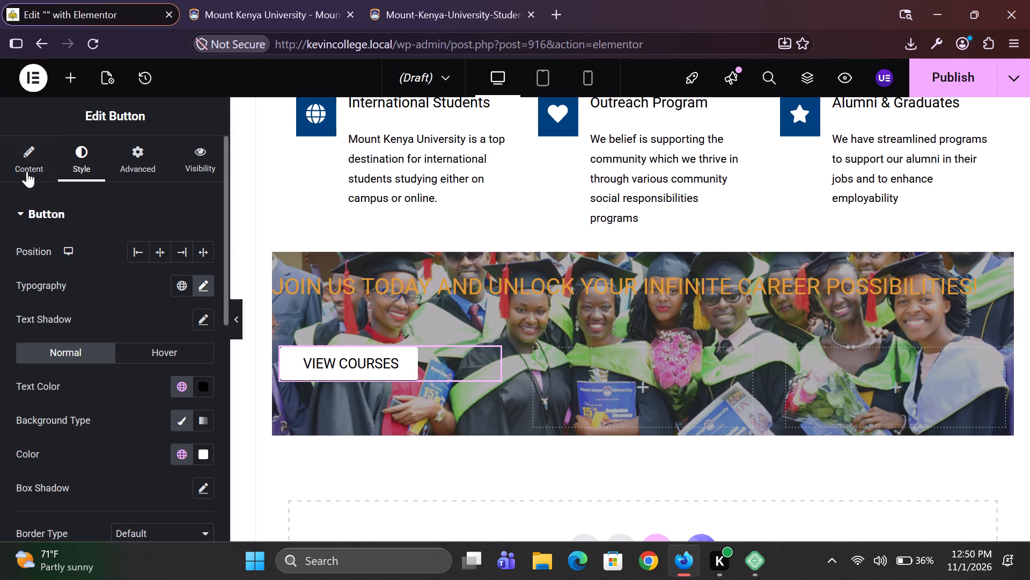
# Centre the VIEW COURSES button's container contents by setting both Justify Content and Align Items to Center.
pyautogui.click(280, 341)
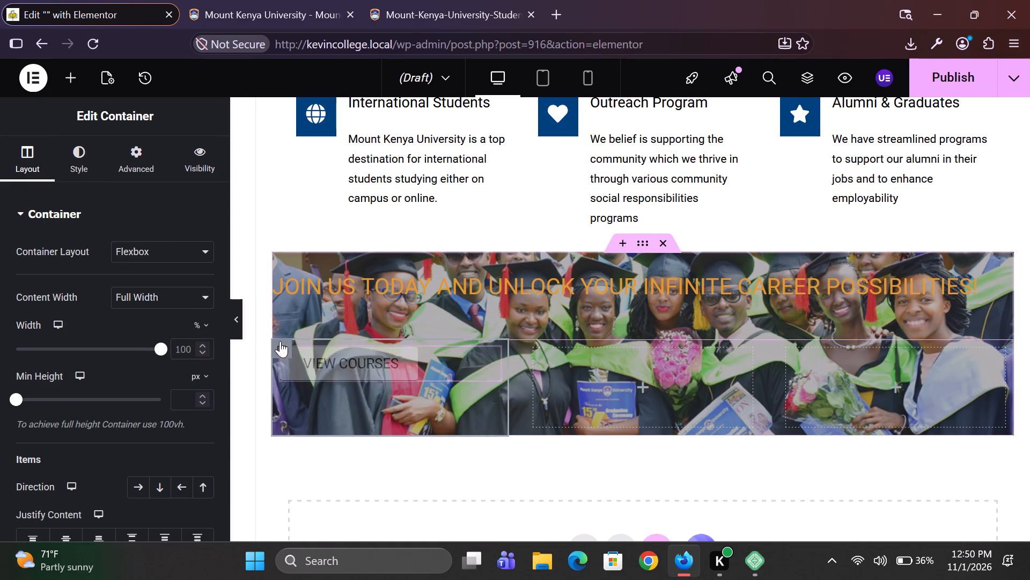
pyautogui.scroll(-1, 104, 486)
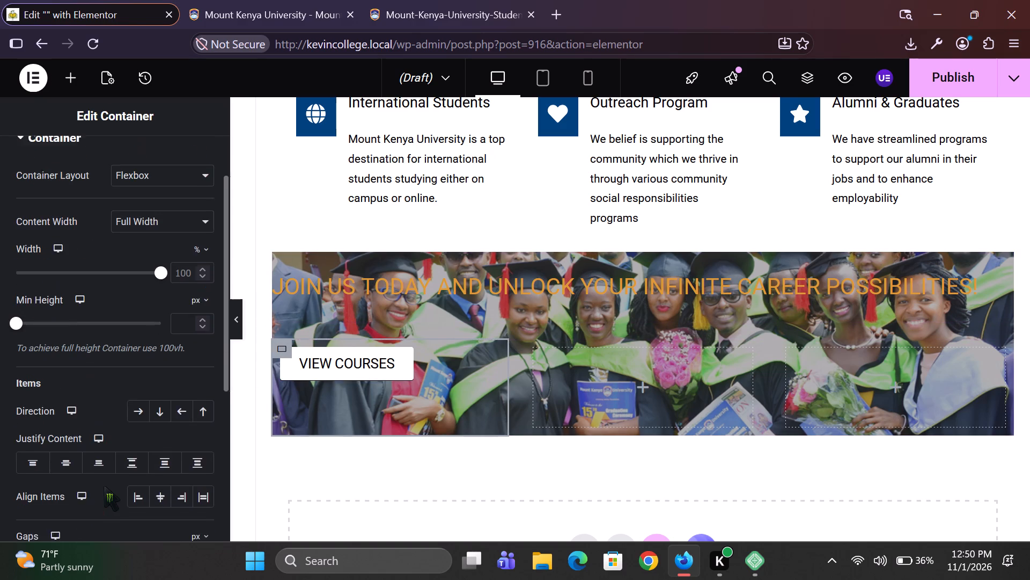
pyautogui.click(68, 455)
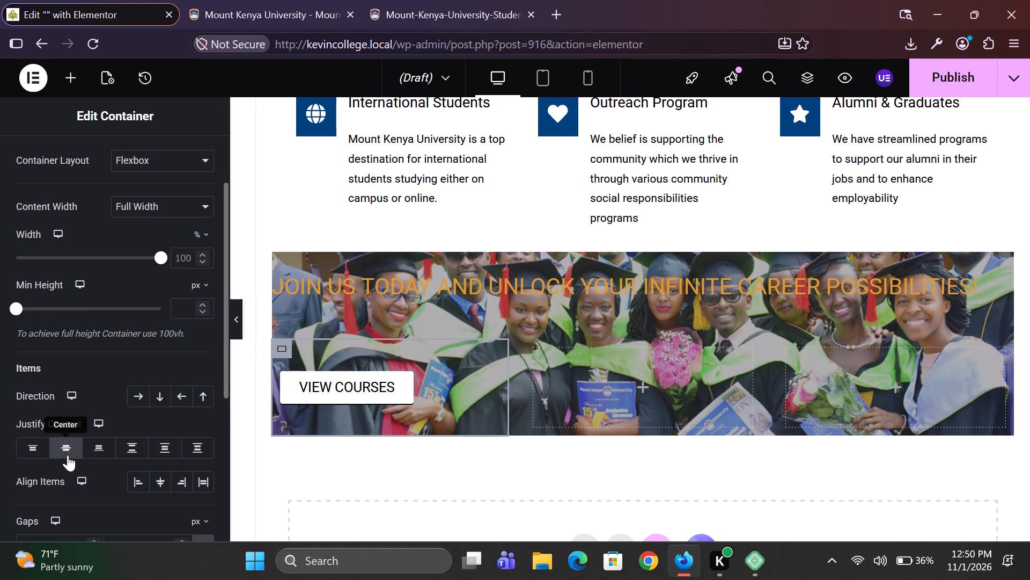
pyautogui.click(160, 487)
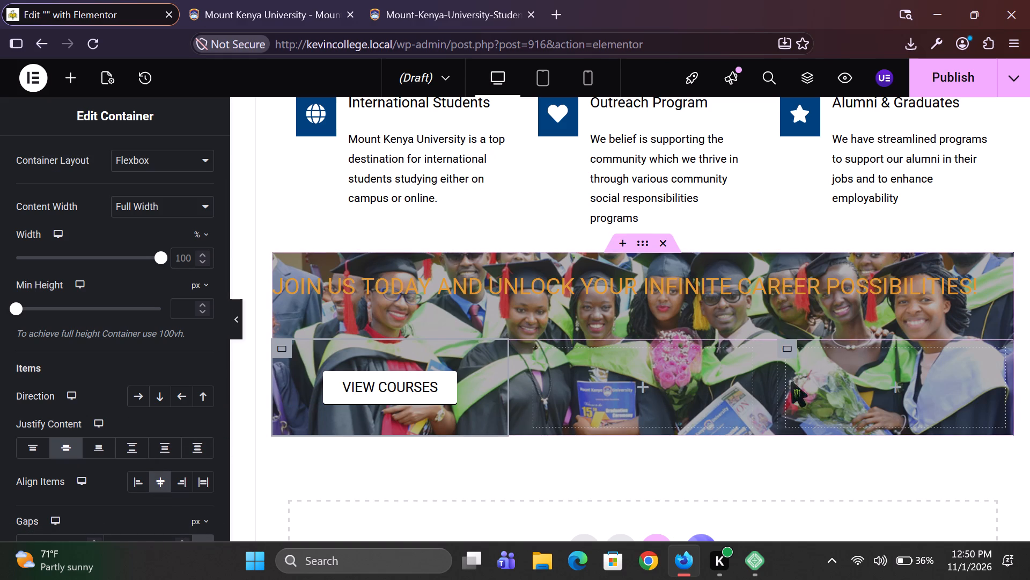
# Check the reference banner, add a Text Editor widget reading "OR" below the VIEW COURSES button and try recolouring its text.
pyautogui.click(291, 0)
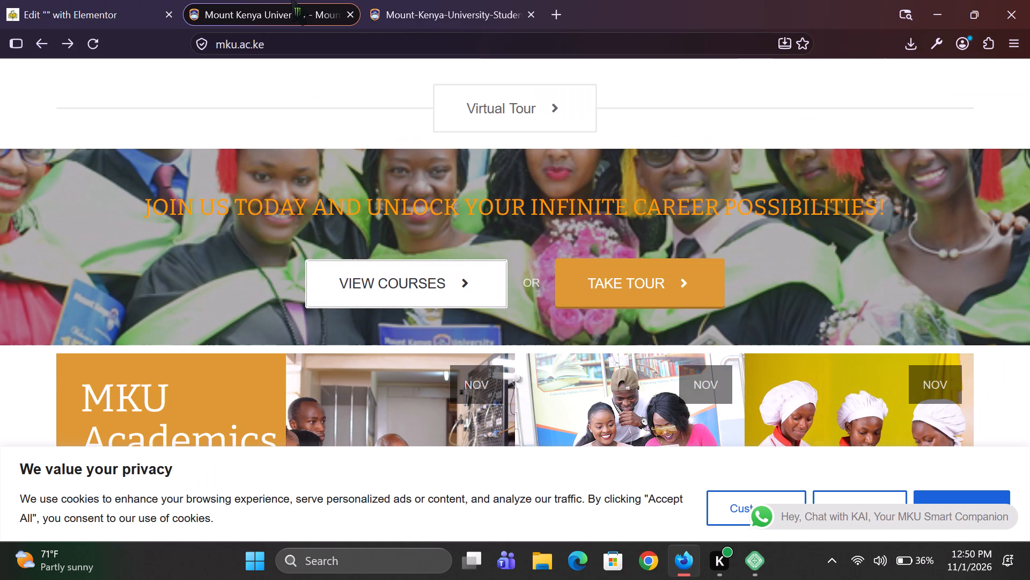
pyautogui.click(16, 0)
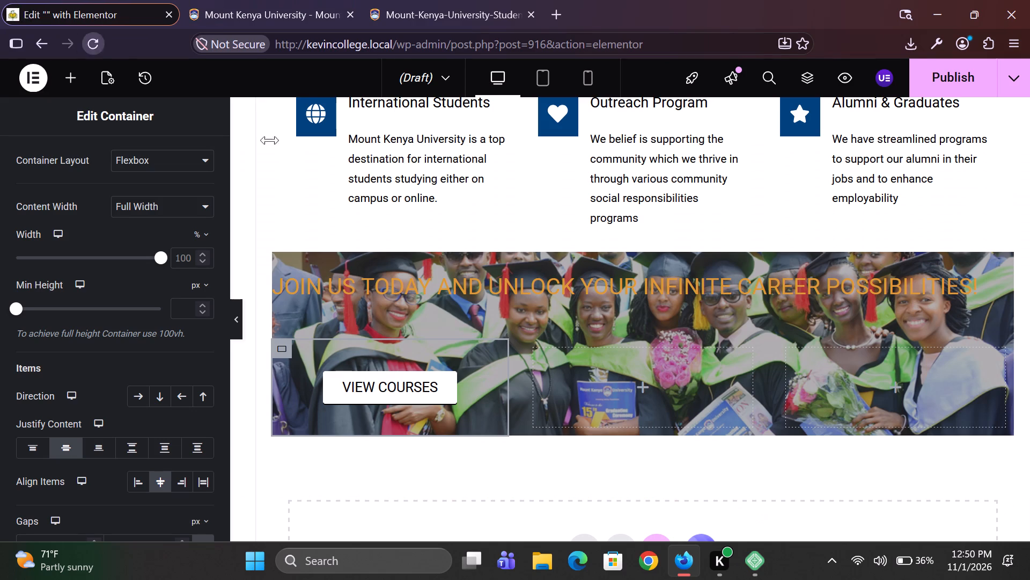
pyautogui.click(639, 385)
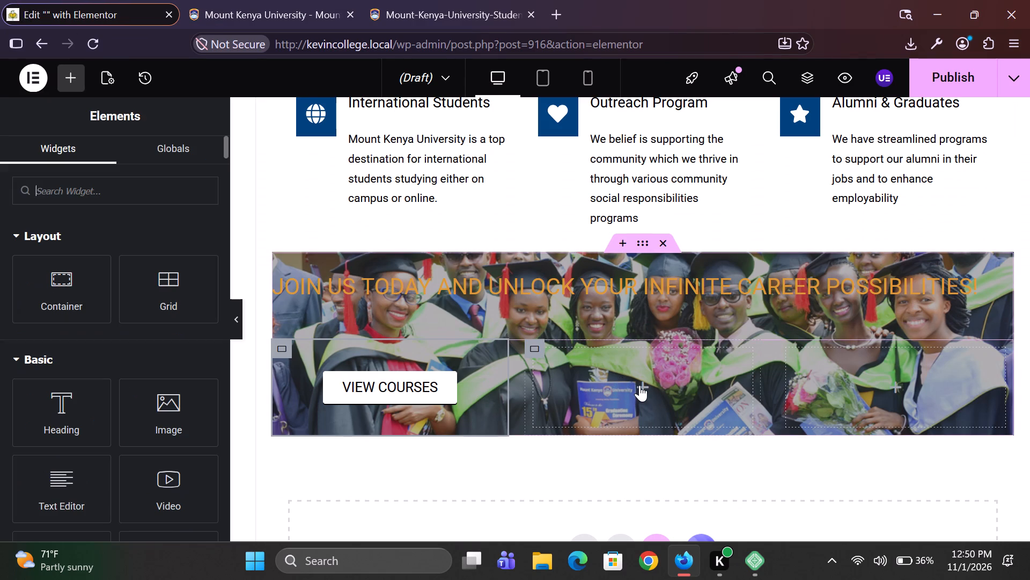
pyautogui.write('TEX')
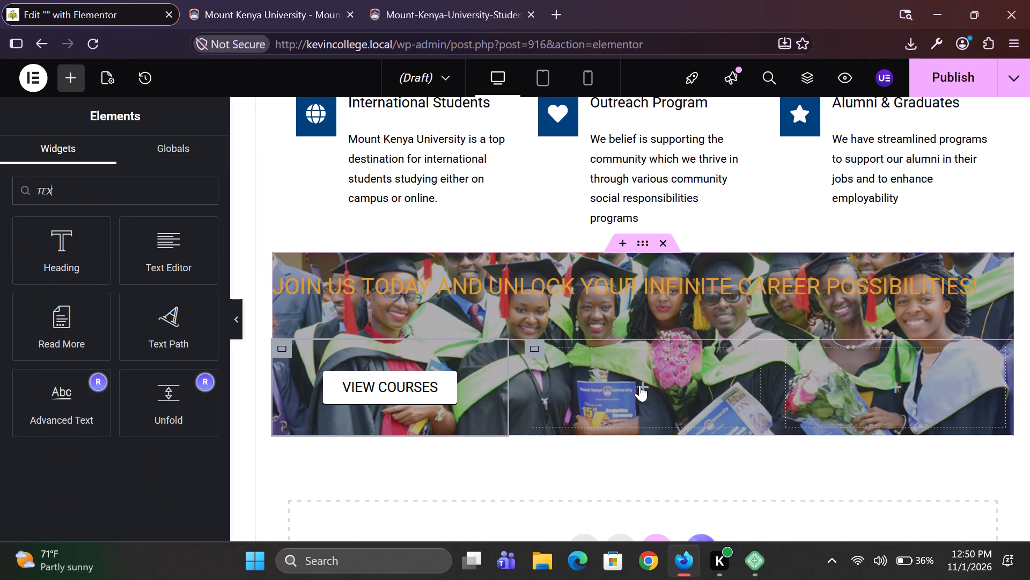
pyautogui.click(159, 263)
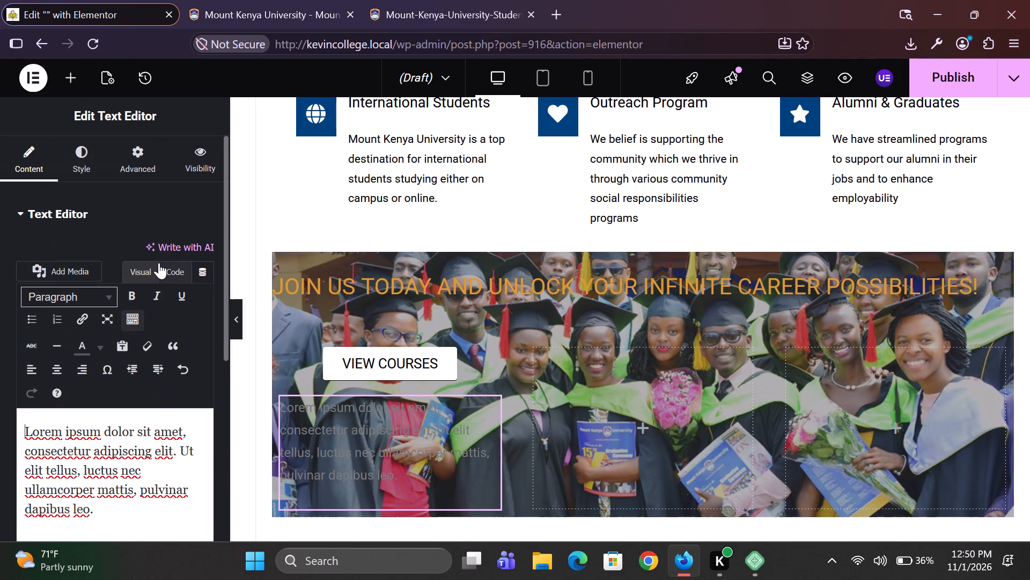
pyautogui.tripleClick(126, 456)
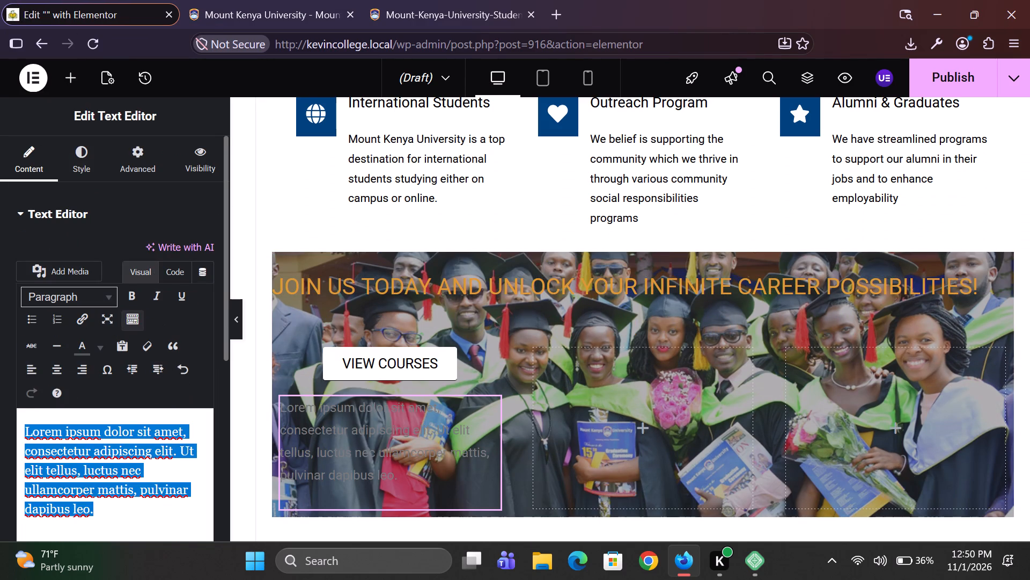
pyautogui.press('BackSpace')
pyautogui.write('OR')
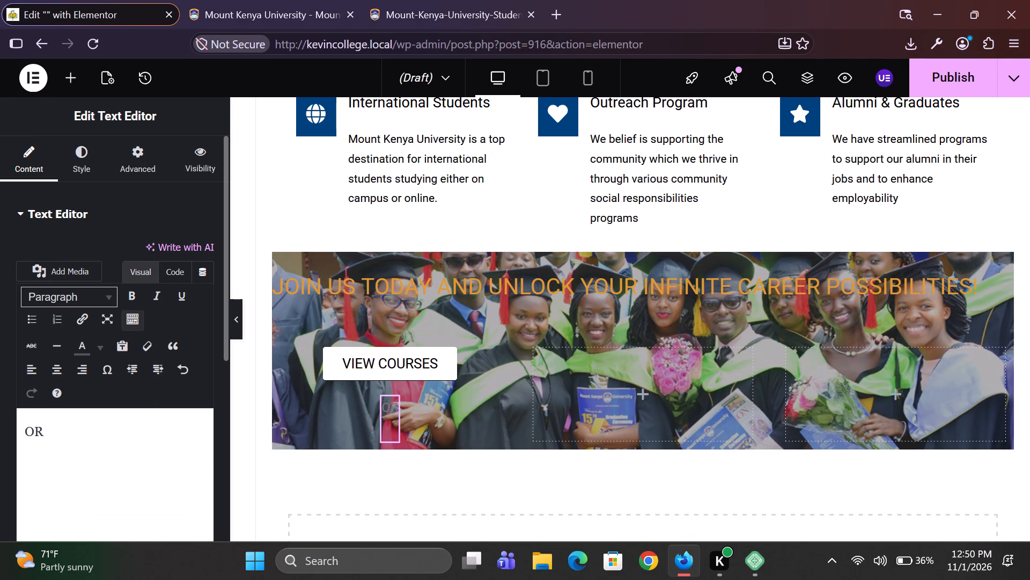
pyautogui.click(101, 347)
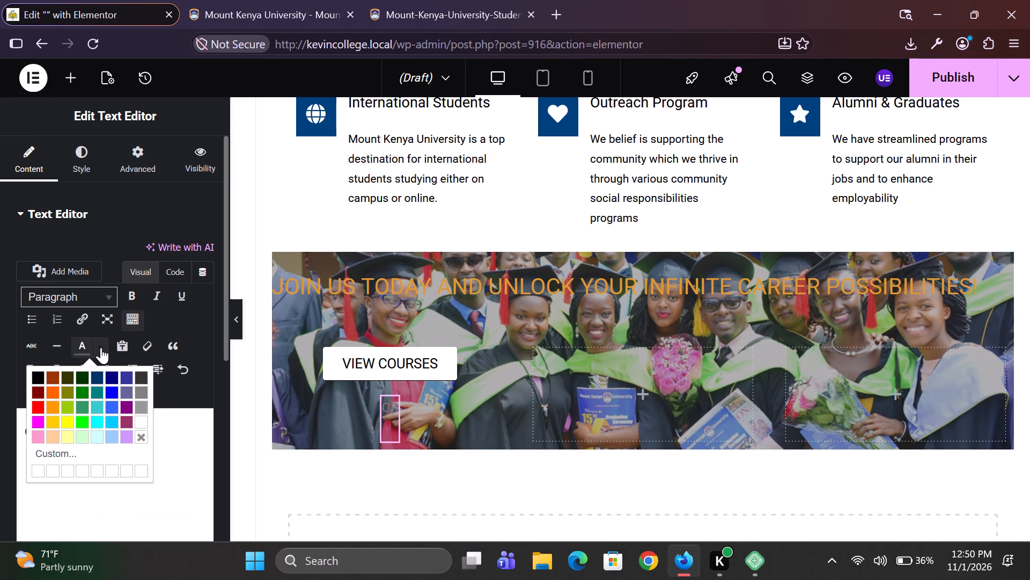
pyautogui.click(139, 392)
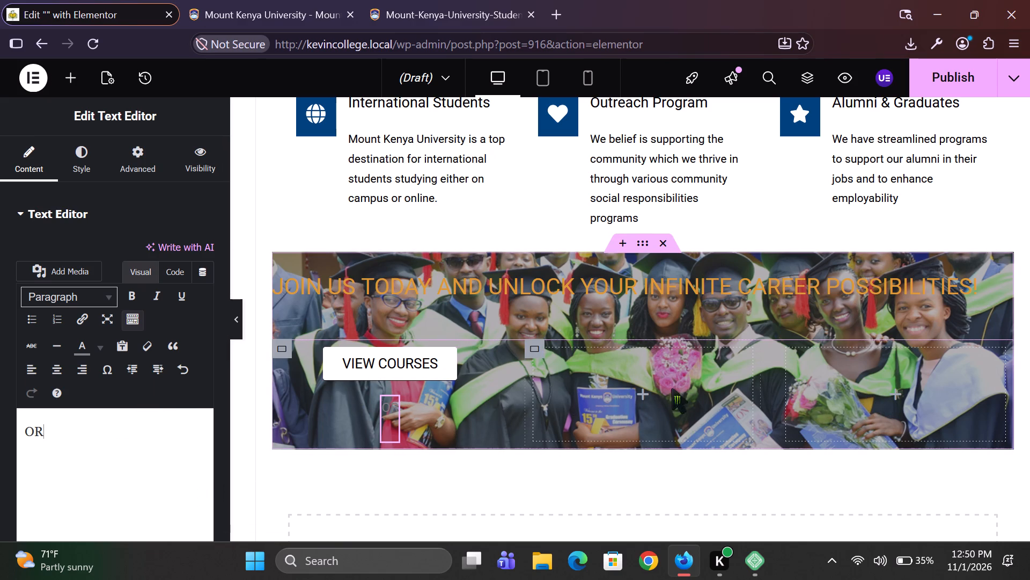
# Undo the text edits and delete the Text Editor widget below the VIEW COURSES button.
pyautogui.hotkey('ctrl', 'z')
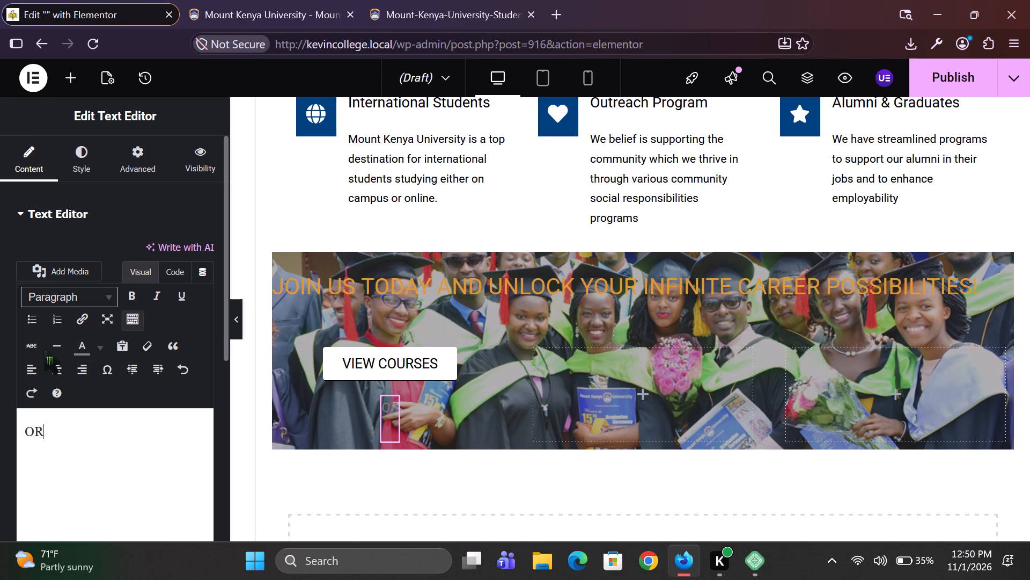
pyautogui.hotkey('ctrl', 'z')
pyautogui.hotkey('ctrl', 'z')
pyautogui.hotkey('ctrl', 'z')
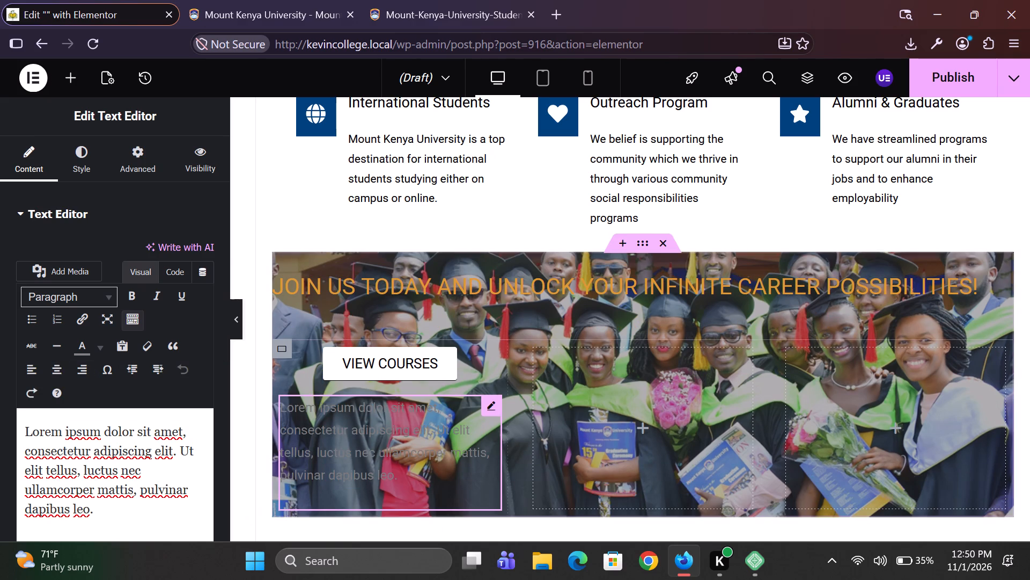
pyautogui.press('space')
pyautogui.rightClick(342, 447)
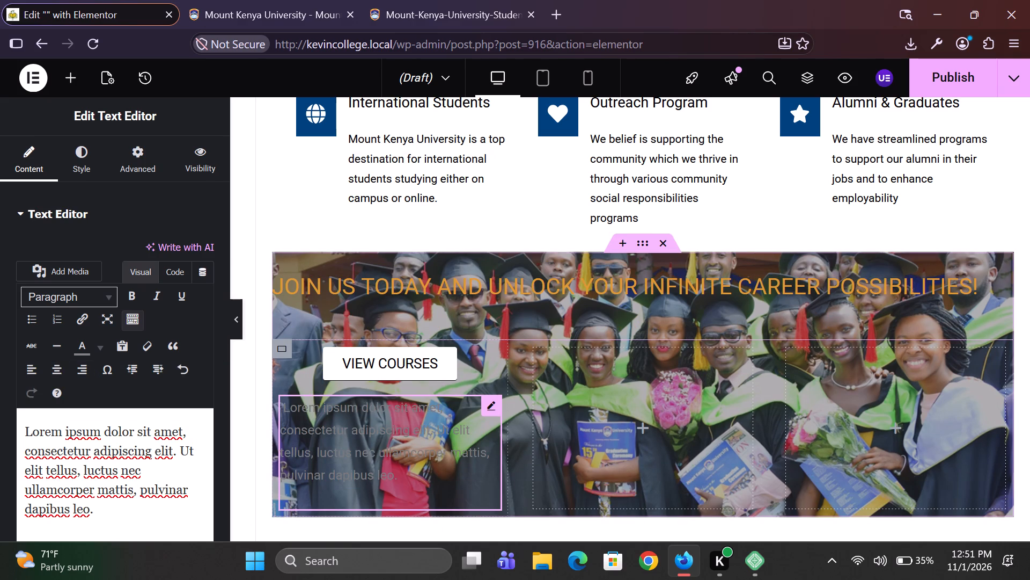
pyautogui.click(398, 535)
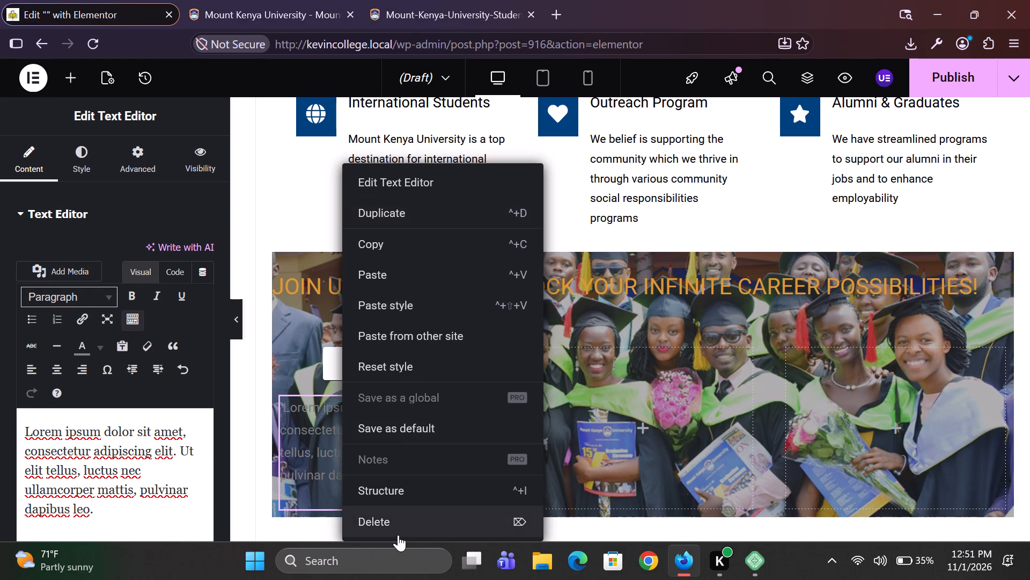
# Add a Text Editor widget to the banner's middle column and replace its placeholder text with "OR", as in the reference banner.
pyautogui.click(642, 383)
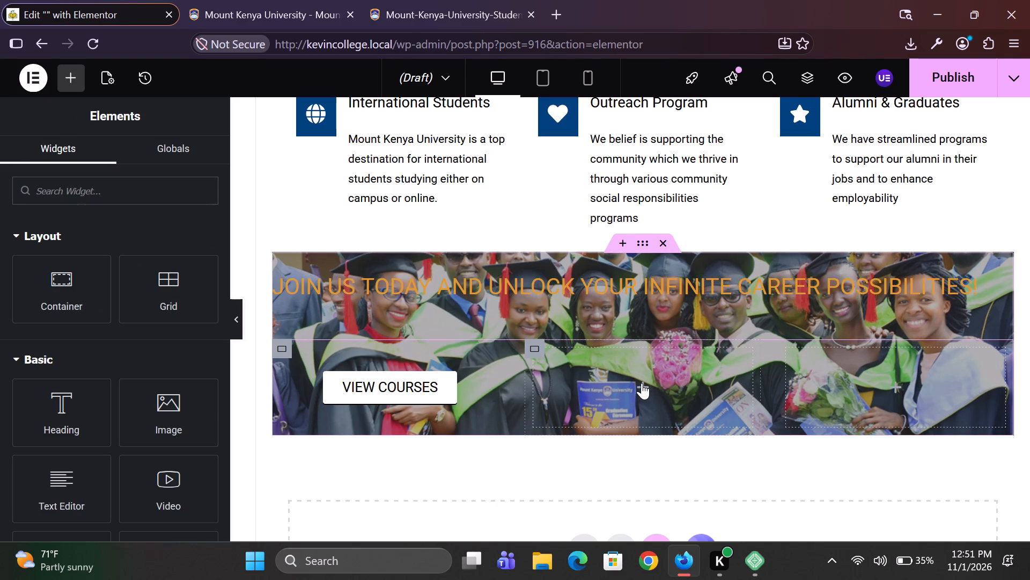
pyautogui.write('TEX')
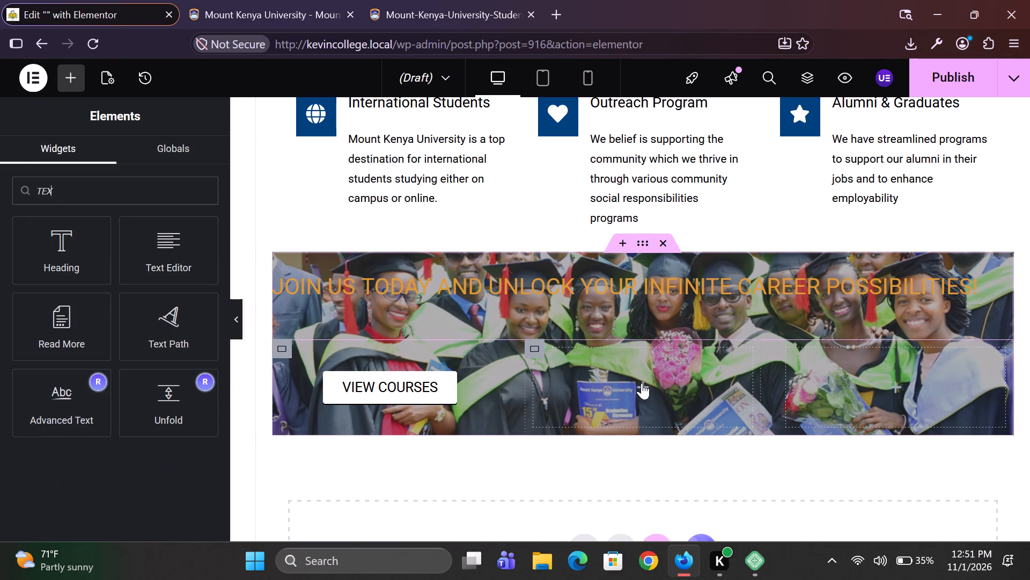
pyautogui.moveTo(173, 225); pyautogui.dragTo(475, 309)
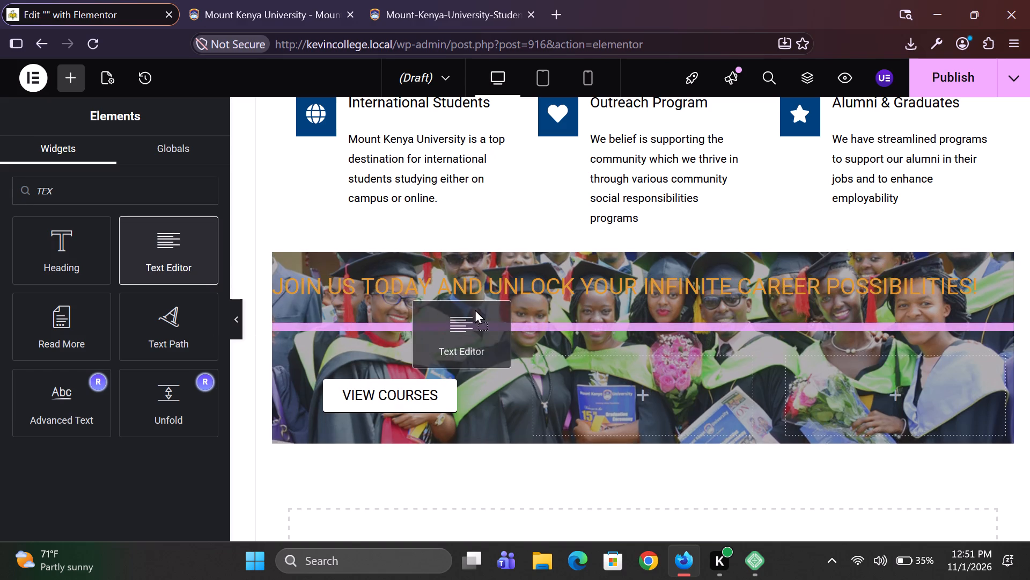
pyautogui.moveTo(475, 309); pyautogui.dragTo(606, 358)
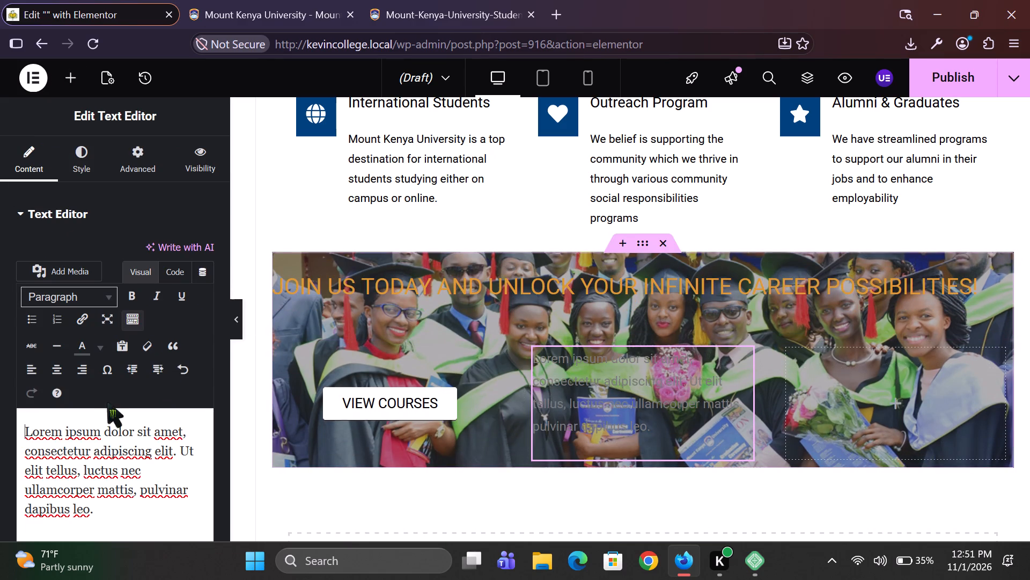
pyautogui.tripleClick(91, 444)
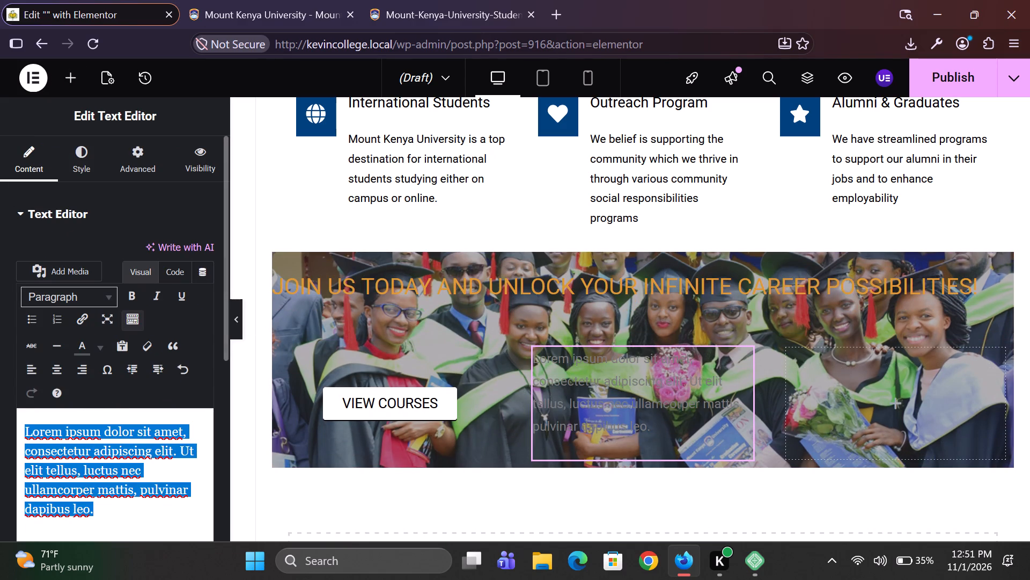
pyautogui.press('BackSpace')
pyautogui.click(238, 0)
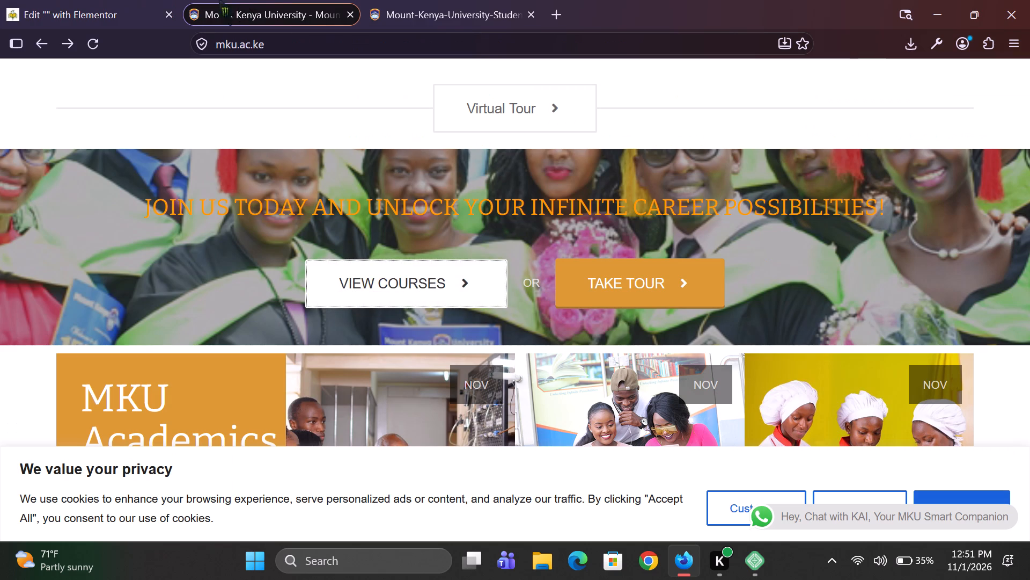
pyautogui.click(83, 0)
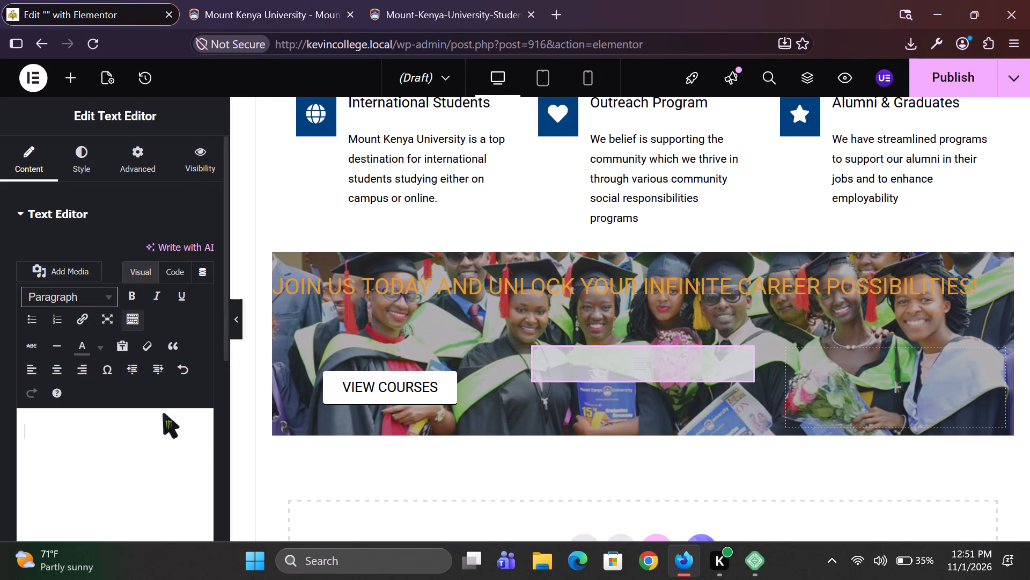
pyautogui.write('OR')
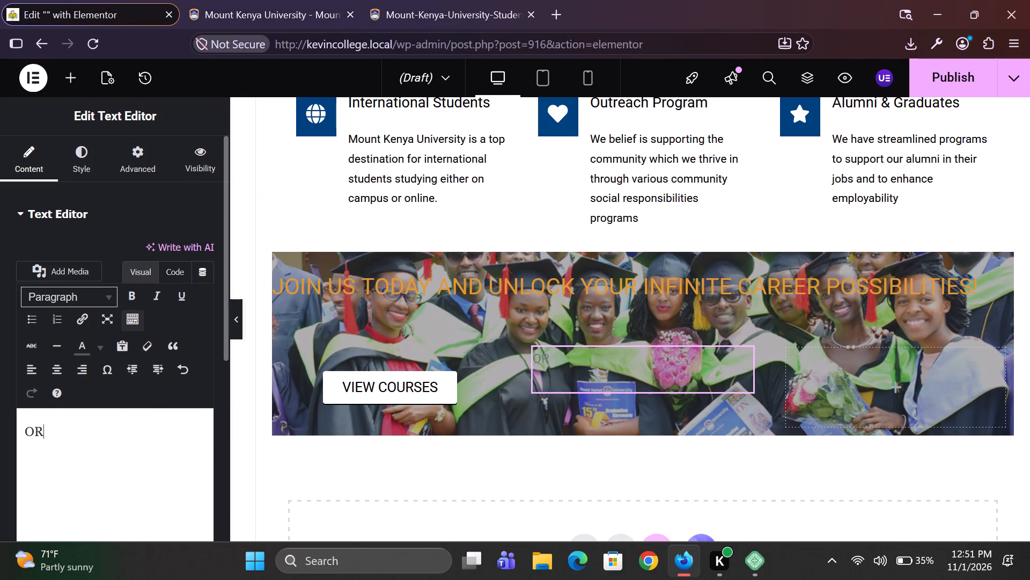
# Set the "OR" text's colour to the global colour WHITE (#FFFFFF).
pyautogui.click(80, 169)
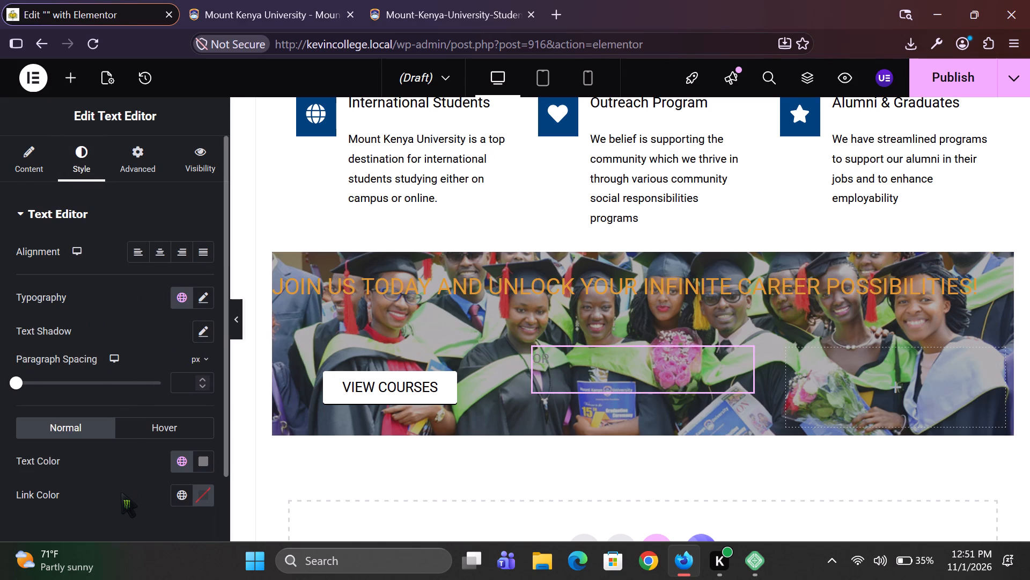
pyautogui.scroll(-1, 129, 488)
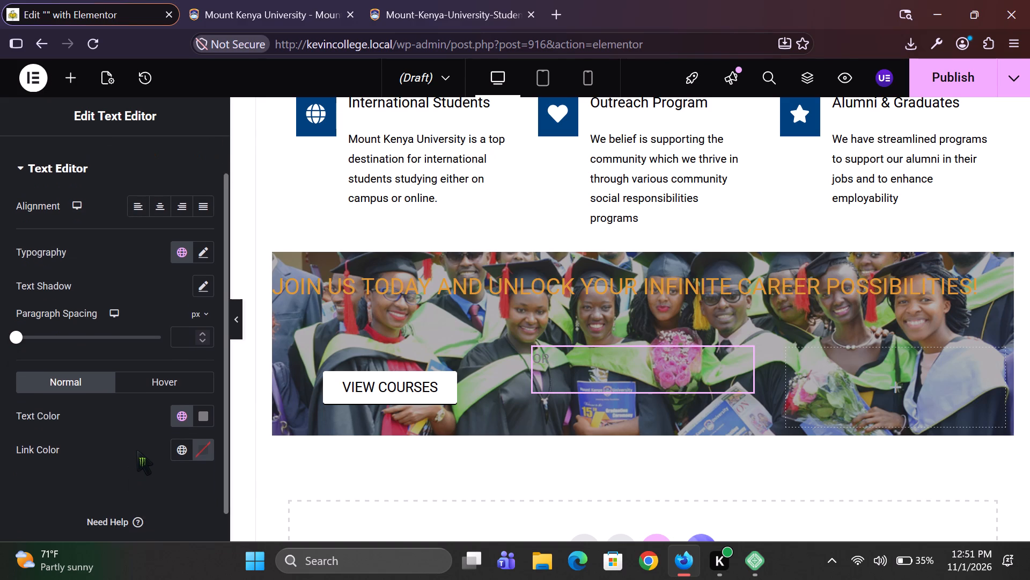
pyautogui.click(184, 415)
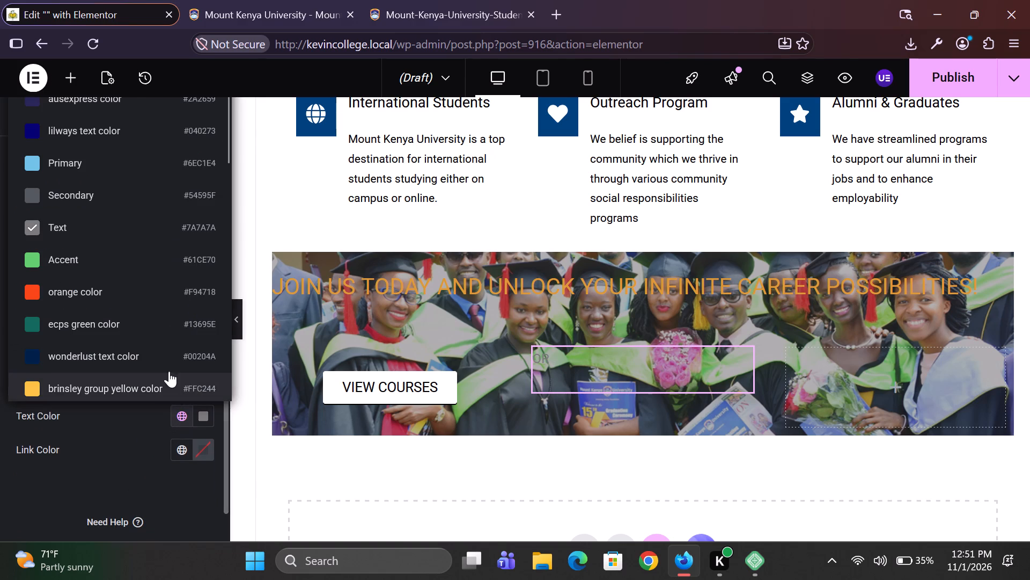
pyautogui.scroll(-3, 169, 337)
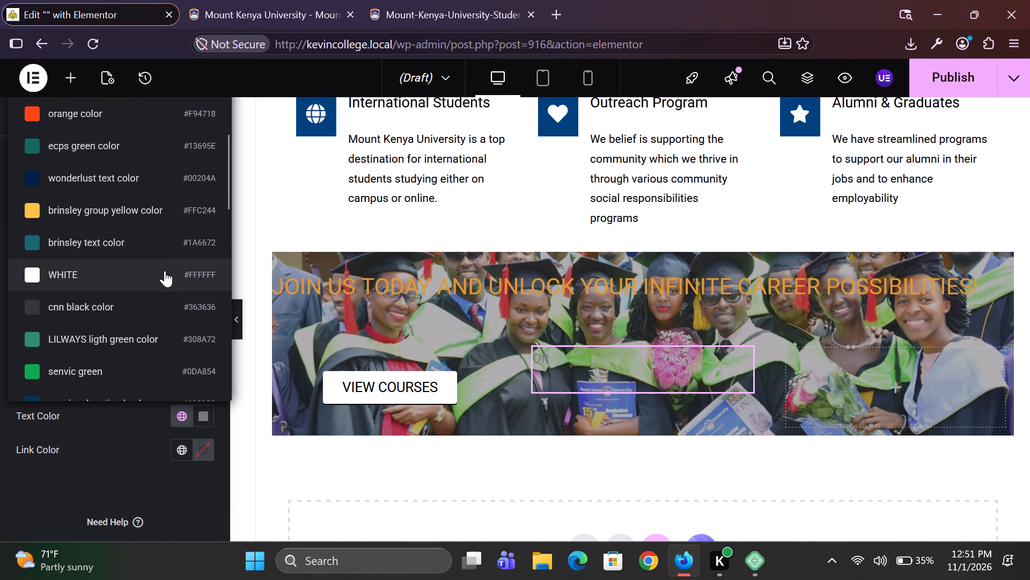
pyautogui.click(165, 271)
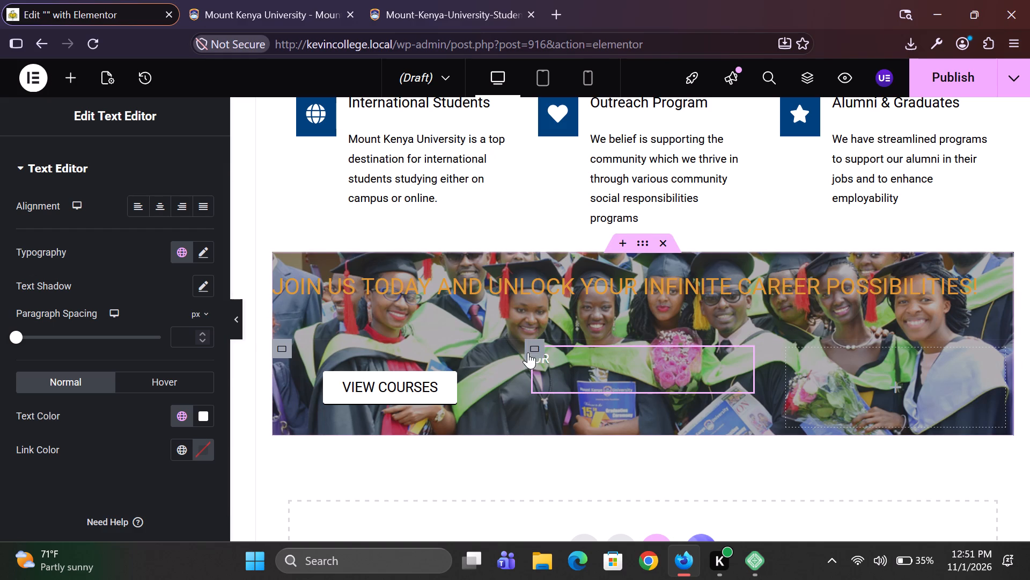
# Centre the contents of the banner's middle column container by setting both Justify Content and Align Items to Center.
pyautogui.click(531, 350)
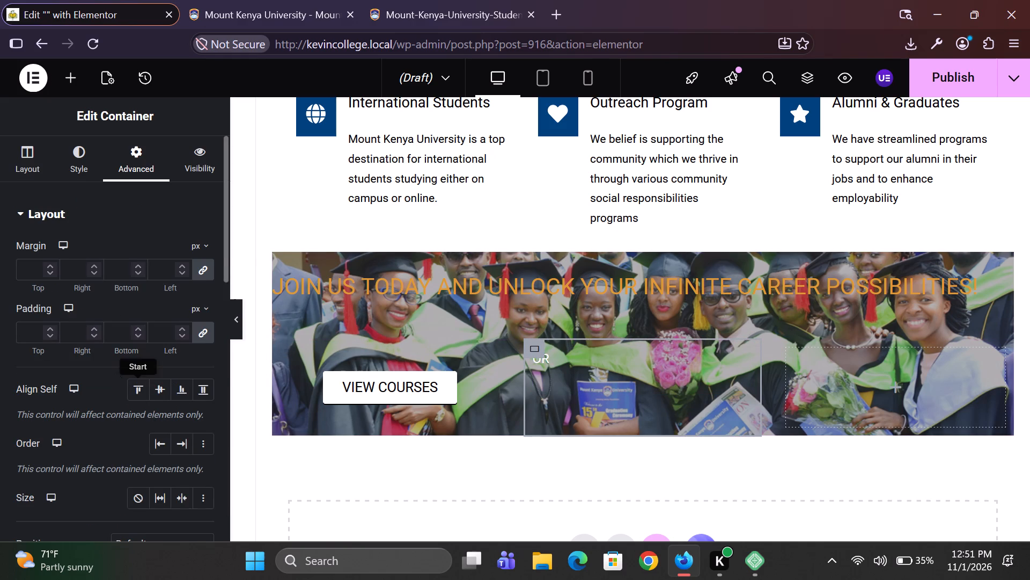
pyautogui.click(18, 154)
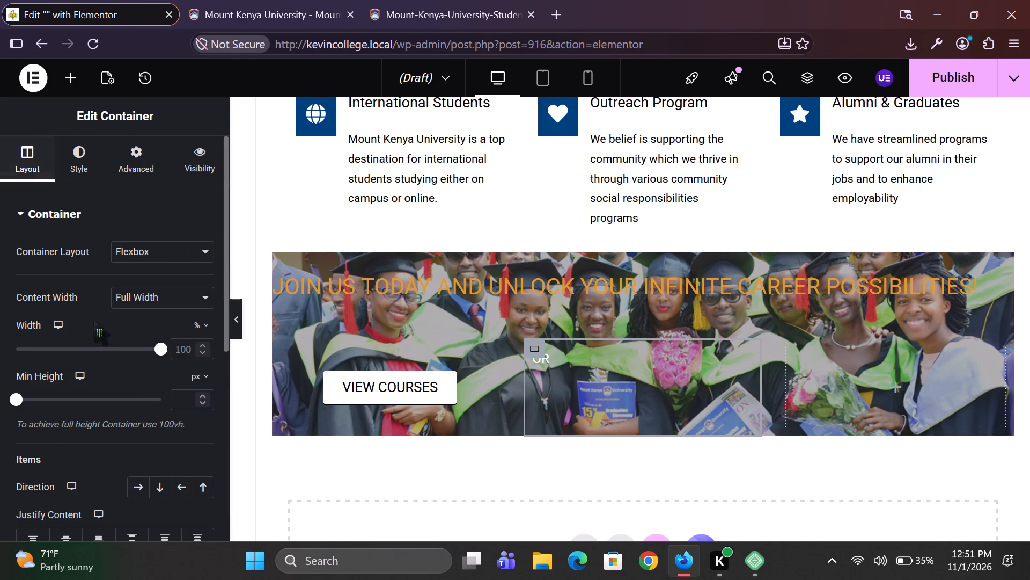
pyautogui.scroll(-1, 124, 430)
pyautogui.click(62, 437)
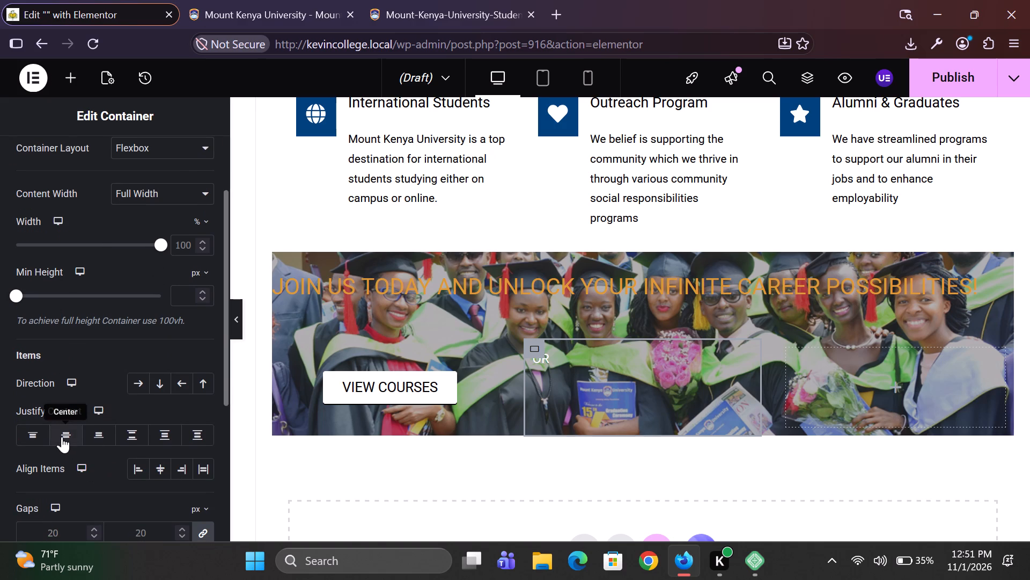
pyautogui.click(166, 467)
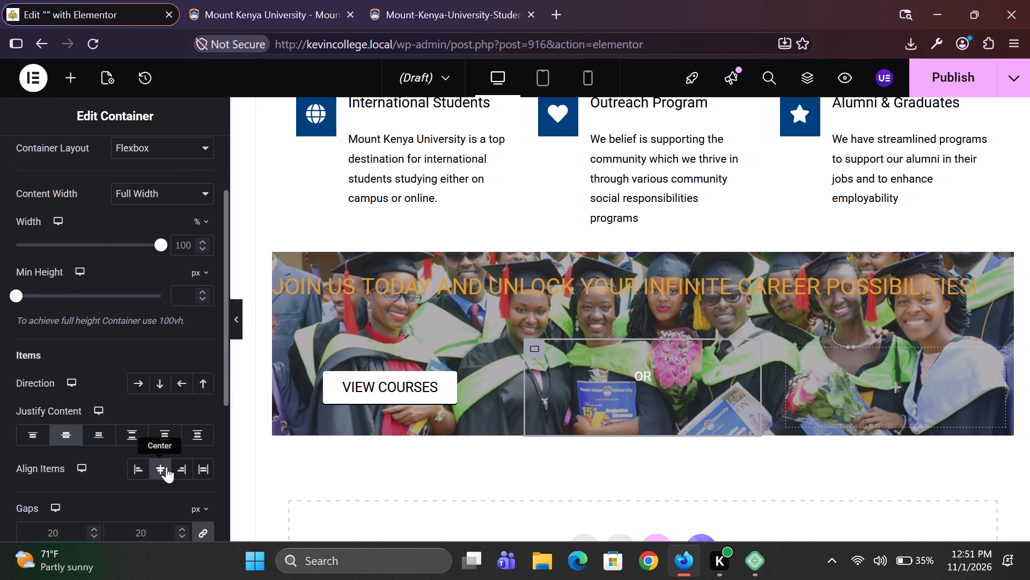
# Search the widgets for "BUT" and add a Button widget to the banner's empty third column.
pyautogui.click(901, 386)
pyautogui.write('BUR')
pyautogui.press('BackSpace')
pyautogui.press('t')
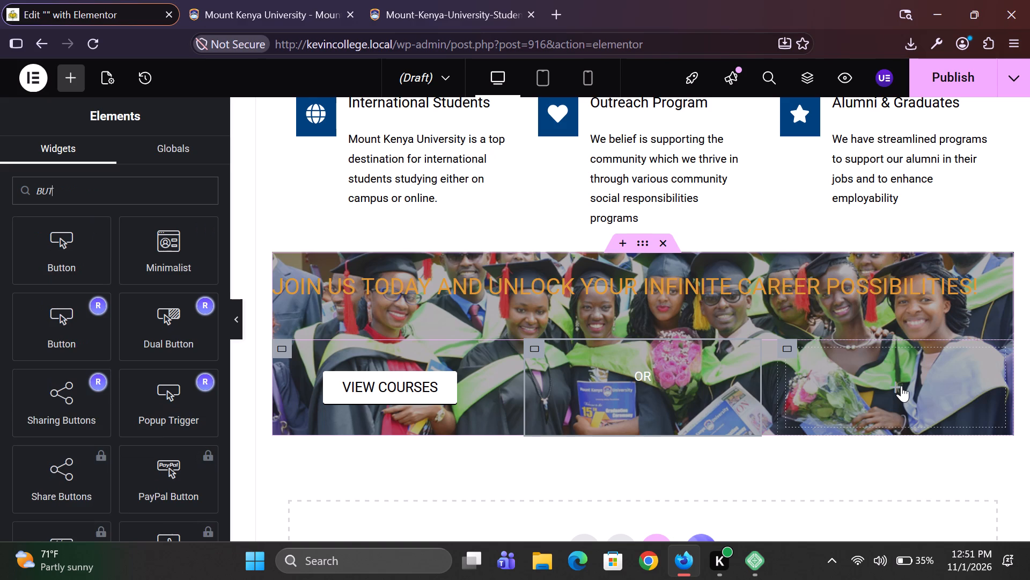
pyautogui.moveTo(80, 261); pyautogui.dragTo(565, 323)
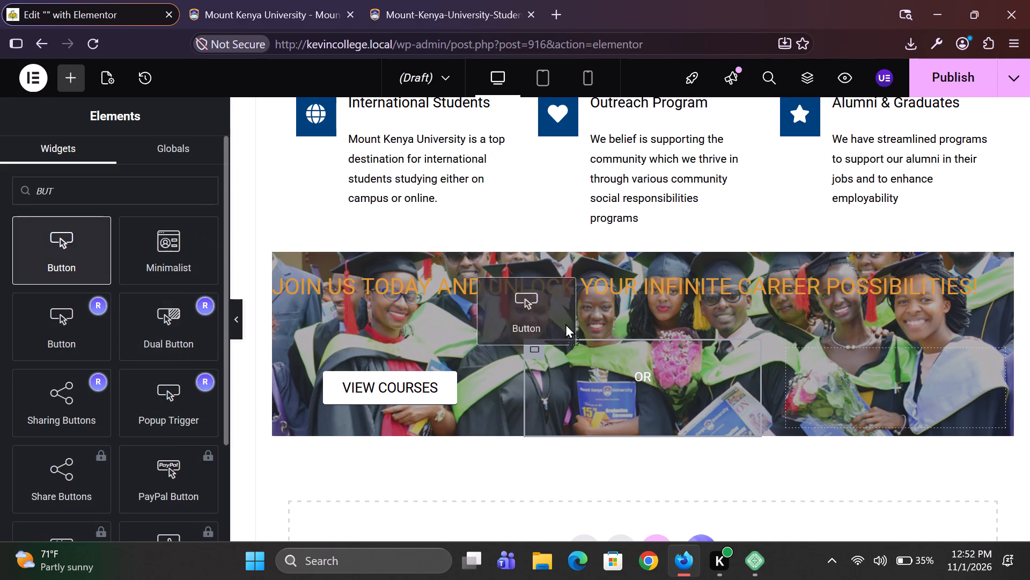
pyautogui.moveTo(565, 323); pyautogui.dragTo(902, 408)
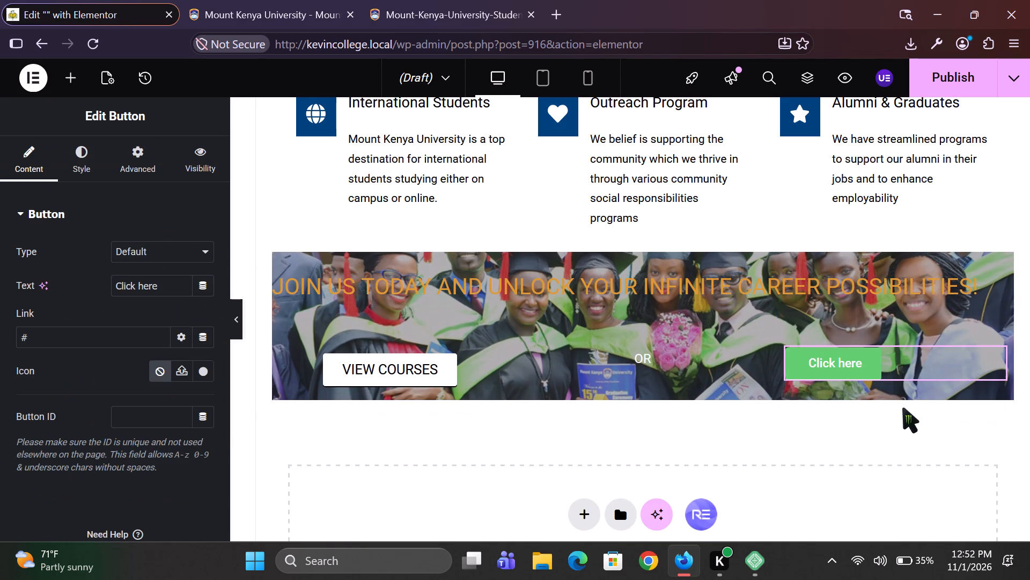
# Check the reference banner's second button and change the new button's text to "TAKE TOUR".
pyautogui.click(279, 16)
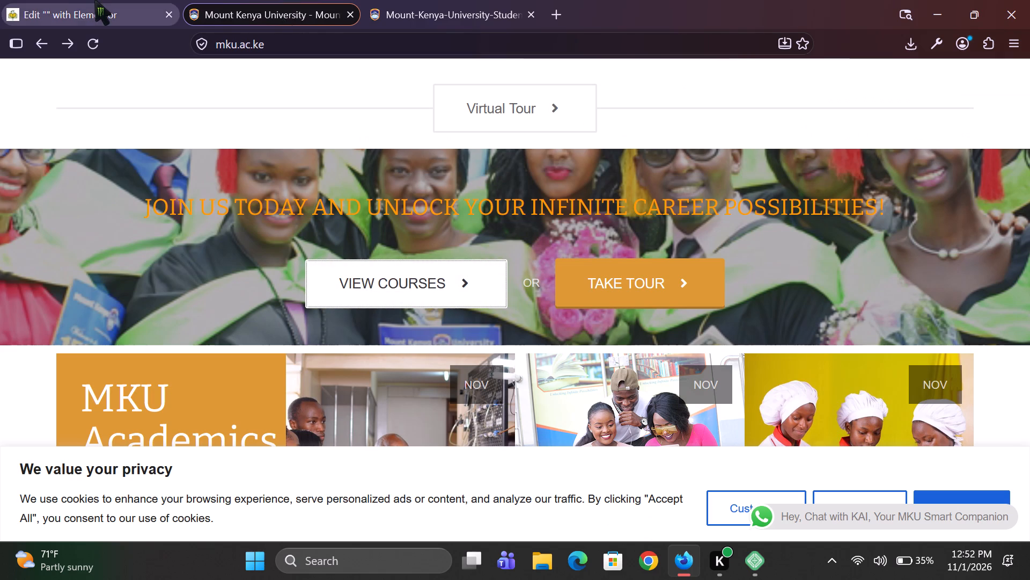
pyautogui.click(78, 0)
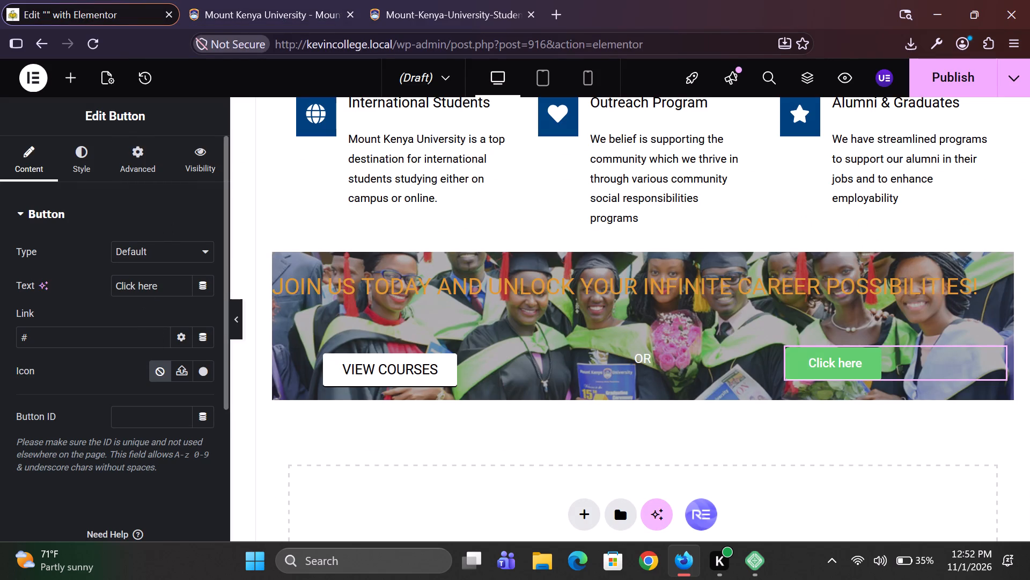
pyautogui.tripleClick(160, 286)
pyautogui.press('BackSpace')
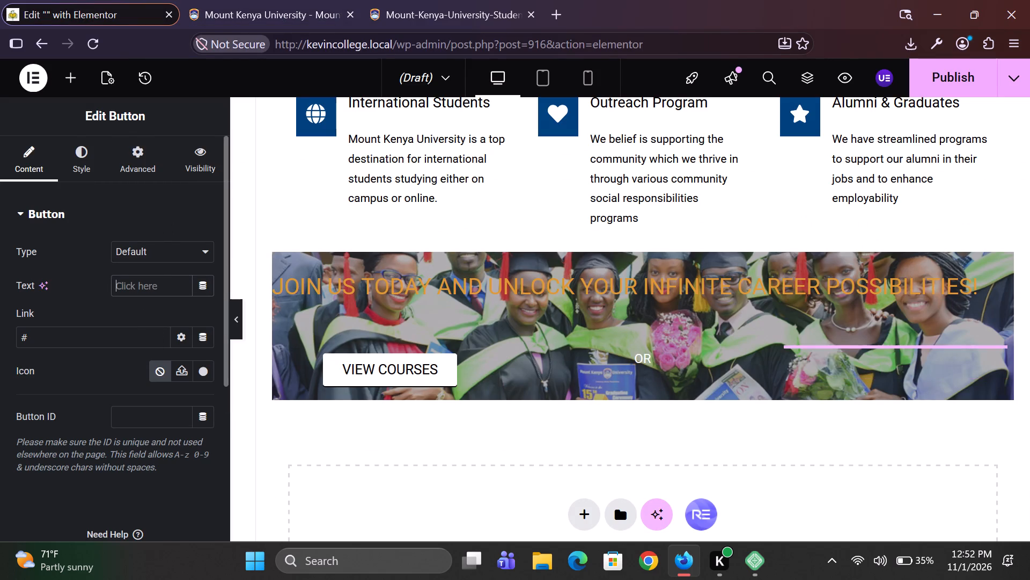
pyautogui.write('TAKE TOUR')
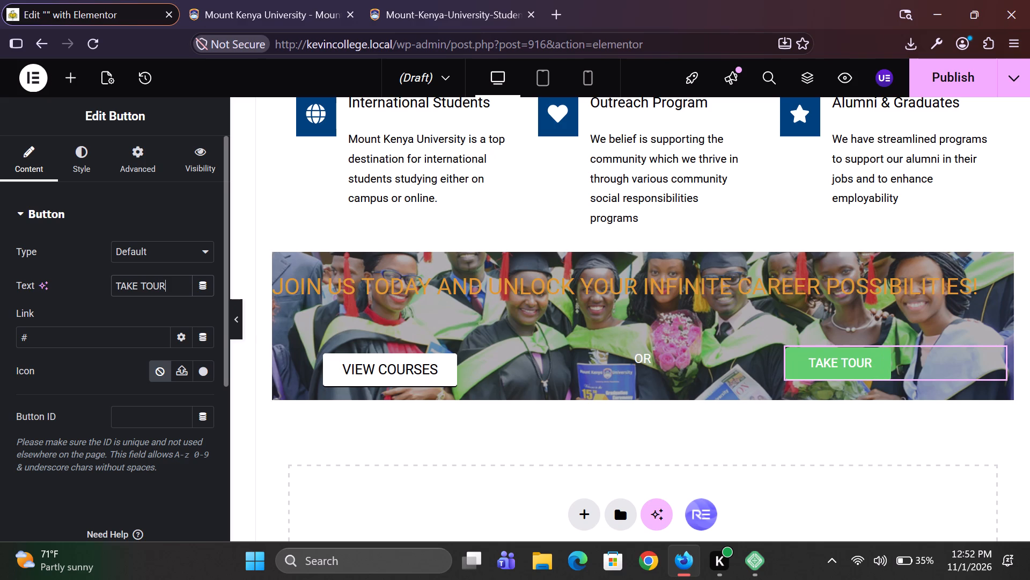
# Recheck the reference banner and set the TAKE TOUR button's background to the global colour mku yellow (#DD9933).
pyautogui.click(274, 17)
pyautogui.click(105, 0)
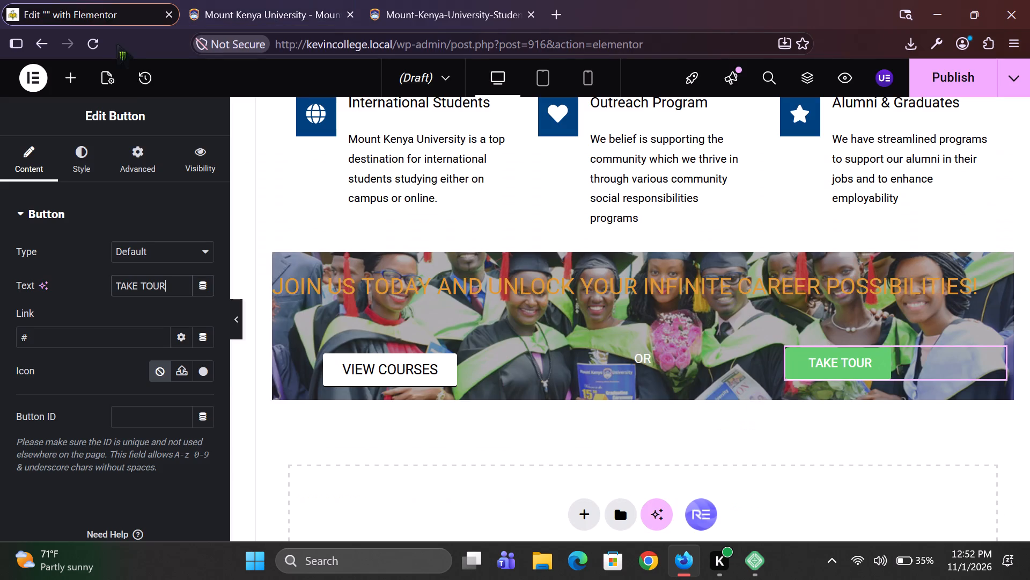
pyautogui.click(78, 143)
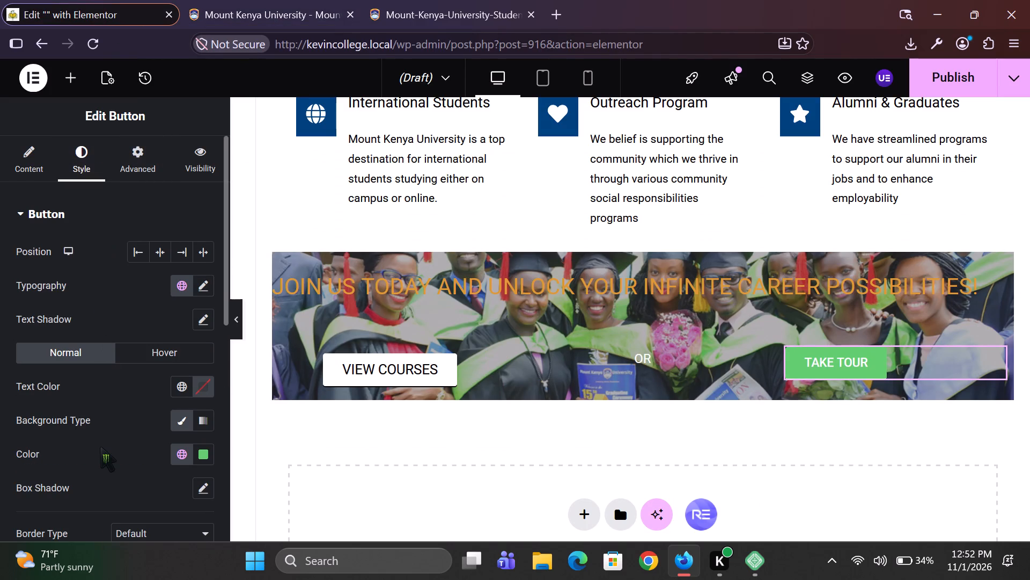
pyautogui.scroll(-2, 100, 447)
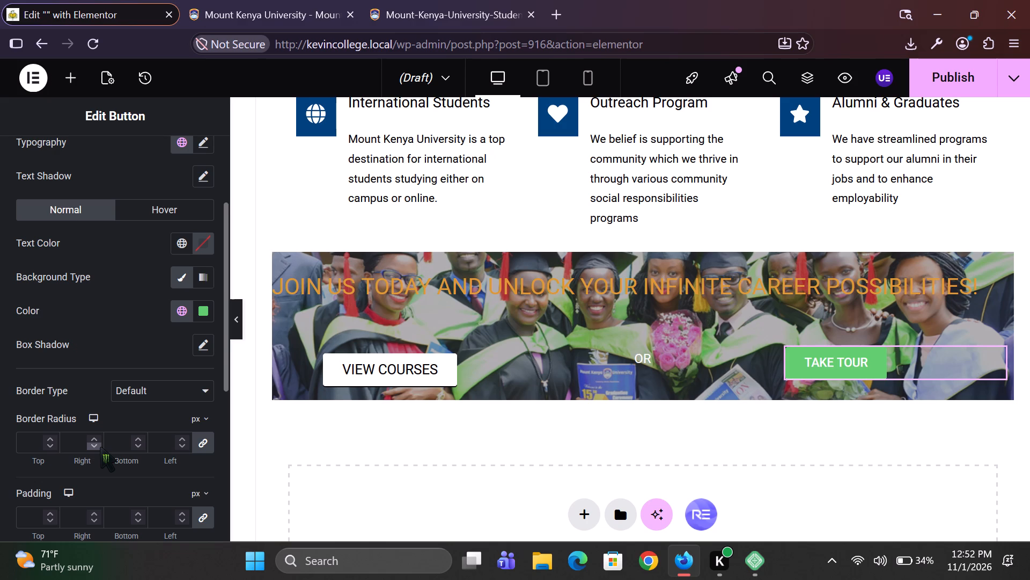
pyautogui.click(173, 312)
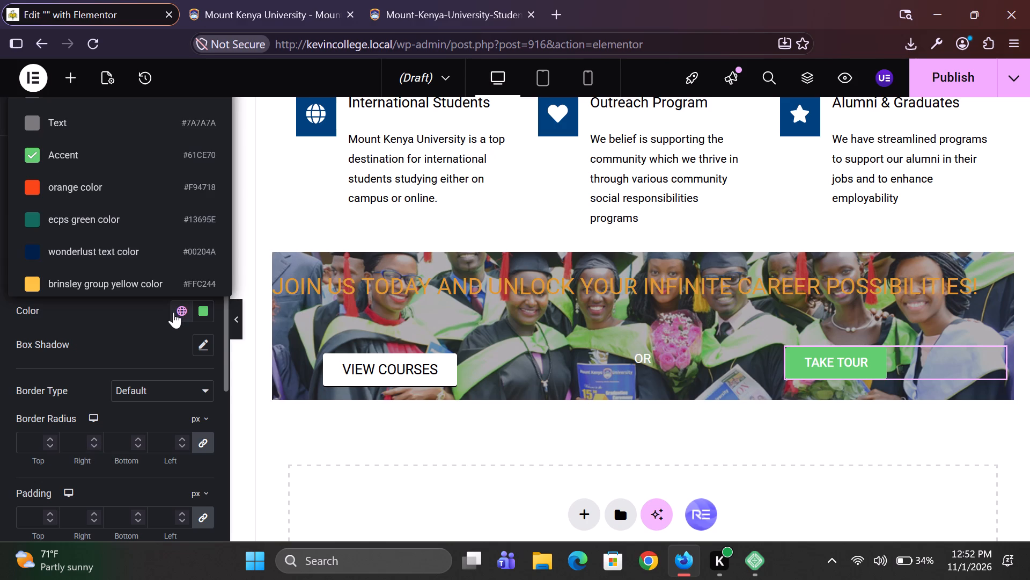
pyautogui.scroll(-2, 157, 248)
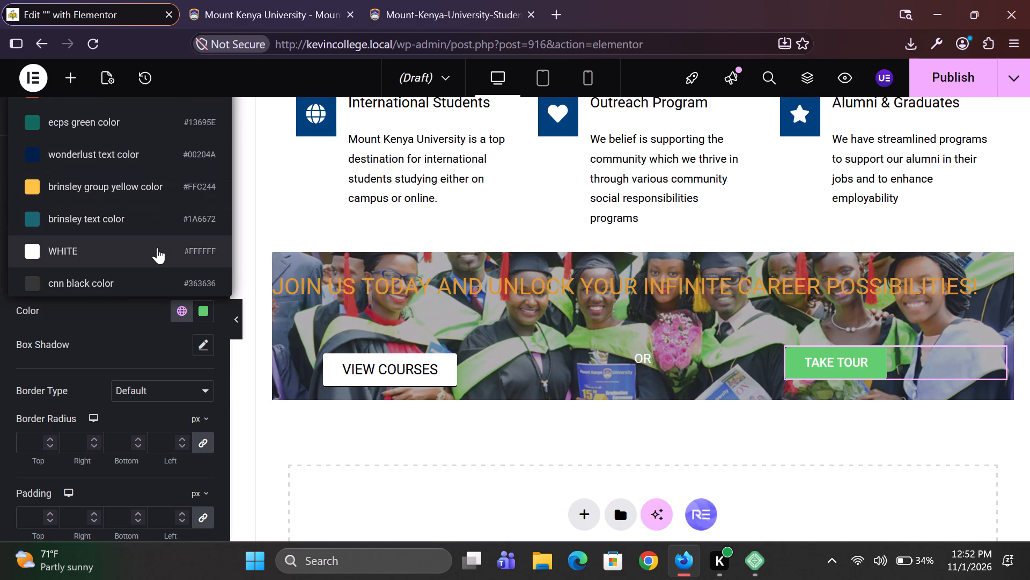
pyautogui.scroll(-3, 165, 214)
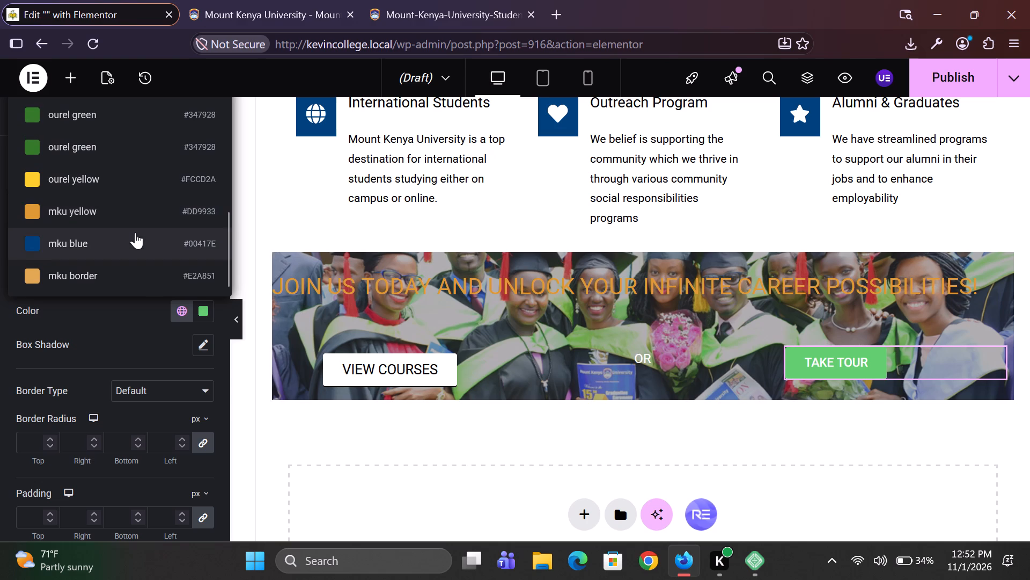
pyautogui.click(142, 222)
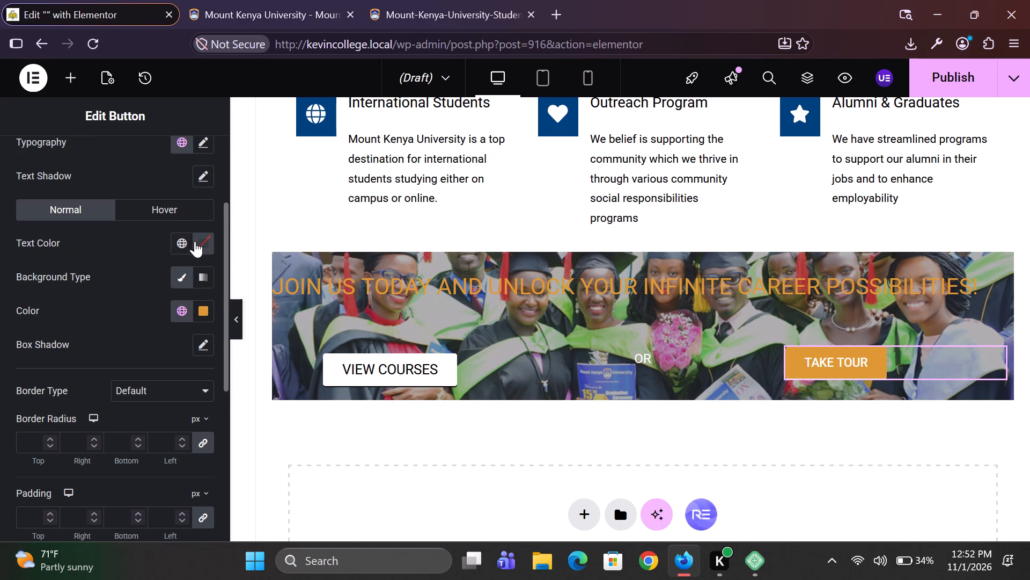
# Compare the Typography settings of the TAKE TOUR button with those of the VIEW COURSES button.
pyautogui.scroll(1, 165, 197)
pyautogui.click(203, 165)
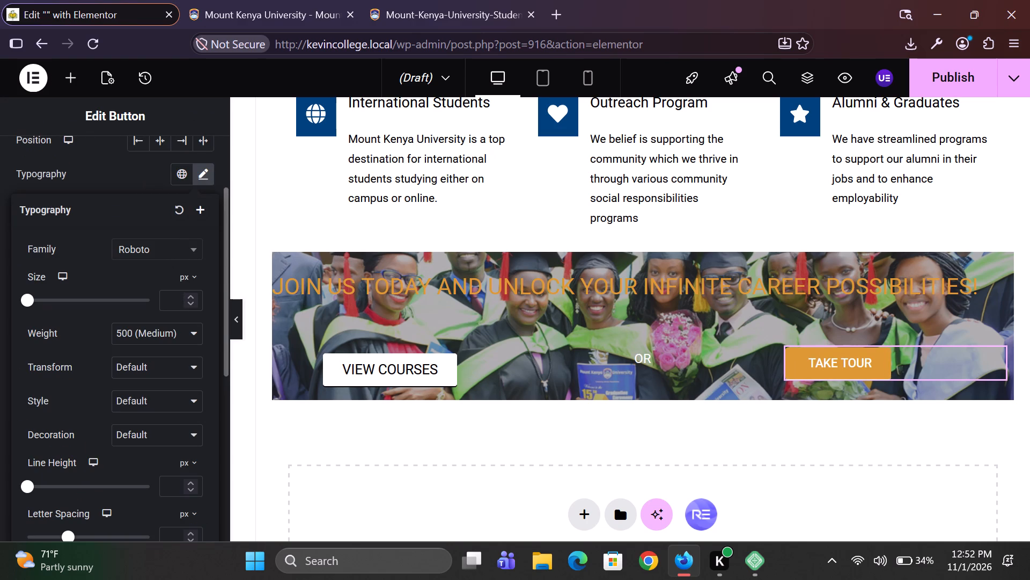
pyautogui.click(337, 356)
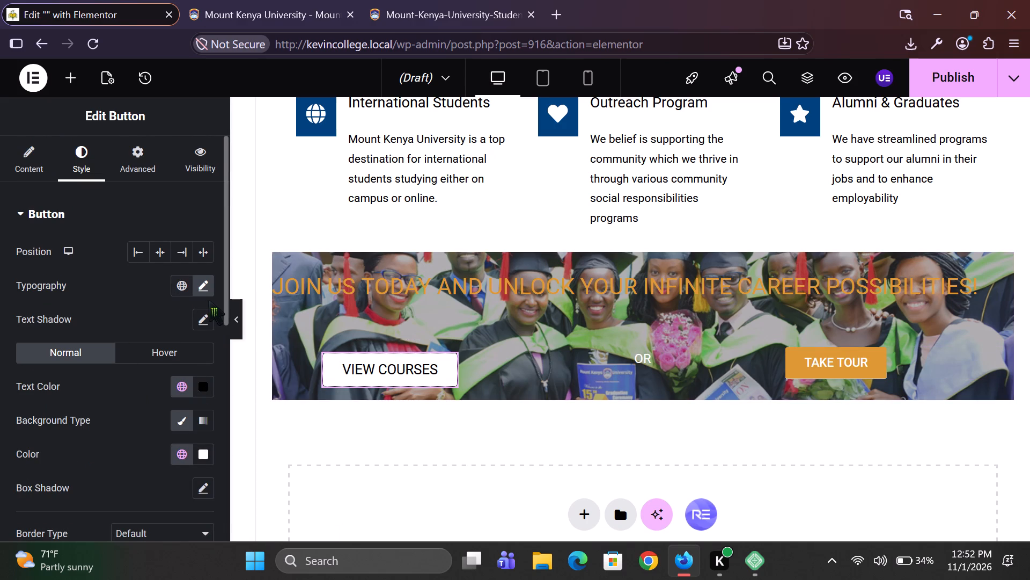
pyautogui.click(201, 286)
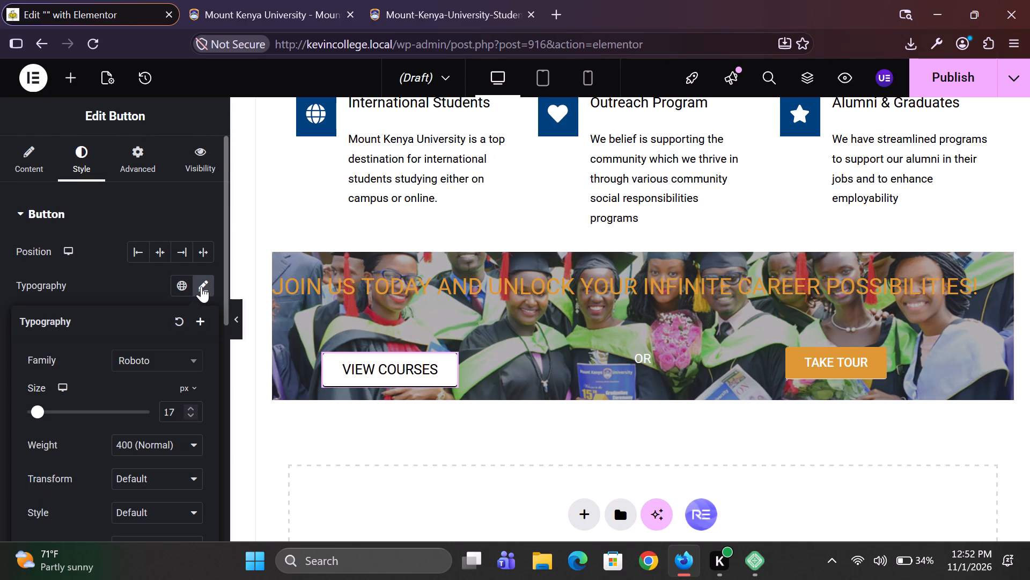
pyautogui.click(124, 269)
# Try paddings of 5, 100 and 50 px on the VIEW COURSES button and set it to 20 px on all sides.
pyautogui.scroll(-1, 101, 306)
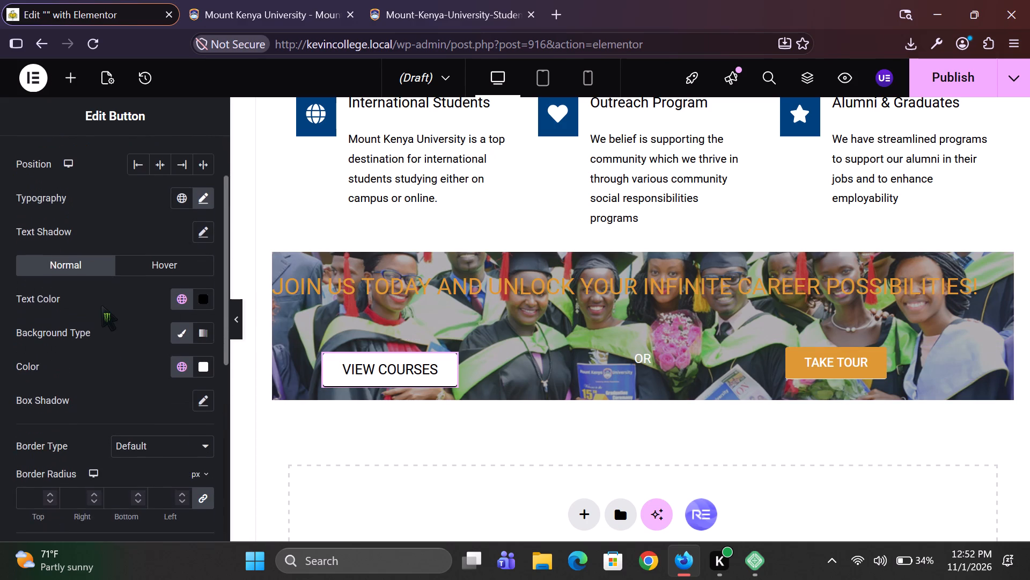
pyautogui.scroll(-1, 45, 429)
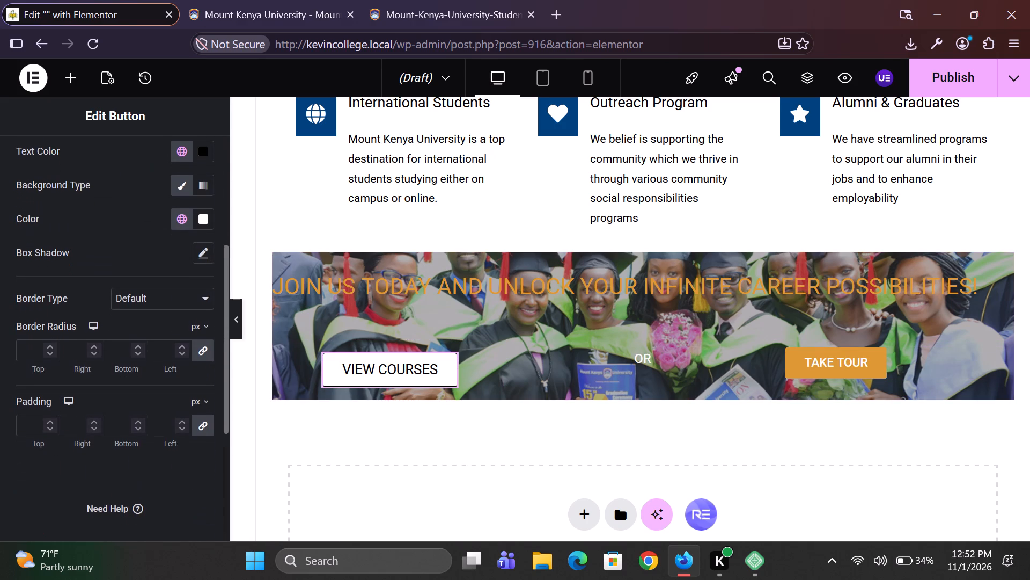
pyautogui.click(25, 427)
pyautogui.press('5')
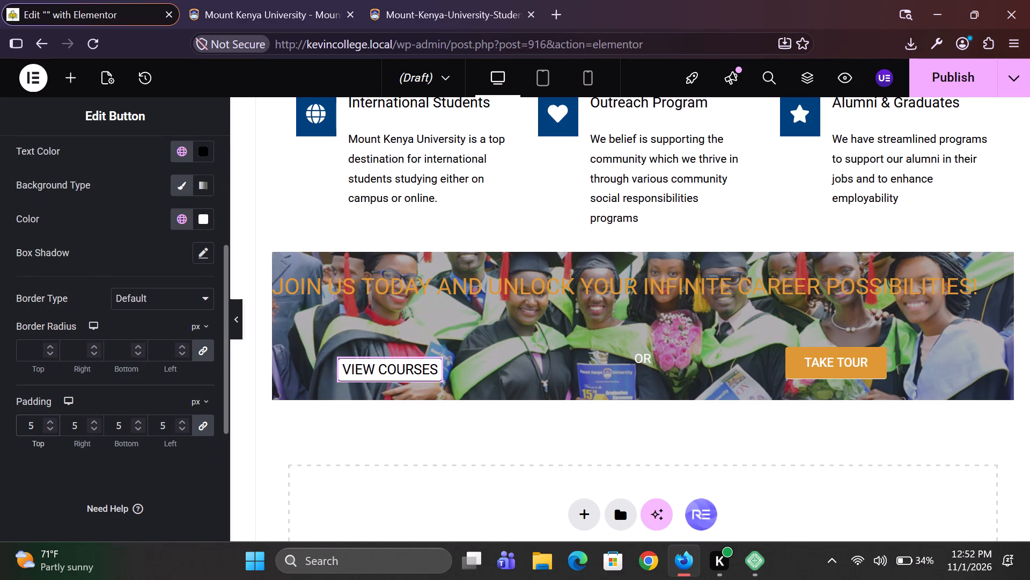
pyautogui.press('BackSpace')
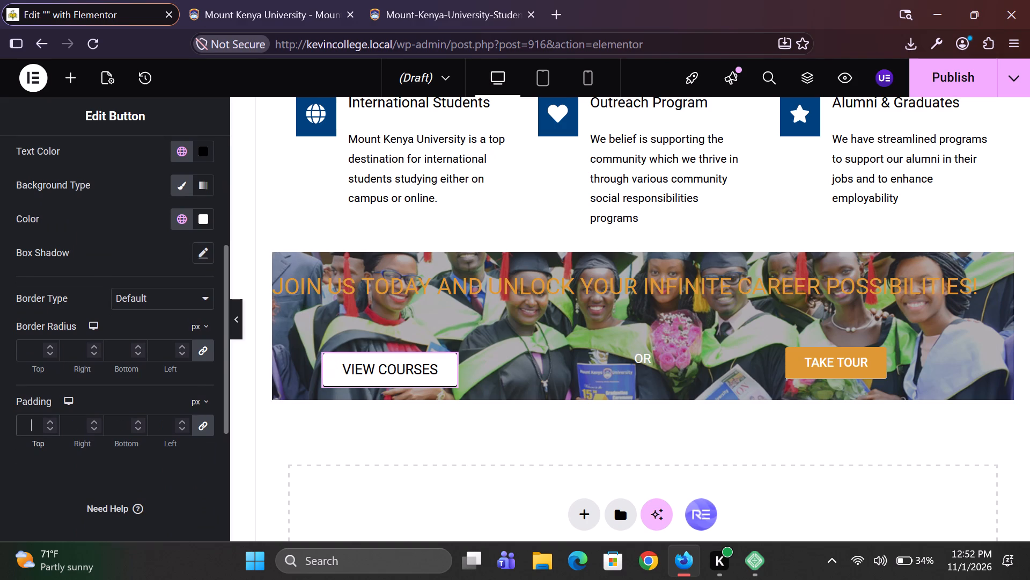
pyautogui.write('100')
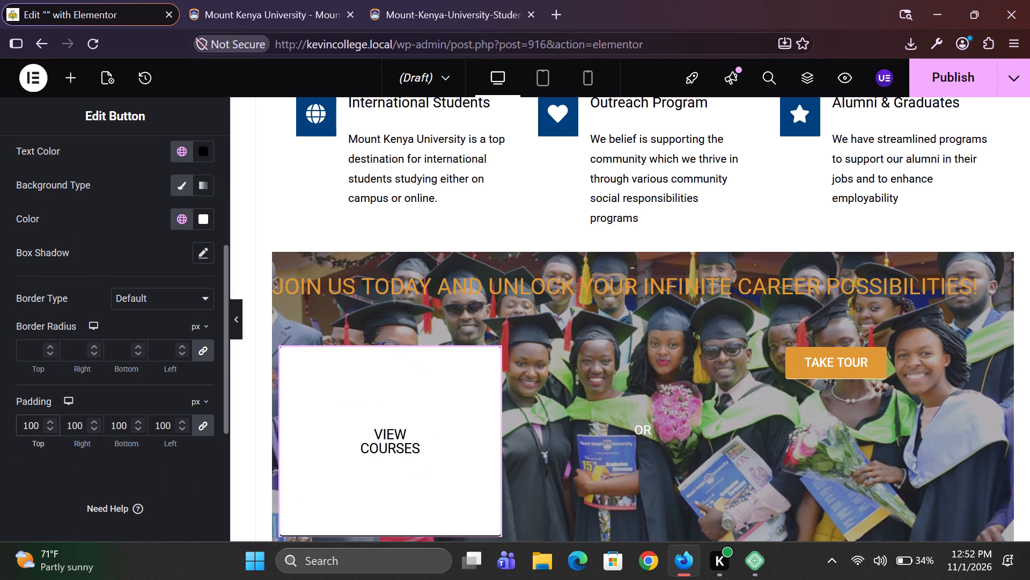
pyautogui.press('BackSpace')
pyautogui.press('BackSpace')
pyautogui.press('BackSpace')
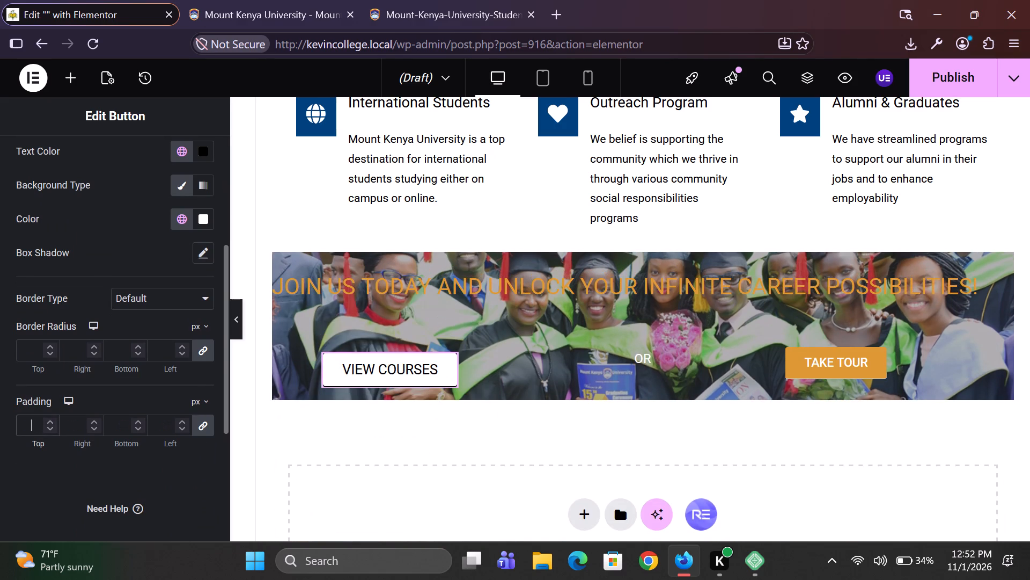
pyautogui.write('50')
pyautogui.press('BackSpace')
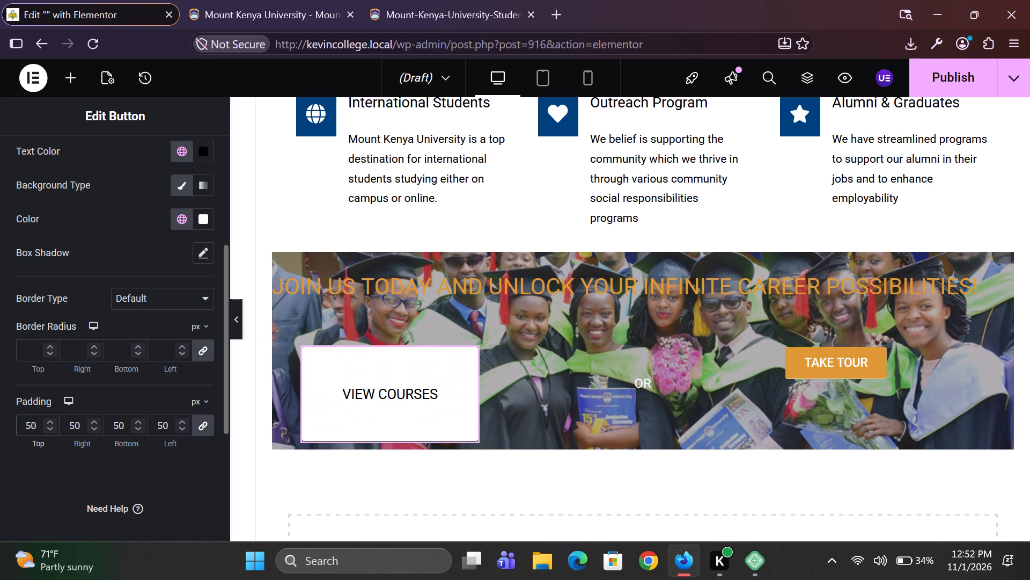
pyautogui.press('BackSpace')
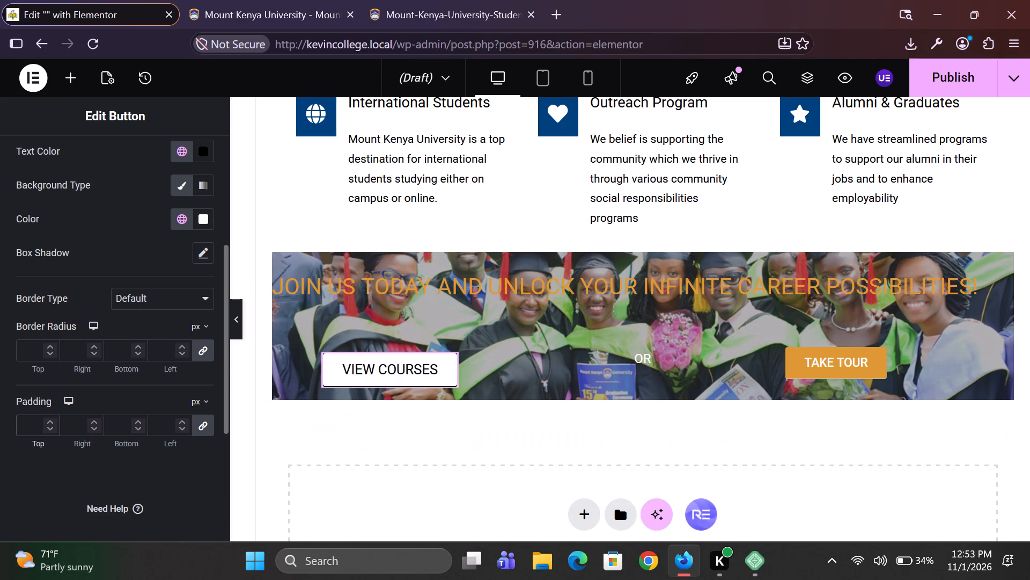
pyautogui.write('20')
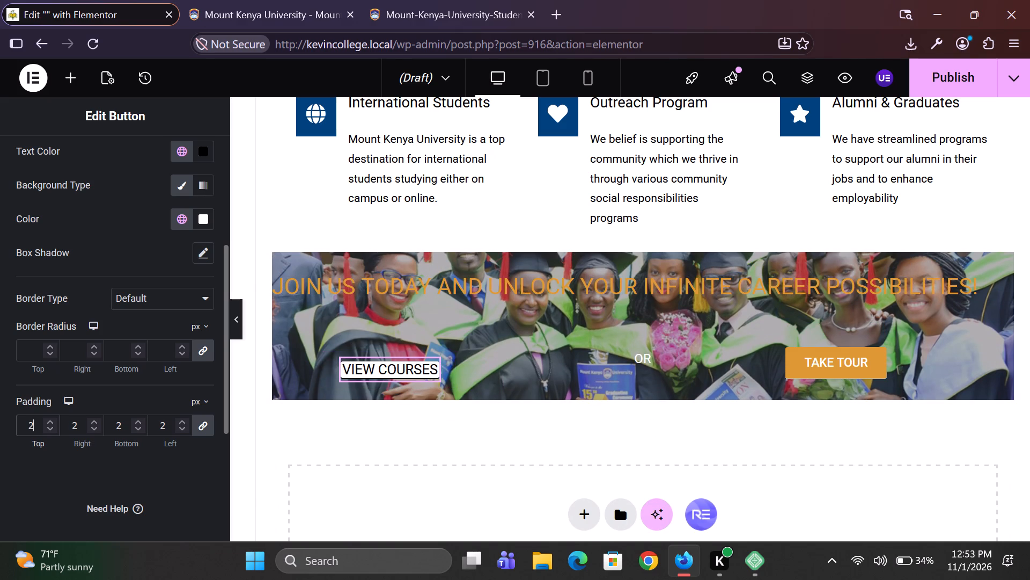
# Recheck the reference banner and set the VIEW COURSES button's padding to 25 px on all sides.
pyautogui.click(304, 0)
pyautogui.click(104, 0)
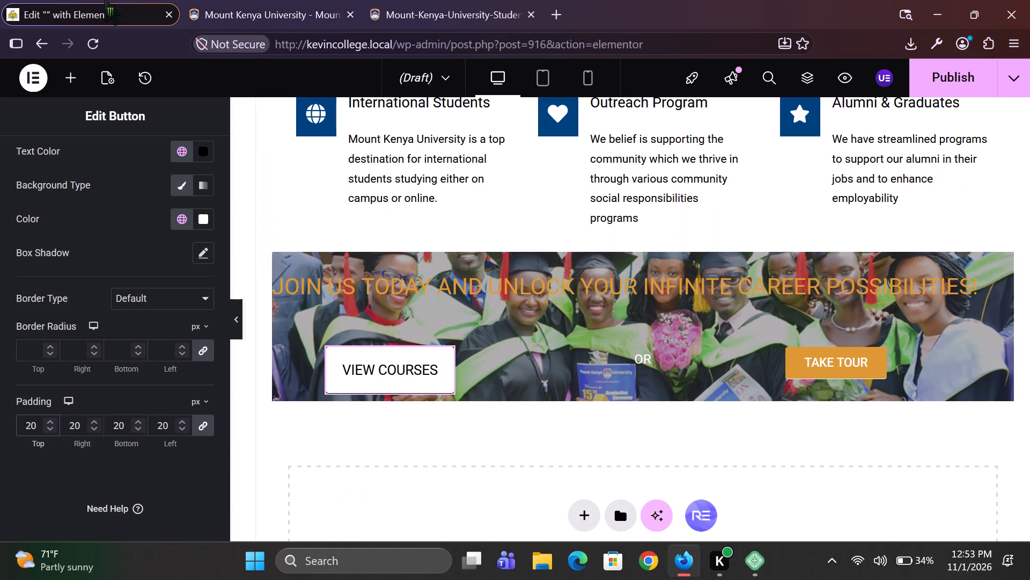
pyautogui.press('BackSpace')
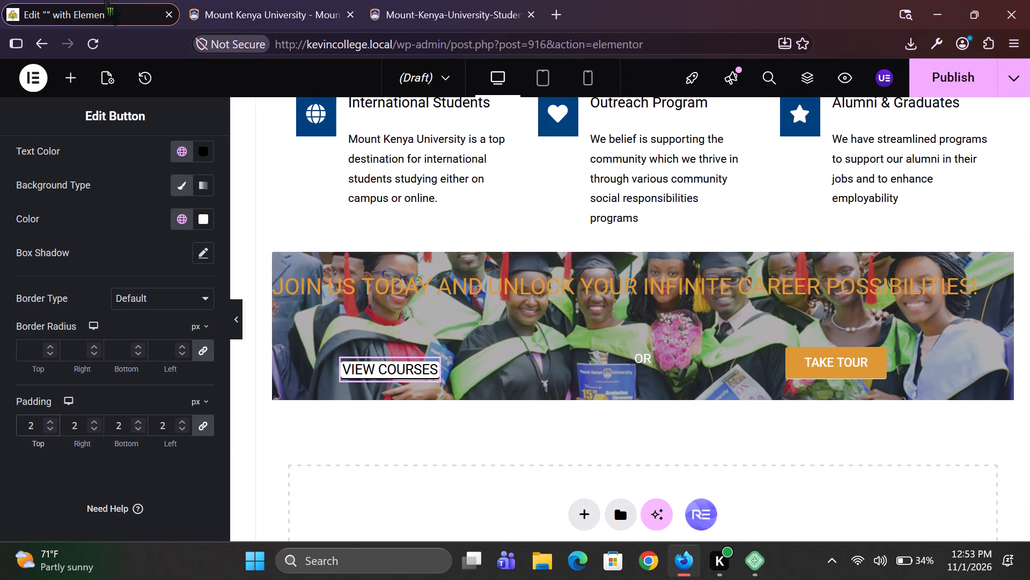
pyautogui.press('5')
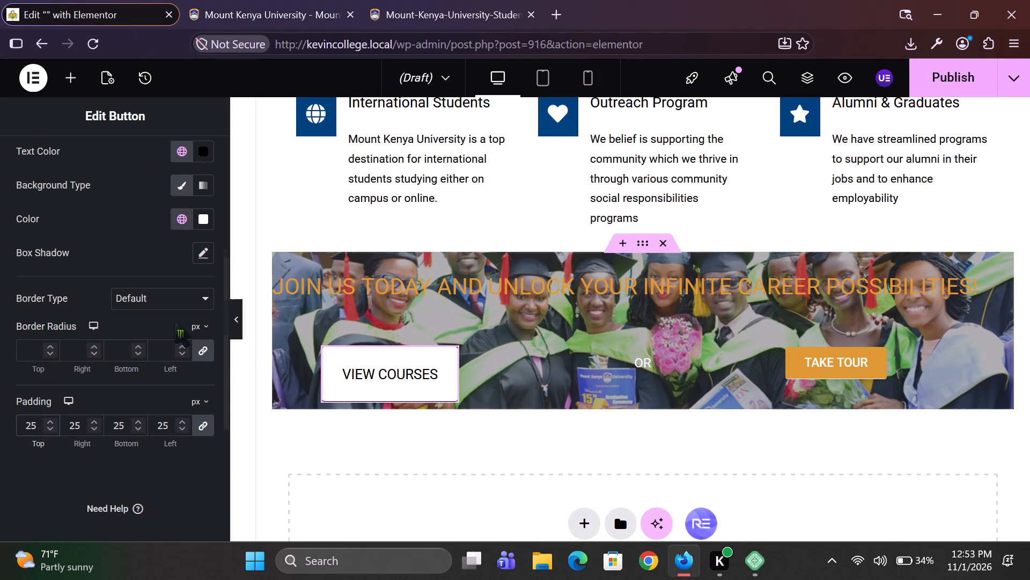
# Set the TAKE TOUR button's typography to size 17 px and weight 400 (Normal).
pyautogui.scroll(1, 152, 302)
pyautogui.click(818, 345)
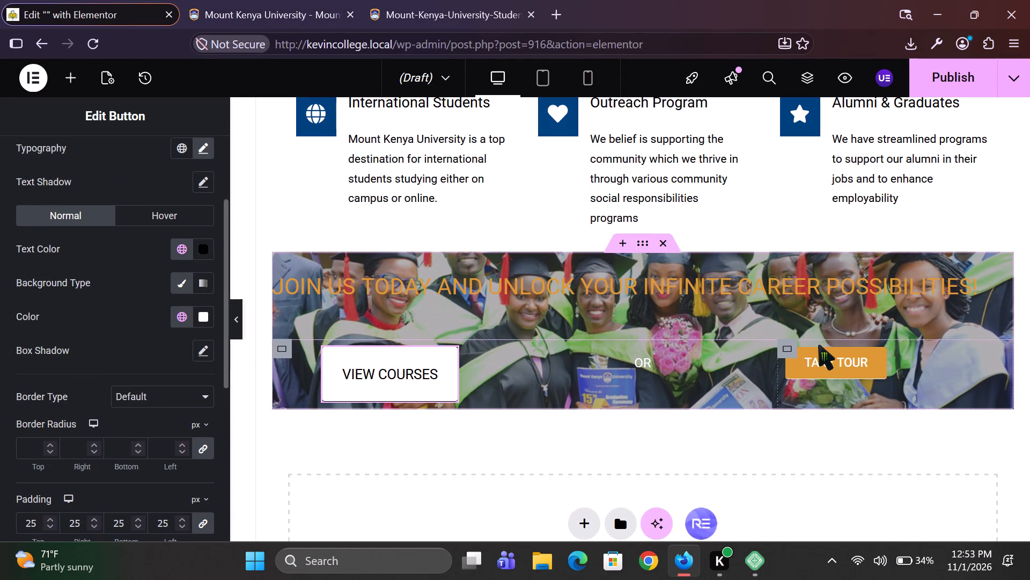
pyautogui.click(812, 361)
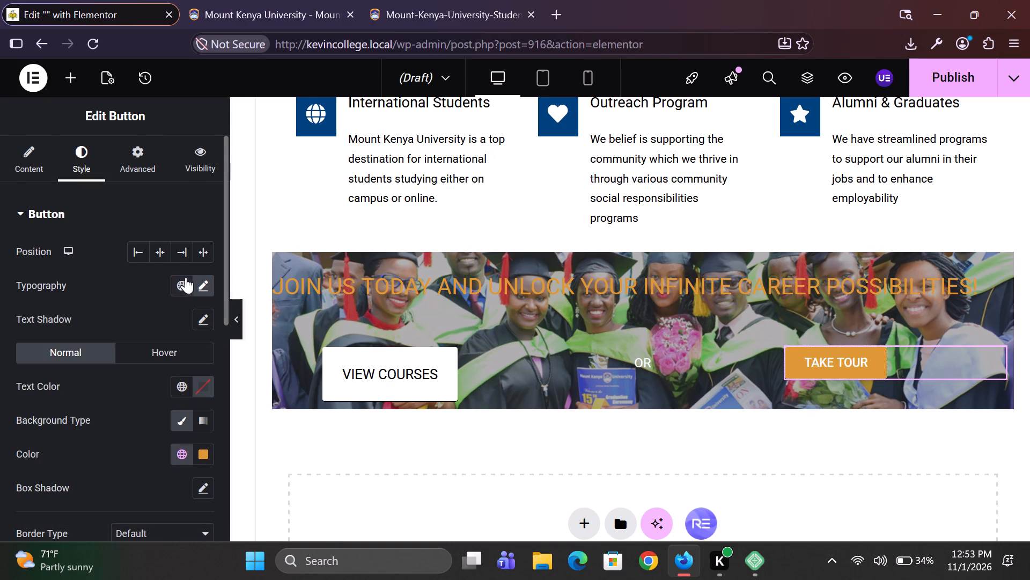
pyautogui.click(204, 277)
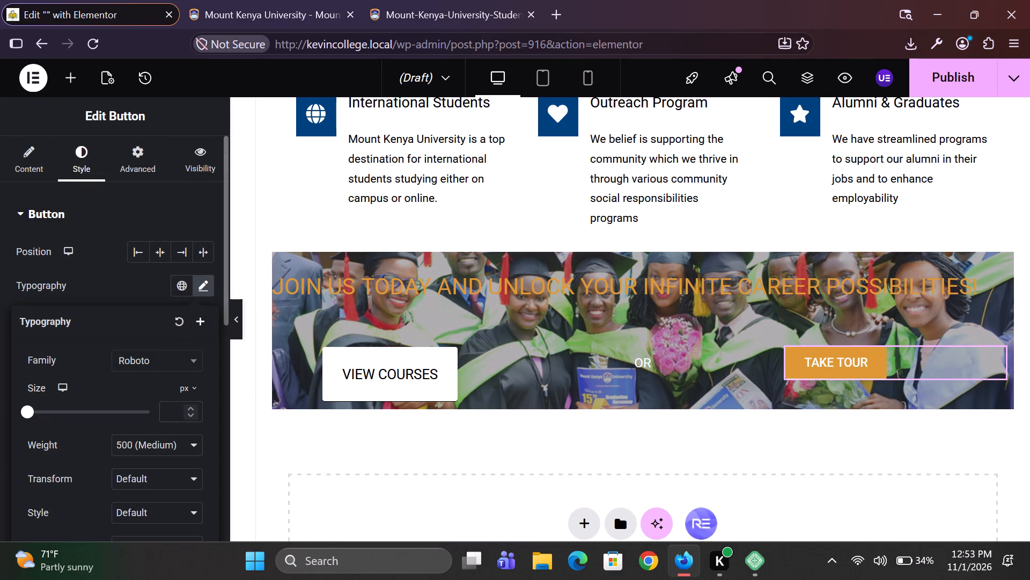
pyautogui.click(168, 410)
pyautogui.write('17')
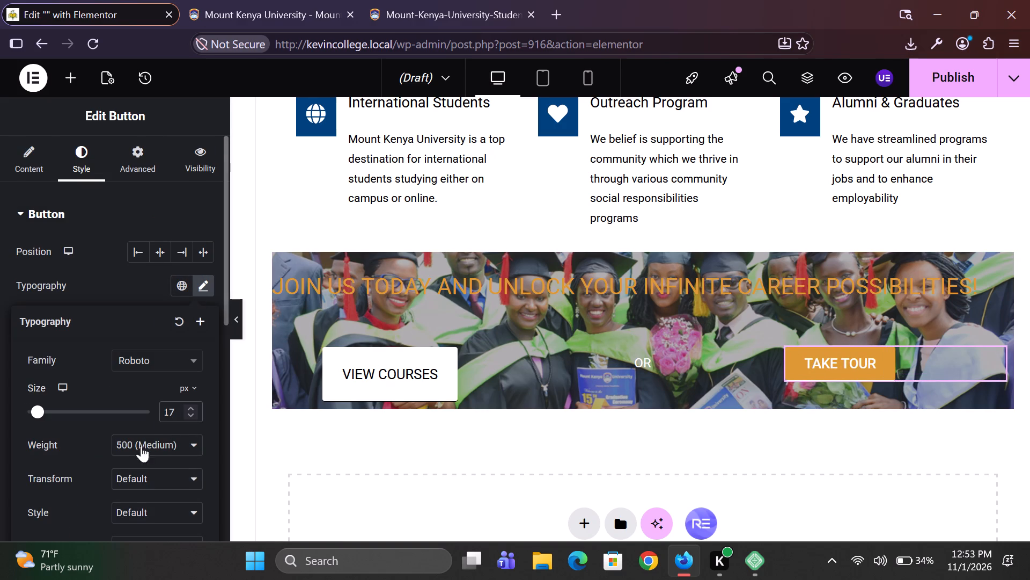
pyautogui.scroll(-1, 119, 473)
pyautogui.click(193, 411)
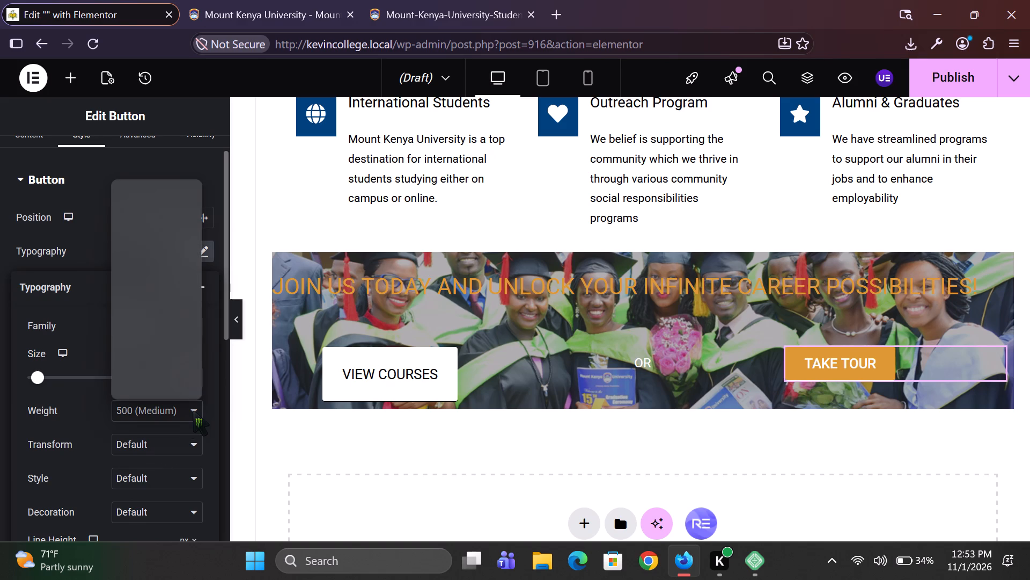
pyautogui.click(165, 243)
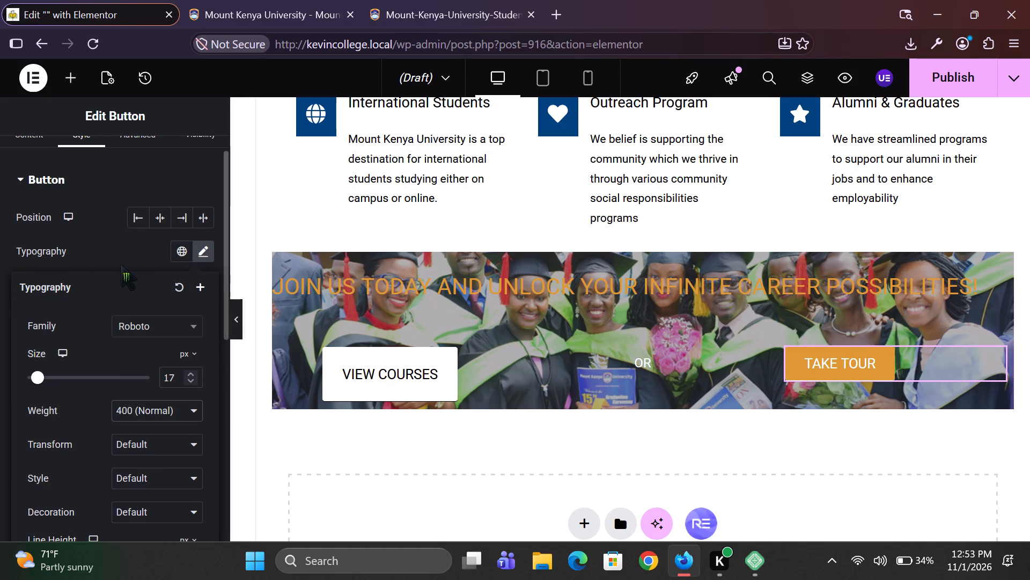
pyautogui.click(119, 267)
# Set the TAKE TOUR button's padding to 25 px on all sides.
pyautogui.scroll(-1, 119, 409)
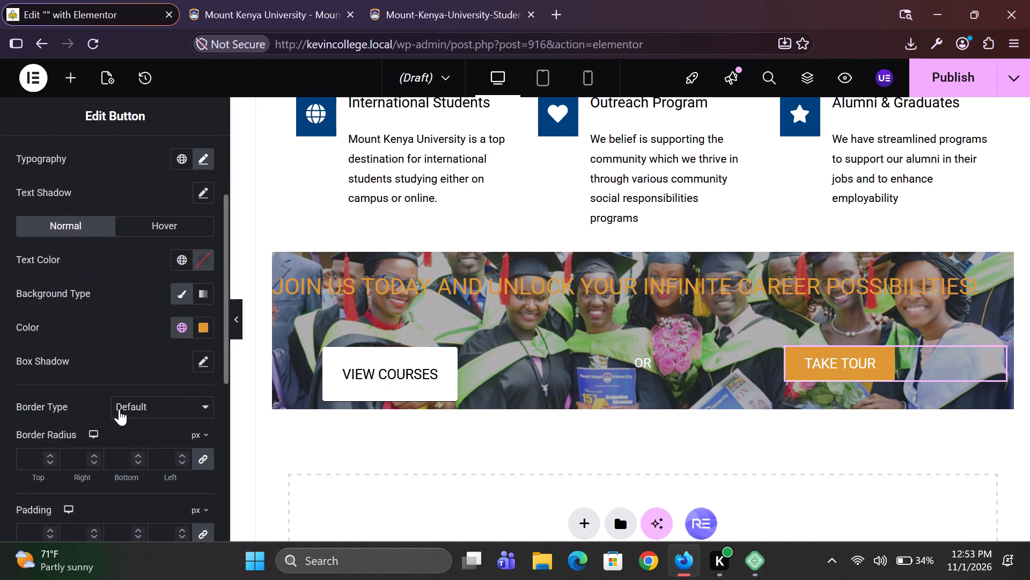
pyautogui.scroll(-1, 119, 409)
pyautogui.click(28, 451)
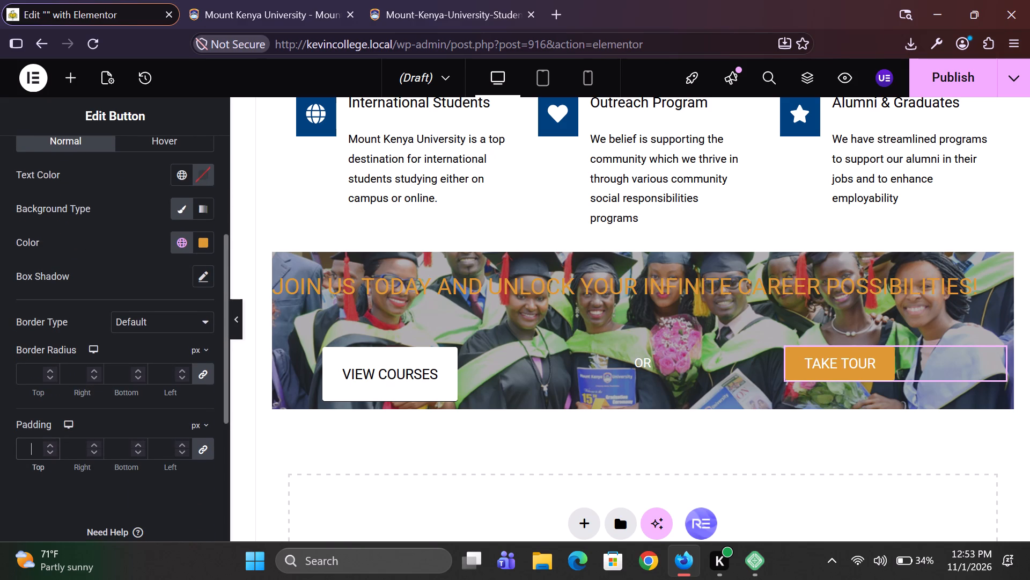
pyautogui.press('2')
pyautogui.press('5')
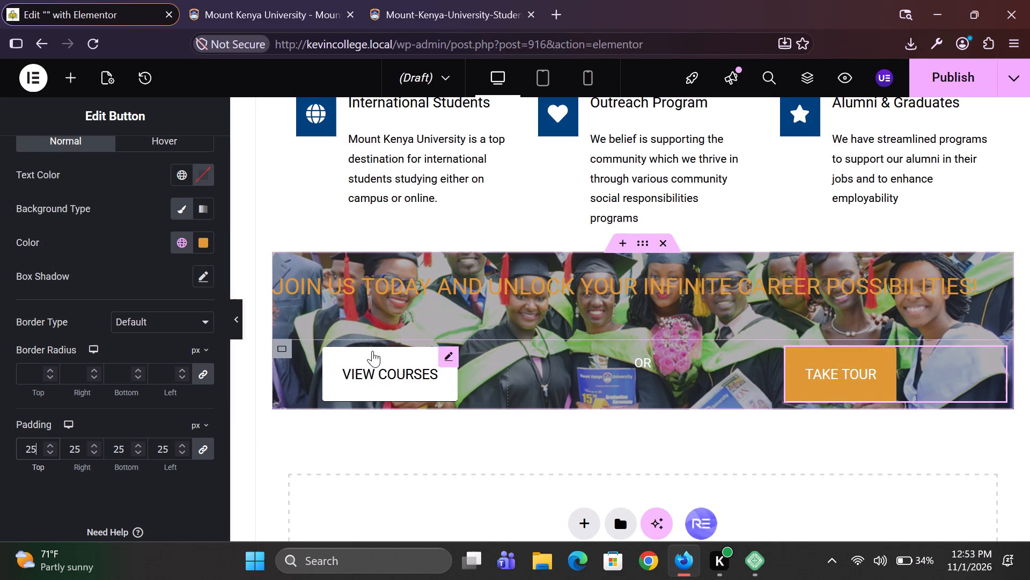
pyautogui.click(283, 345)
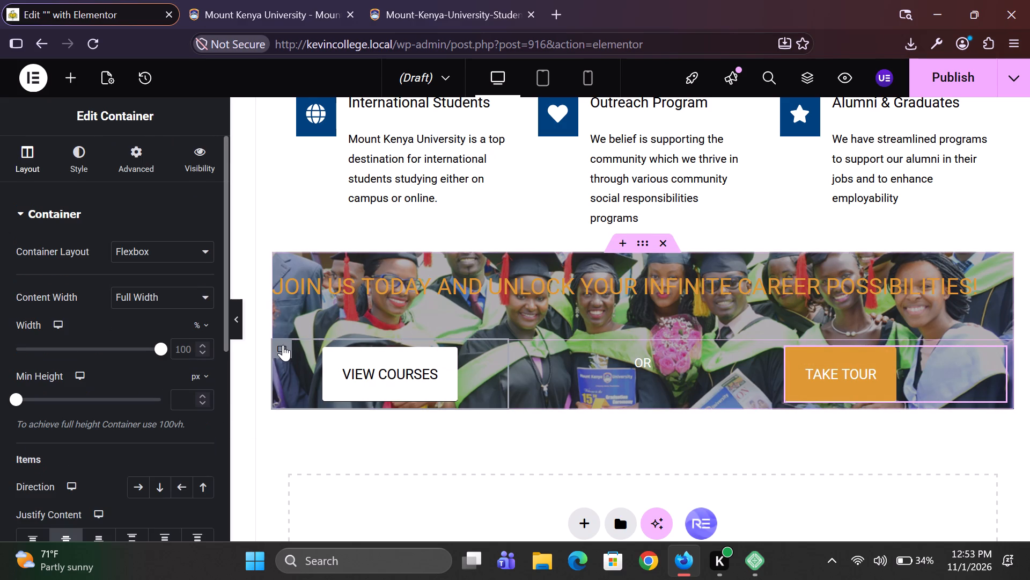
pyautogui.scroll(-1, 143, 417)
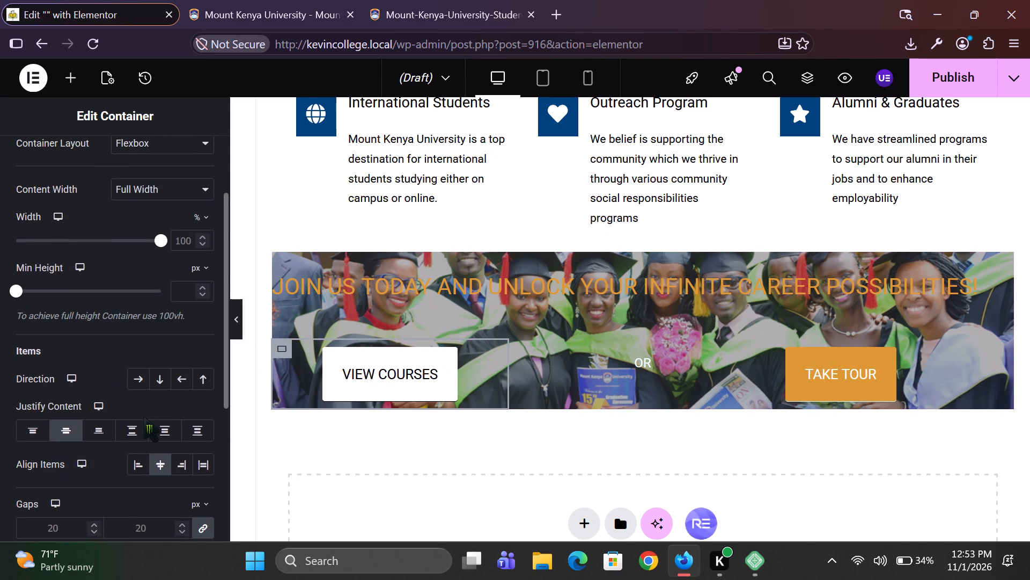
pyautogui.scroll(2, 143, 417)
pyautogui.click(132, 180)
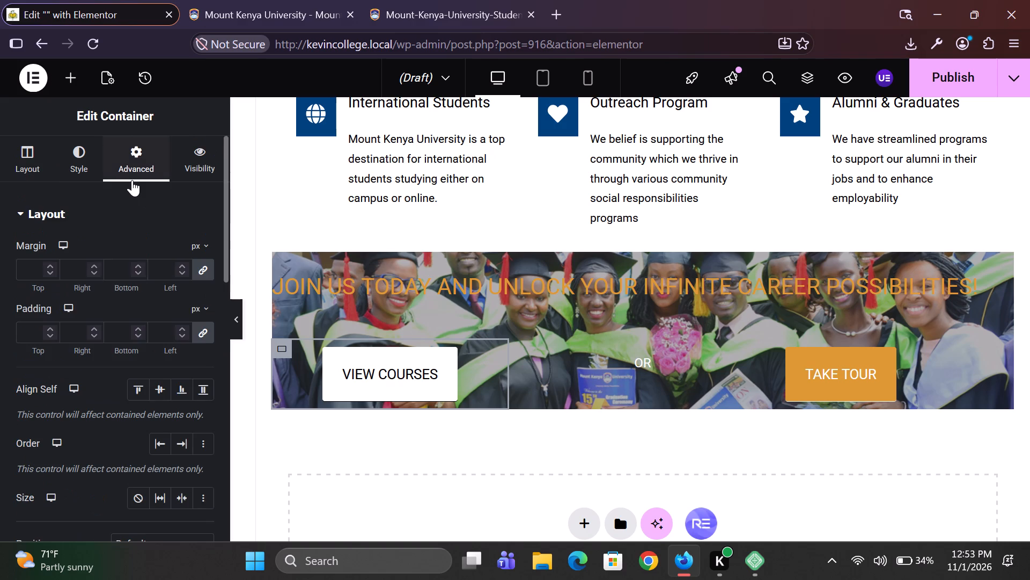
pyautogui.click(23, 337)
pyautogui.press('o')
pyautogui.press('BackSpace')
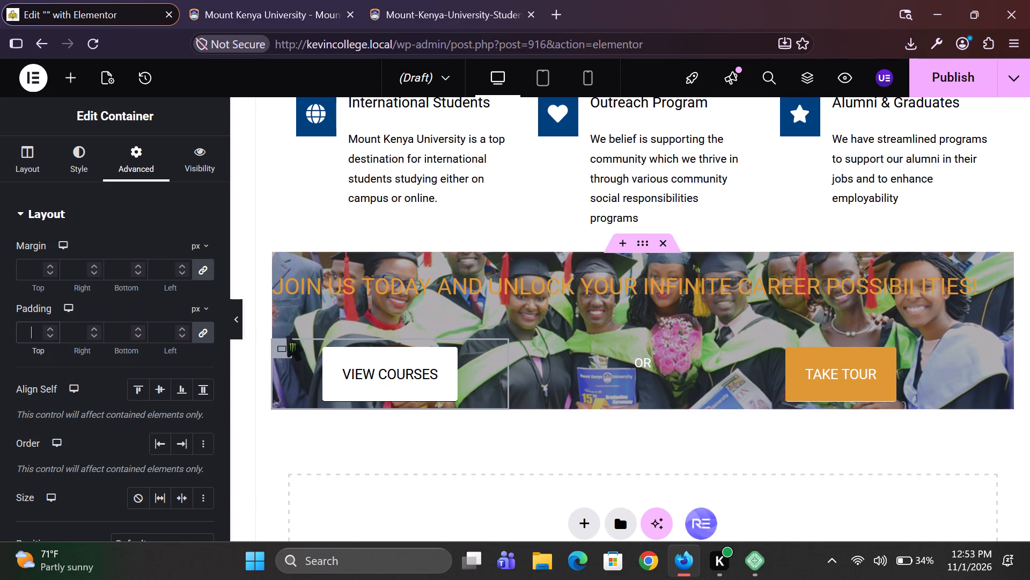
# Set Align Self to center for the container that holds both buttons and the OR text.
pyautogui.click(812, 70)
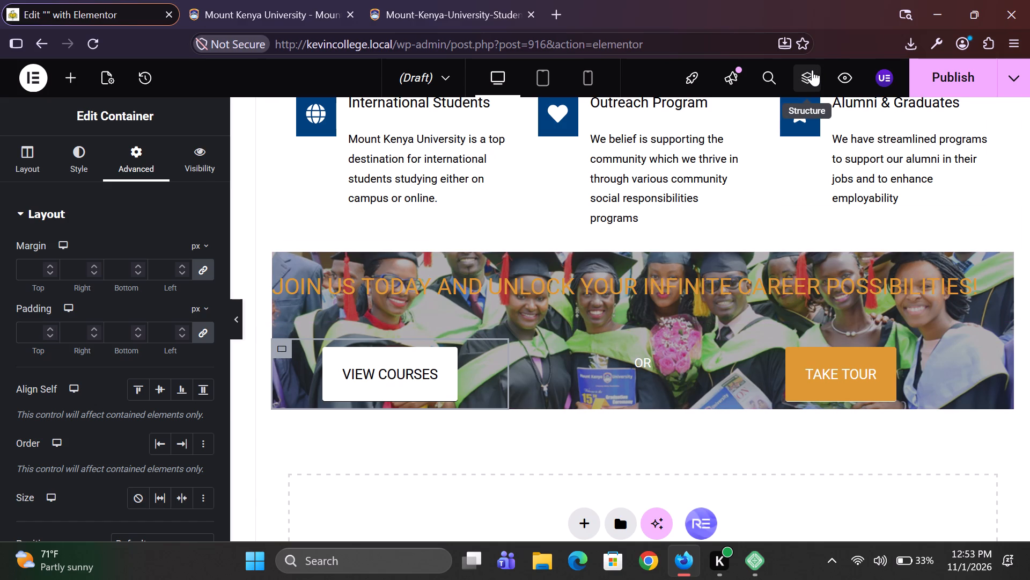
pyautogui.scroll(-5, 904, 222)
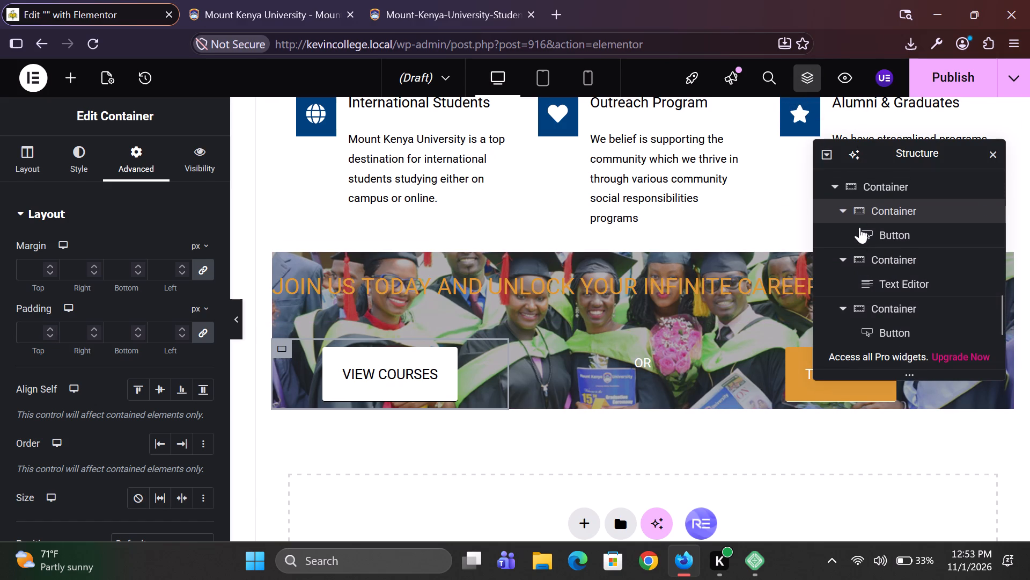
pyautogui.click(860, 186)
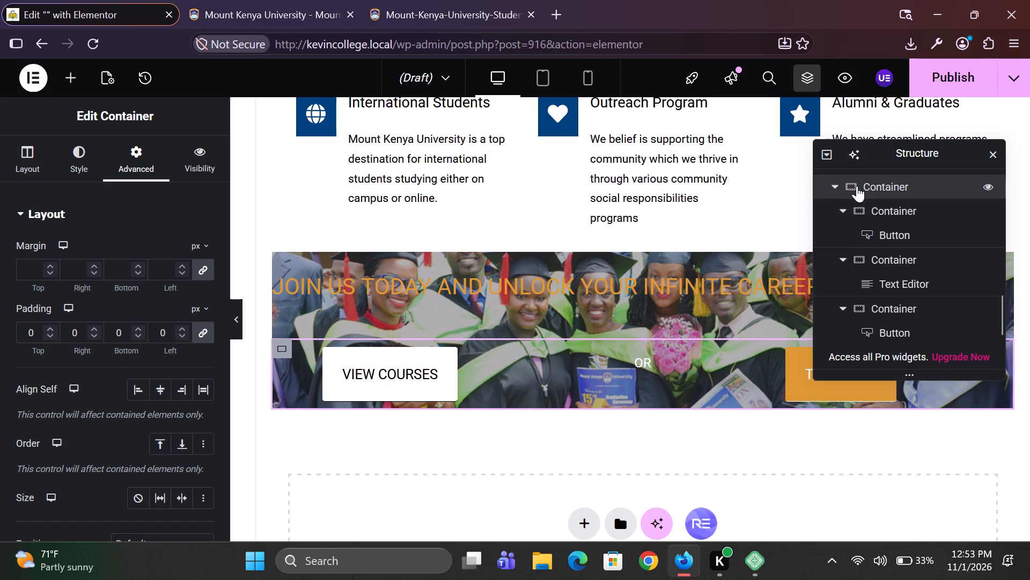
pyautogui.click(154, 387)
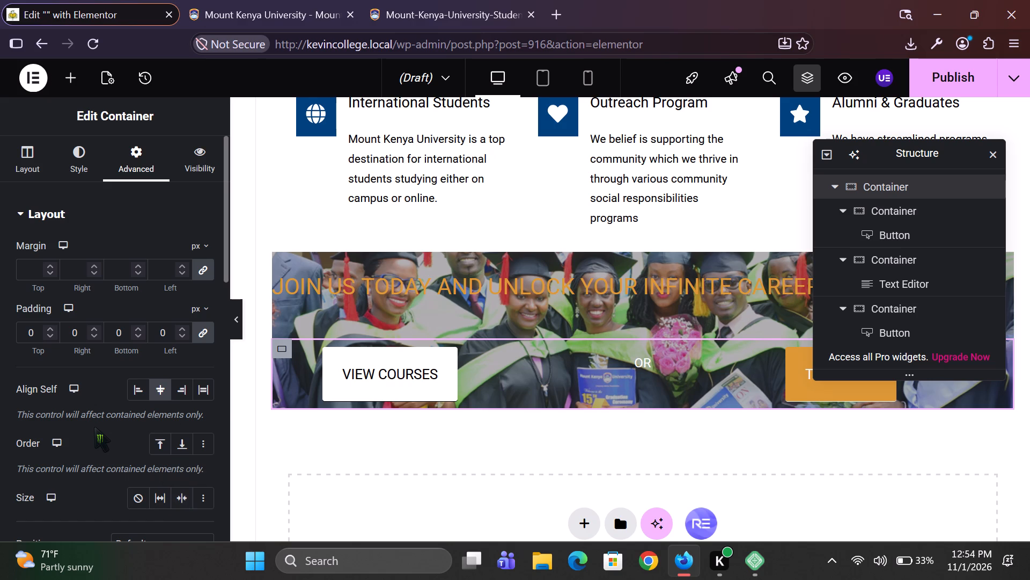
# Check the button row container's Position options and preview the banner with the editing sidebar hidden.
pyautogui.scroll(-2, 91, 424)
pyautogui.scroll(1, 91, 424)
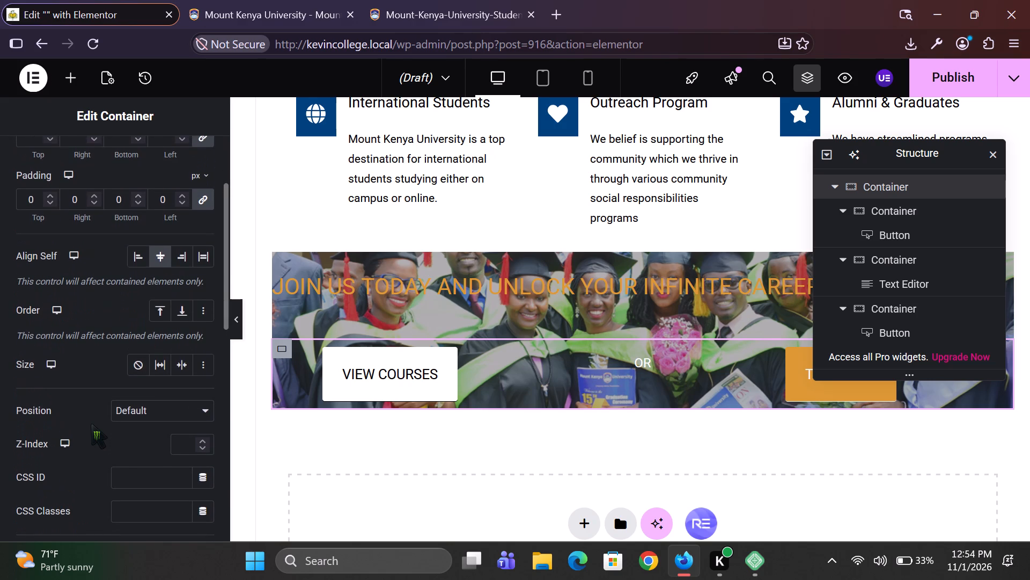
pyautogui.click(206, 410)
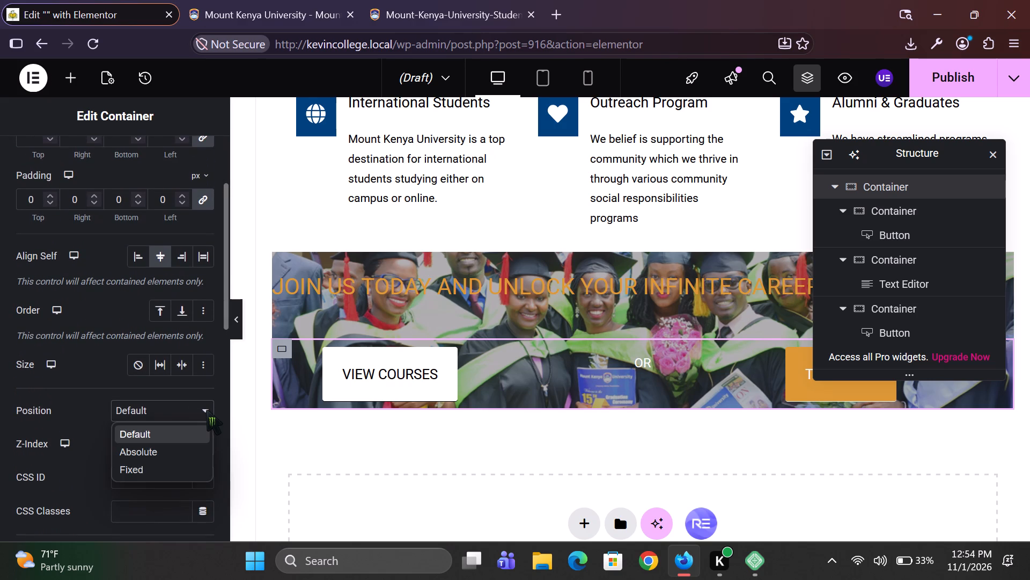
pyautogui.click(206, 410)
pyautogui.click(235, 322)
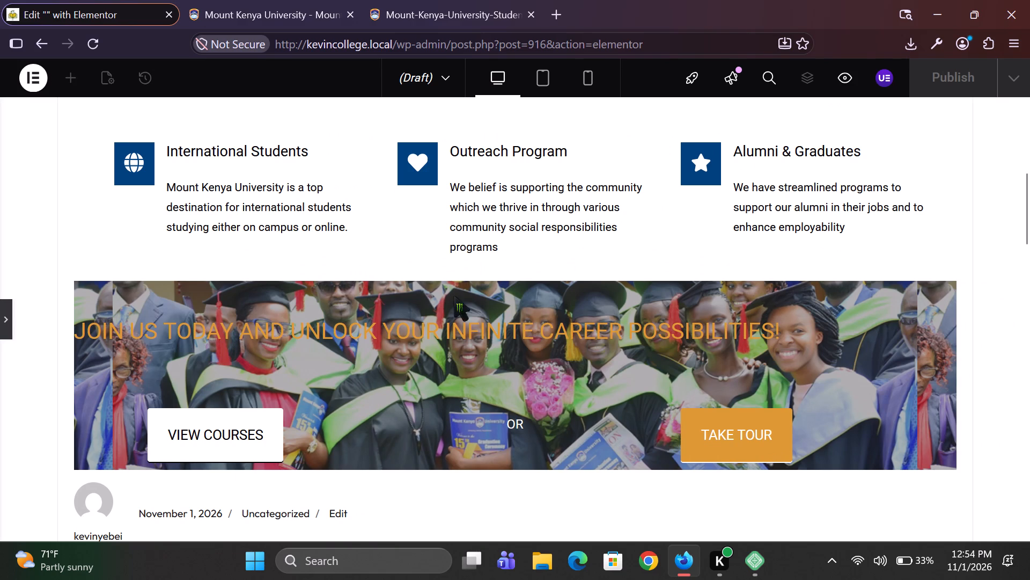
pyautogui.click(3, 326)
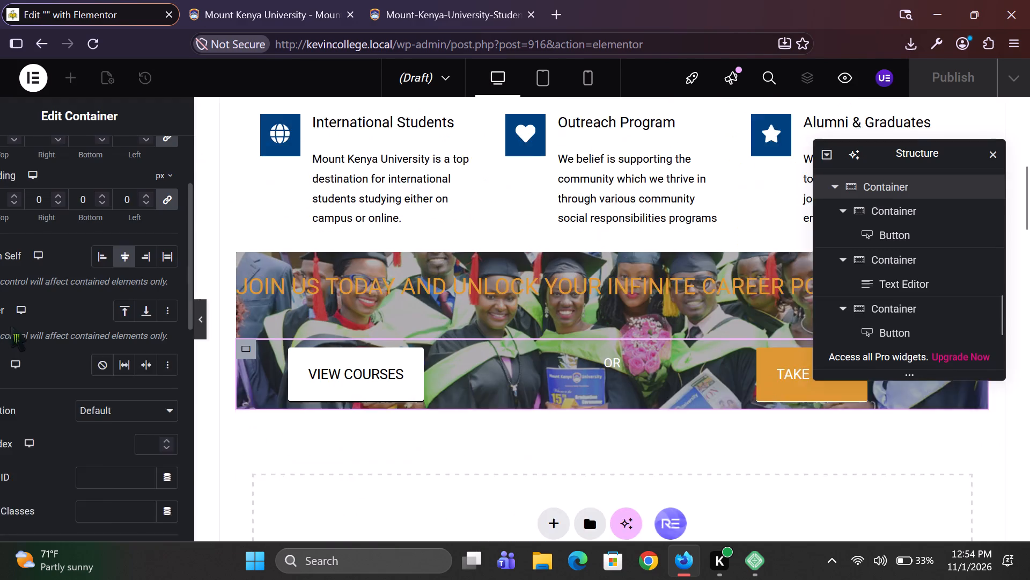
# Set the button row container's background type to Classic.
pyautogui.scroll(3, 108, 238)
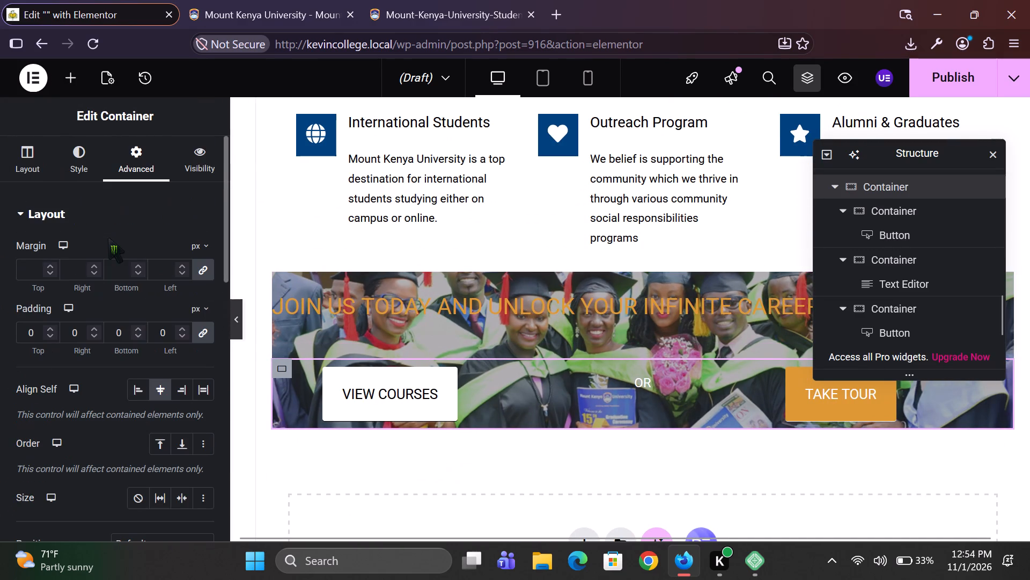
pyautogui.click(17, 136)
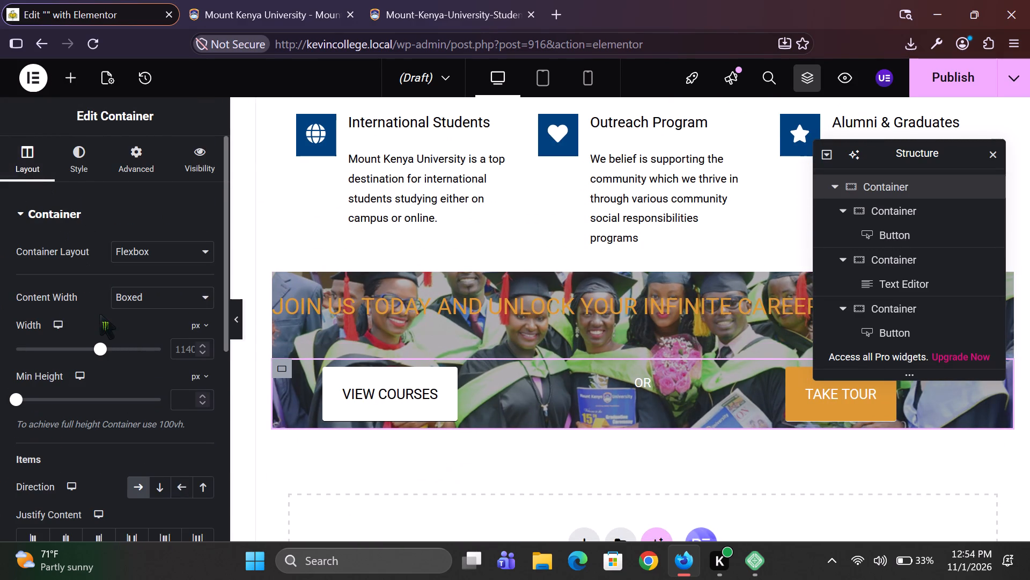
pyautogui.click(71, 168)
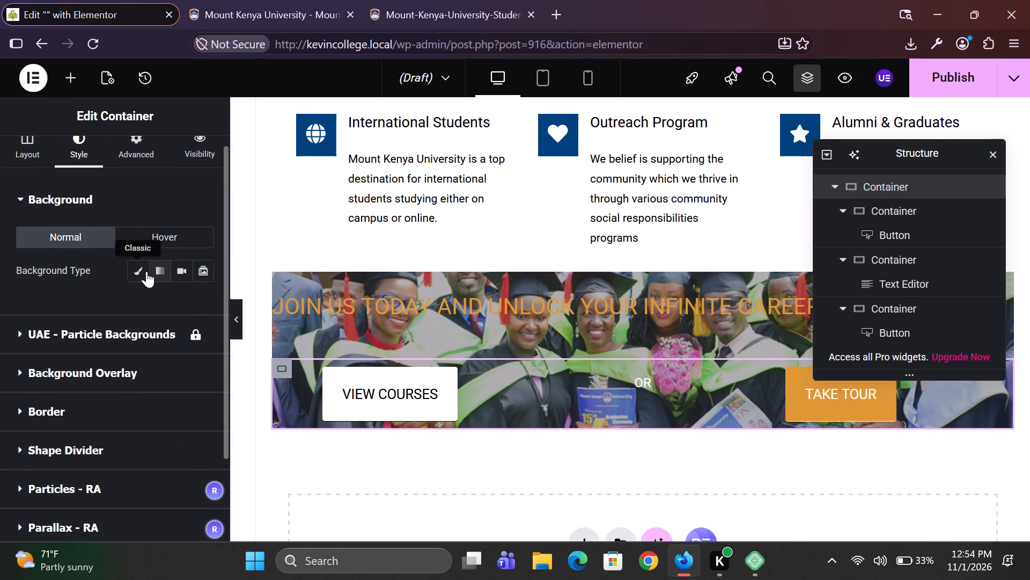
pyautogui.click(146, 271)
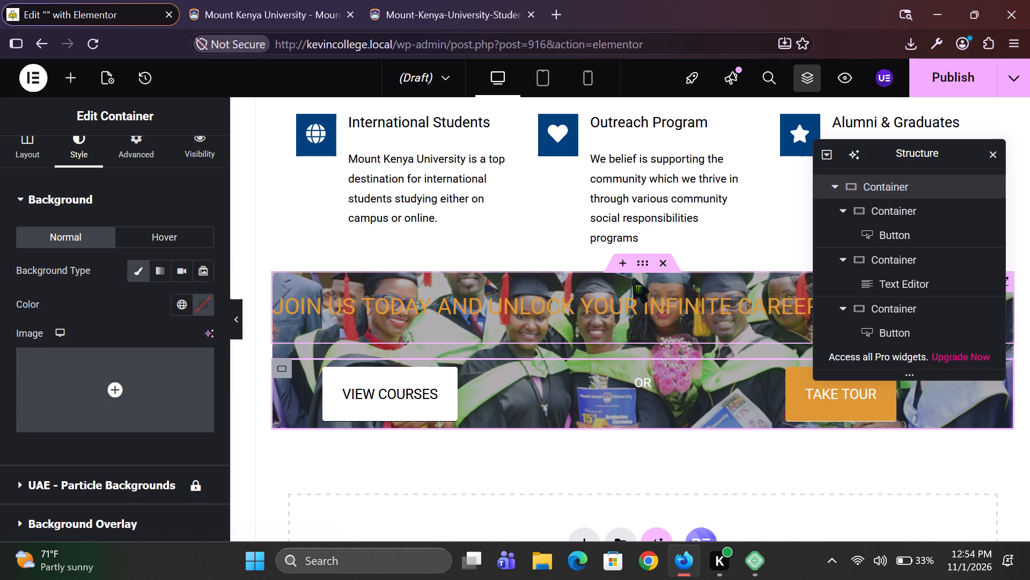
# Try Top Center for the outer banner container's background image position and set it to Center Right.
pyautogui.click(644, 262)
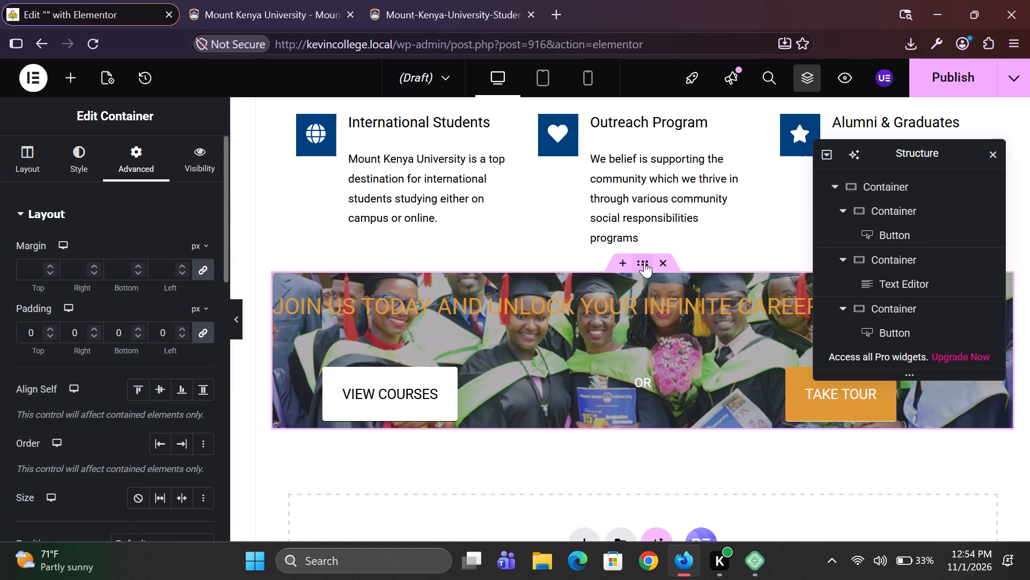
pyautogui.click(73, 178)
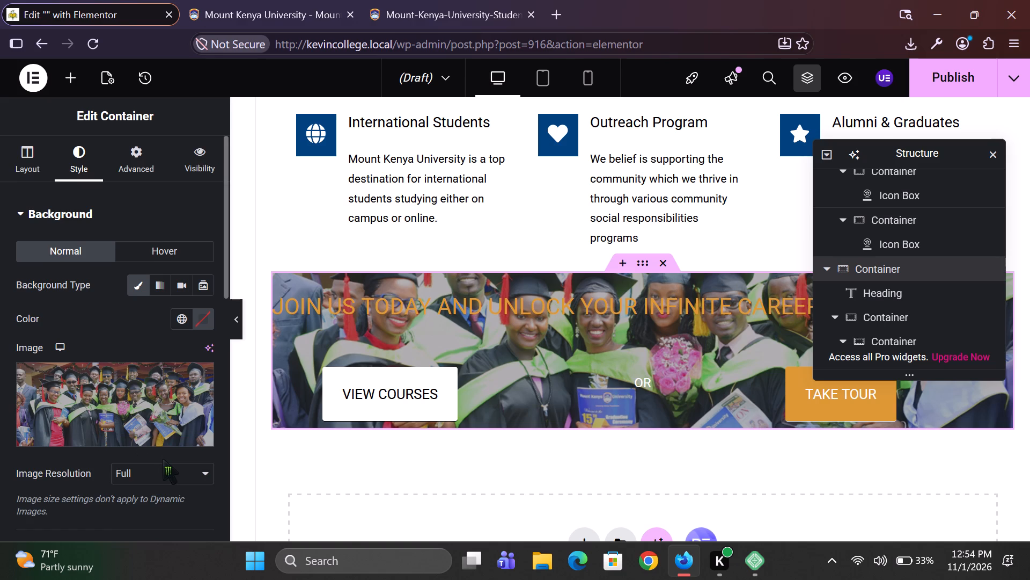
pyautogui.scroll(-1, 162, 459)
pyautogui.click(210, 485)
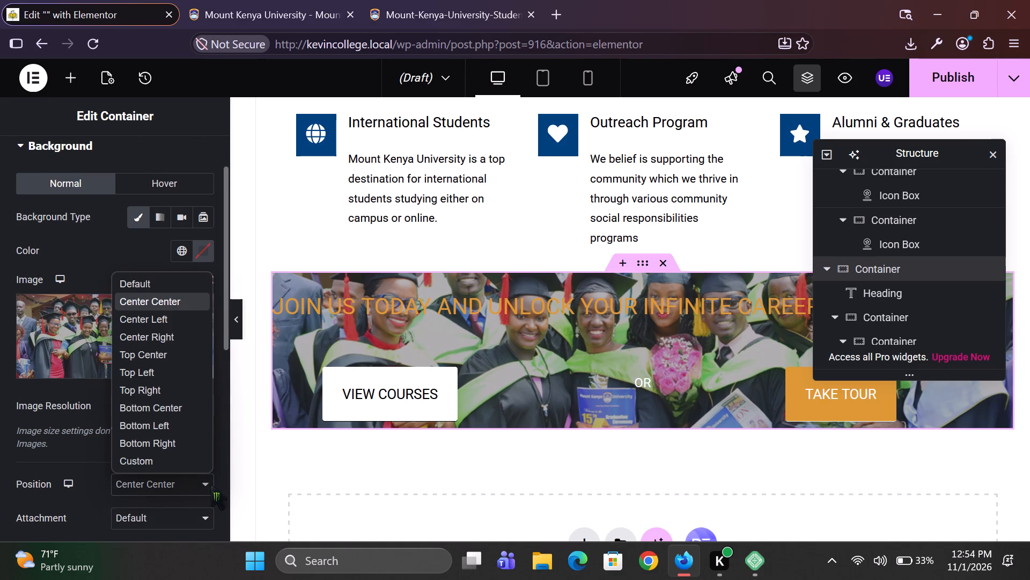
pyautogui.click(173, 350)
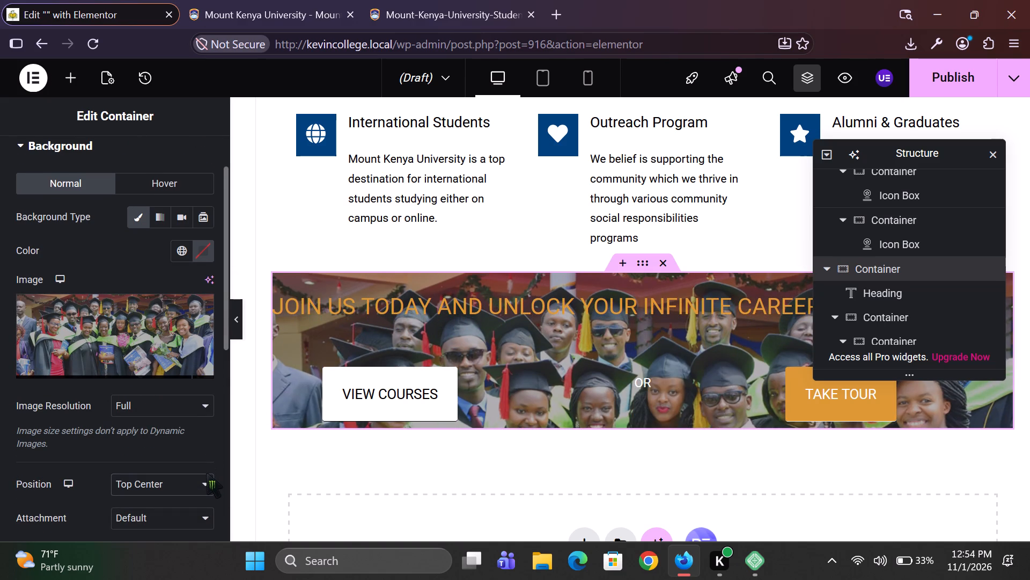
pyautogui.click(206, 473)
pyautogui.click(205, 480)
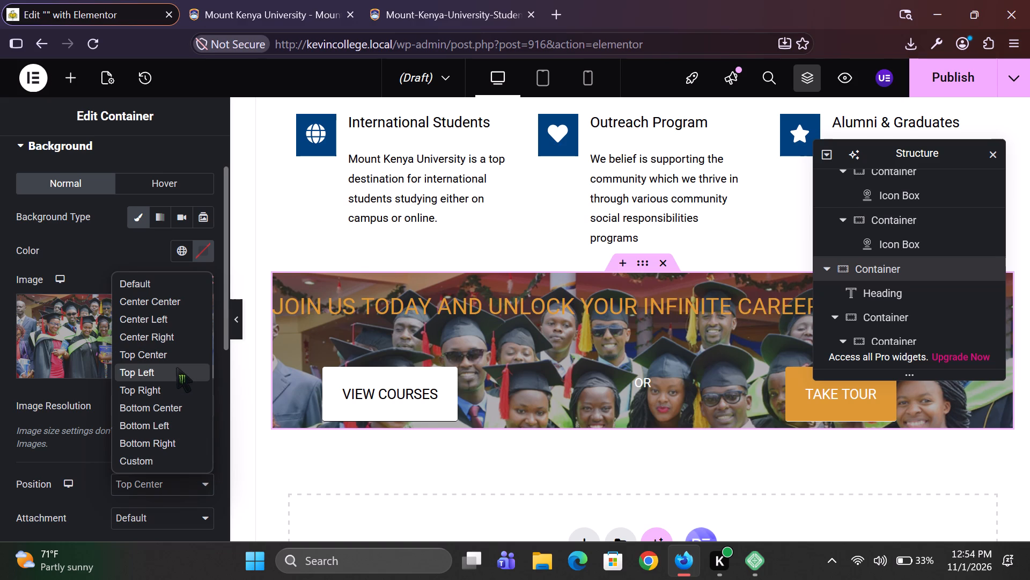
pyautogui.click(172, 335)
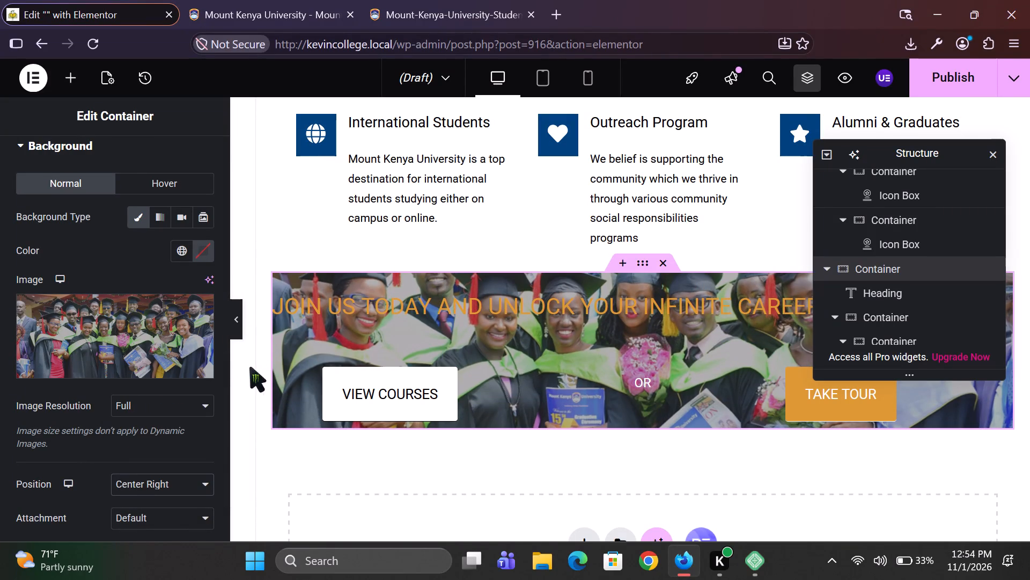
# Compare the banner with the reference homepage and check the background image's Display Size options.
pyautogui.click(303, 3)
pyautogui.click(109, 8)
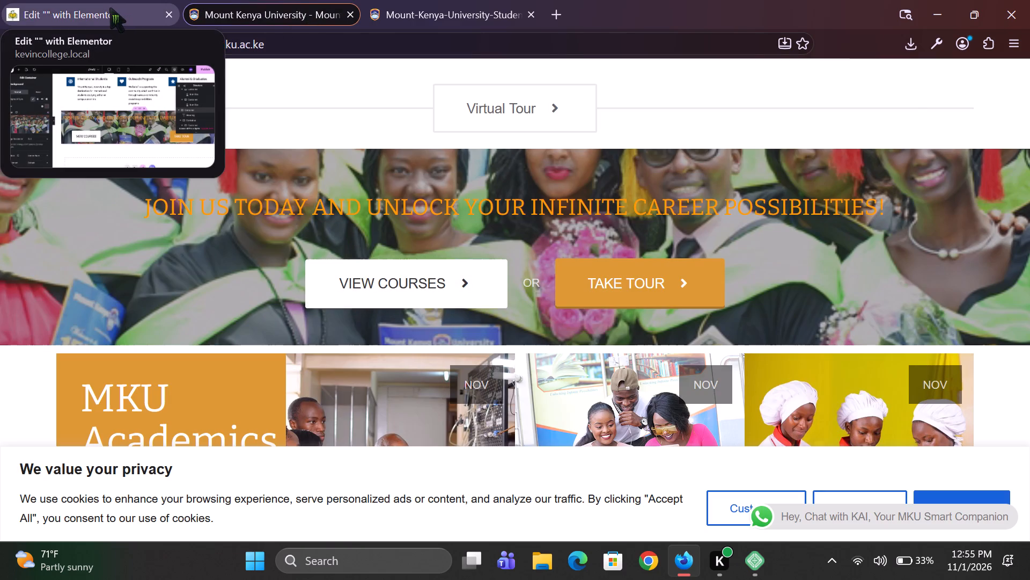
pyautogui.scroll(-1, 127, 391)
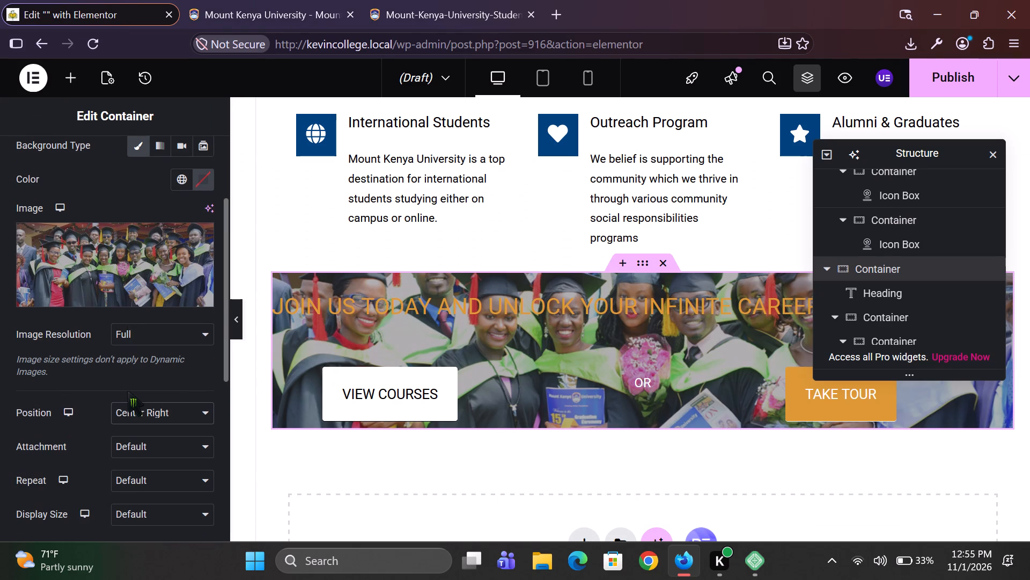
pyautogui.scroll(-1, 183, 423)
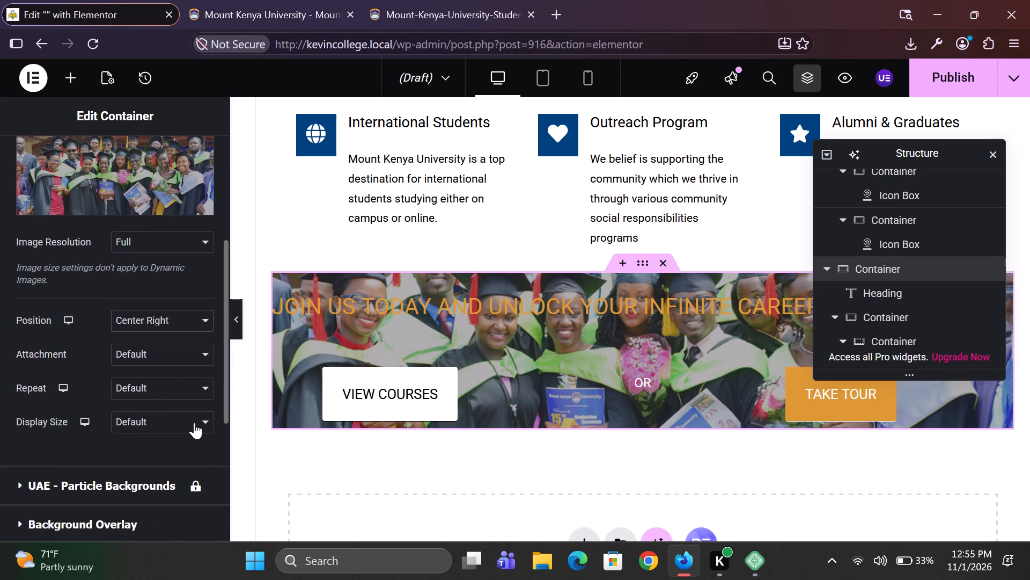
pyautogui.click(207, 420)
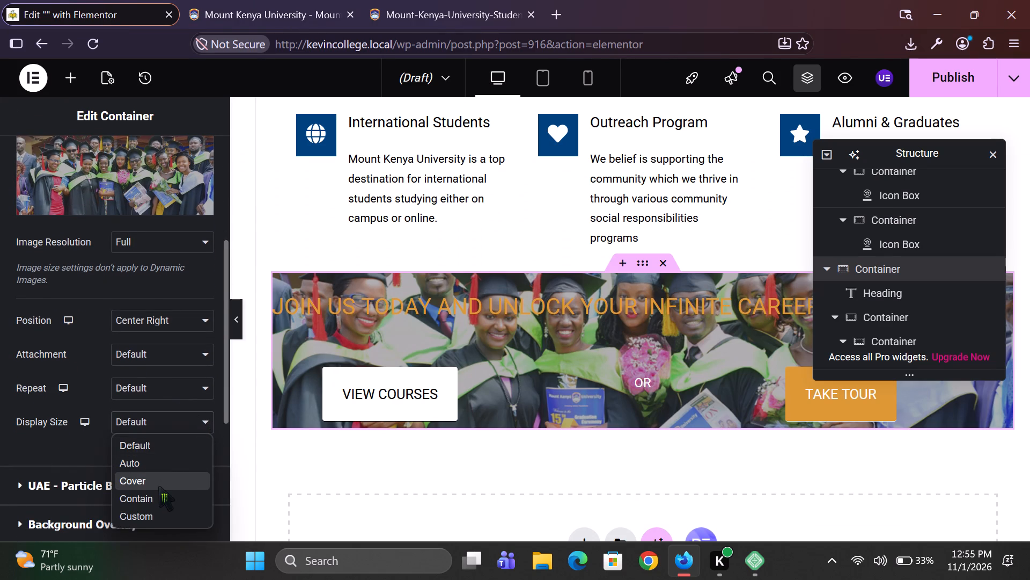
pyautogui.click(50, 434)
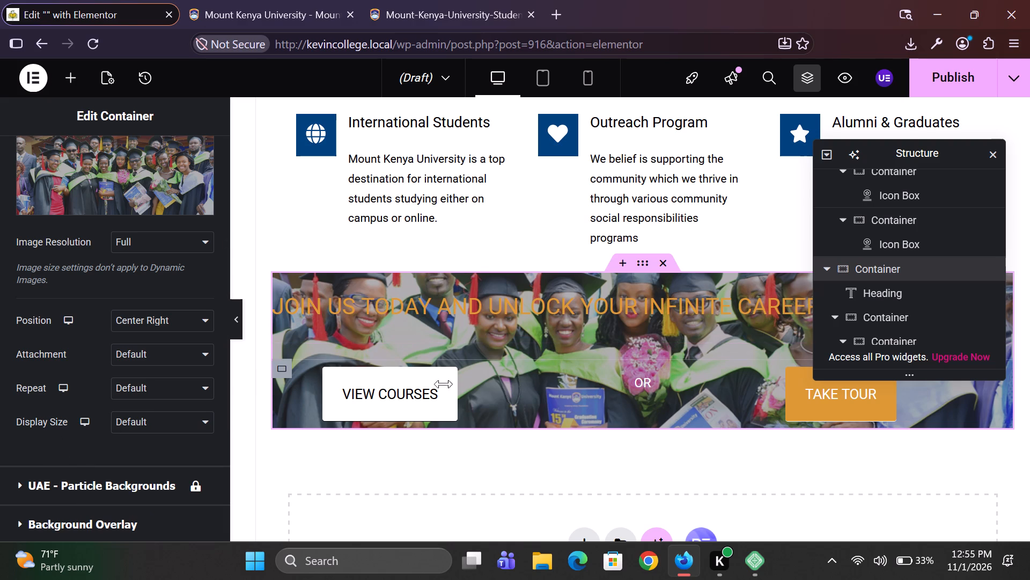
# Examine the reference homepage's campus footprints section, further down from the banner, for its layout.
pyautogui.click(321, 0)
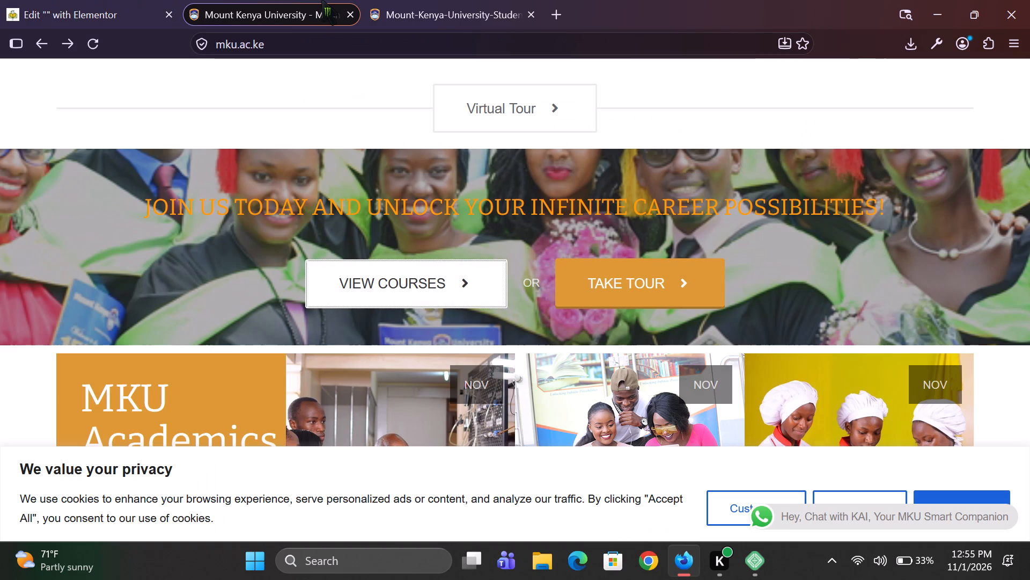
pyautogui.scroll(-8, 437, 265)
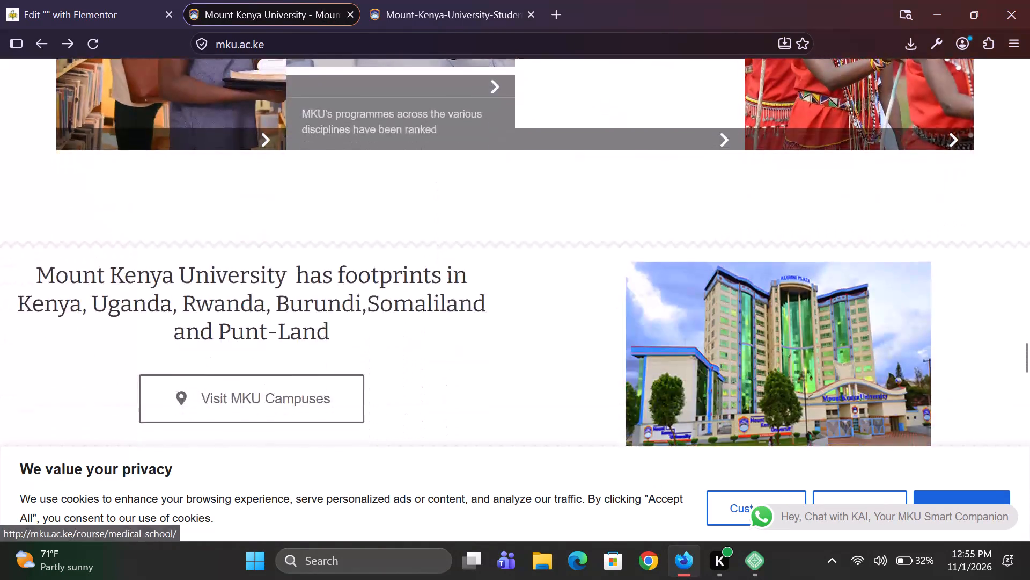
pyautogui.scroll(-2, 437, 265)
pyautogui.scroll(2, 437, 265)
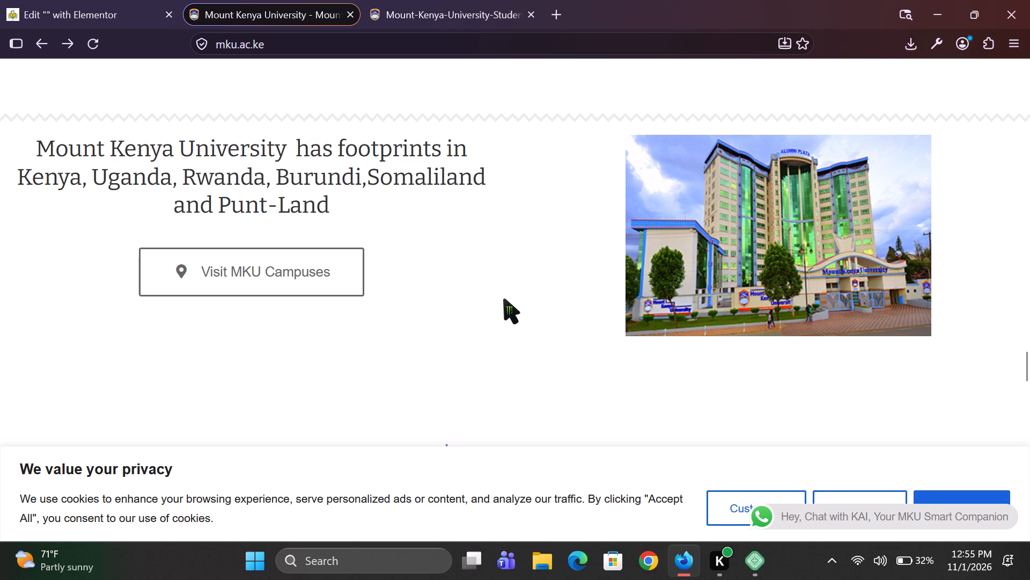
pyautogui.click(69, 0)
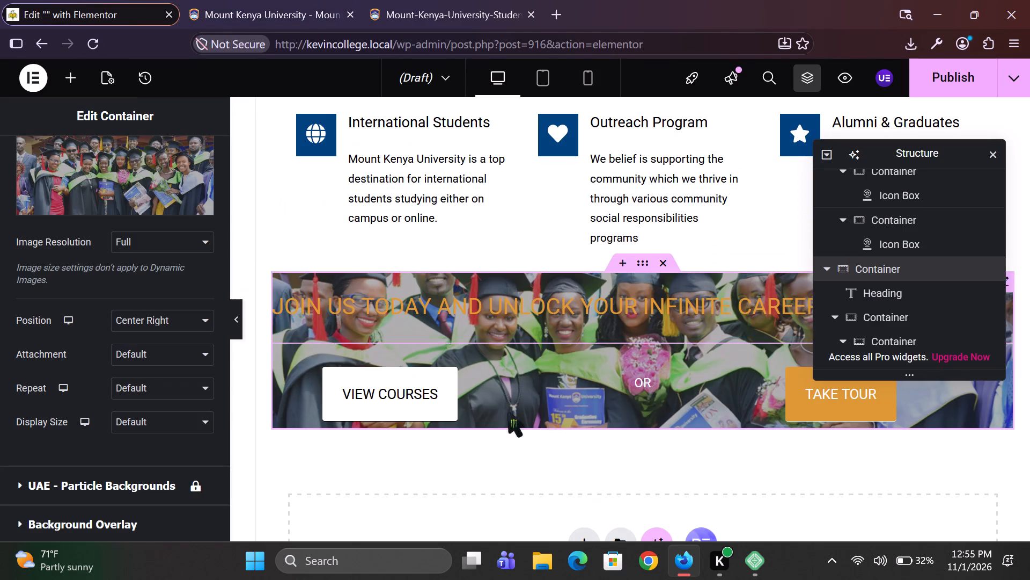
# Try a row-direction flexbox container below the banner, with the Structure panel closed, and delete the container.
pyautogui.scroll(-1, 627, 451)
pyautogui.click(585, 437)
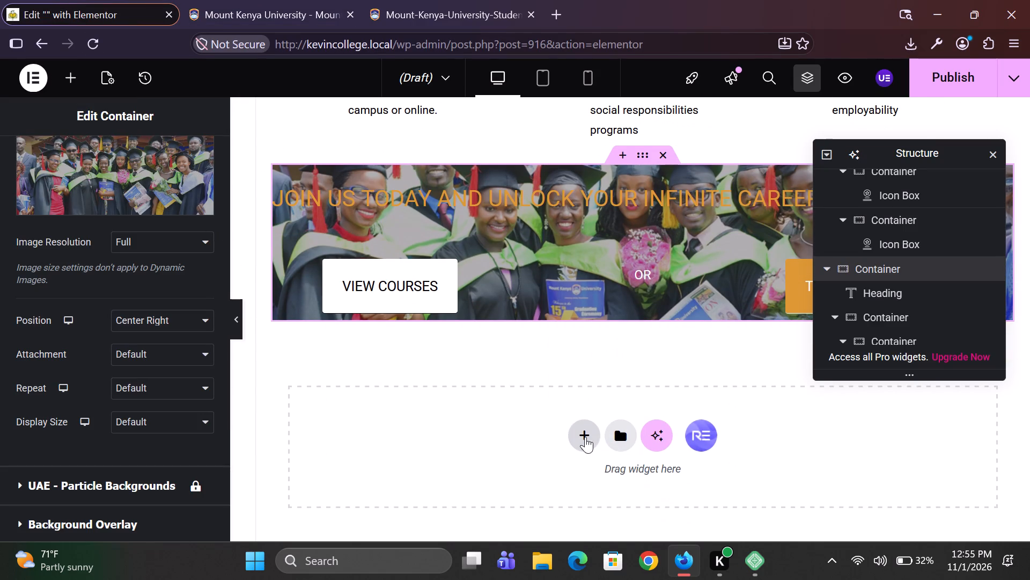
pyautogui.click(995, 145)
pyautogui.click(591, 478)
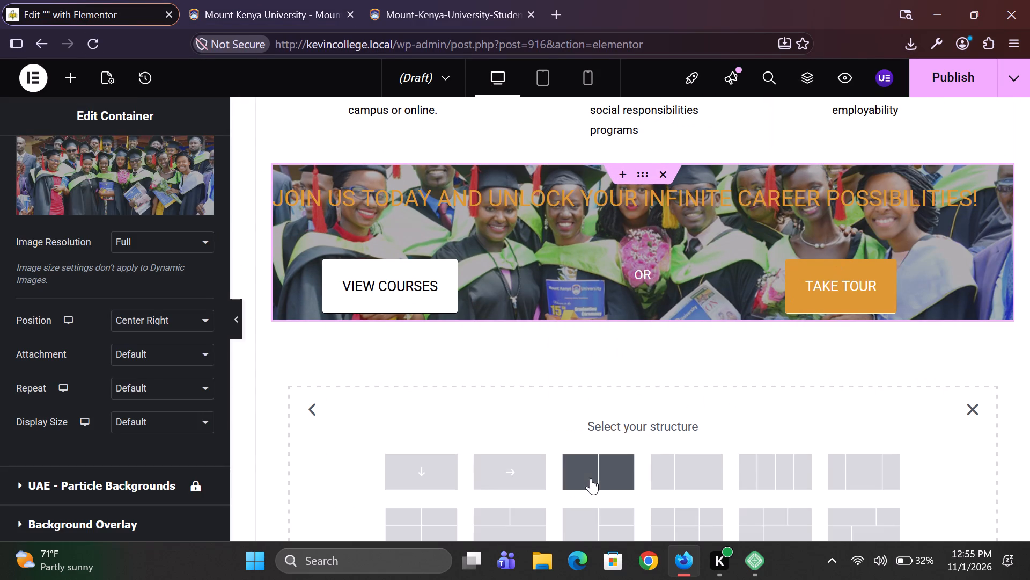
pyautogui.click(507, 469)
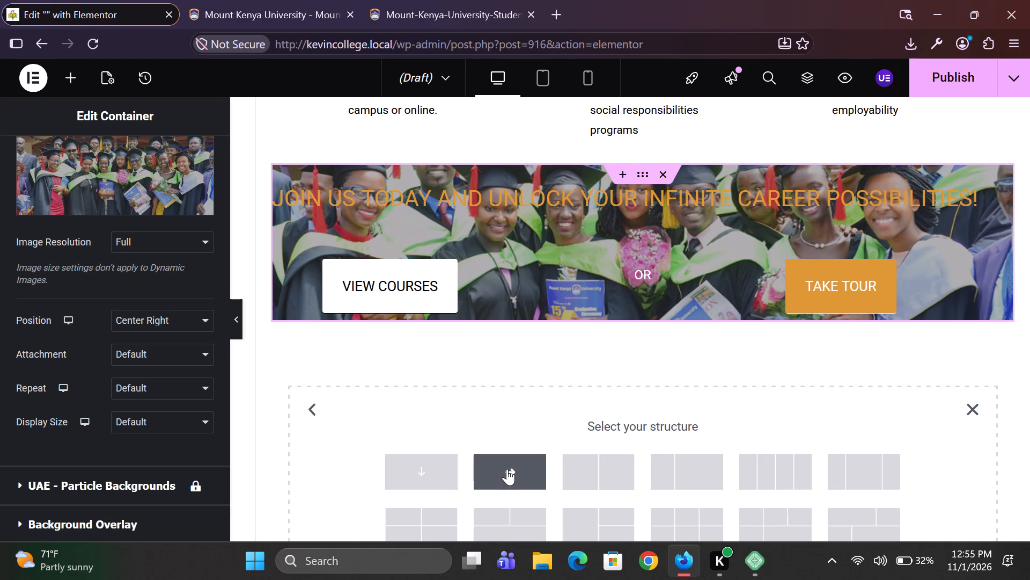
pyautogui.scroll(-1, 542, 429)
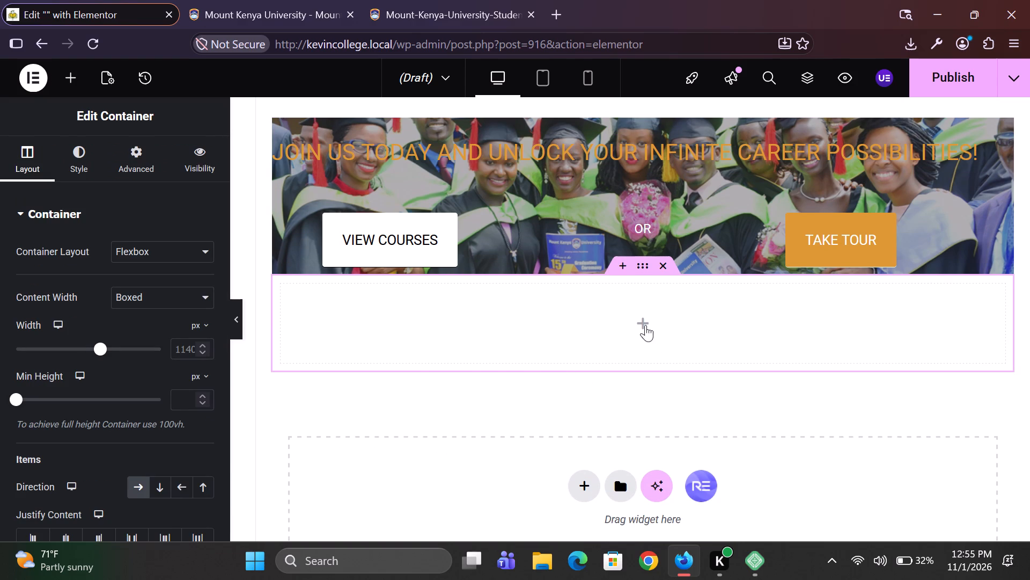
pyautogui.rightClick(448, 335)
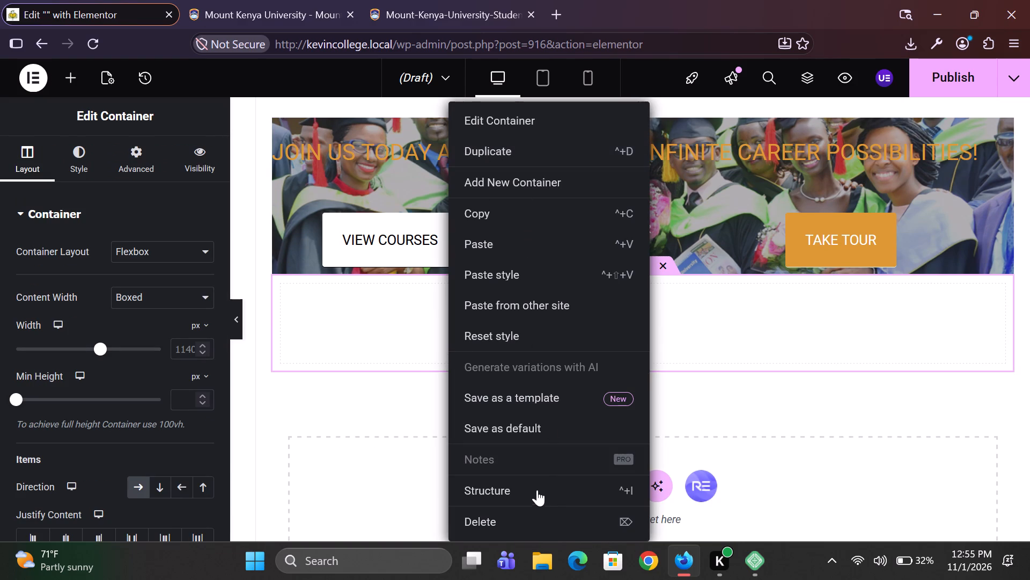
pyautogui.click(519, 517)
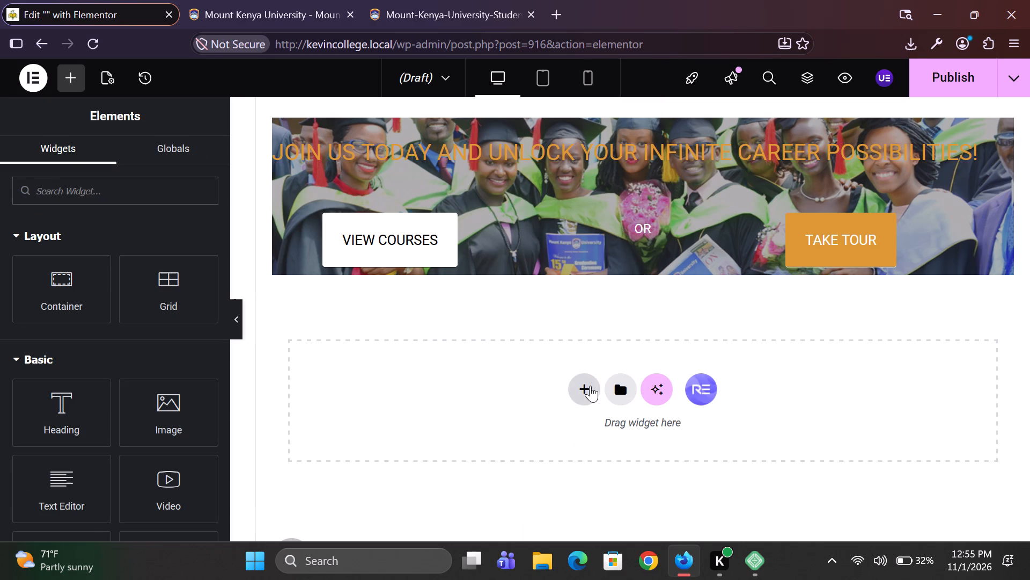
# Add a flexbox container with two equal columns below the banner, using the reference campus section as a guide.
pyautogui.click(590, 386)
pyautogui.click(592, 444)
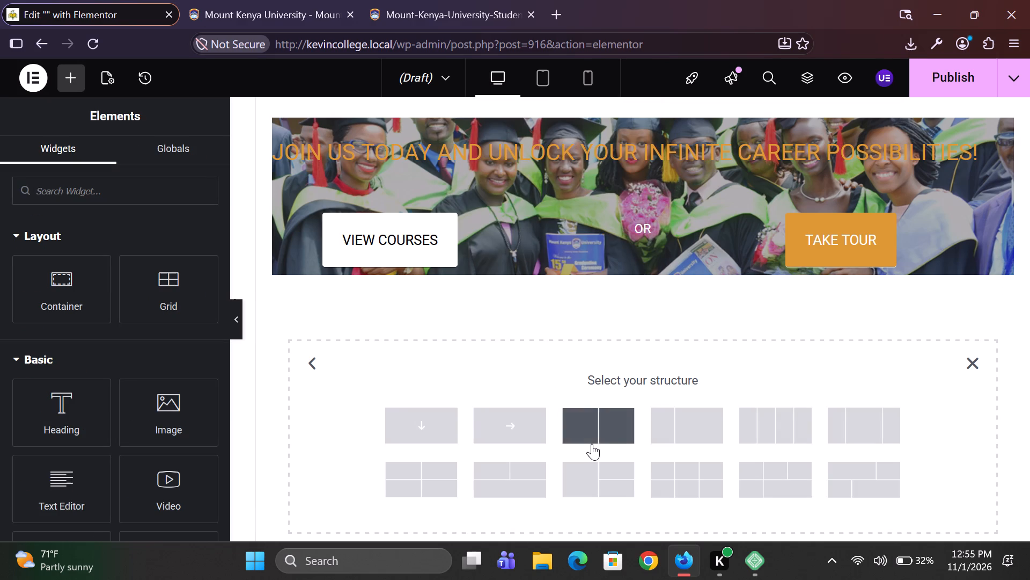
pyautogui.click(228, 1)
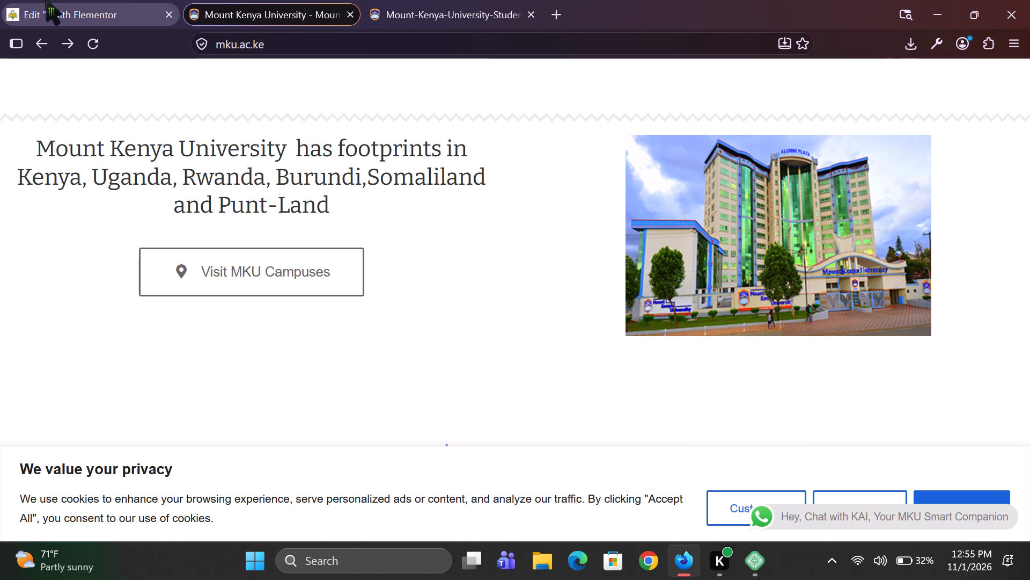
pyautogui.click(43, 0)
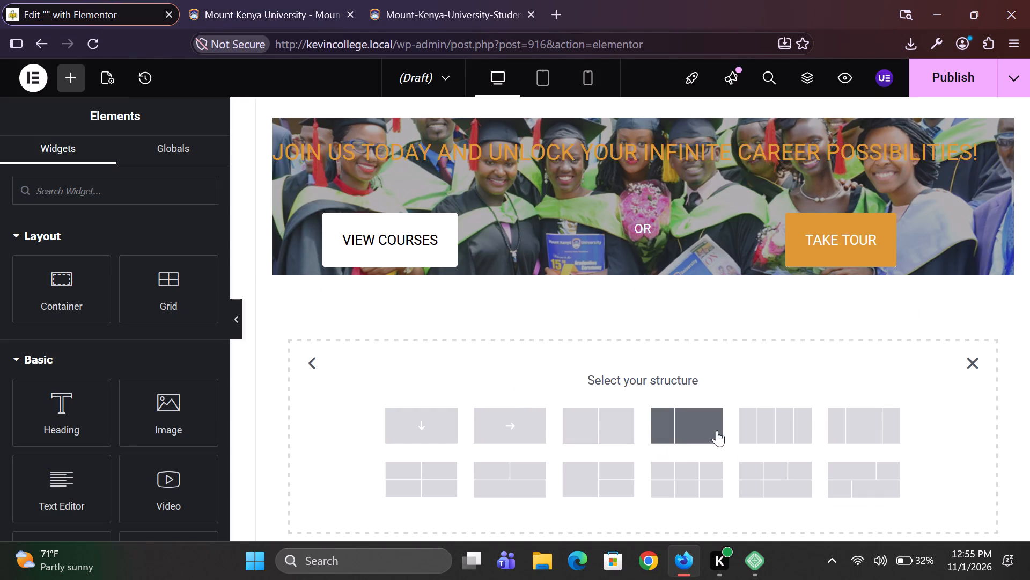
pyautogui.click(609, 444)
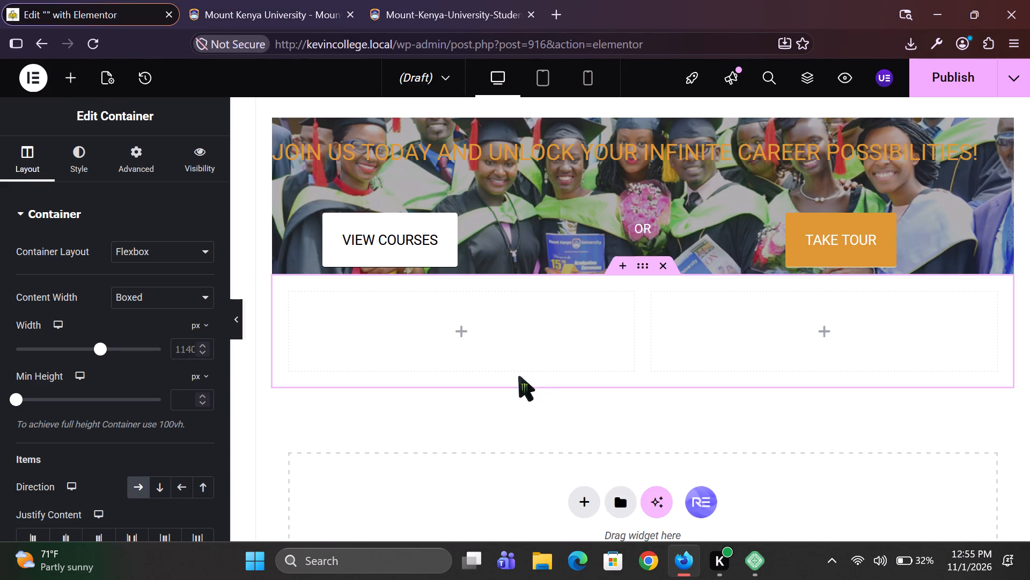
# Set the new two-column parent container's content width to Full Width.
pyautogui.click(319, 0)
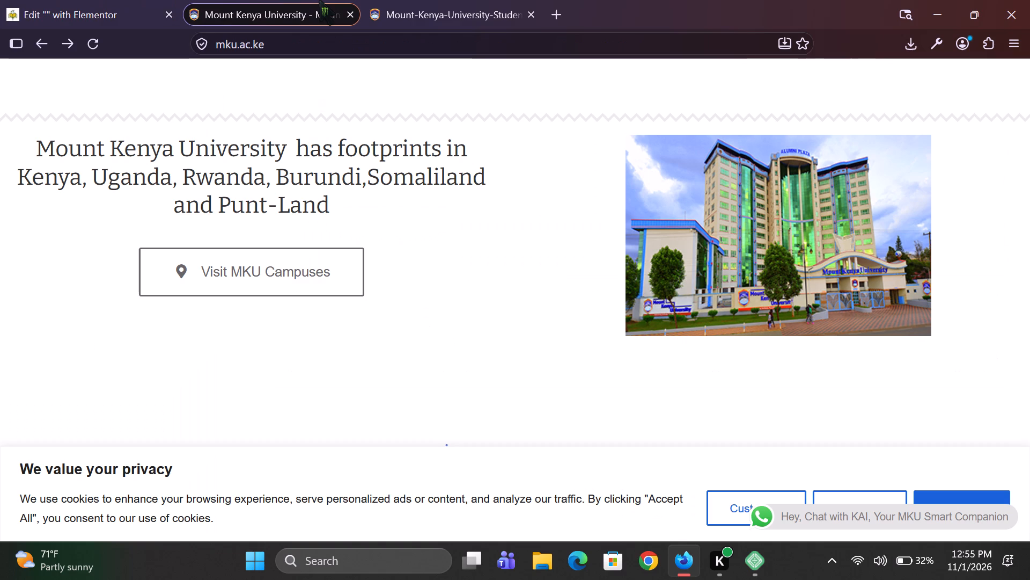
pyautogui.click(114, 0)
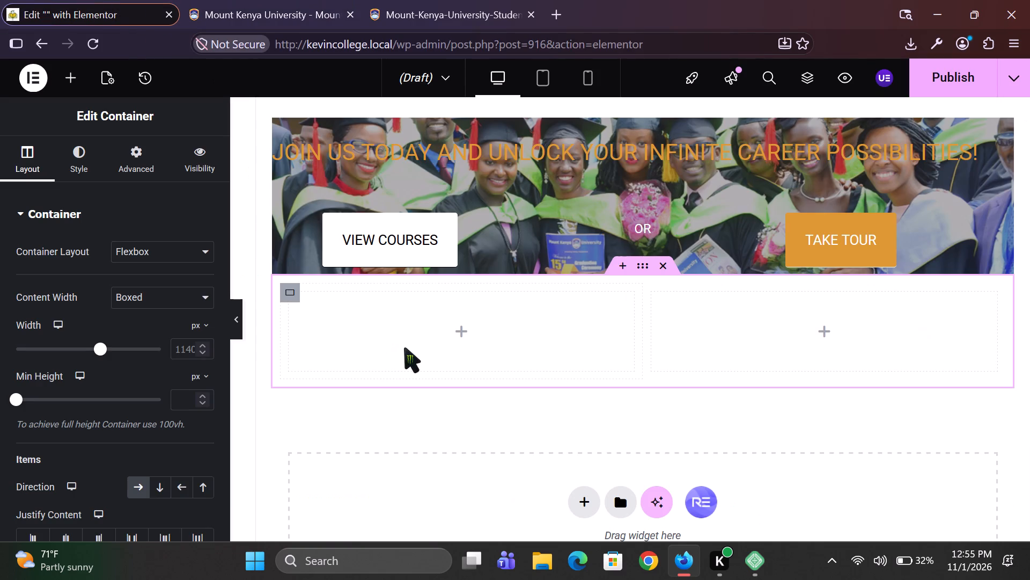
pyautogui.click(459, 329)
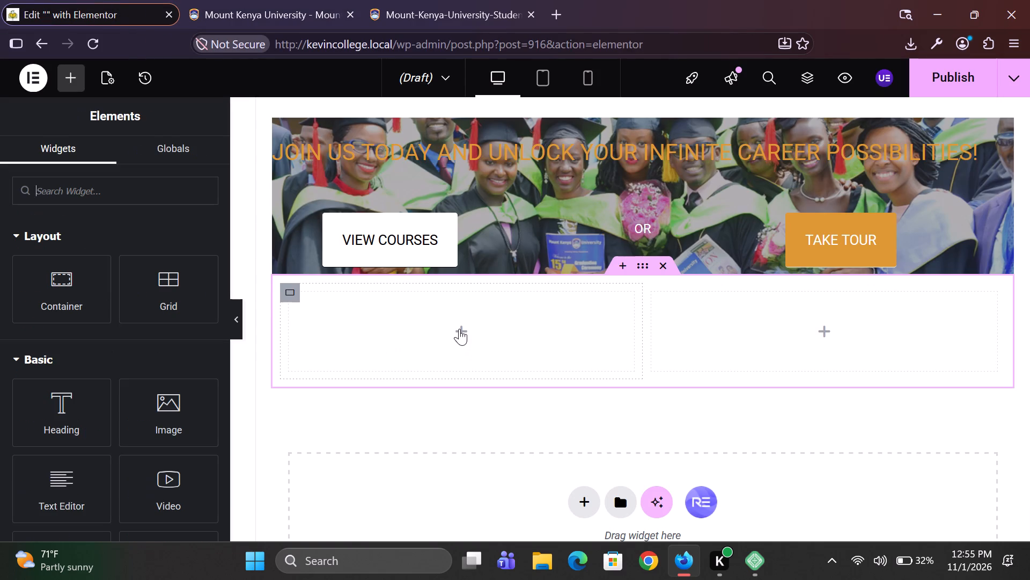
pyautogui.click(284, 292)
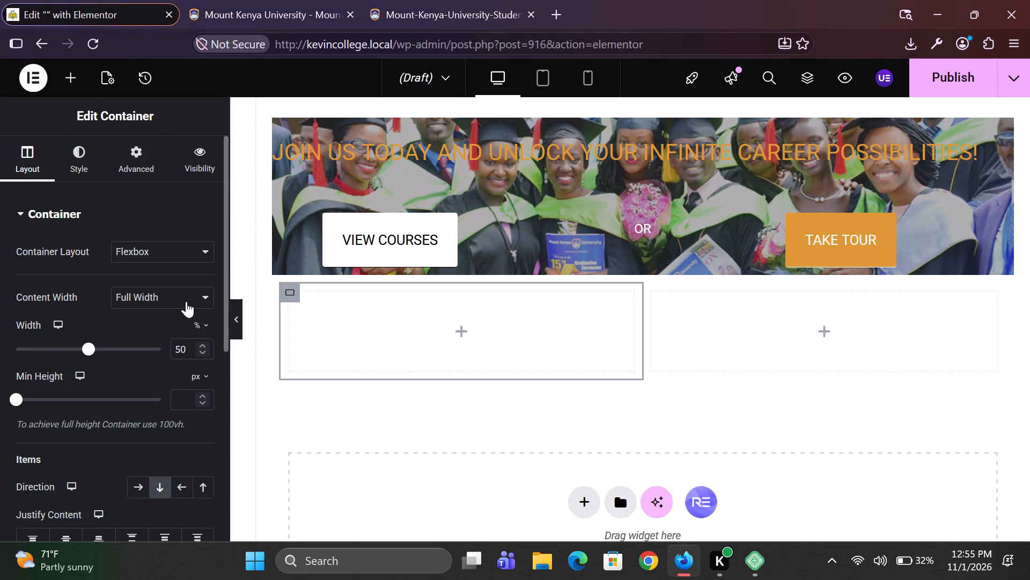
pyautogui.click(649, 267)
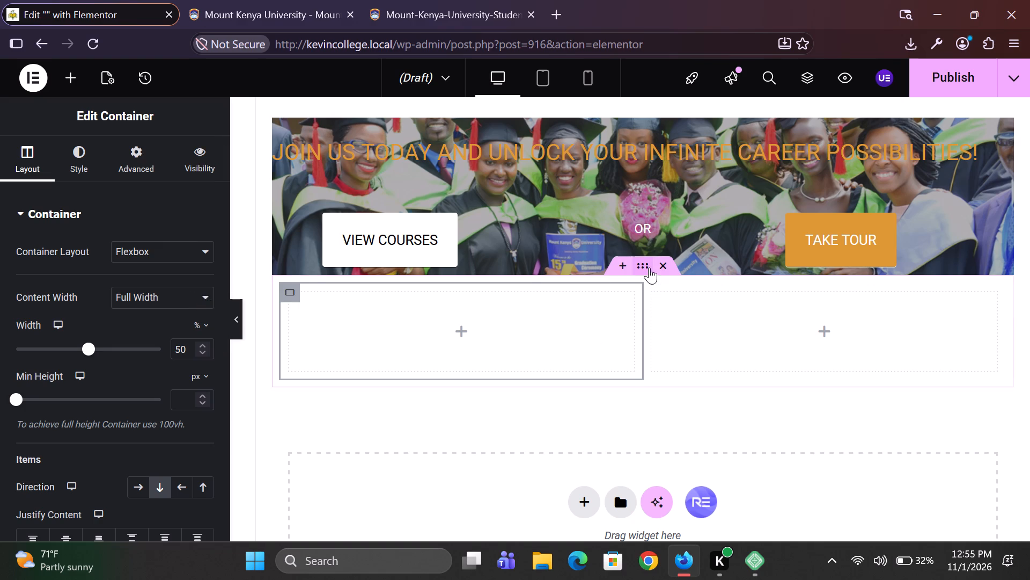
pyautogui.click(202, 296)
pyautogui.click(164, 331)
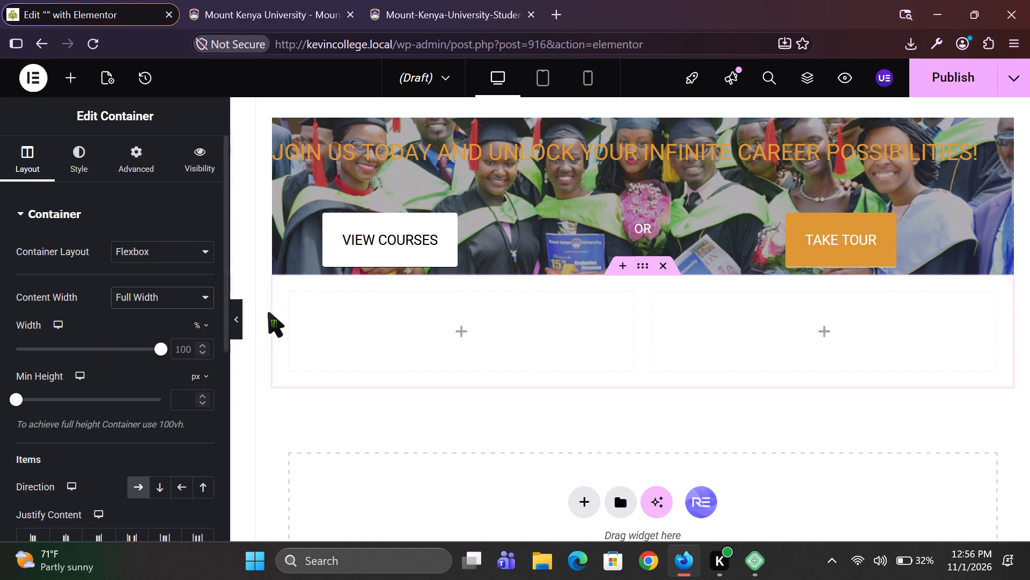
# Insert an extra container into the new row, ahead of its two existing columns.
pyautogui.click(290, 294)
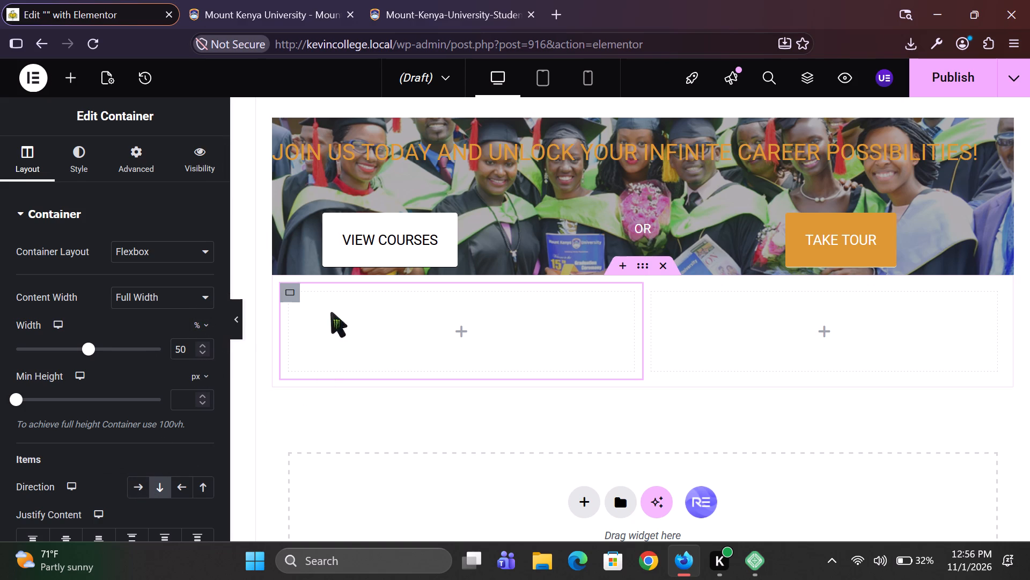
pyautogui.click(464, 330)
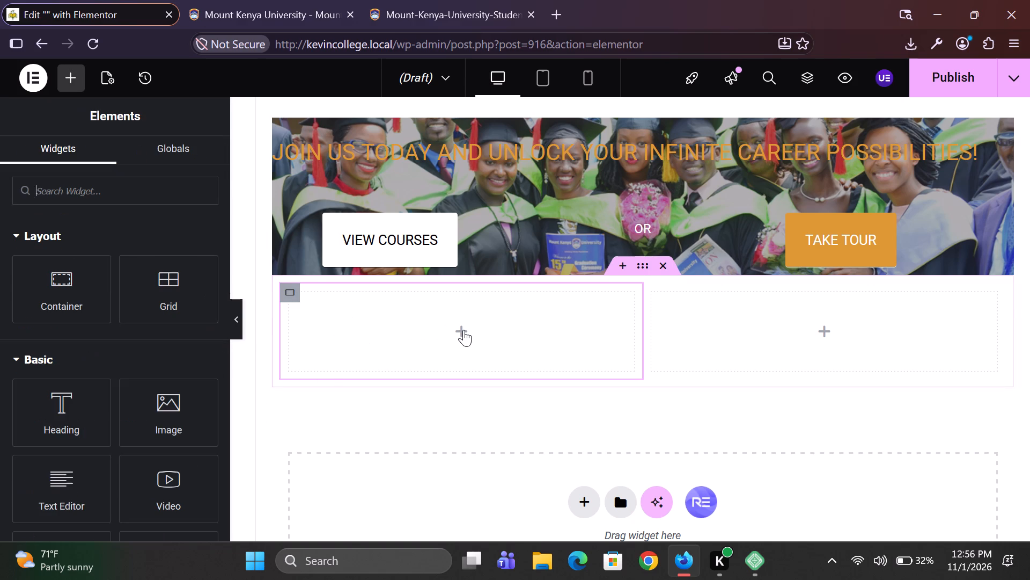
pyautogui.click(221, 0)
pyautogui.click(90, 0)
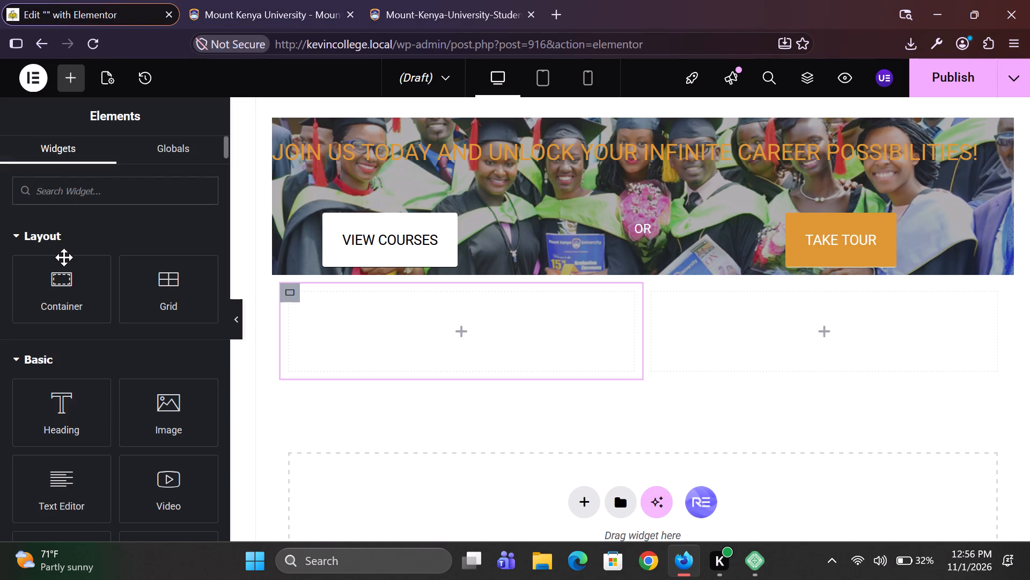
pyautogui.moveTo(63, 261); pyautogui.dragTo(379, 283)
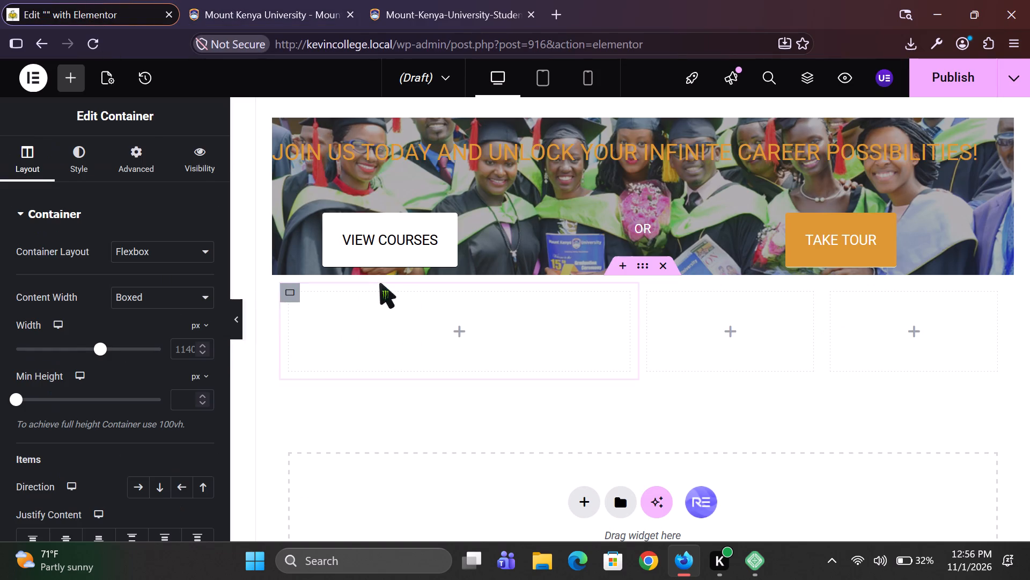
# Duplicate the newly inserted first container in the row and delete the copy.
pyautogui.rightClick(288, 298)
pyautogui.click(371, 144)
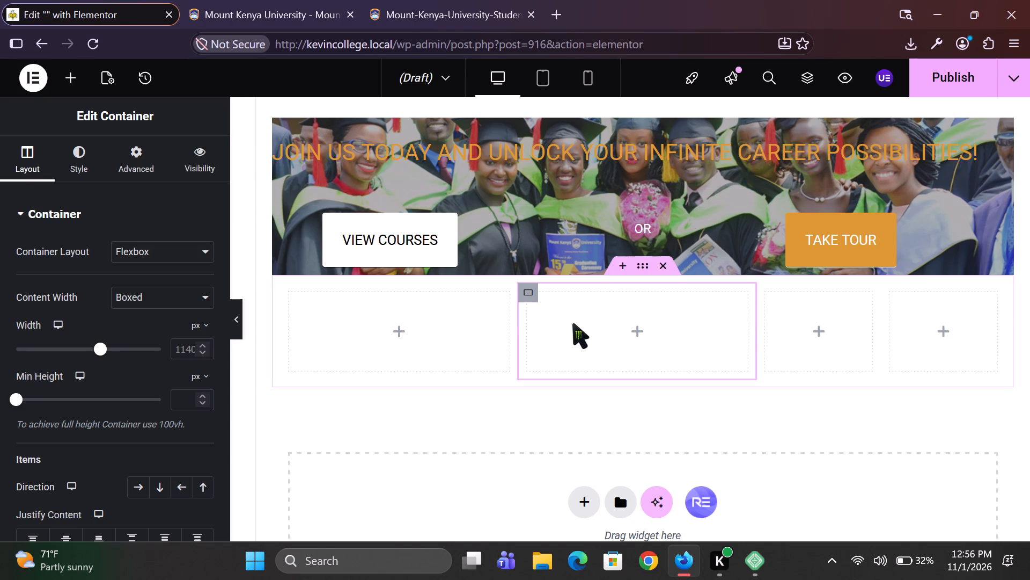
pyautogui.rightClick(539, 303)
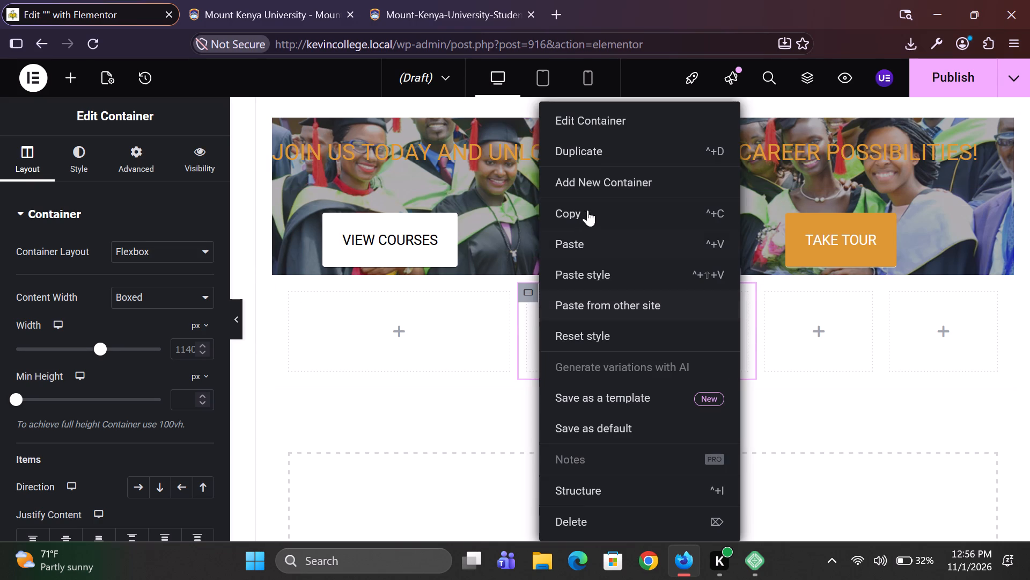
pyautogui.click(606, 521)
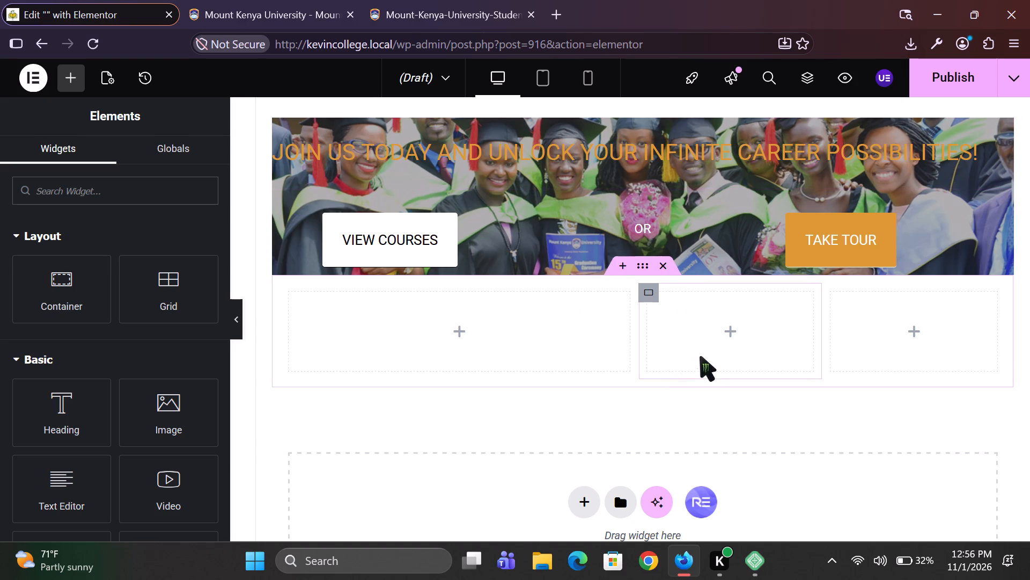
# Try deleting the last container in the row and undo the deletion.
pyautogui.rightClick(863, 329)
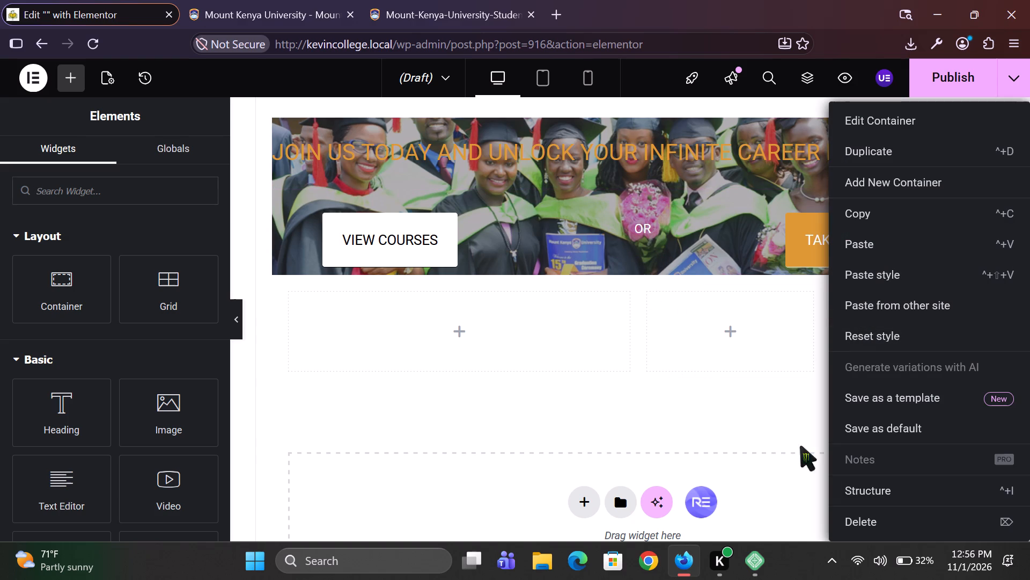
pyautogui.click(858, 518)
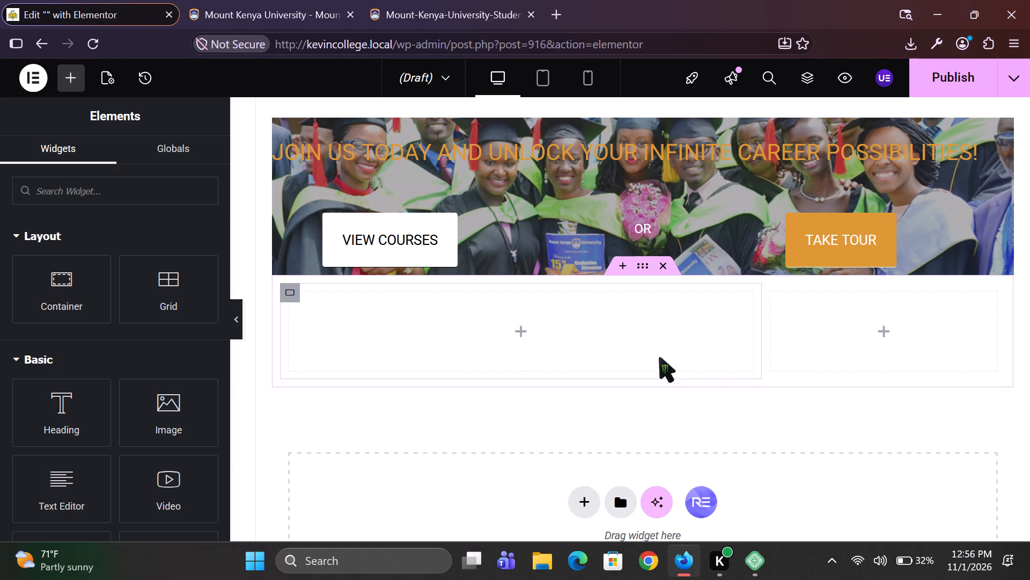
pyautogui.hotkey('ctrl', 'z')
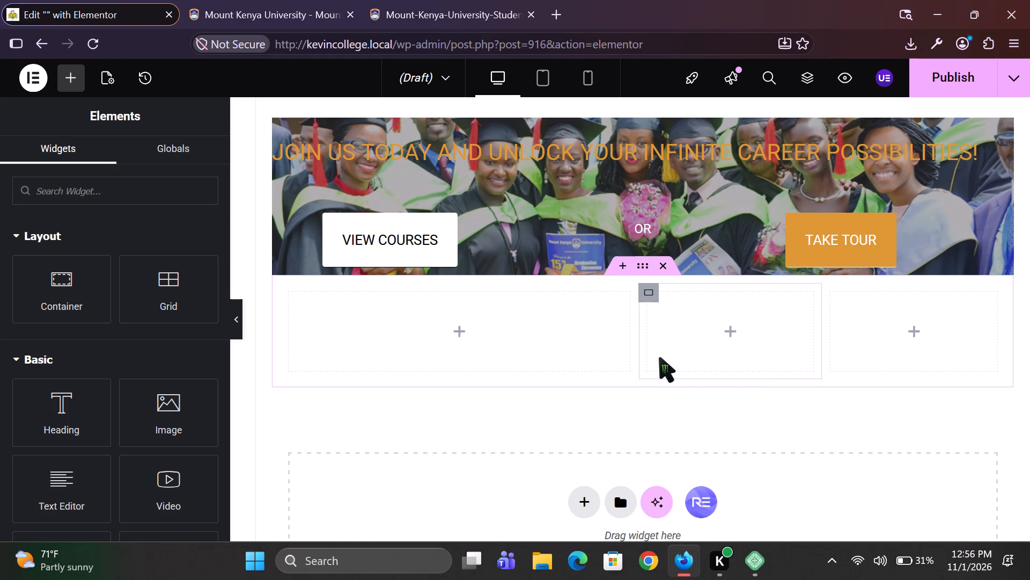
# Undo the extra container changes in the row below the banner, back past the added container's insertion.
pyautogui.hotkey('ctrl', 'z')
pyautogui.hotkey('ctrl', 'z')
pyautogui.hotkey('ctrl', 'z')
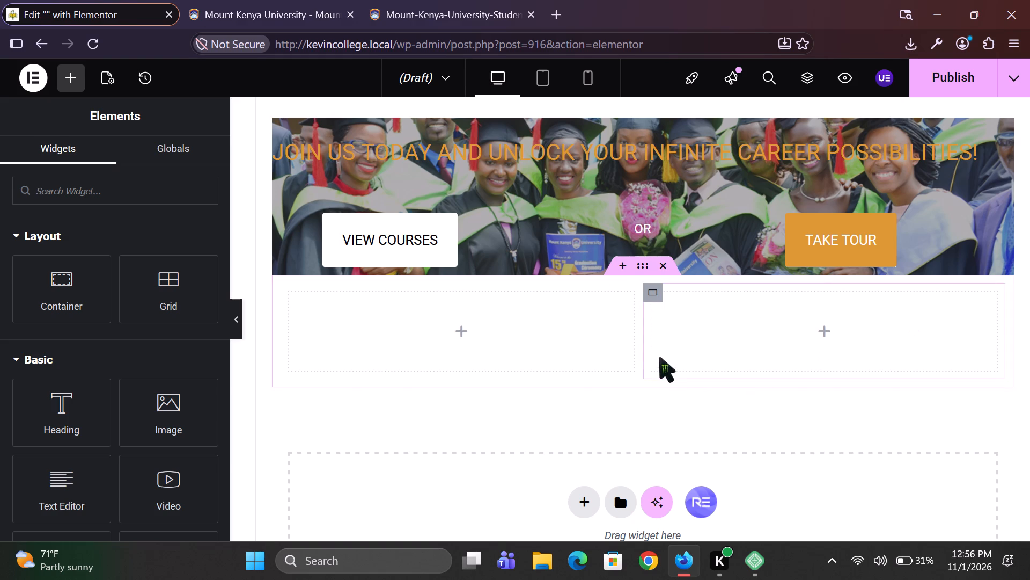
# Insert a nested container inside the first column of the two-column row below the banner.
pyautogui.click(461, 328)
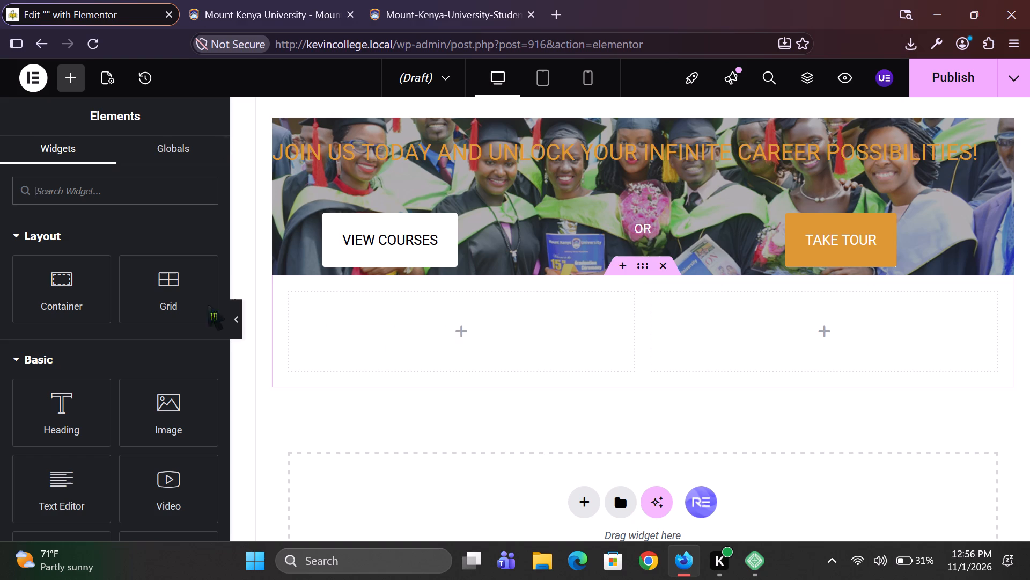
pyautogui.click(296, 292)
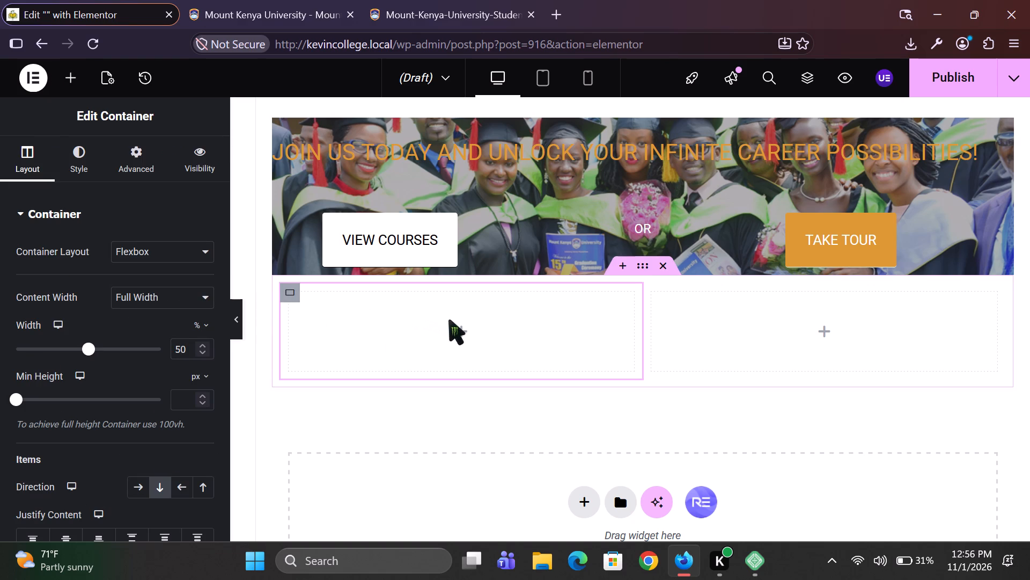
pyautogui.click(466, 332)
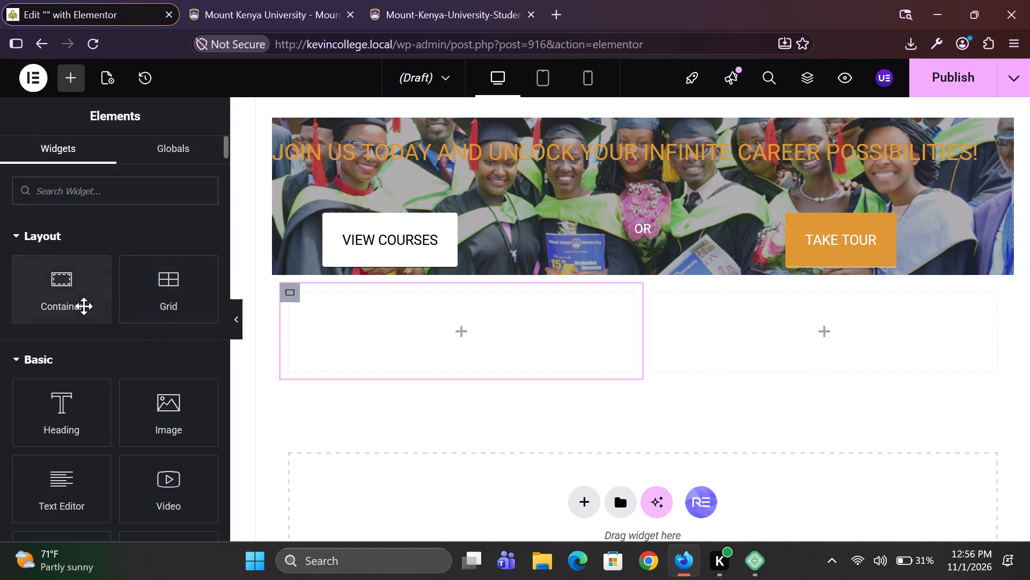
pyautogui.moveTo(84, 306); pyautogui.dragTo(415, 340)
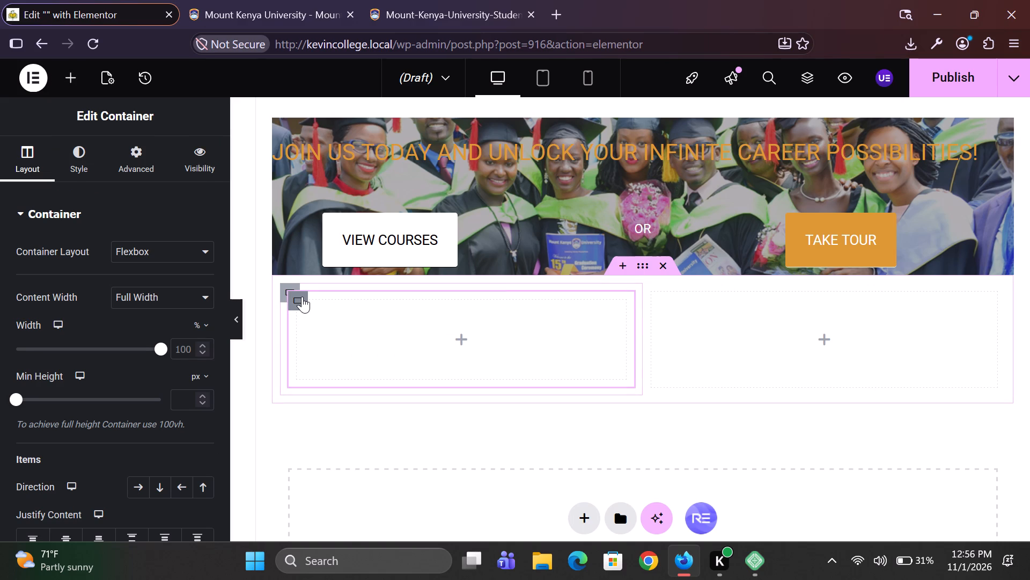
# Duplicate the nested container so that the first column holds two stacked containers.
pyautogui.moveTo(301, 295); pyautogui.dragTo(296, 293, button='right')
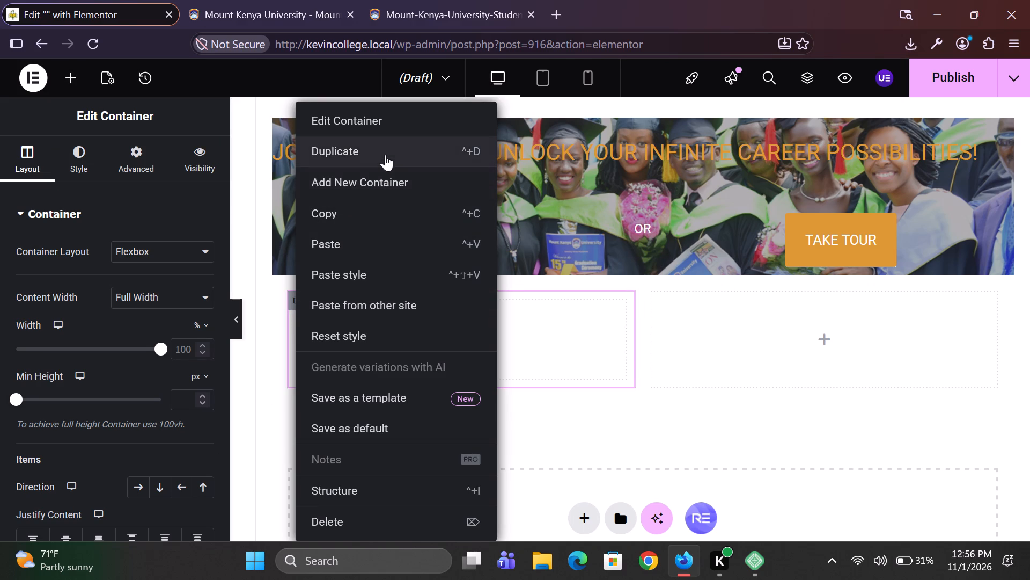
pyautogui.click(385, 155)
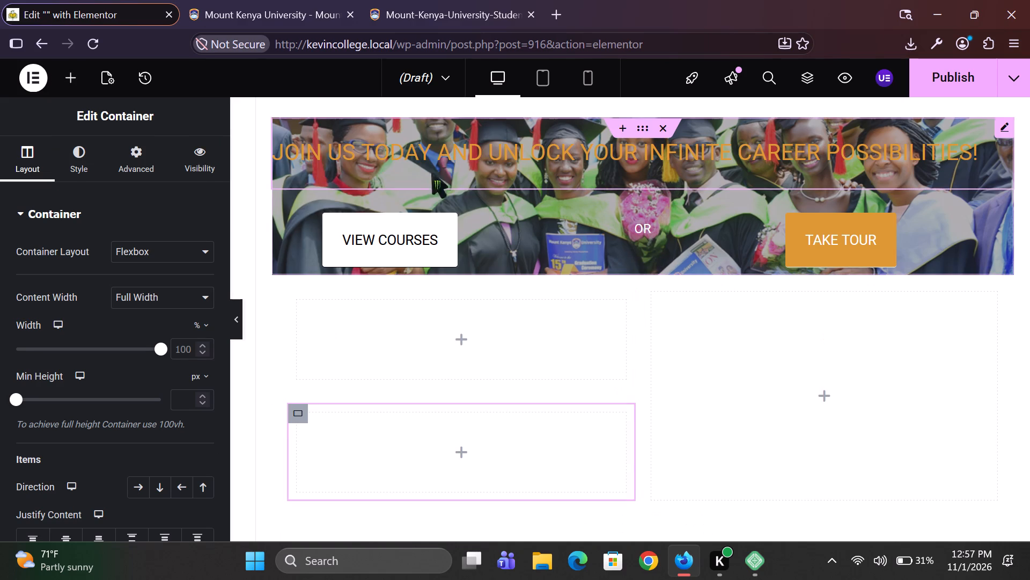
pyautogui.scroll(-1, 439, 325)
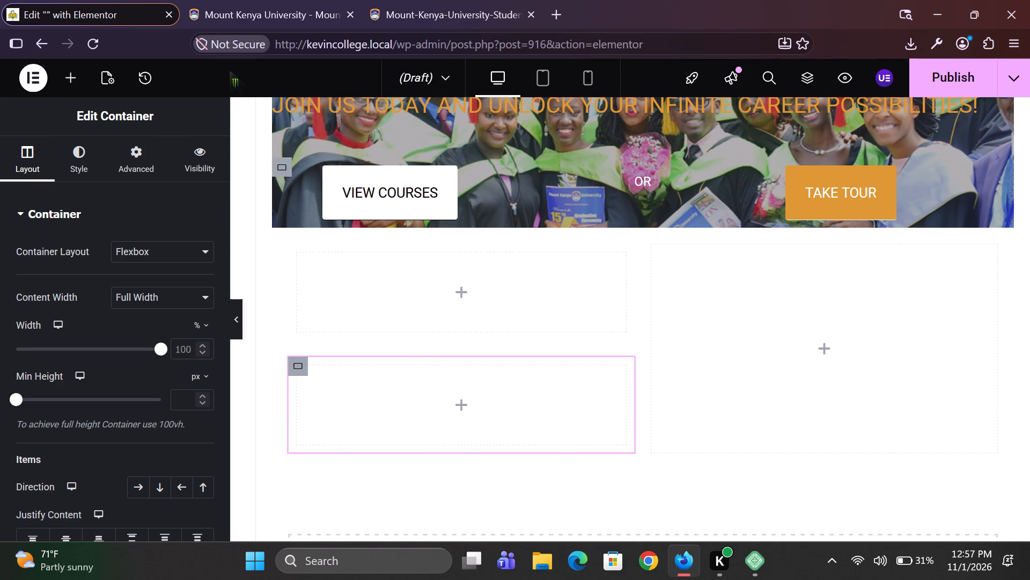
# Copy the "Mount Kenya University has footprints in Kenya, Uganda, Rwanda…" heading from the Mount Kenya University page.
pyautogui.click(251, 18)
pyautogui.tripleClick(229, 179)
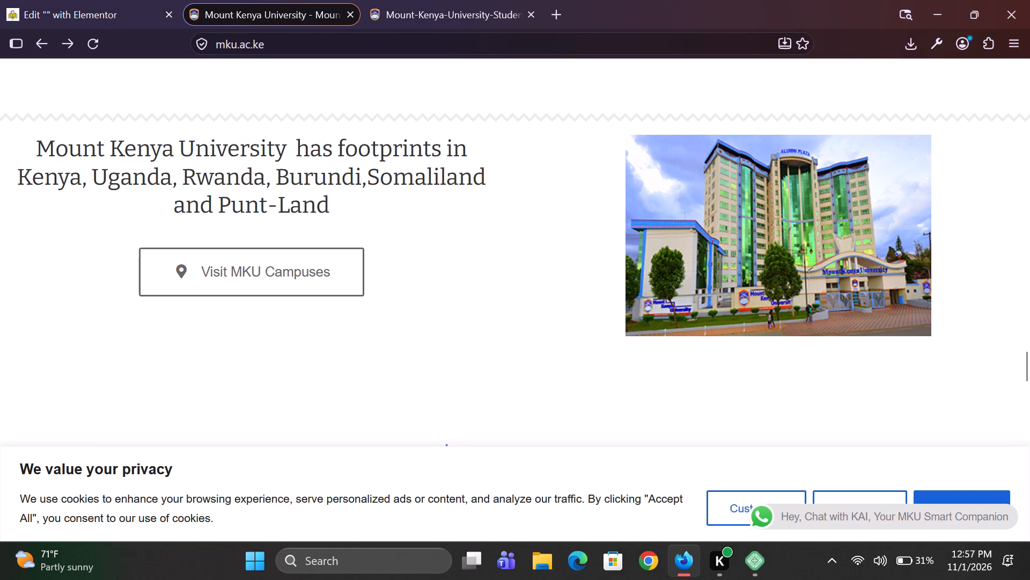
pyautogui.hotkey('ctrl', 'c')
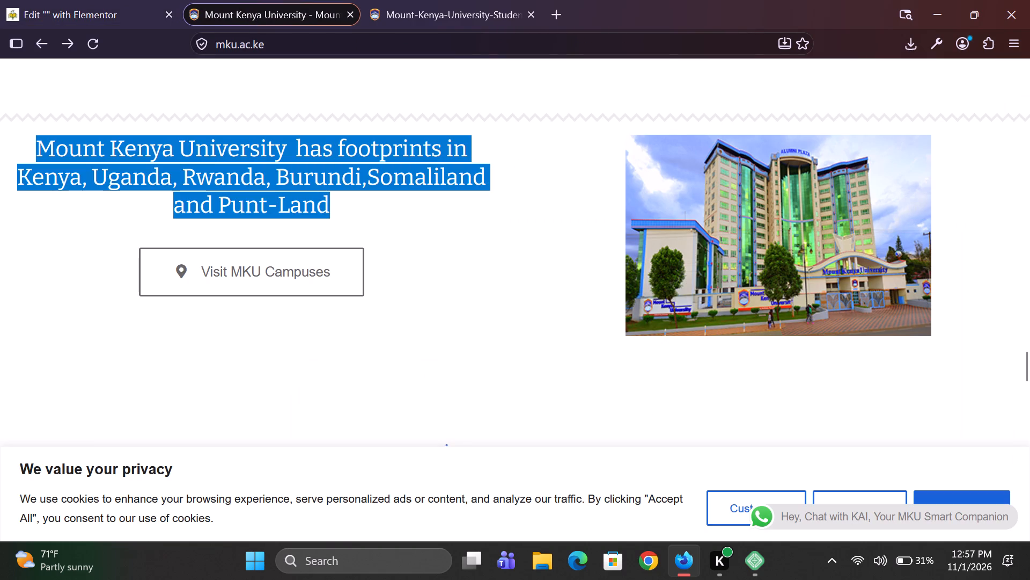
# Save the campus building image beside the footprints heading to the computer.
pyautogui.rightClick(741, 226)
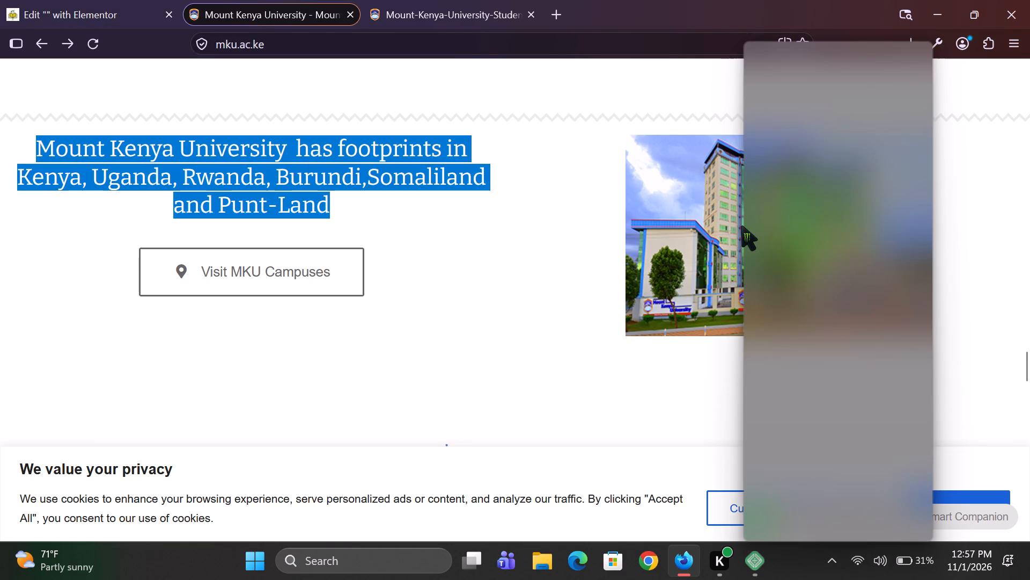
pyautogui.click(809, 76)
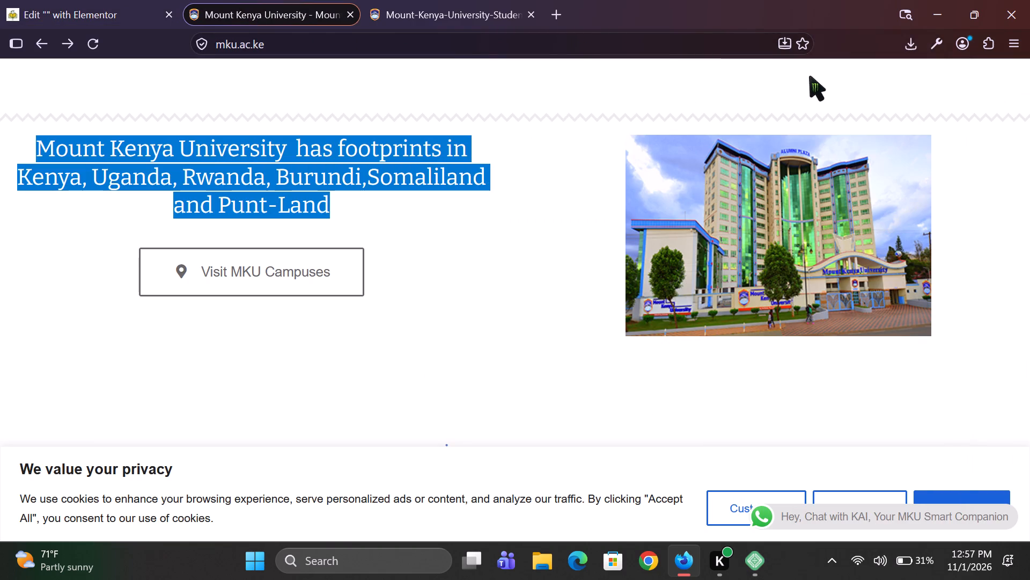
pyautogui.click(381, 352)
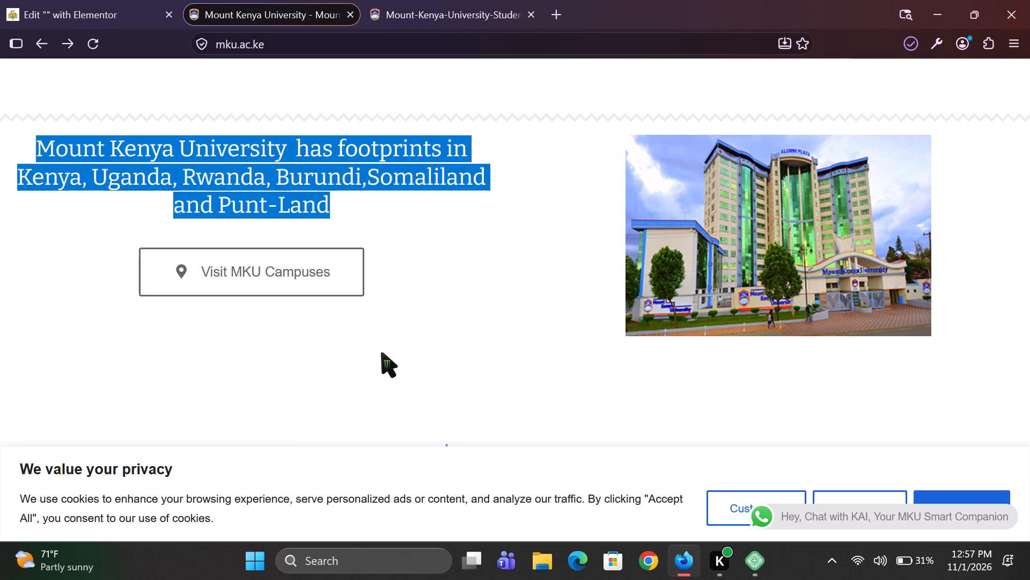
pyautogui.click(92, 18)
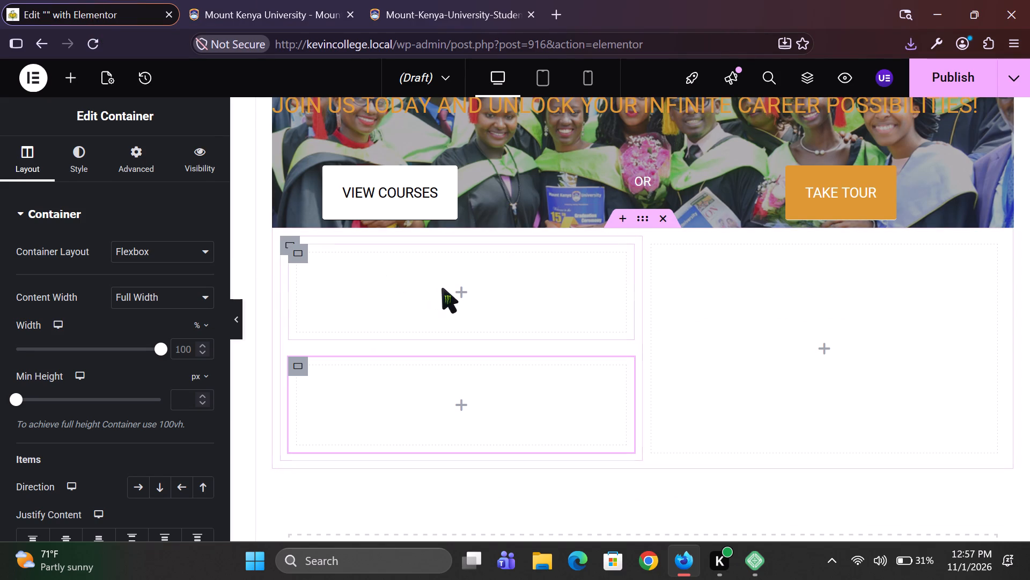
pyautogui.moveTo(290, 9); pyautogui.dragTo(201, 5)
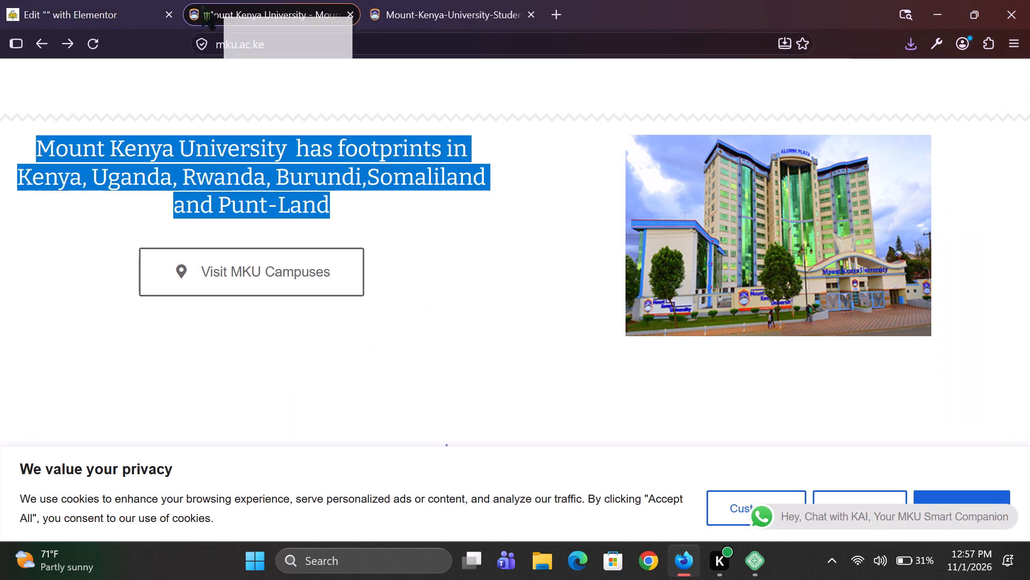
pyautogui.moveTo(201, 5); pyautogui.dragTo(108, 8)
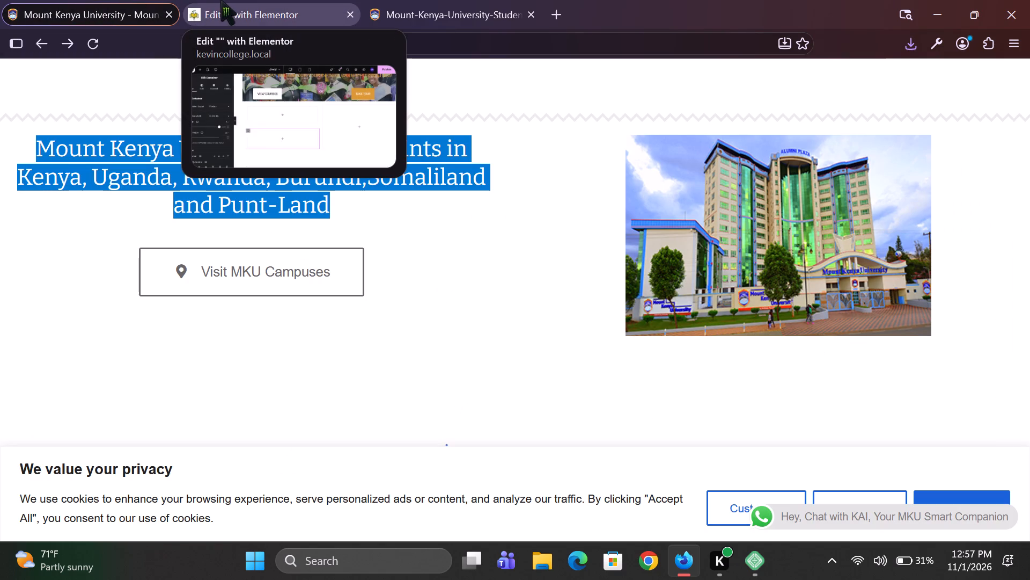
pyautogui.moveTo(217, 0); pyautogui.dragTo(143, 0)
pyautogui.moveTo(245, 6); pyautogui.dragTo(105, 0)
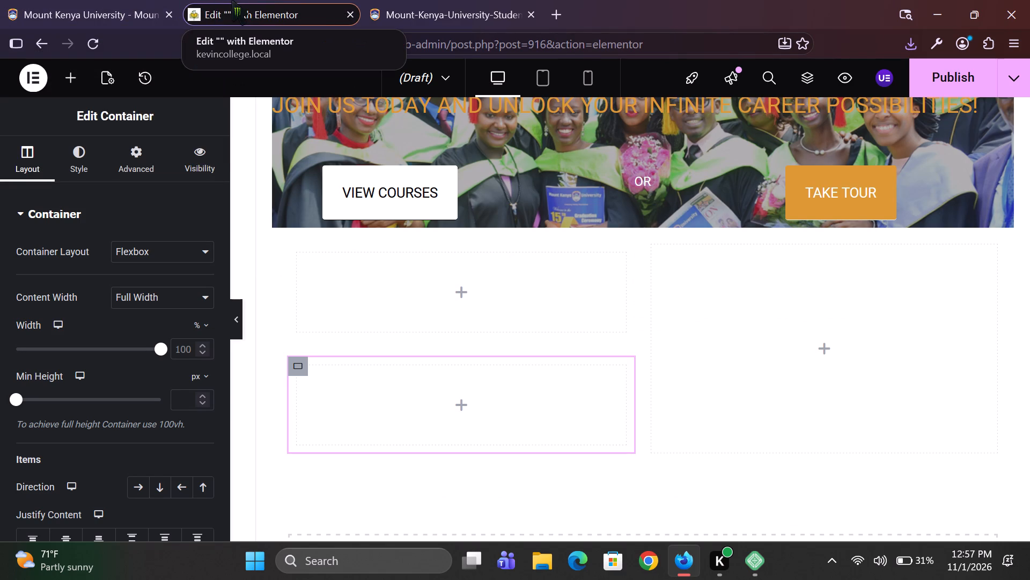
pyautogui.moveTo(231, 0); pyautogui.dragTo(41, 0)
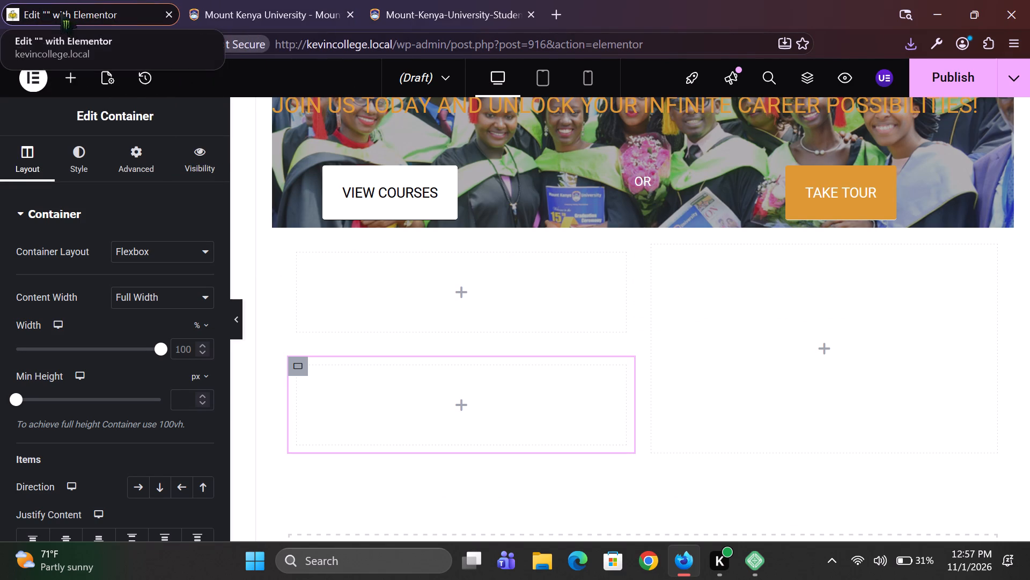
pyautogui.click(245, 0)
# Back in the Elementor editor, add a Text Editor widget to the upper nested container in the first column.
pyautogui.click(89, 4)
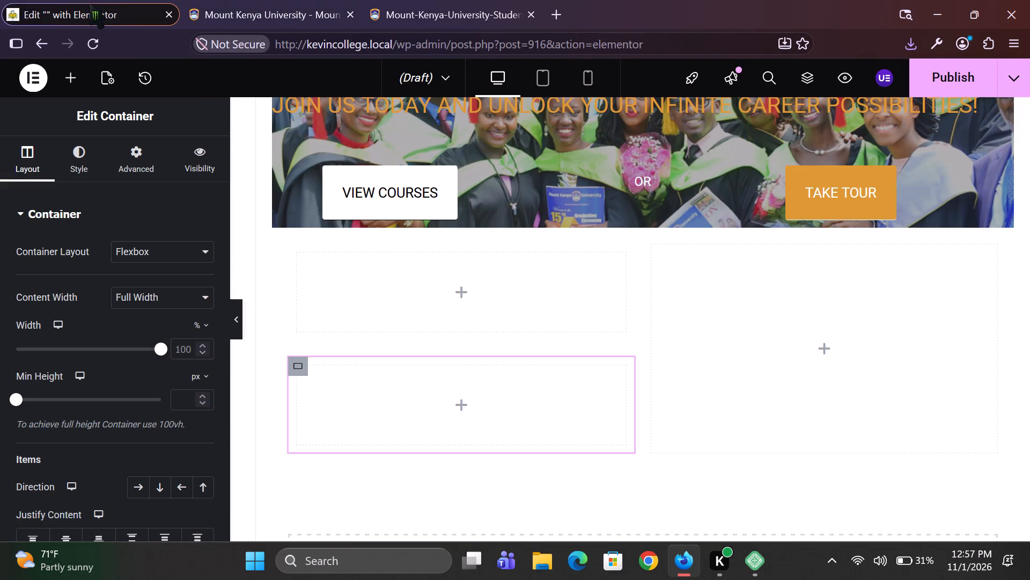
pyautogui.click(452, 296)
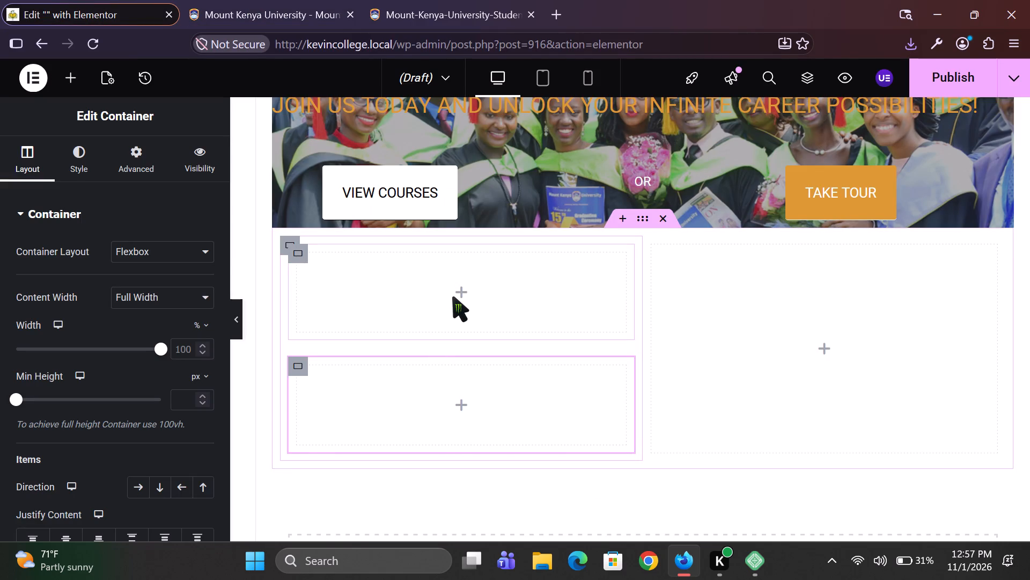
pyautogui.click(462, 289)
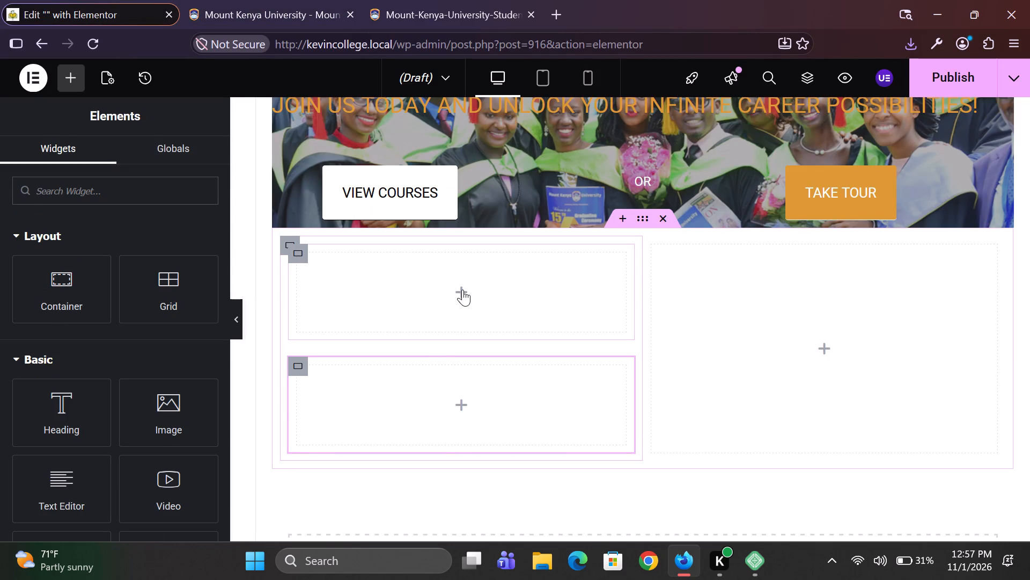
pyautogui.write('TEX')
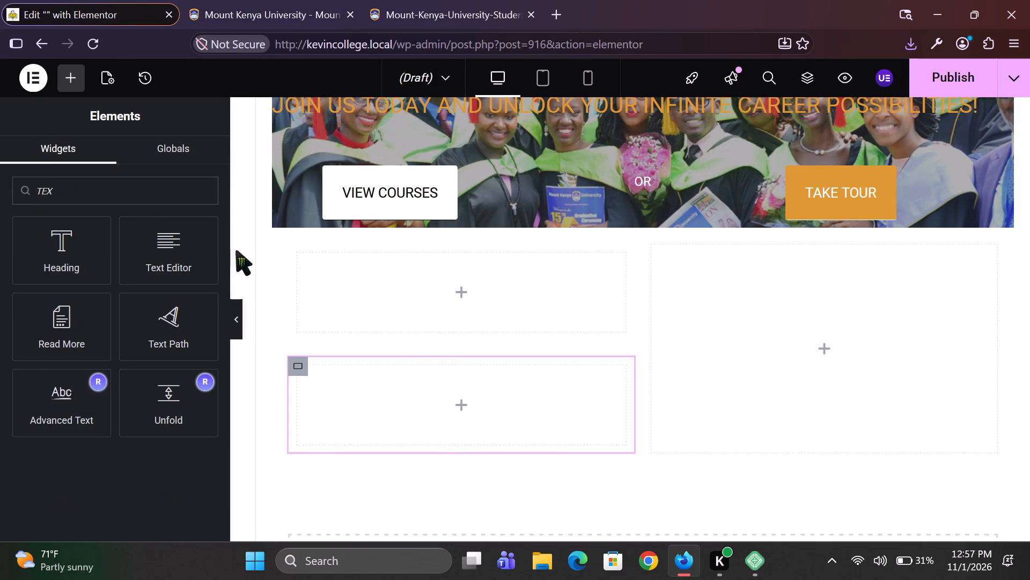
pyautogui.moveTo(167, 238); pyautogui.dragTo(432, 282)
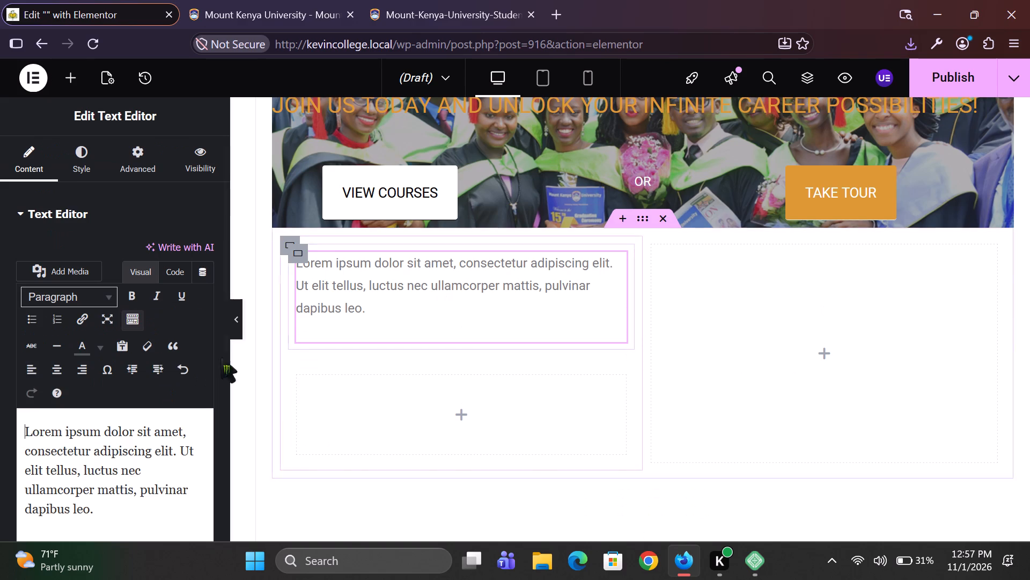
# Replace the widget's placeholder text with the copied heading "Mount Kenya University has footprints in Kenya, Uganda, Rwanda, Burundi,Somaliland and Punt-Land".
pyautogui.tripleClick(150, 430)
pyautogui.press('BackSpace')
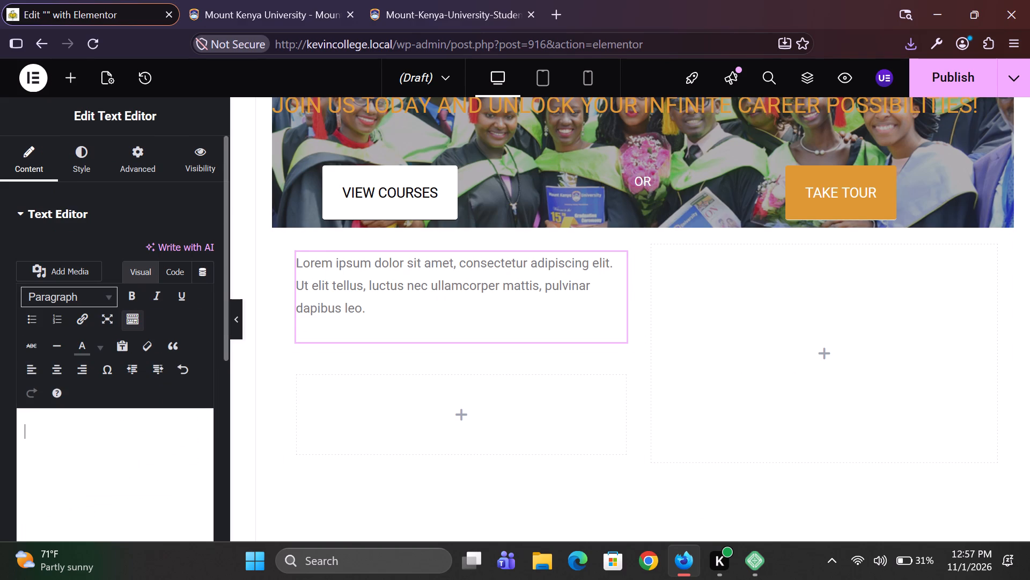
pyautogui.hotkey('ctrl', 'c')
pyautogui.hotkey('ctrl', 'v')
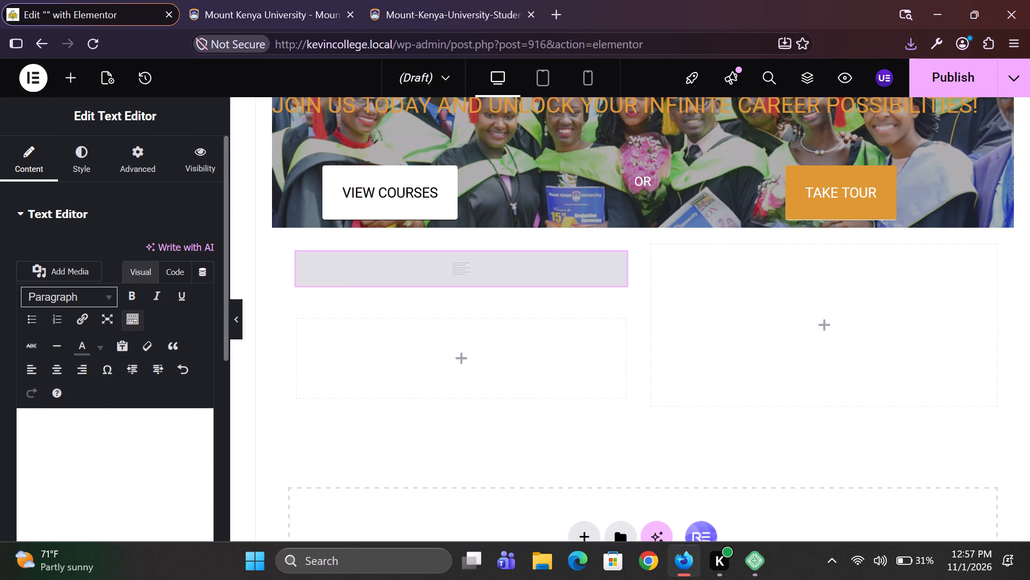
pyautogui.scroll(-1, 323, 395)
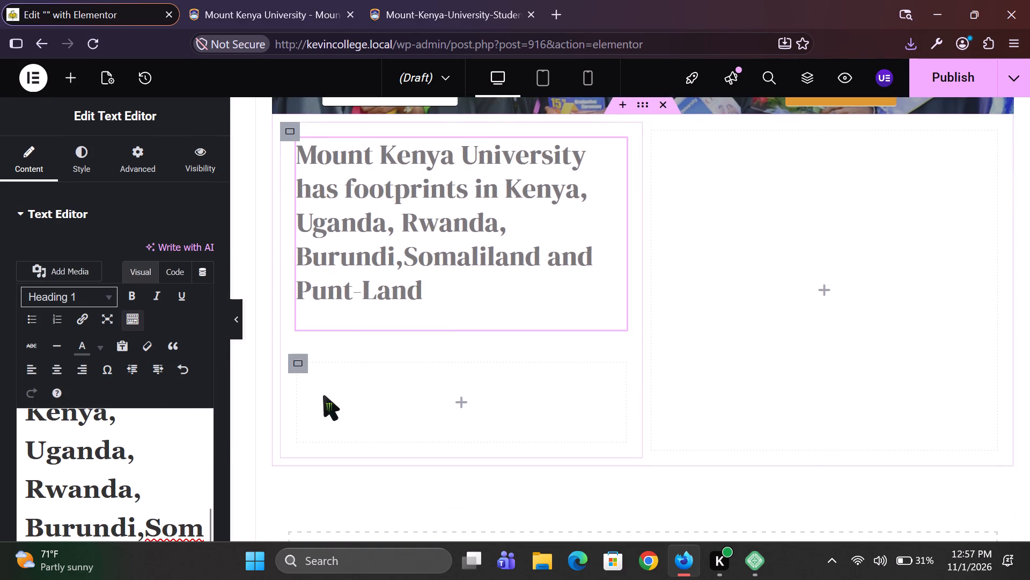
pyautogui.scroll(-1, 323, 395)
# Inspect the footprints heading on the Mount Kenya University page to examine its font and colour styles.
pyautogui.click(248, 0)
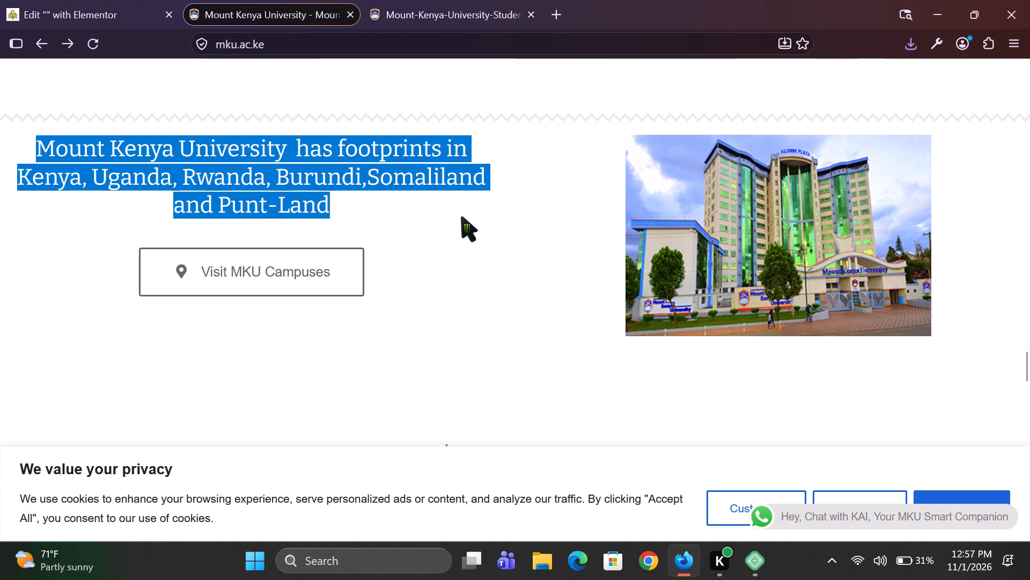
pyautogui.click(471, 247)
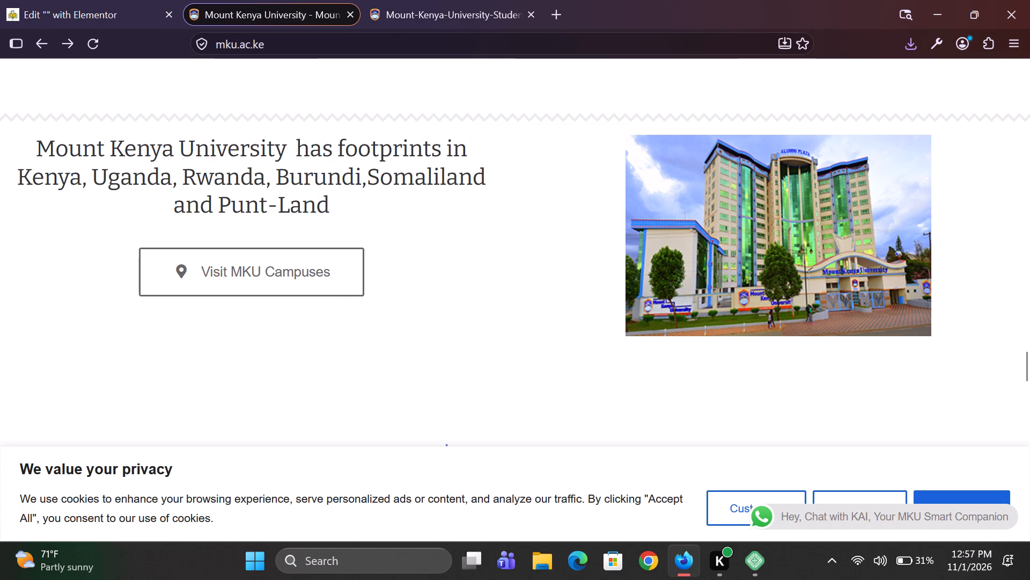
pyautogui.rightClick(374, 145)
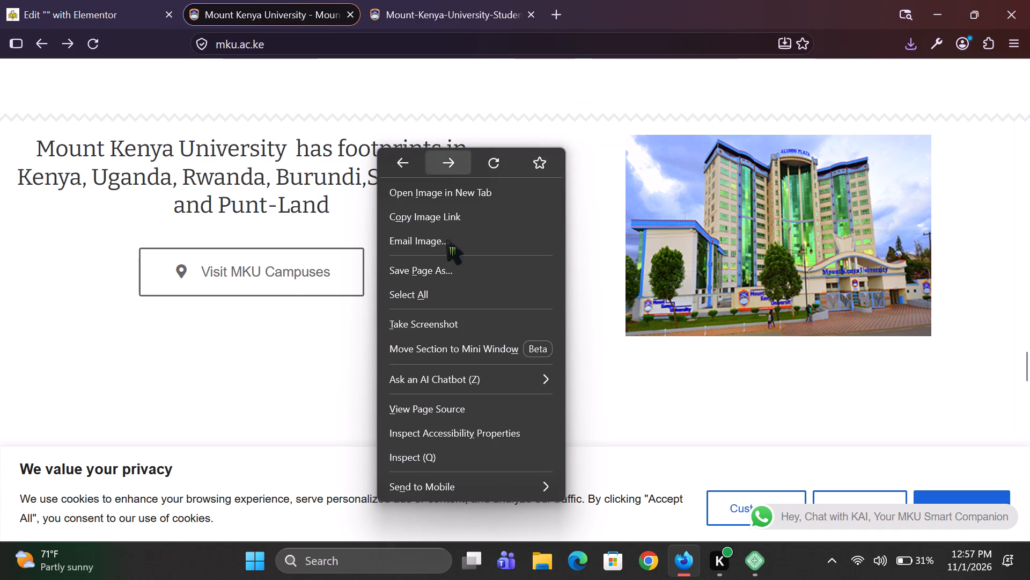
pyautogui.click(433, 451)
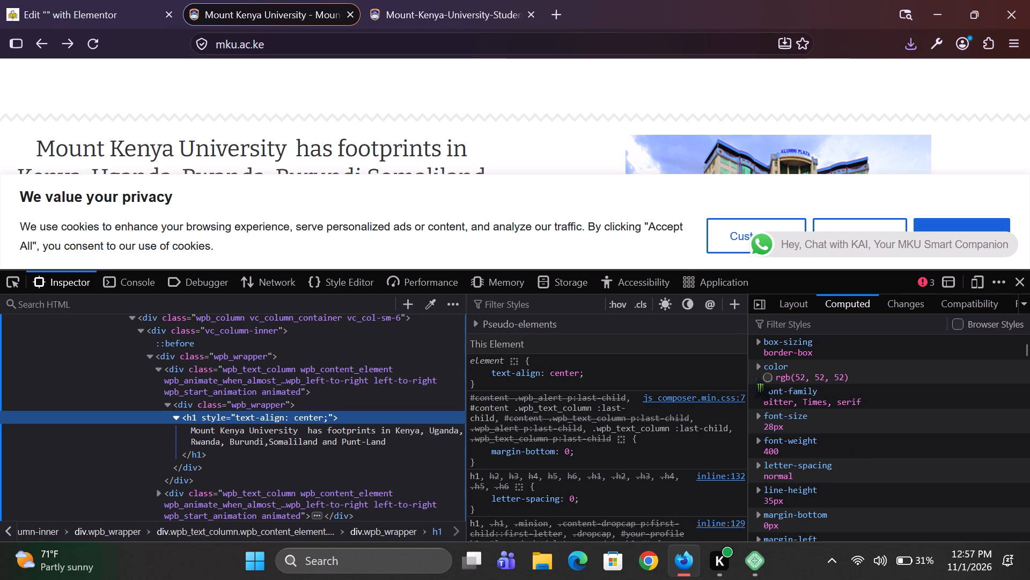
pyautogui.click(432, 302)
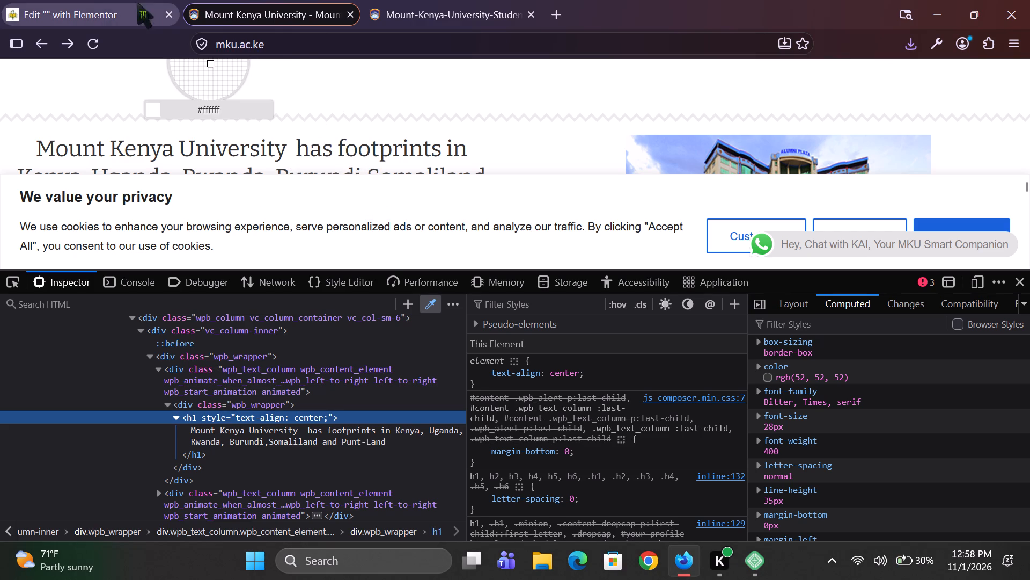
# In the Elementor editor, set the footprints text widget's typography size to 28 px.
pyautogui.click(90, 0)
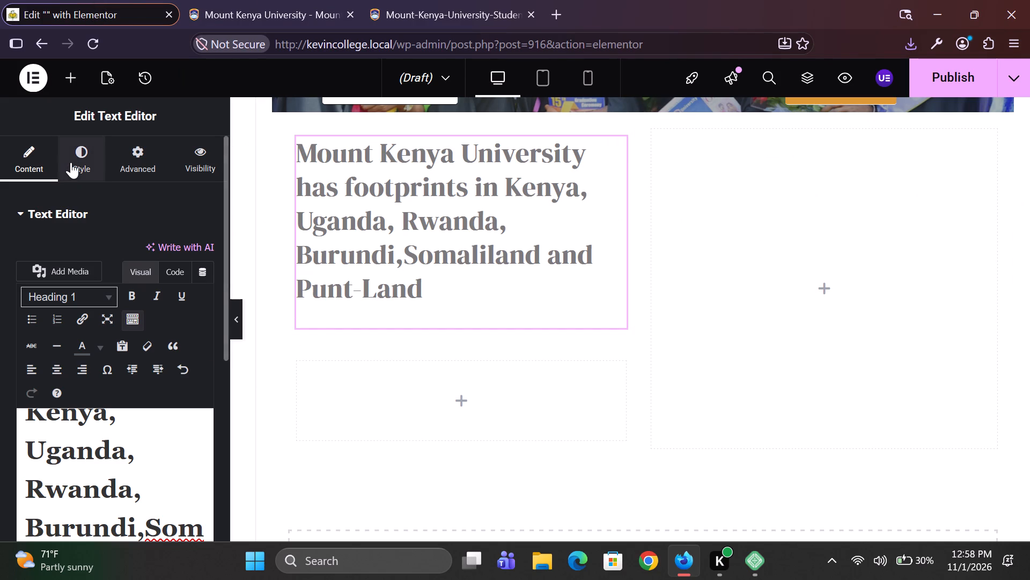
pyautogui.click(71, 162)
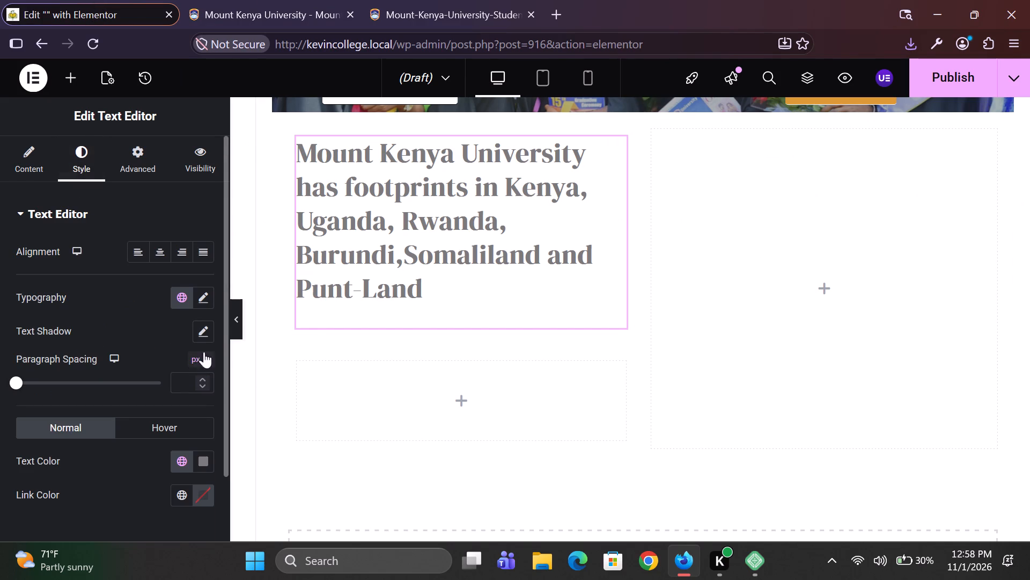
pyautogui.click(201, 300)
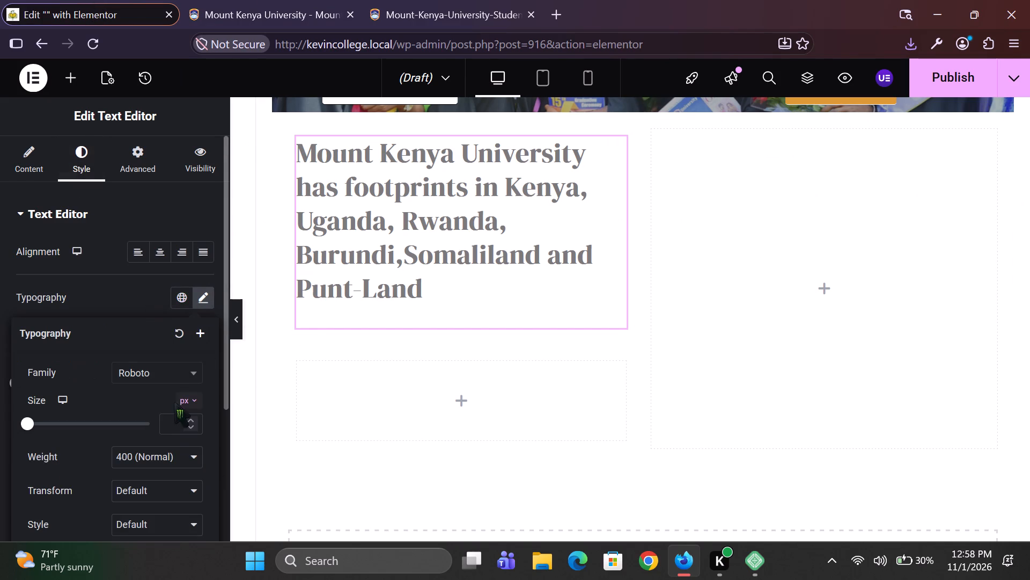
pyautogui.click(172, 422)
pyautogui.write('28')
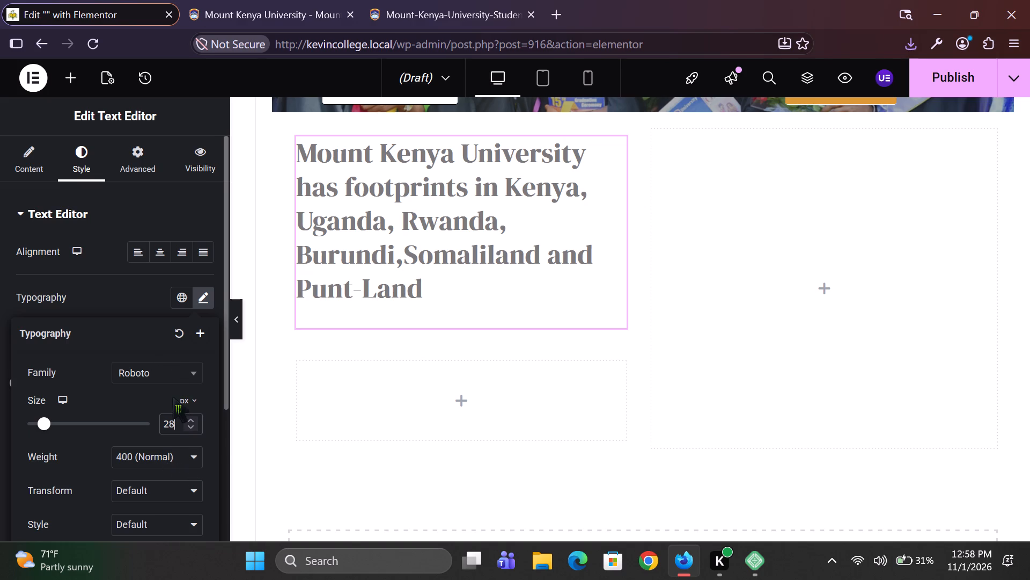
# Replace the text in the footprints widget with a fresh paste of the copied Mount Kenya University heading.
pyautogui.click(124, 288)
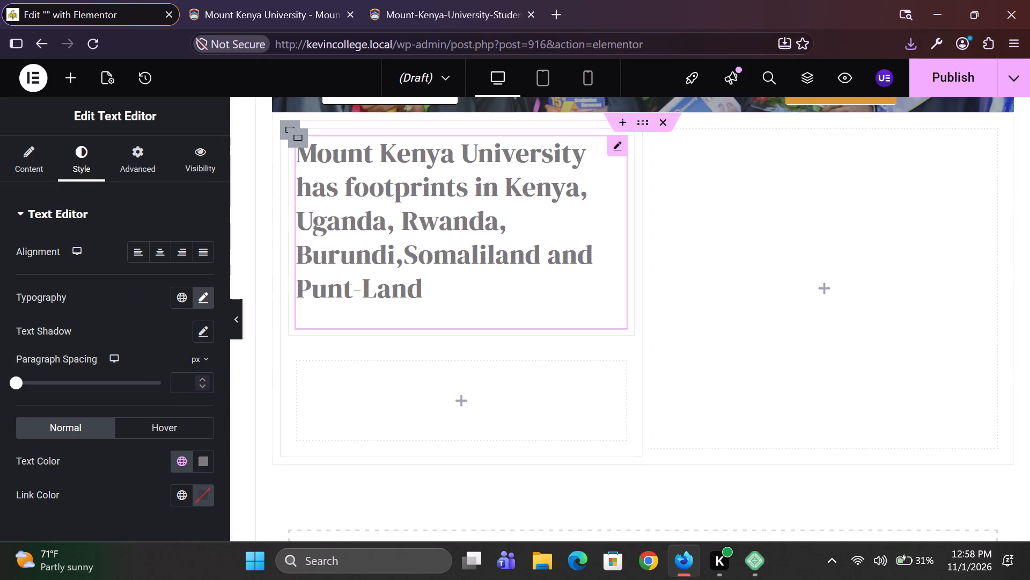
pyautogui.click(373, 239)
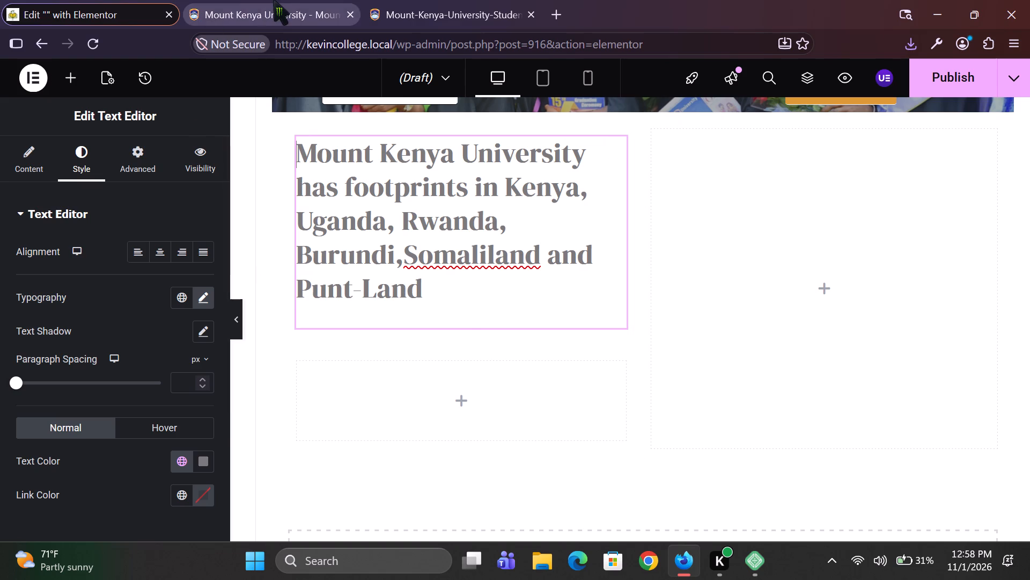
pyautogui.click(273, 0)
pyautogui.click(84, 0)
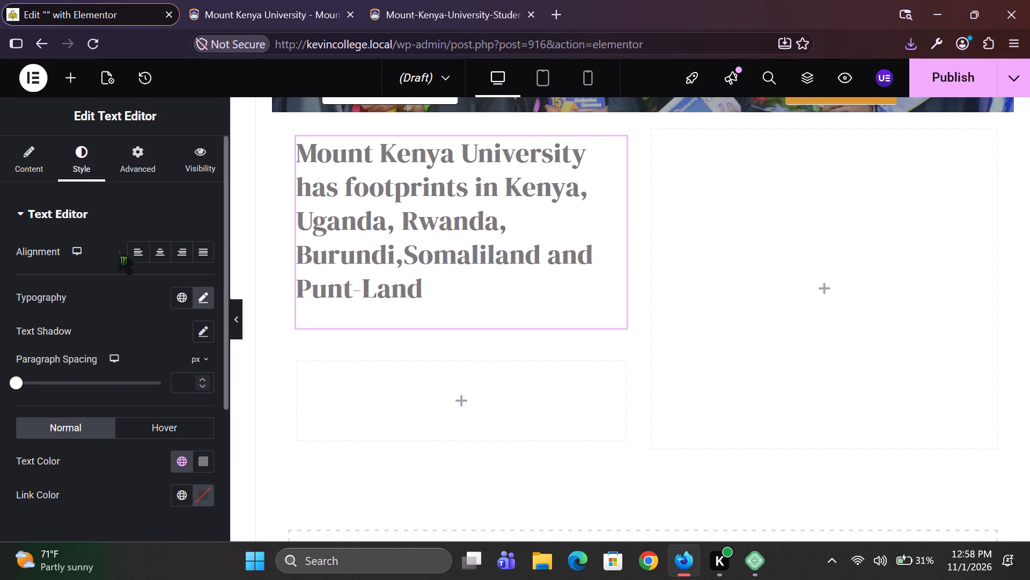
pyautogui.click(35, 181)
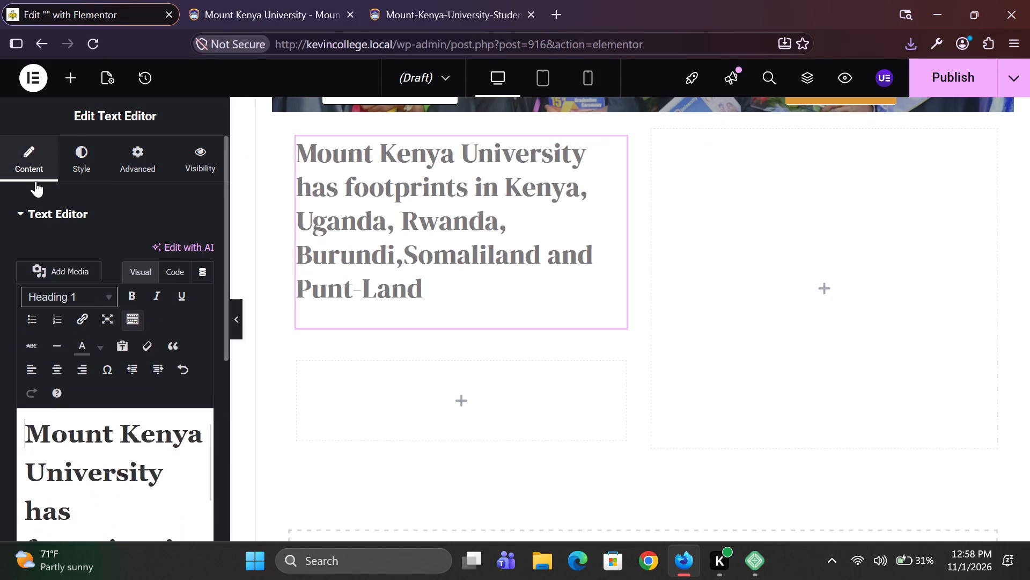
pyautogui.scroll(-2, 66, 485)
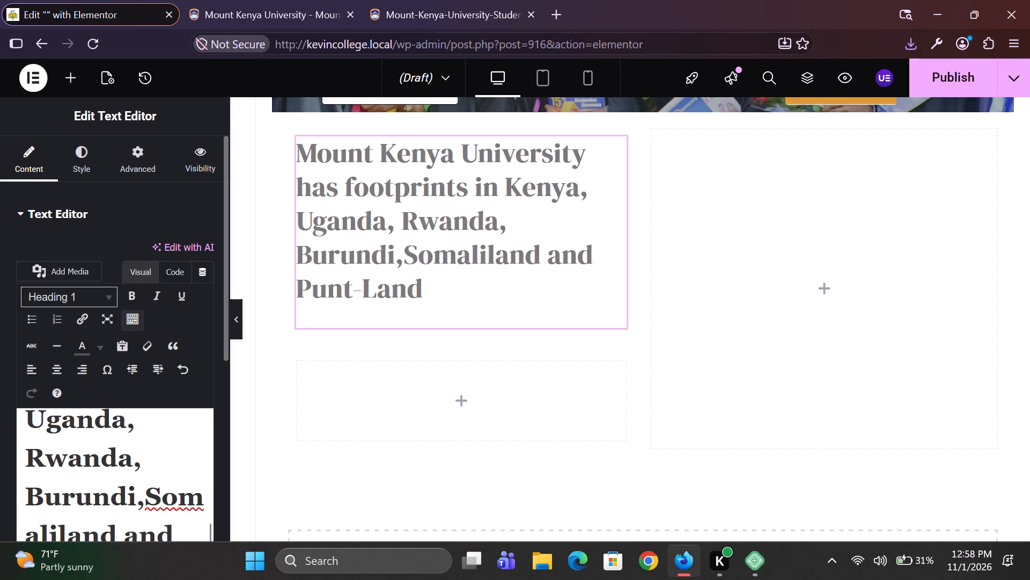
pyautogui.tripleClick(87, 498)
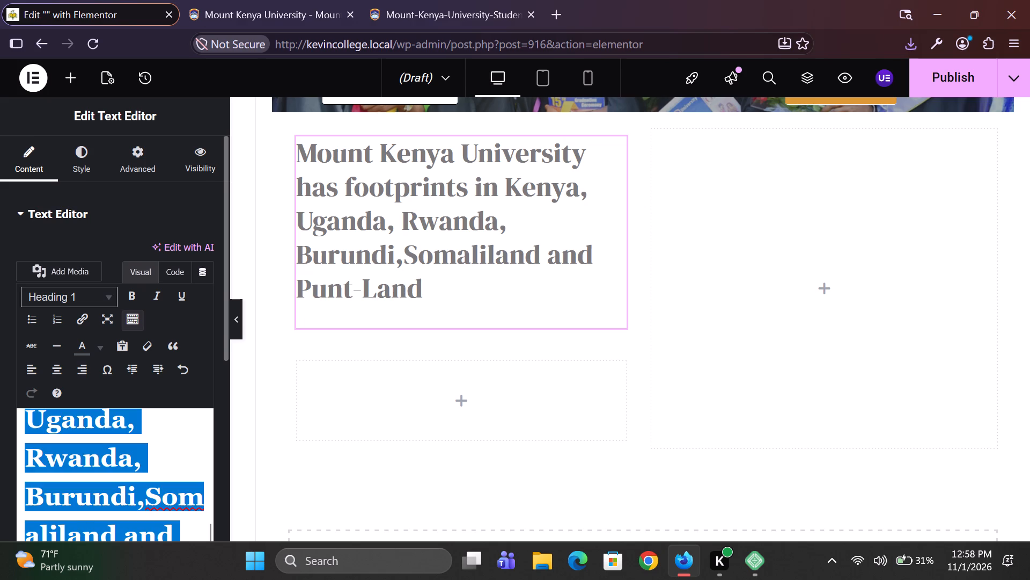
pyautogui.press('BackSpace')
pyautogui.hotkey('ctrl', 'v')
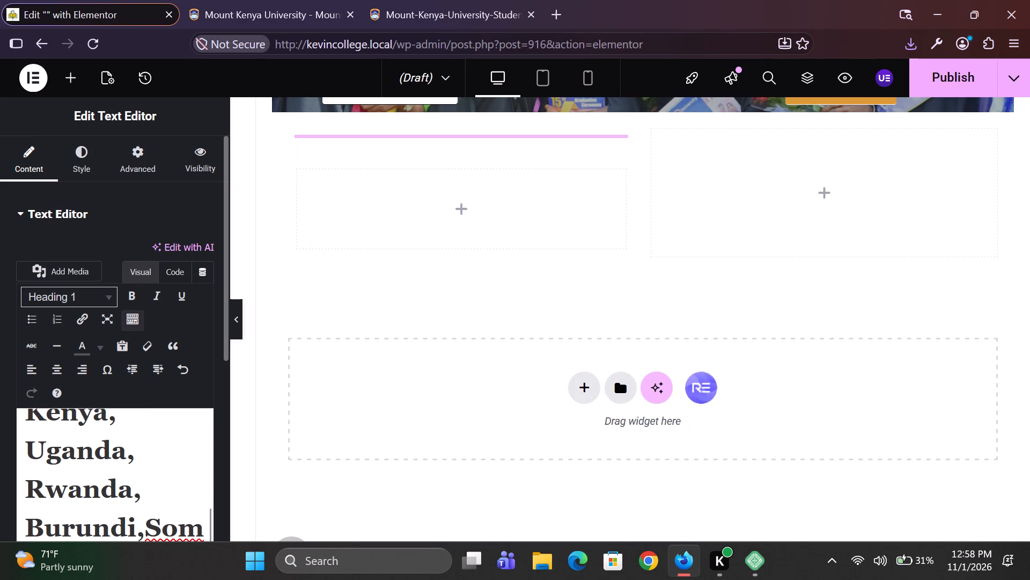
# Apply the global font "platypi format" to the footprints text widget.
pyautogui.click(90, 177)
pyautogui.click(181, 292)
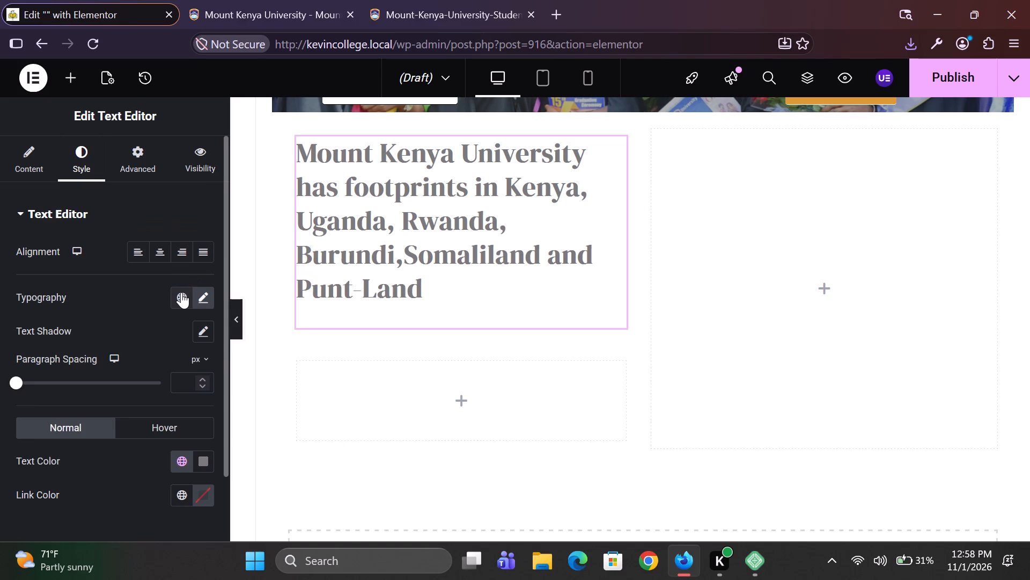
pyautogui.click(144, 369)
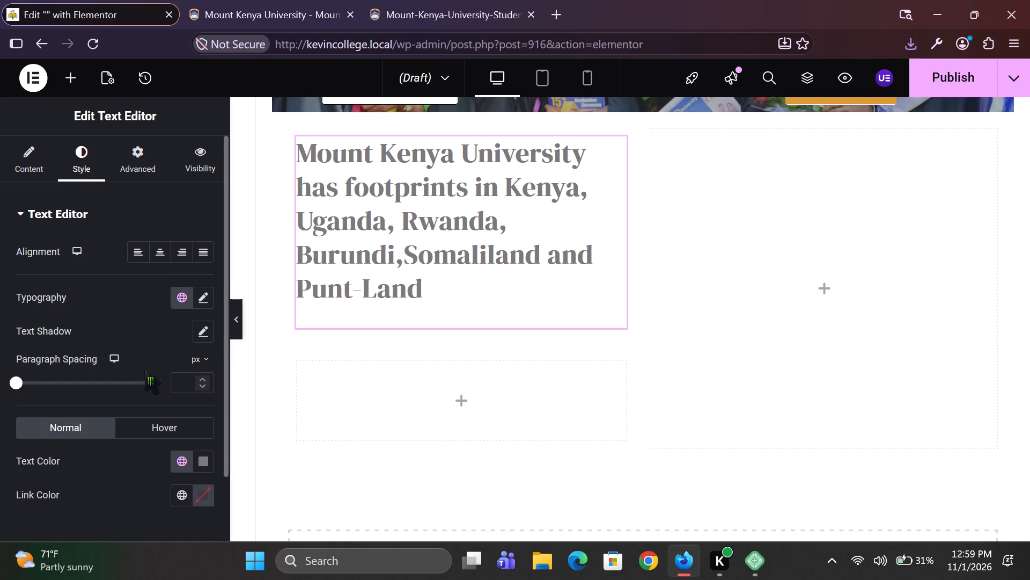
pyautogui.click(182, 289)
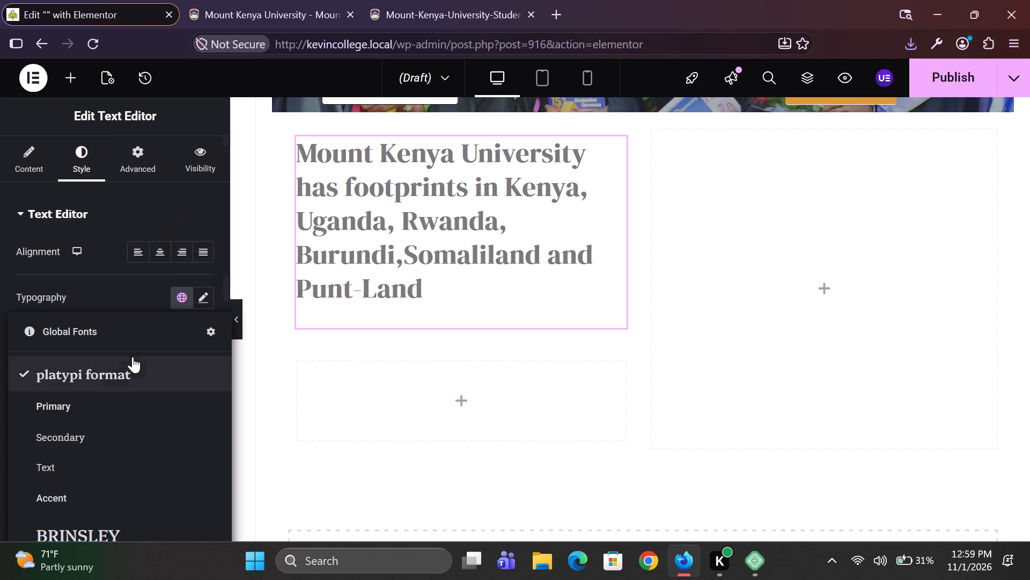
pyautogui.click(127, 364)
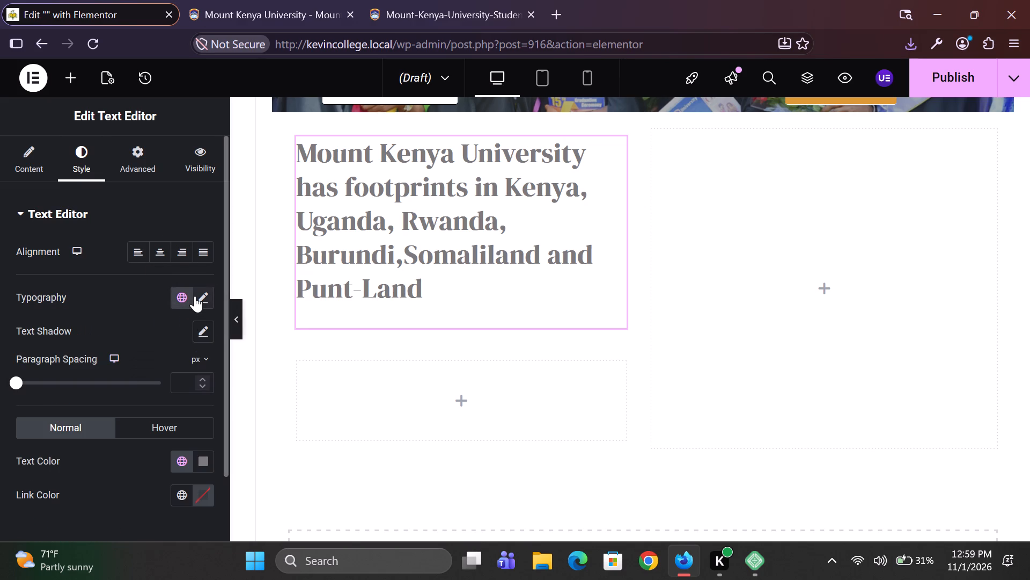
# Customise the footprints text's typography to a size of 28 px and a weight of 400 (Normal).
pyautogui.click(195, 296)
pyautogui.click(176, 424)
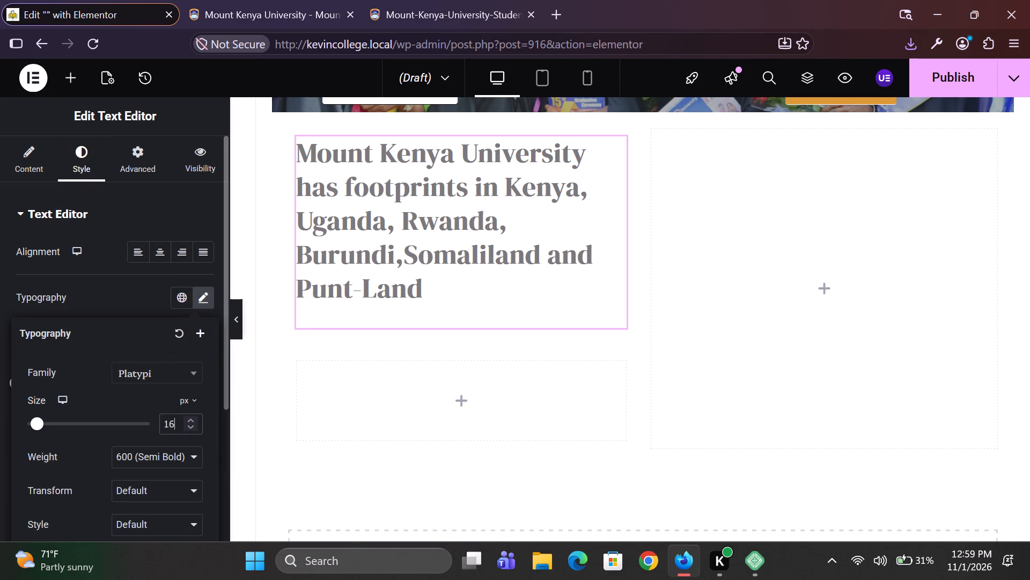
pyautogui.press('BackSpace')
pyautogui.press('BackSpace')
pyautogui.write('28')
pyautogui.click(286, 8)
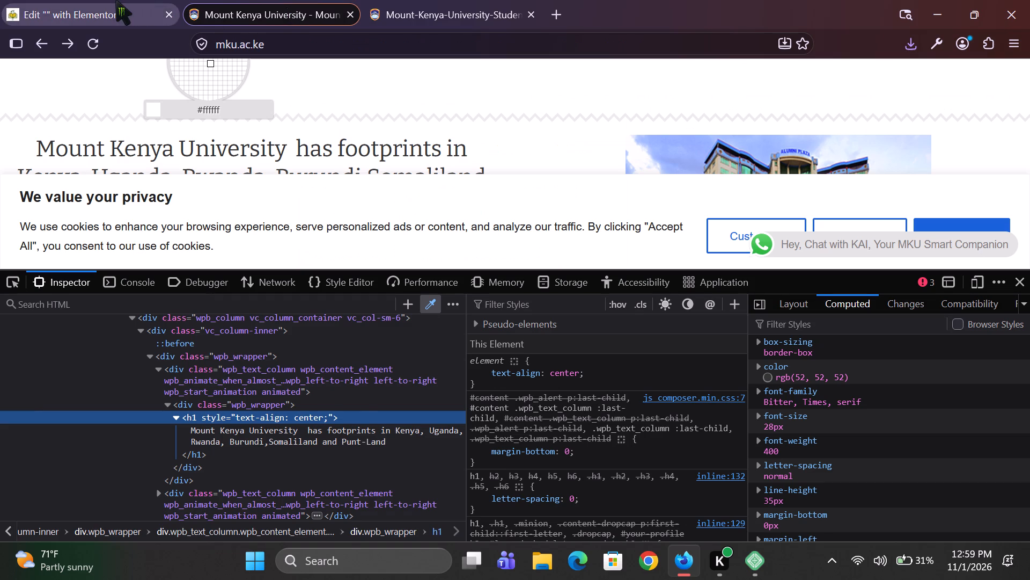
pyautogui.click(115, 0)
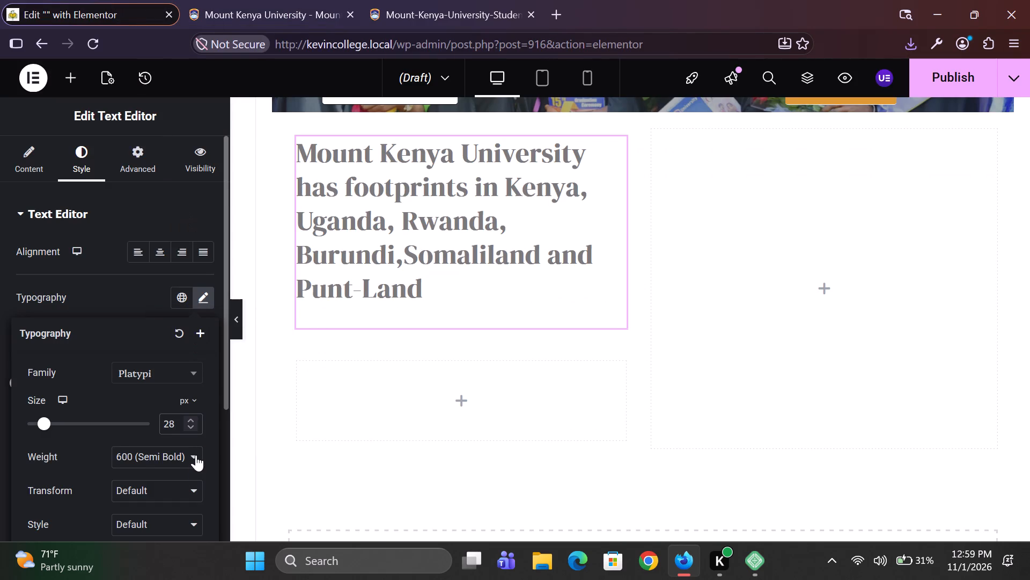
pyautogui.click(196, 455)
pyautogui.click(167, 298)
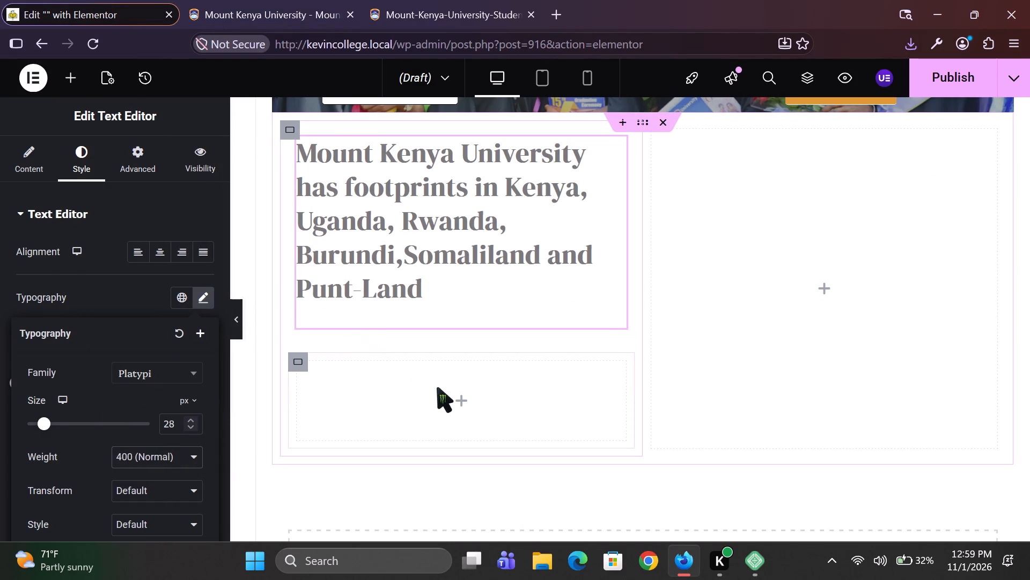
# On the Mount Kenya University page, sample the footprints heading's text colour, #343434, with the eyedropper.
pyautogui.click(292, 0)
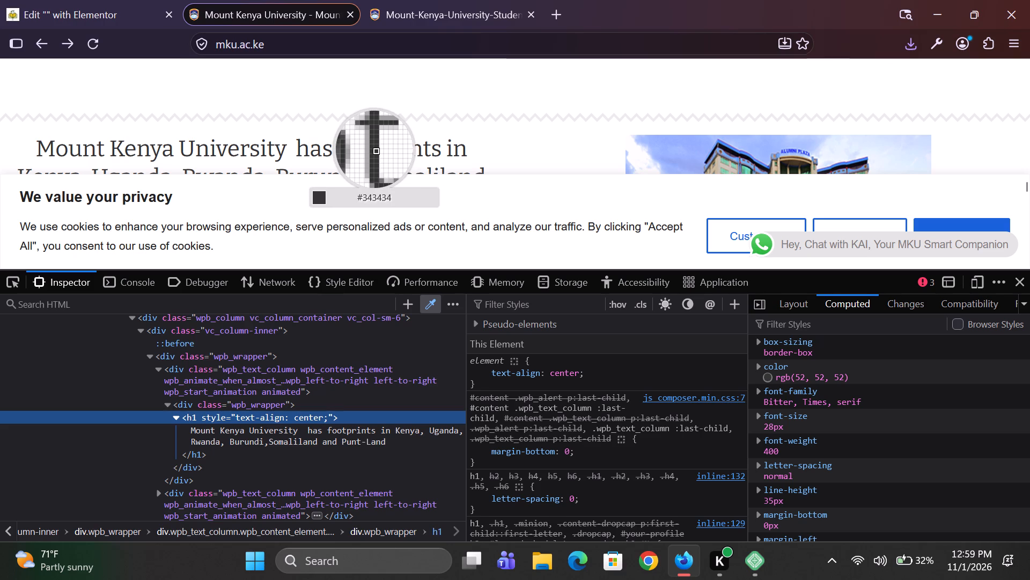
pyautogui.click(374, 149)
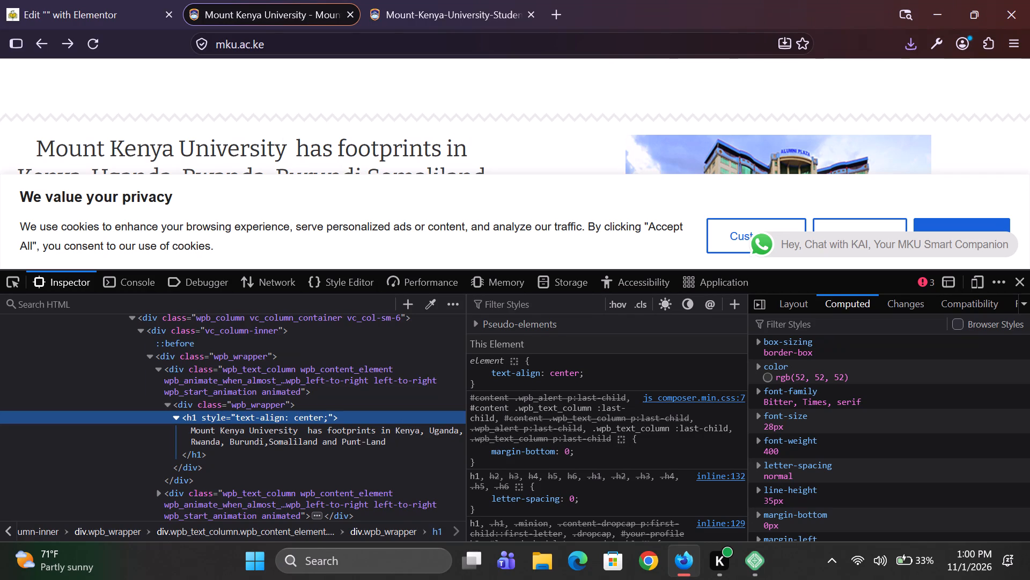
# Back in the Elementor editor, change the footprints text's format from Heading 1 to Paragraph.
pyautogui.click(79, 3)
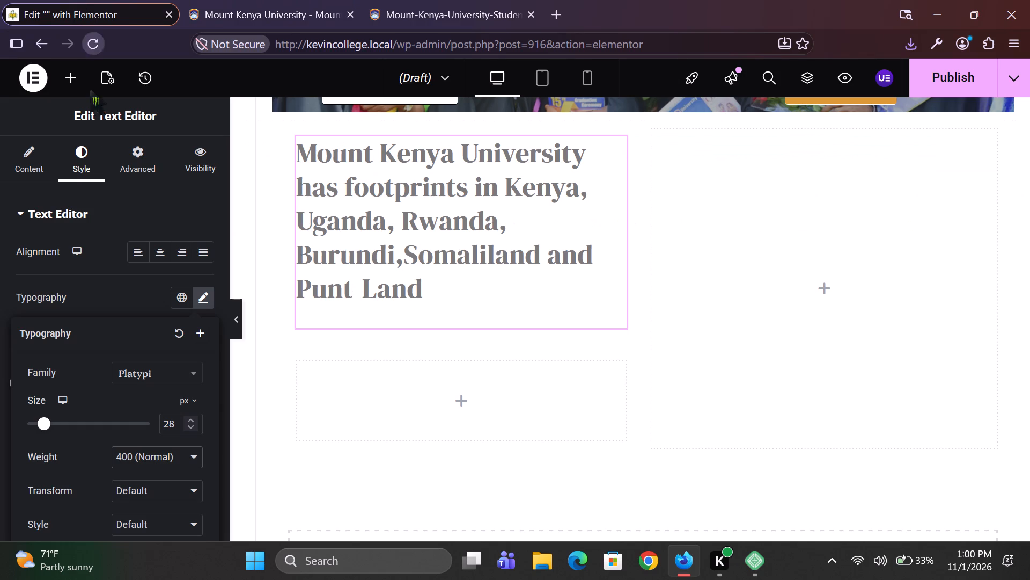
pyautogui.click(39, 176)
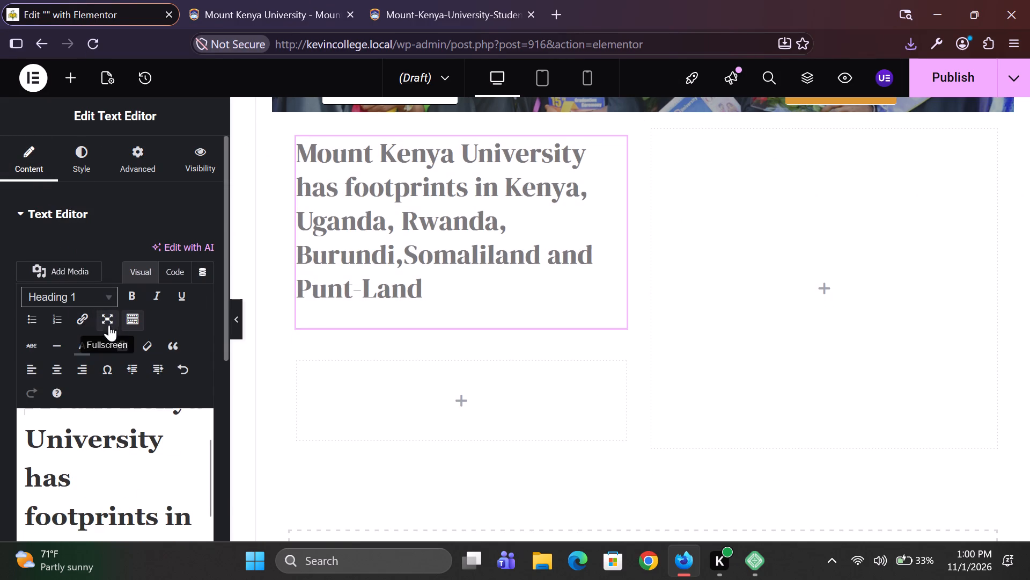
pyautogui.click(99, 299)
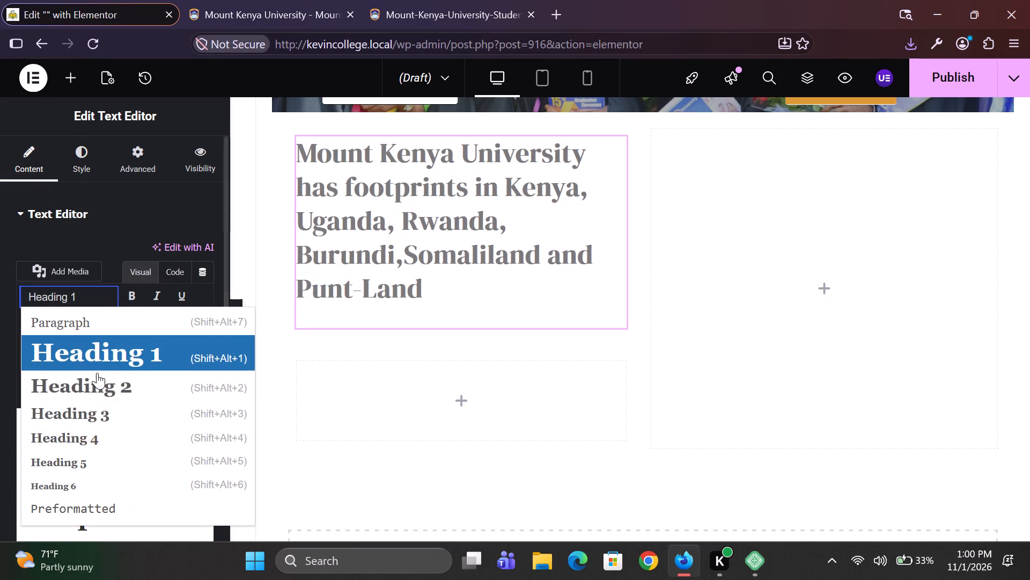
pyautogui.scroll(-1, 107, 450)
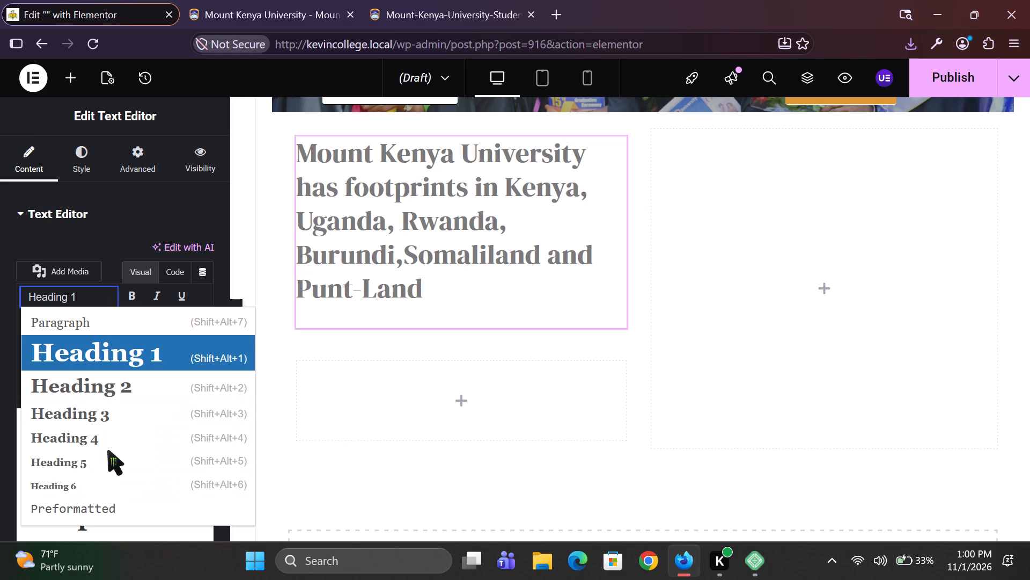
pyautogui.scroll(-1, 107, 450)
pyautogui.click(144, 312)
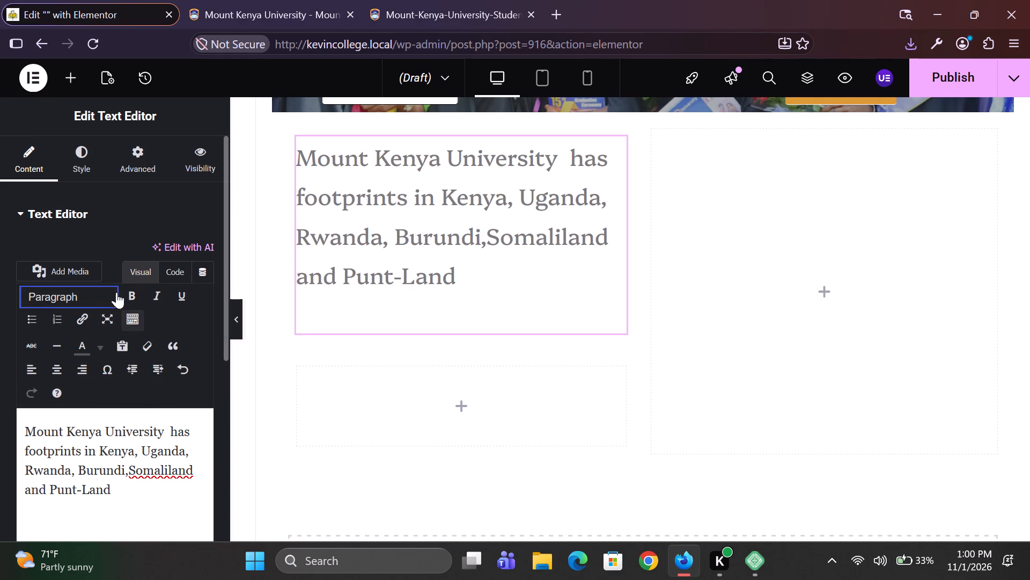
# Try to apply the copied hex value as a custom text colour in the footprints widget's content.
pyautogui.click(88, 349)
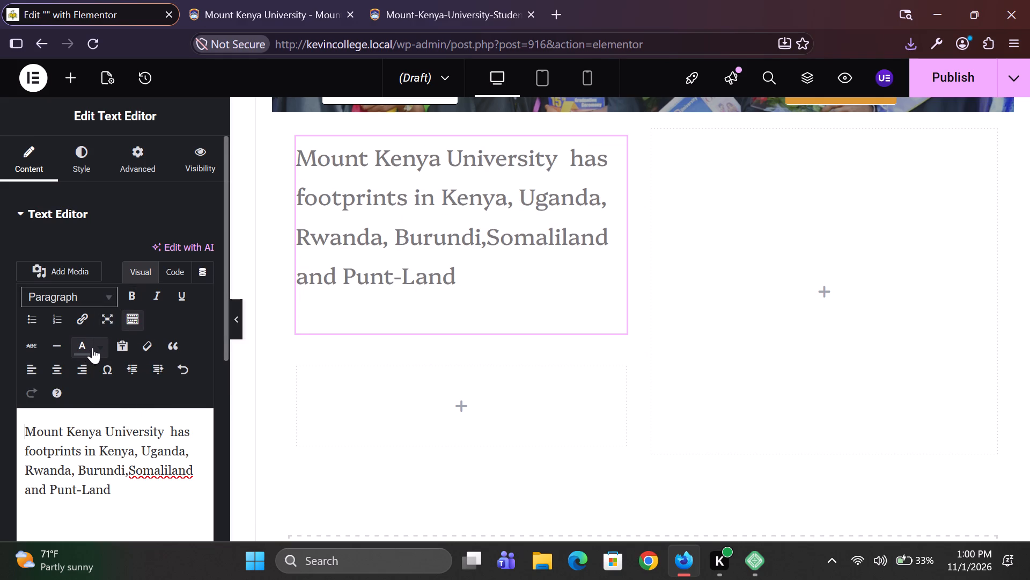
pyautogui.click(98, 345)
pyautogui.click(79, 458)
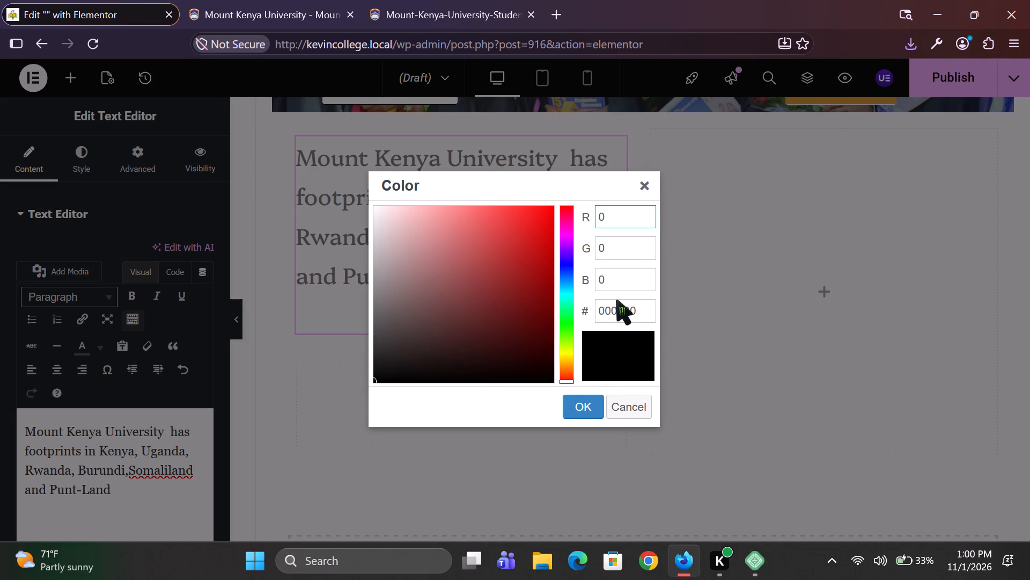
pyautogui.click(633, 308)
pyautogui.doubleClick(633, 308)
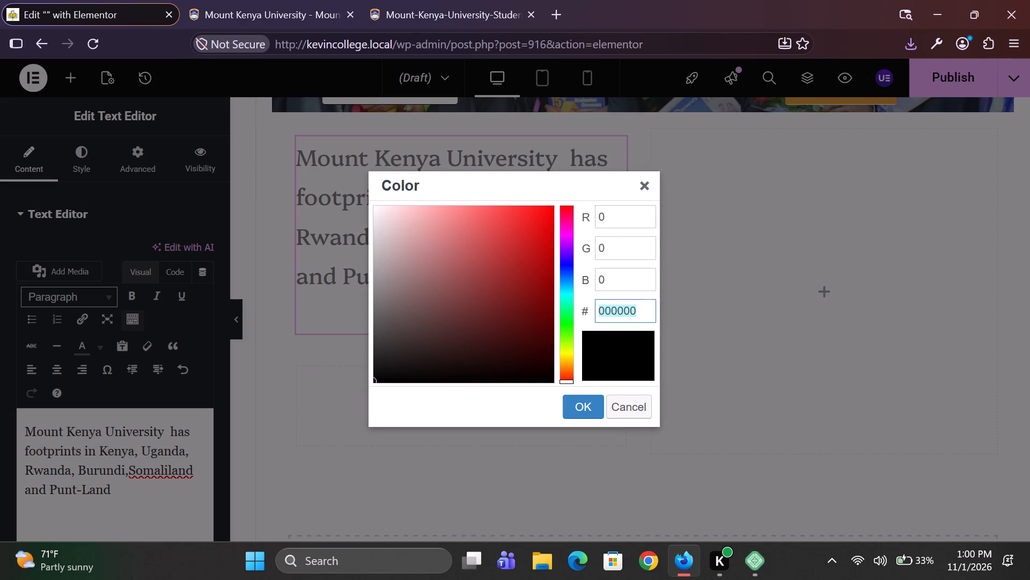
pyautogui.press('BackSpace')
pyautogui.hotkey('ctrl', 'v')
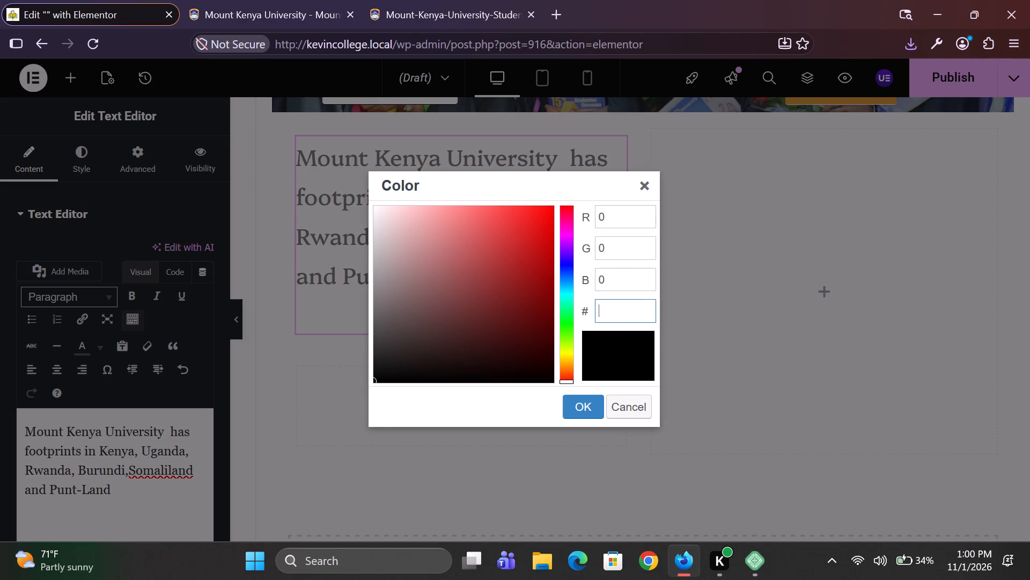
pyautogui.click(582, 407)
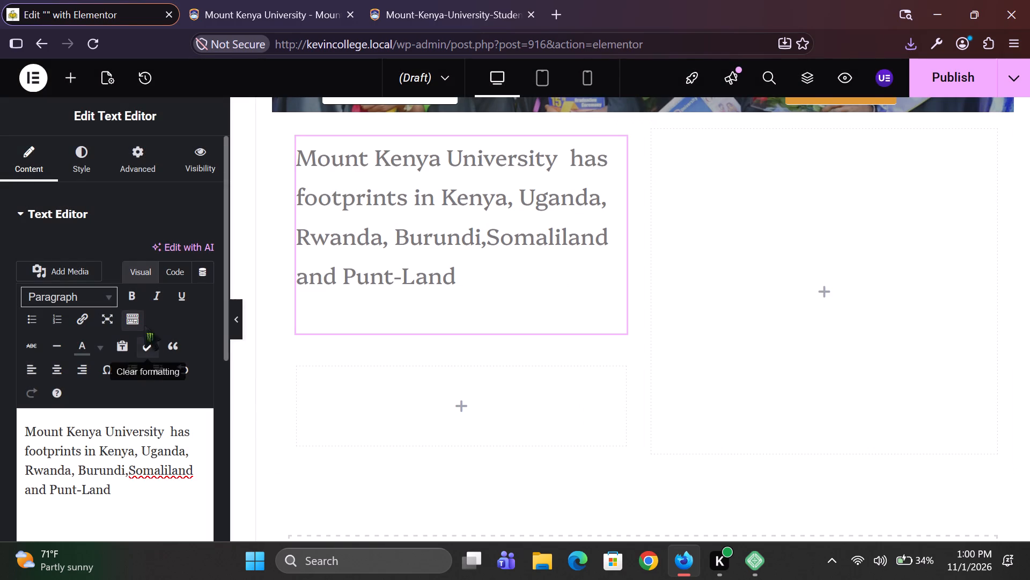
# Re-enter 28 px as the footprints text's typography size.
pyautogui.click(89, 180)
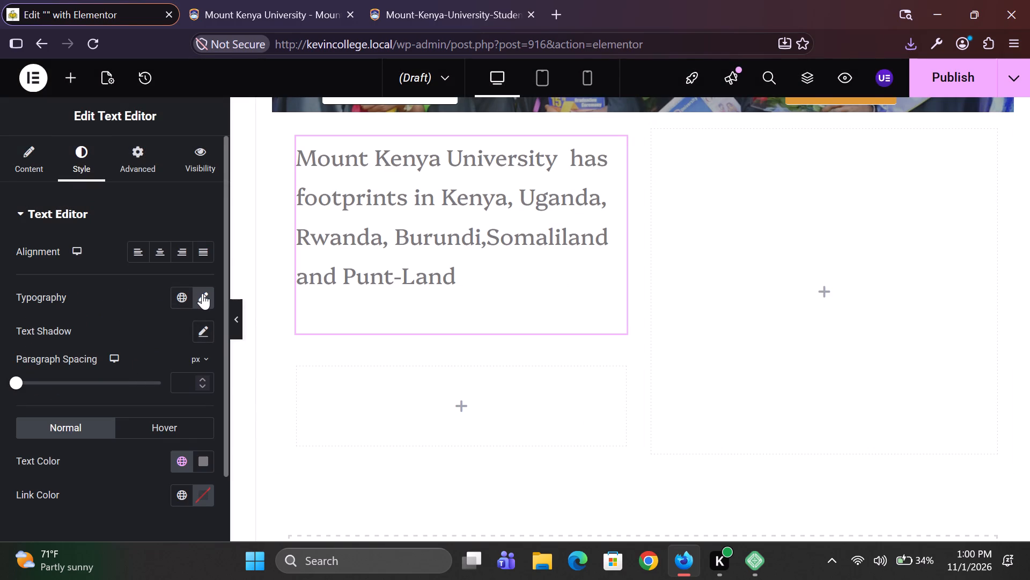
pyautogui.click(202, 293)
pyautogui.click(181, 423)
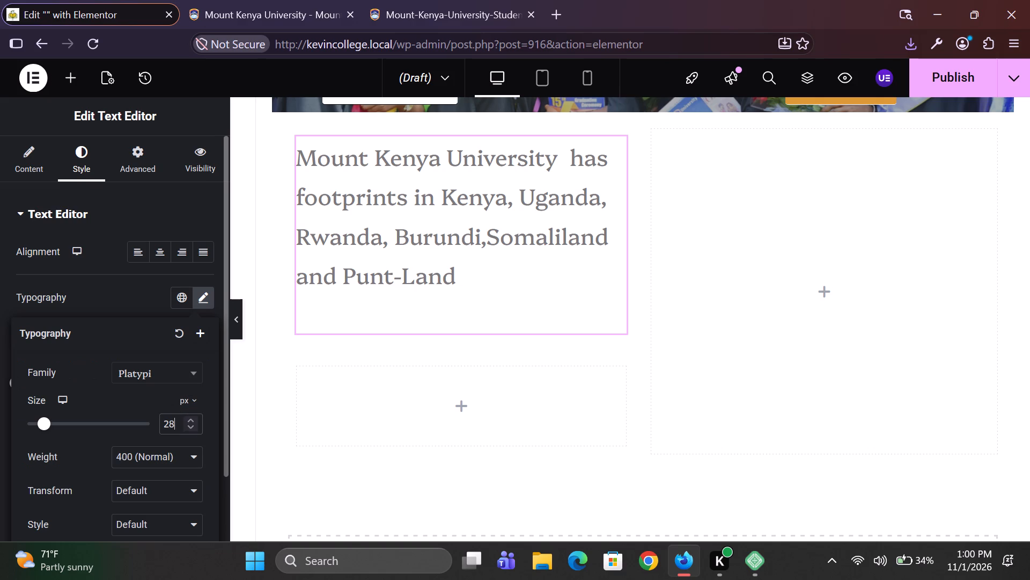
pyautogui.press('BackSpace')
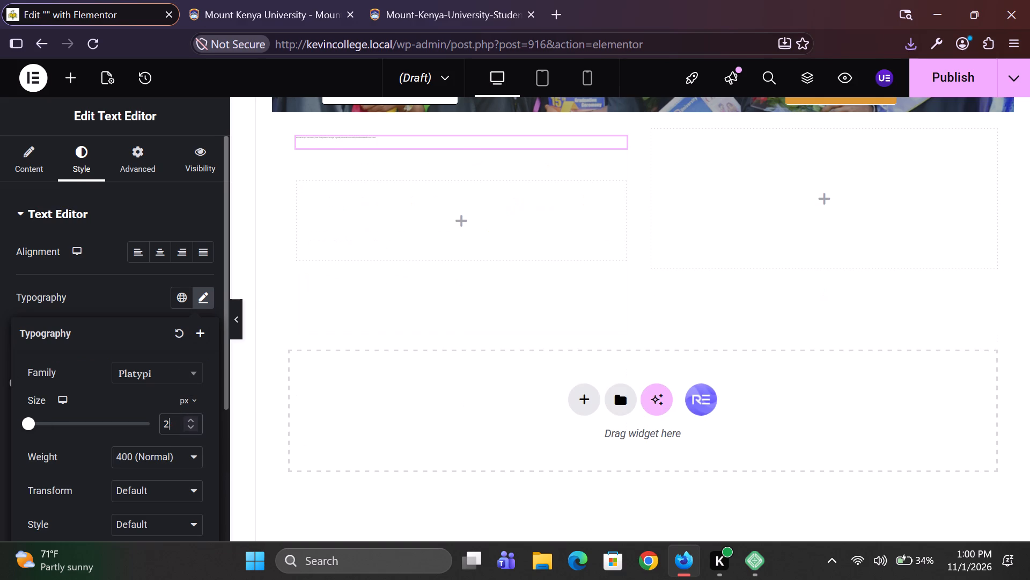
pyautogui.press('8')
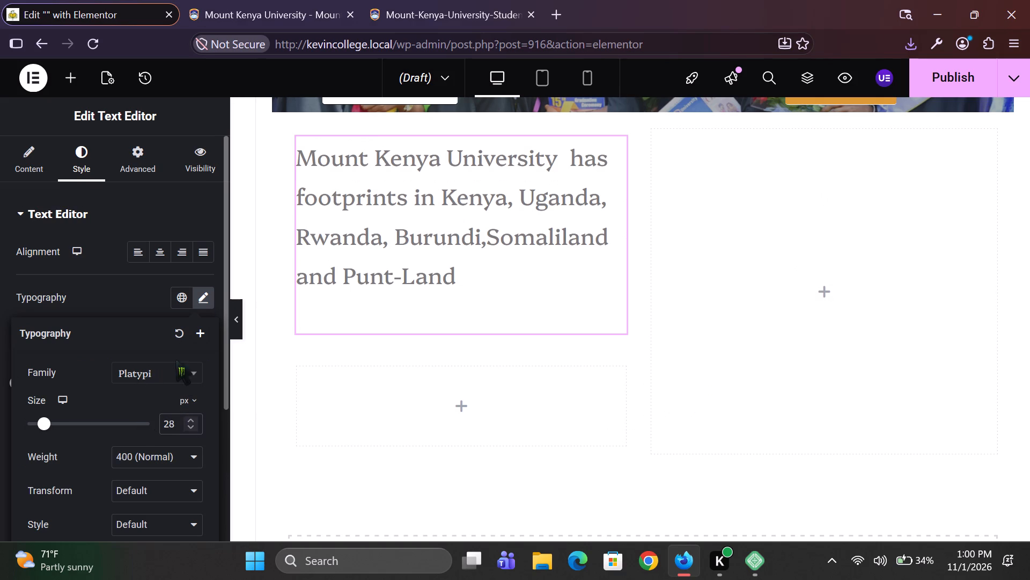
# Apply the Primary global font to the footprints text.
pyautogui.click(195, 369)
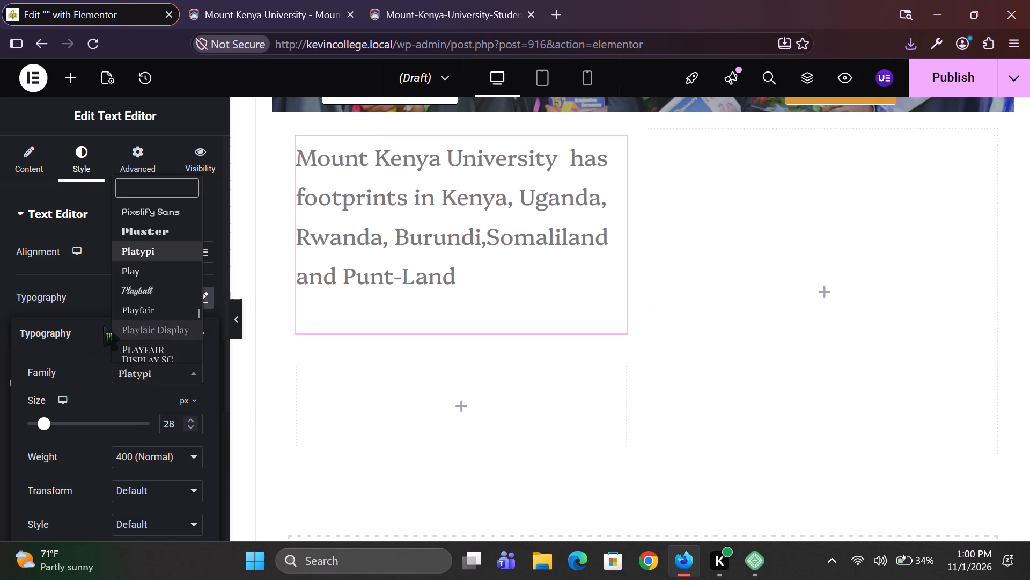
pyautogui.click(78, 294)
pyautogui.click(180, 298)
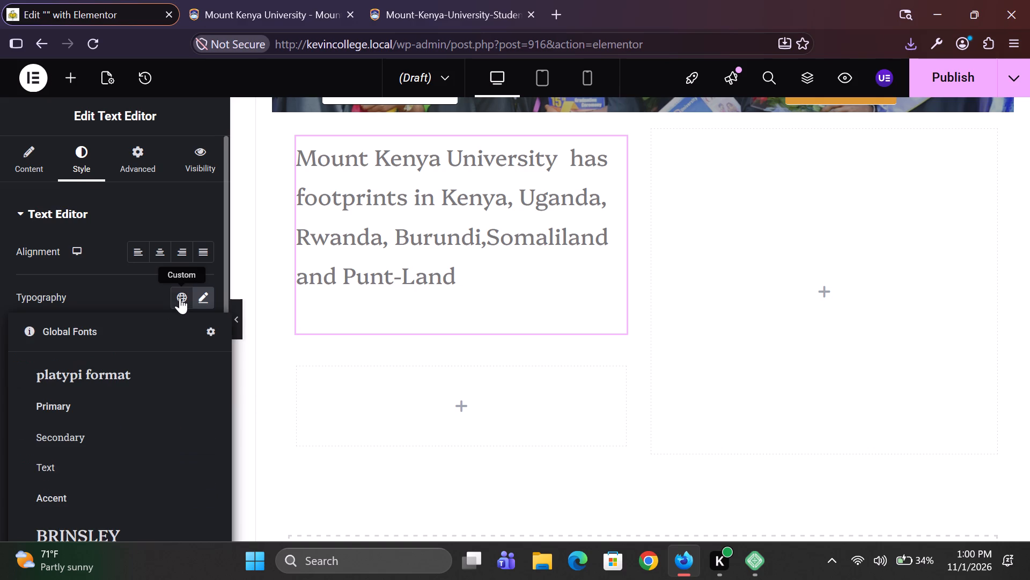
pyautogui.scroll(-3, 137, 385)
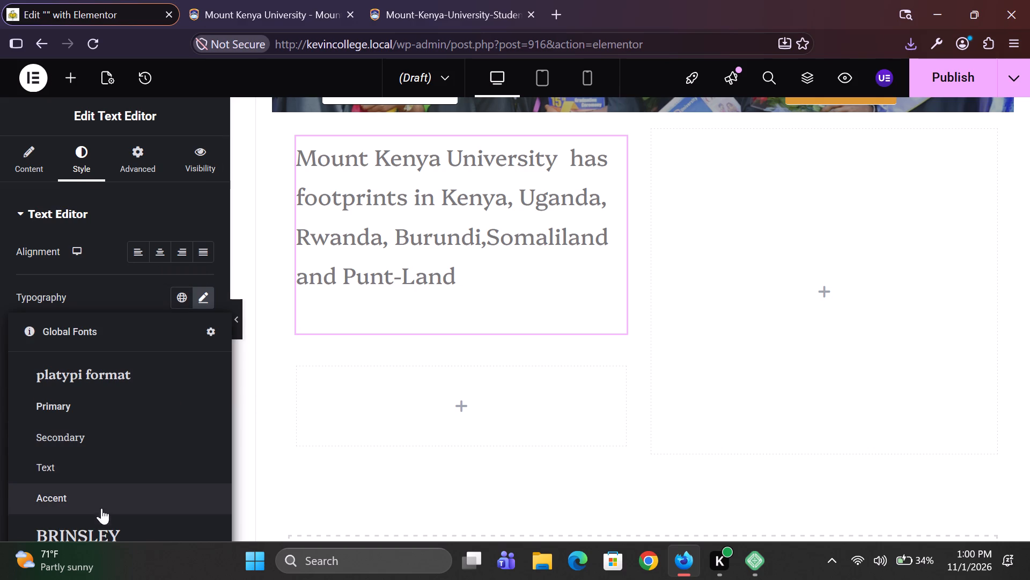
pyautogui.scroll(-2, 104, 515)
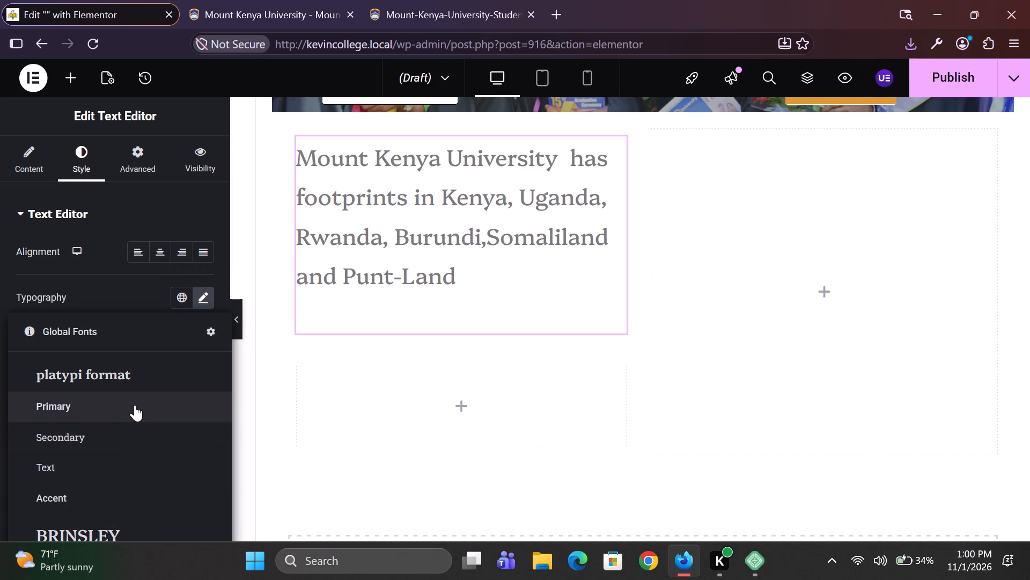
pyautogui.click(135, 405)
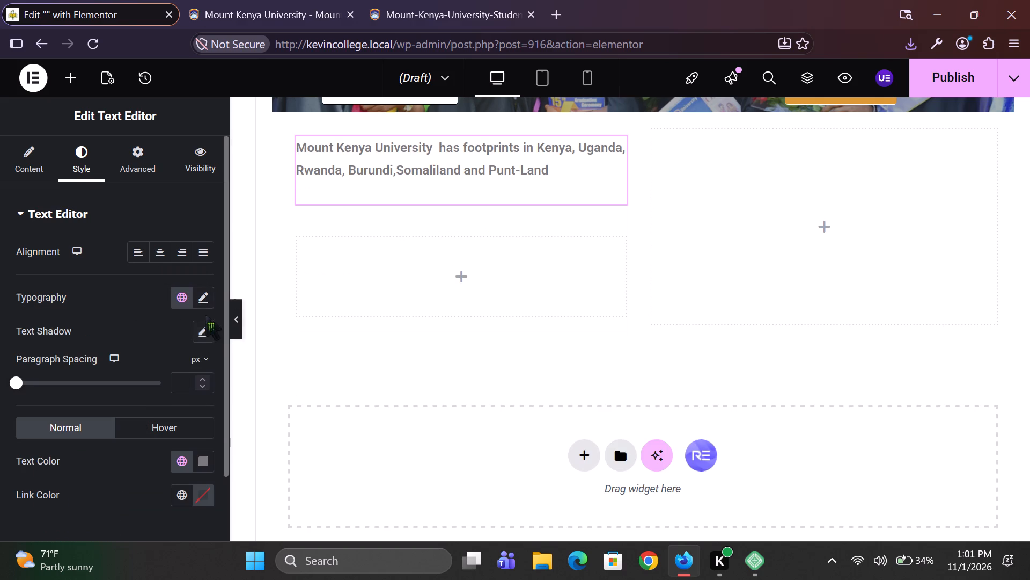
# Reset the footprints text's typography to its default.
pyautogui.click(179, 303)
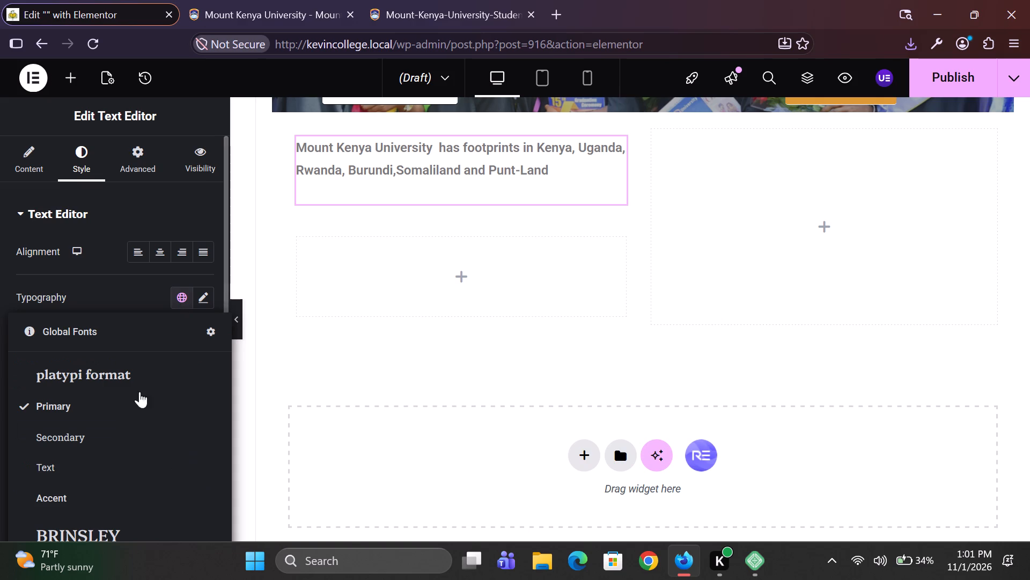
pyautogui.scroll(-2, 111, 444)
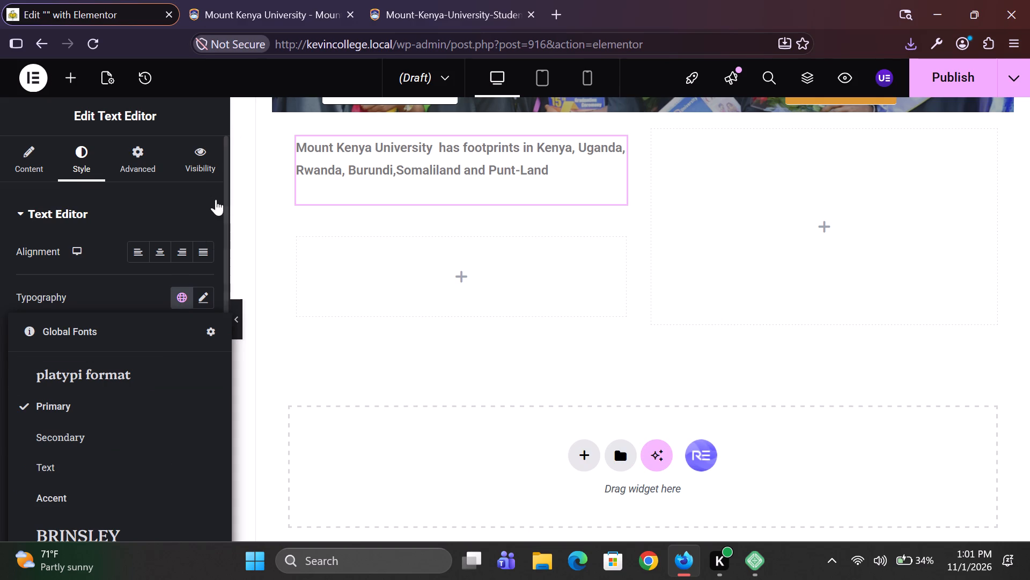
pyautogui.click(188, 297)
pyautogui.click(204, 296)
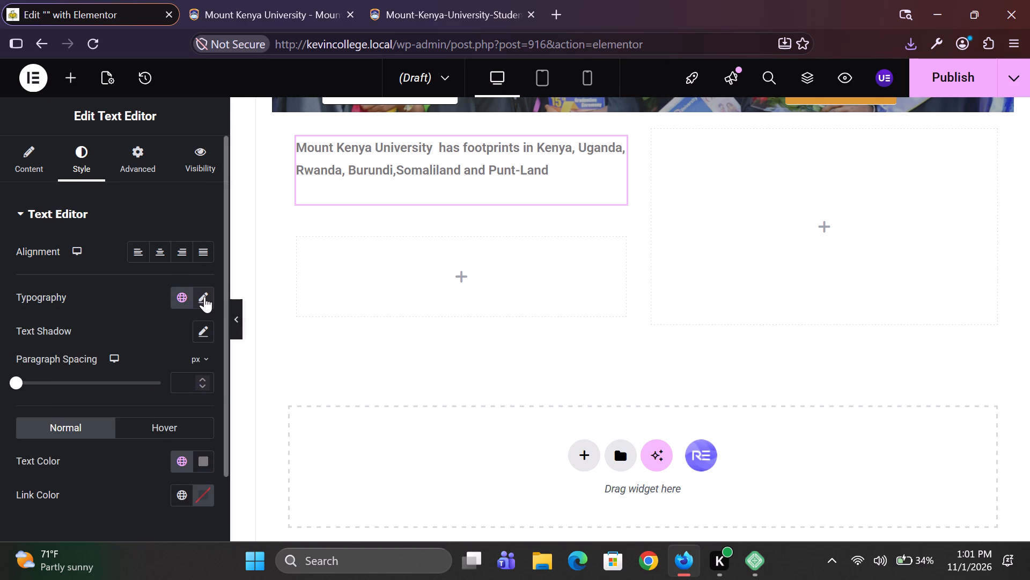
pyautogui.click(181, 335)
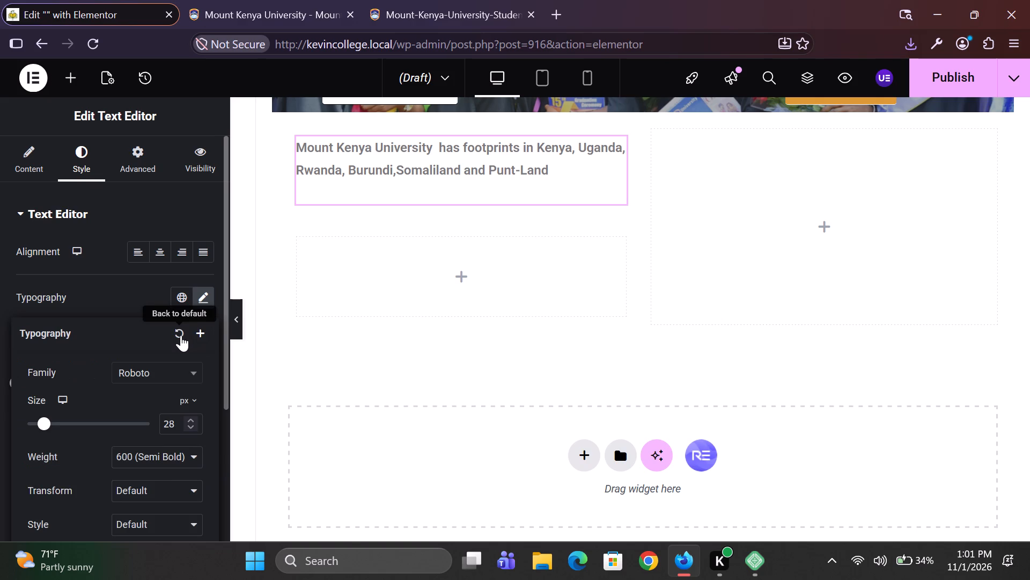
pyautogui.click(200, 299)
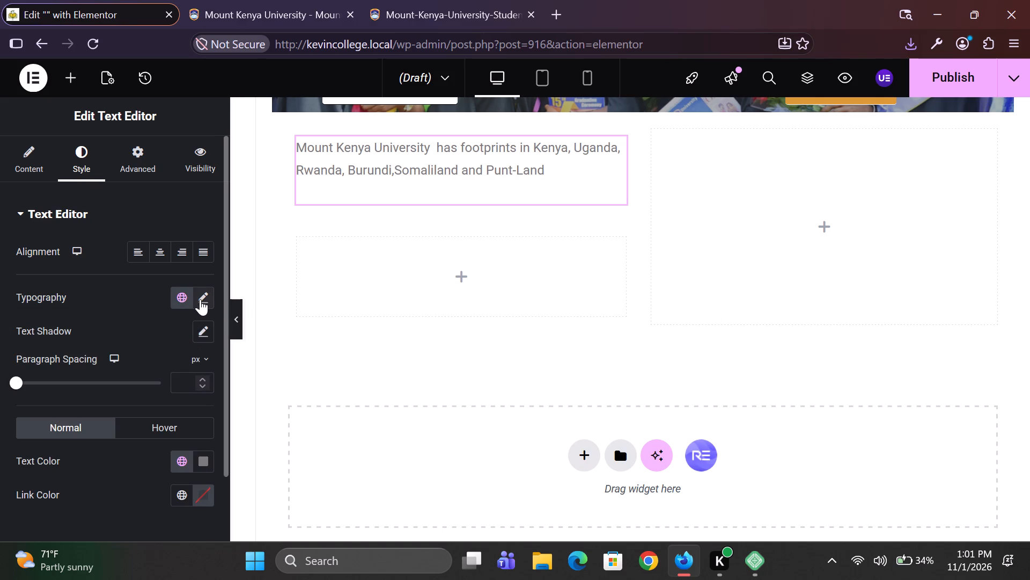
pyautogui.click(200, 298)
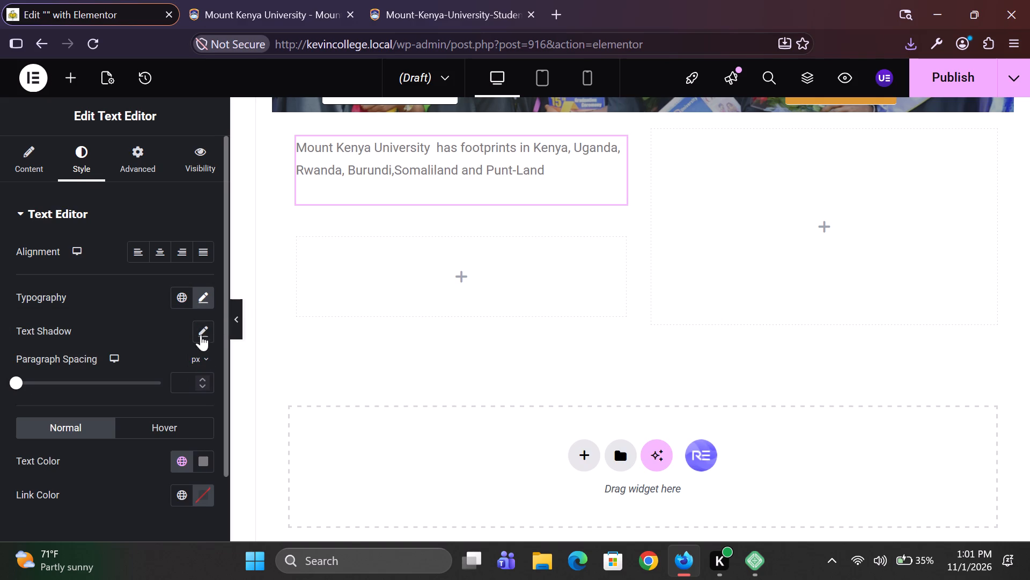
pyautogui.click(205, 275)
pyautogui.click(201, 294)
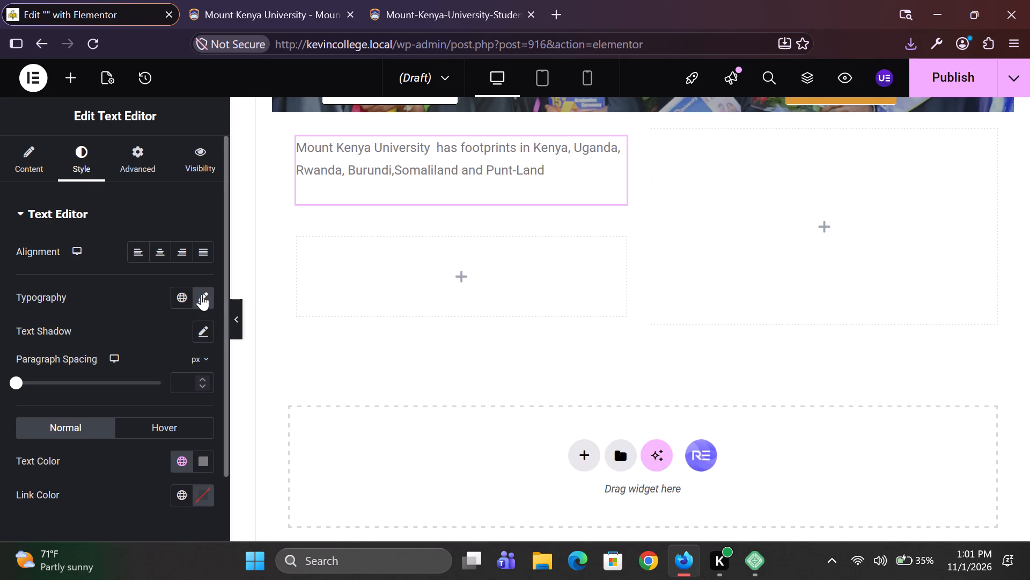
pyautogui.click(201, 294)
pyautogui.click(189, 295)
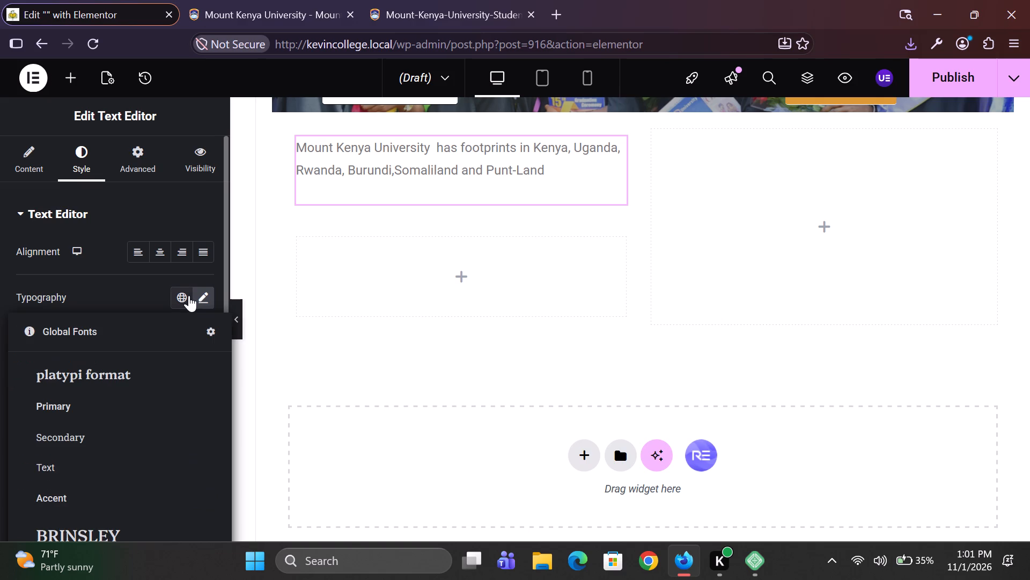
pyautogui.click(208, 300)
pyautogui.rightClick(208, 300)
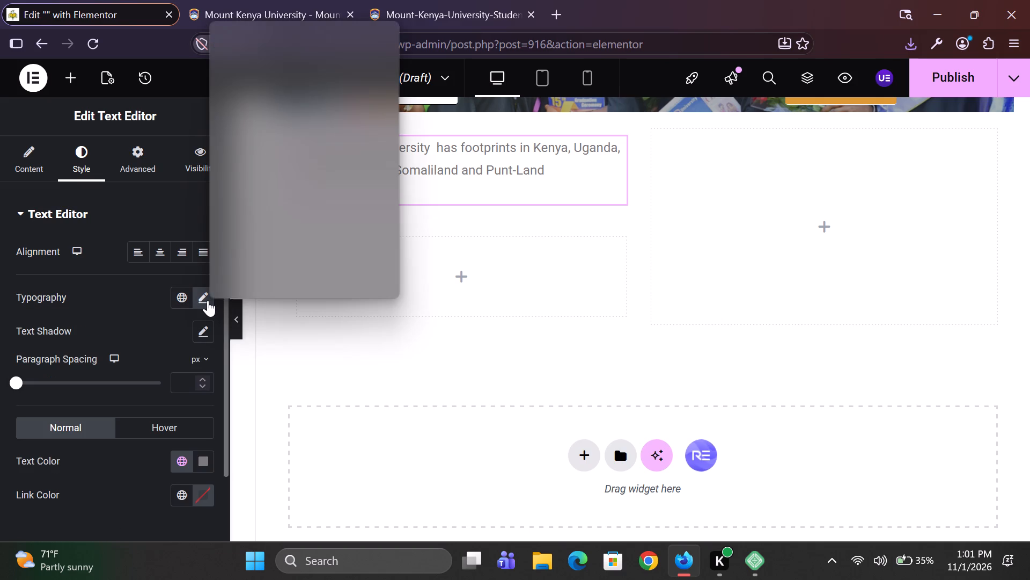
# Turn on a text shadow with default settings for the footprints text.
pyautogui.click(204, 326)
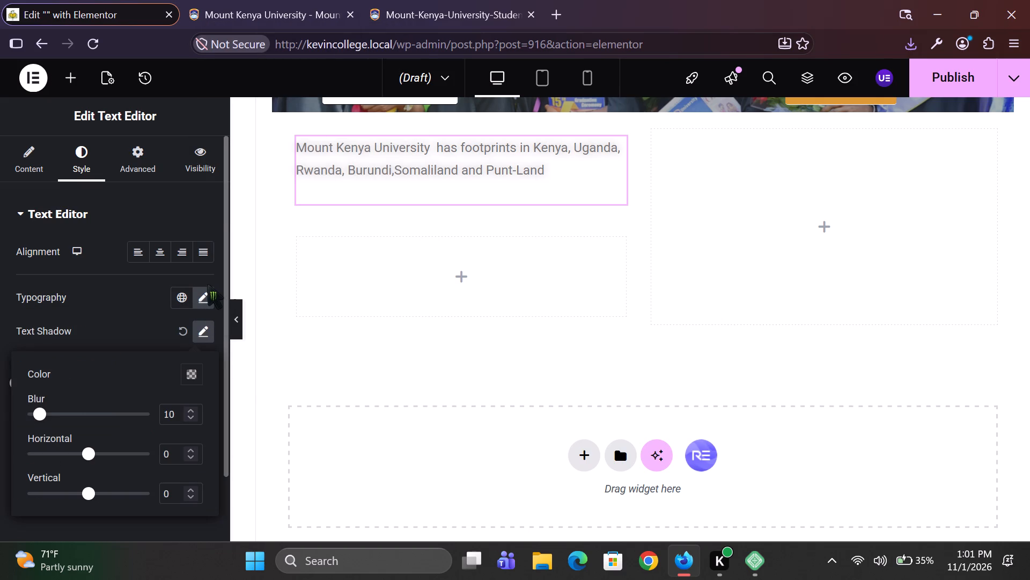
# Set the footprints text's typography size to 28 px.
pyautogui.click(205, 291)
pyautogui.click(205, 291)
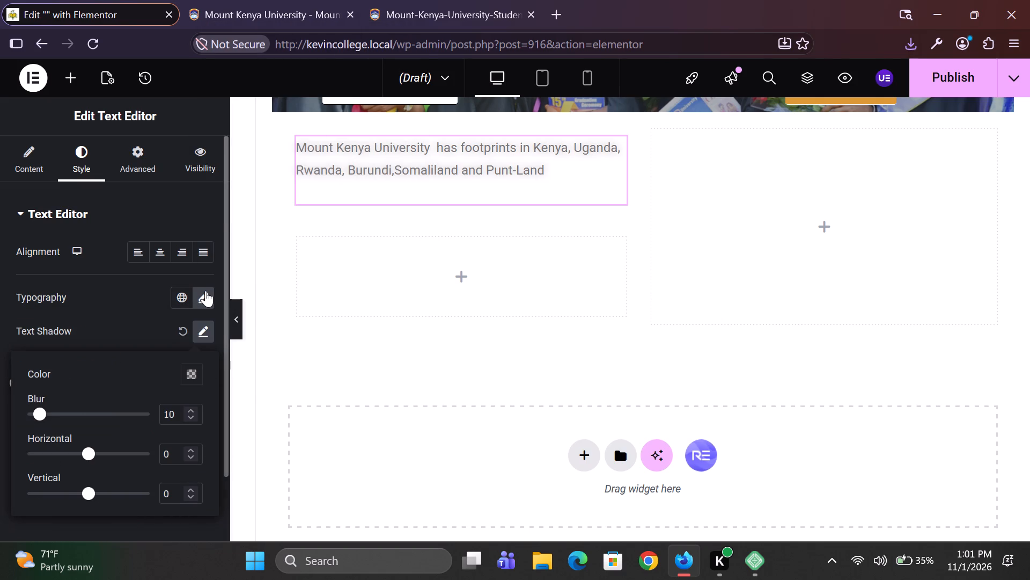
pyautogui.click(205, 291)
pyautogui.click(124, 287)
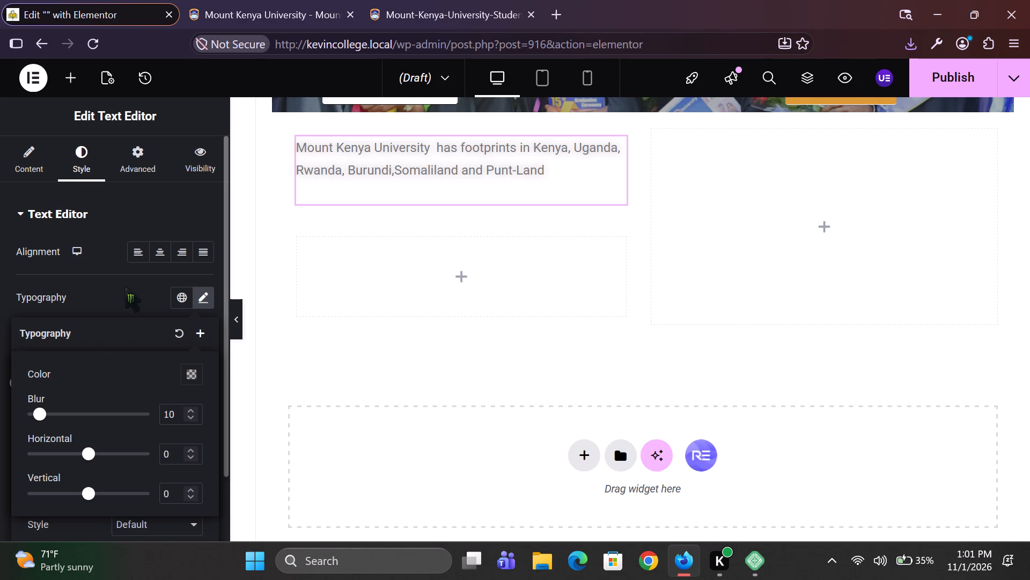
pyautogui.click(198, 289)
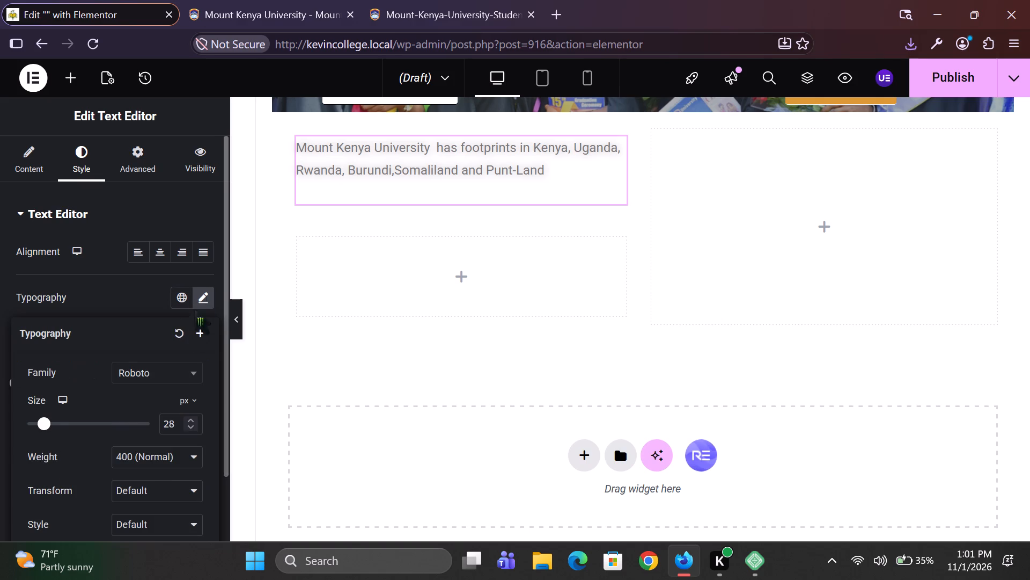
pyautogui.click(175, 425)
pyautogui.press('BackSpace')
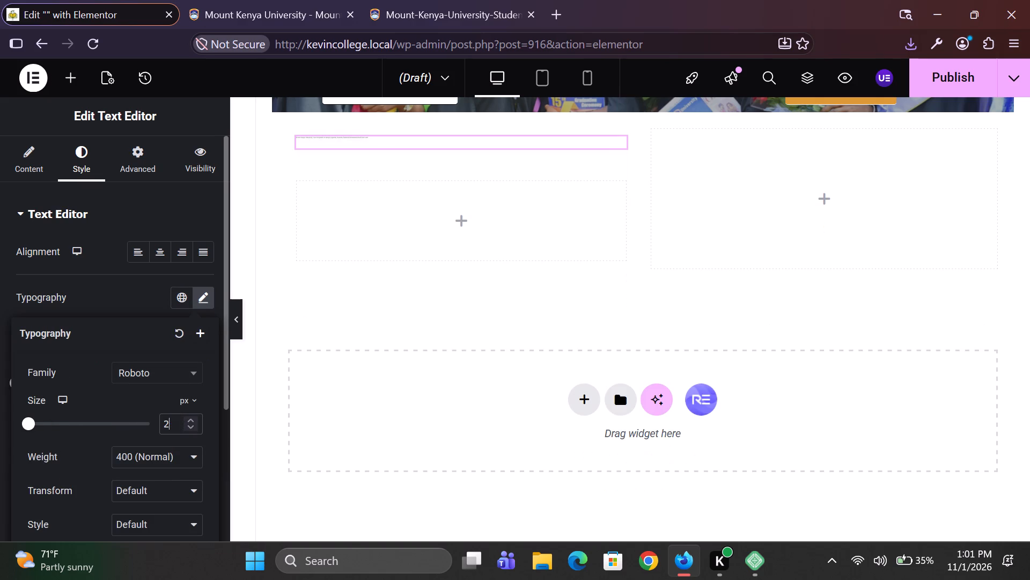
pyautogui.press('BackSpace')
pyautogui.write('28')
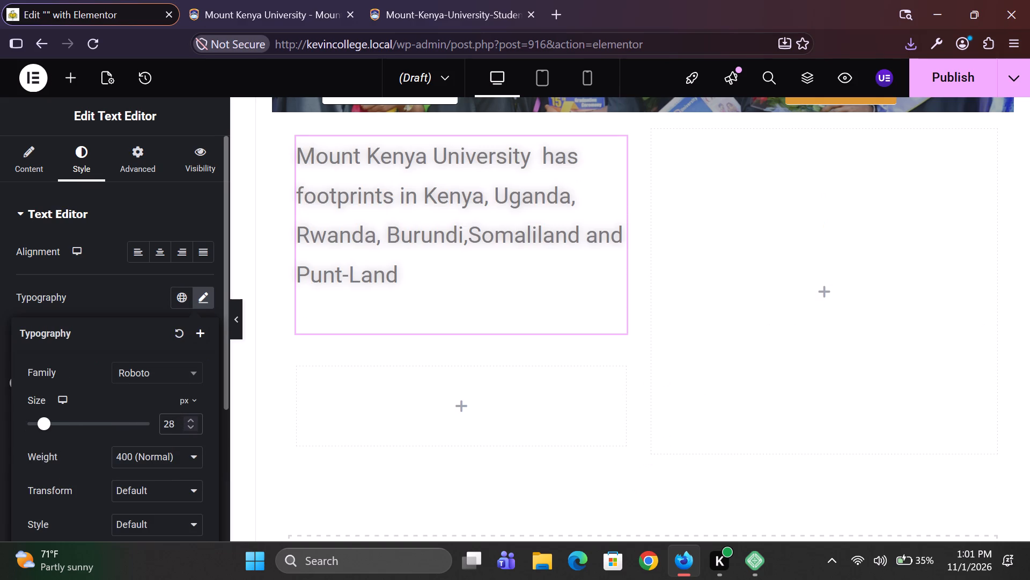
pyautogui.click(138, 305)
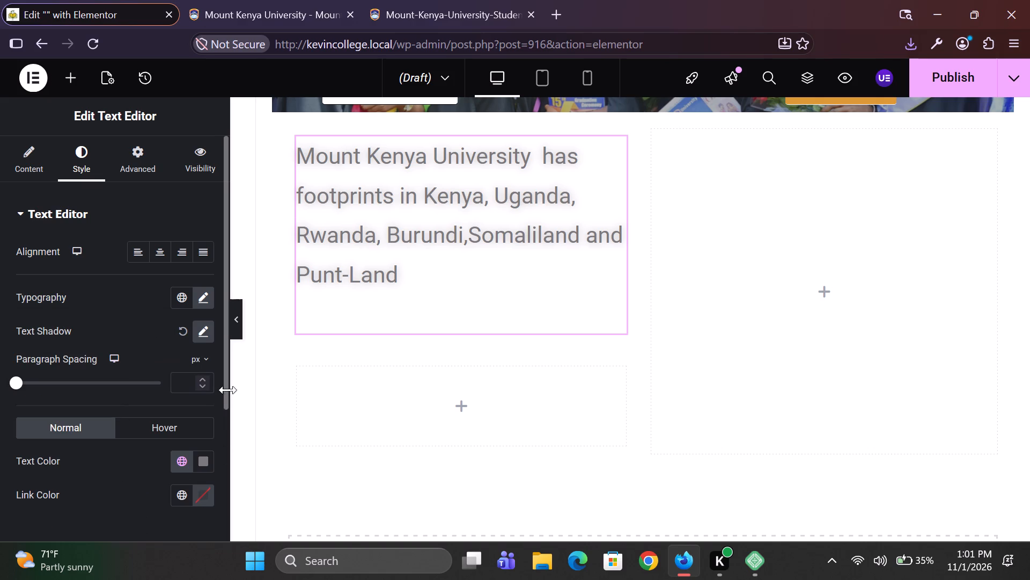
# Search the widgets for BUTT and place a basic Button in the empty container below the footprints text.
pyautogui.click(452, 401)
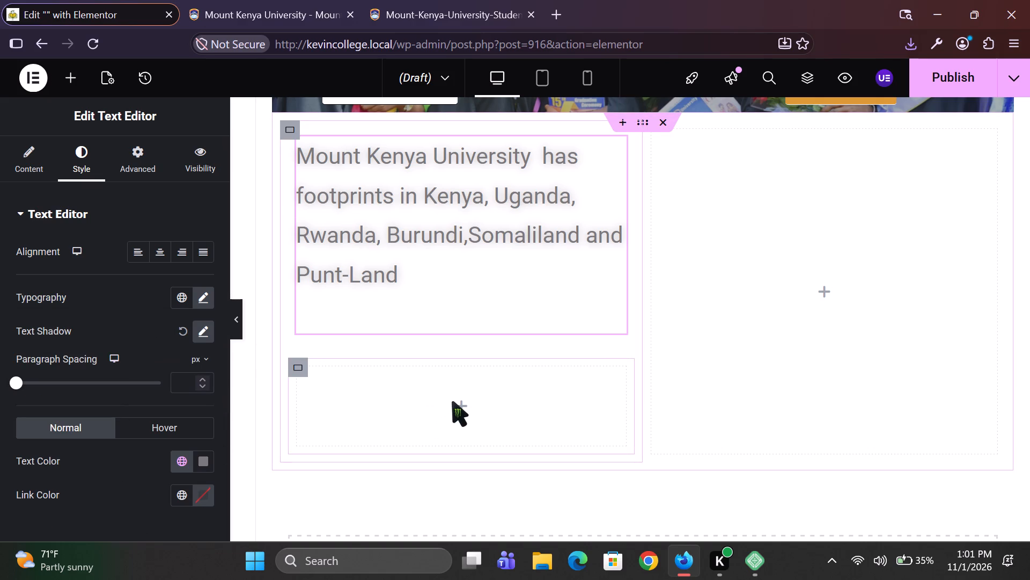
pyautogui.click(459, 401)
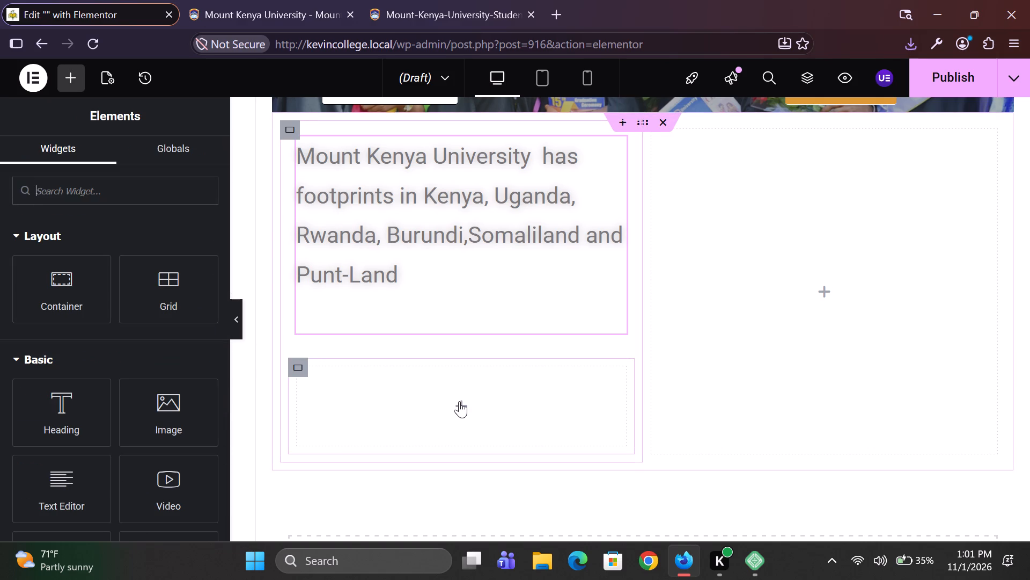
pyautogui.write('BU')
pyautogui.write('TT')
pyautogui.moveTo(77, 247); pyautogui.dragTo(275, 316)
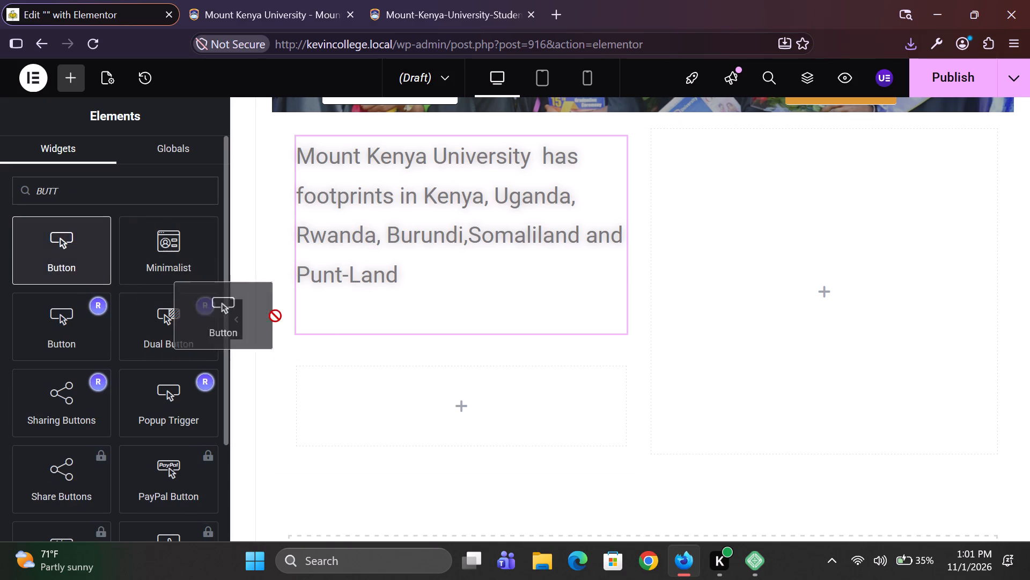
pyautogui.moveTo(275, 316); pyautogui.dragTo(446, 387)
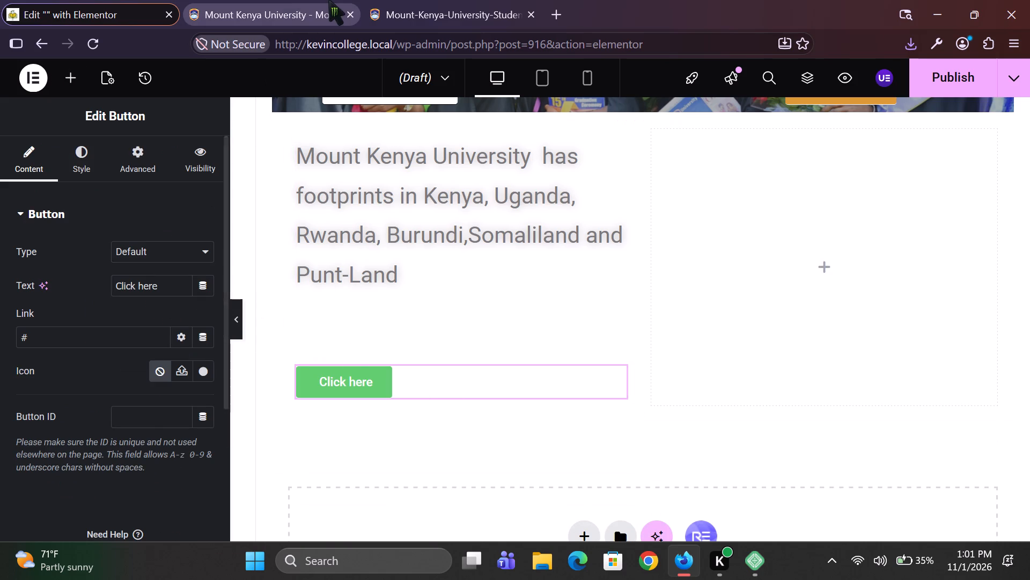
# On the Mount Kenya University page, close the developer tools and examine the button below the footprints heading.
pyautogui.click(275, 0)
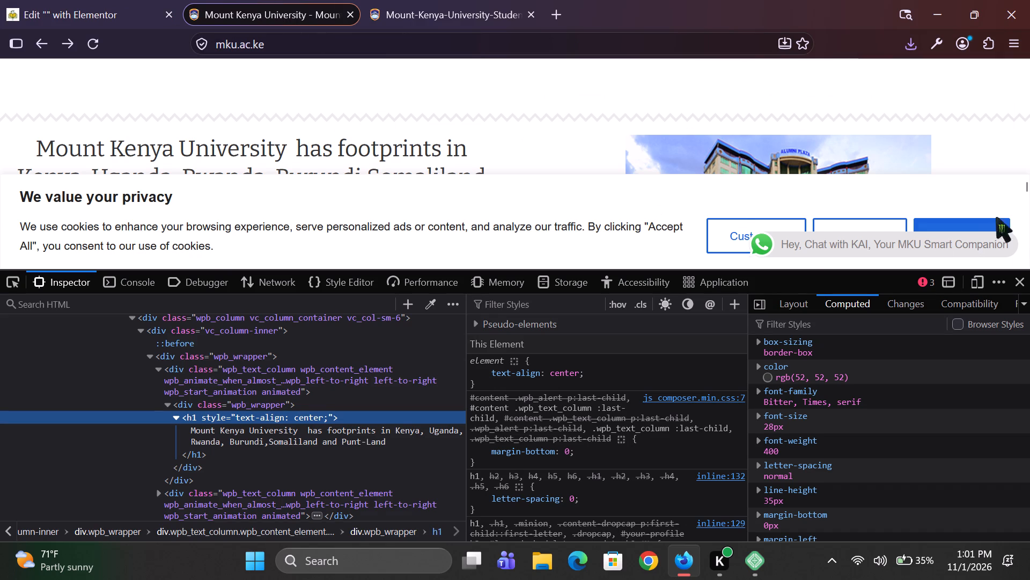
pyautogui.click(1025, 286)
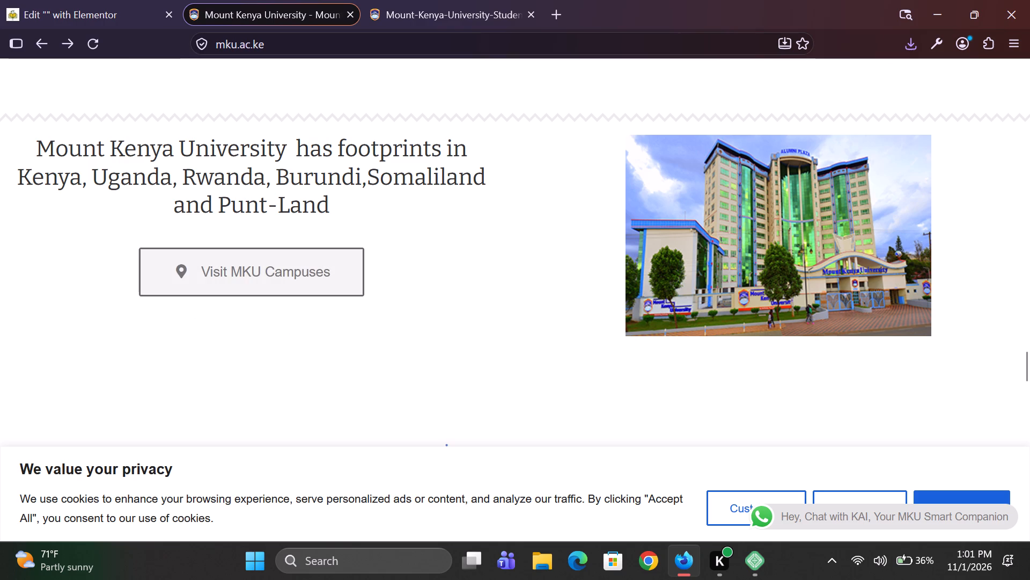
# Back in the Elementor editor, set the new button's text to "Visit MKU Campuses".
pyautogui.click(94, 0)
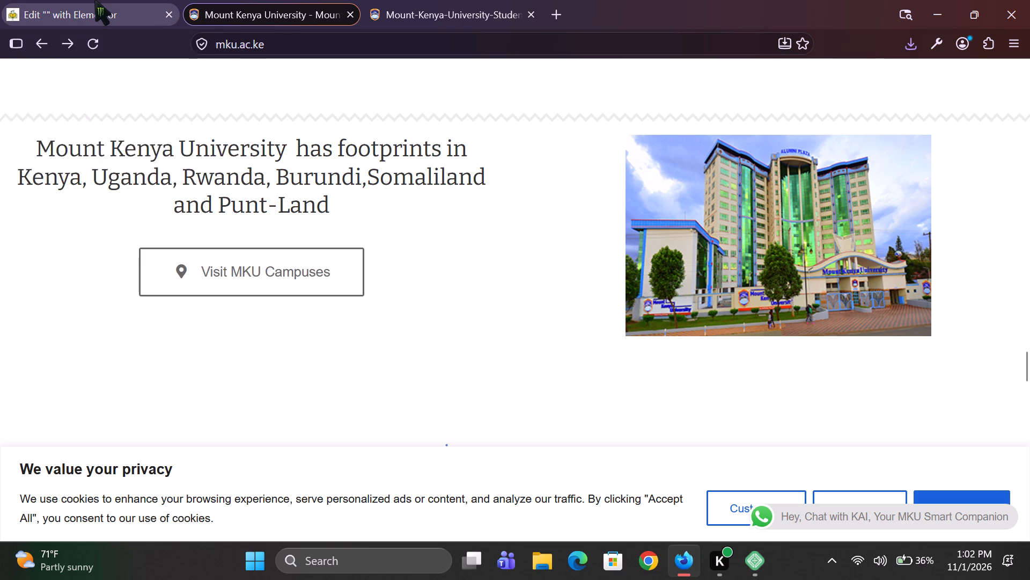
pyautogui.click(167, 284)
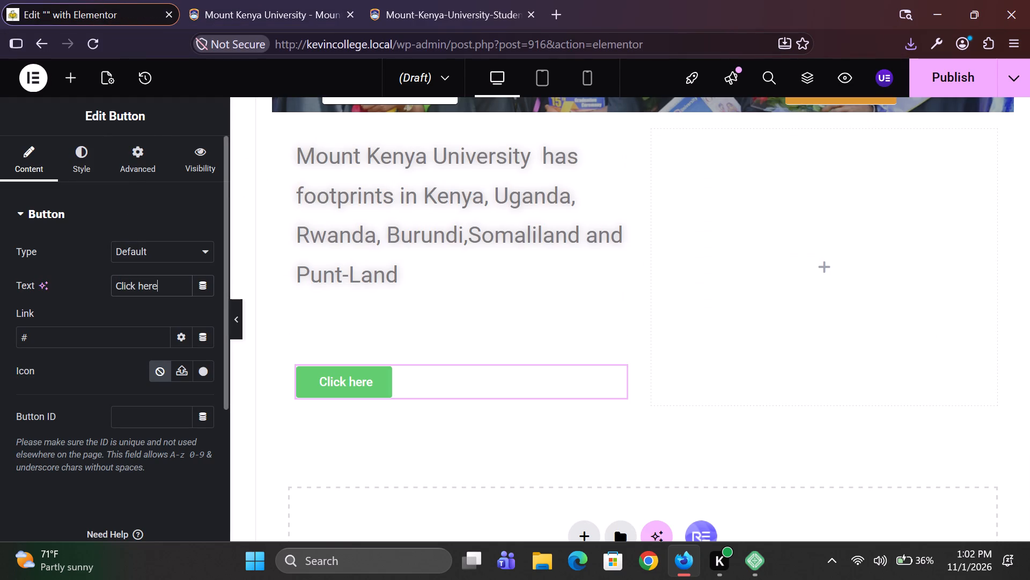
pyautogui.doubleClick(167, 284)
pyautogui.click(167, 284)
pyautogui.press('BackSpace')
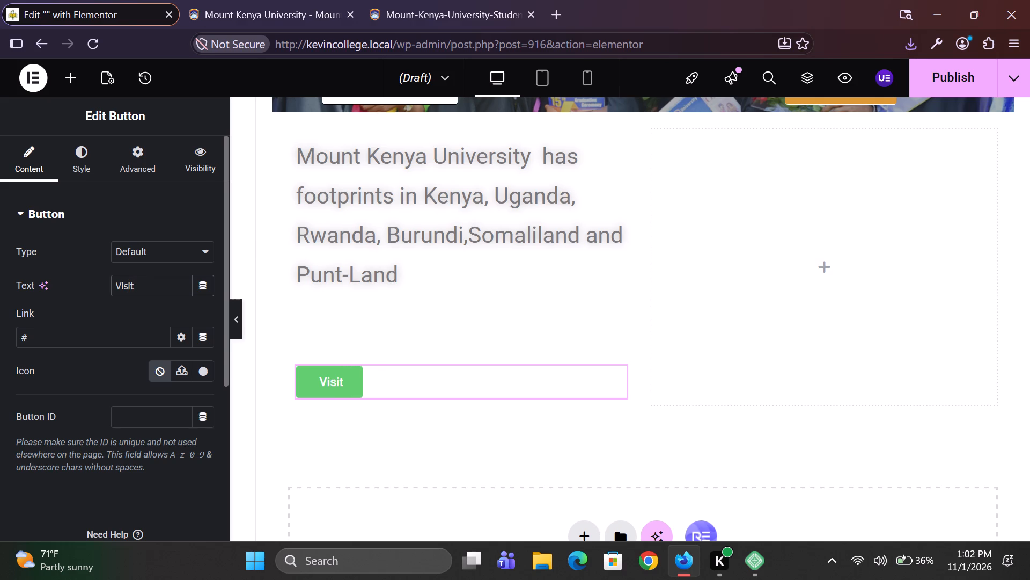
pyautogui.press('m')
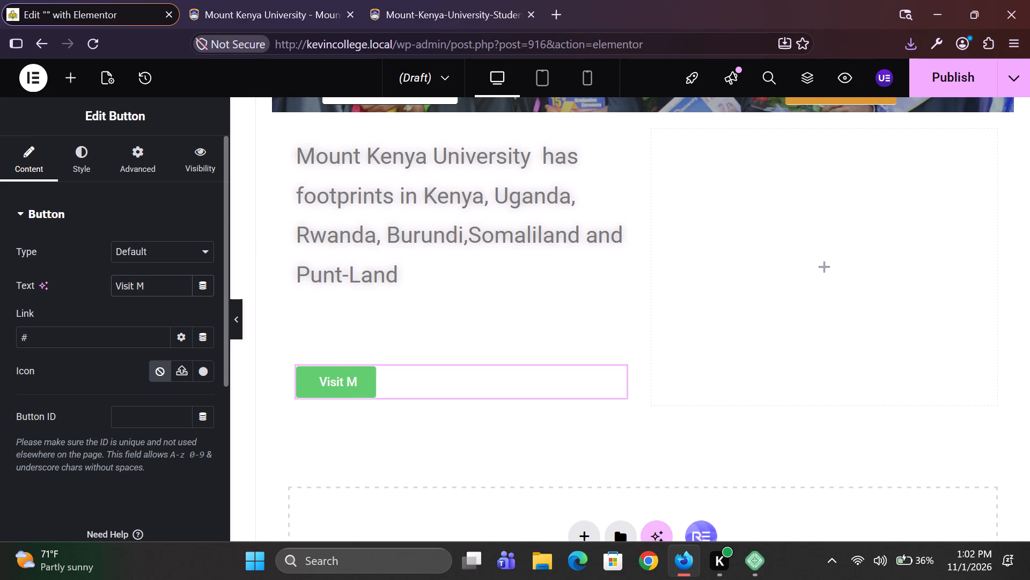
pyautogui.write('n')
pyautogui.press('space')
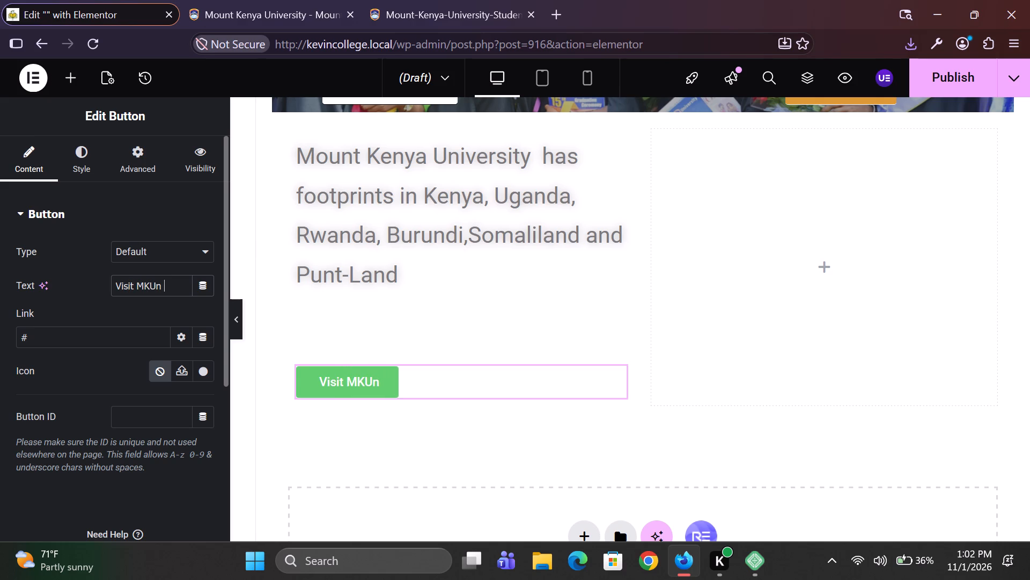
pyautogui.press('BackSpace')
pyautogui.press('BackSpace')
pyautogui.press('BackSpace')
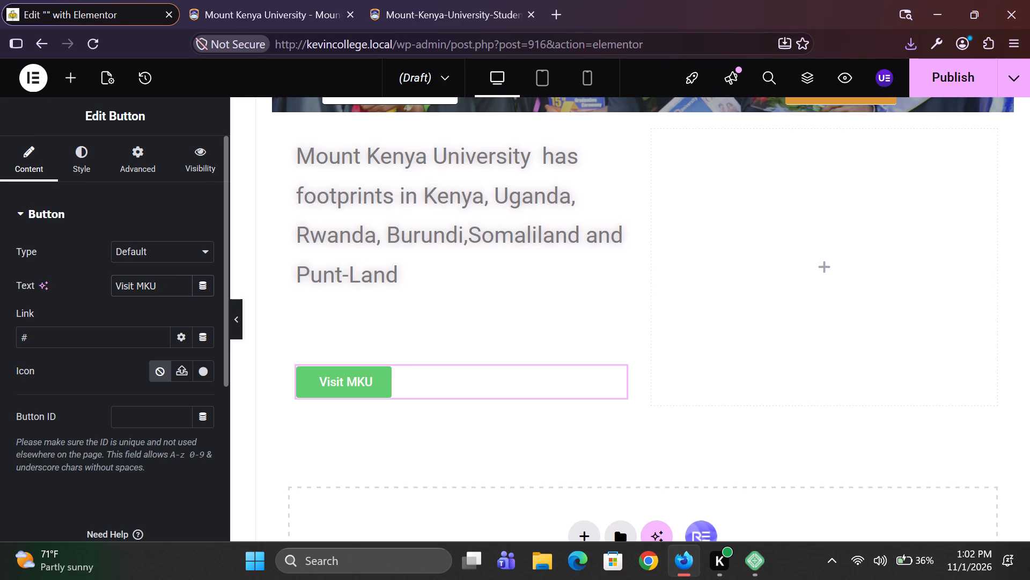
pyautogui.press('space')
pyautogui.press('x')
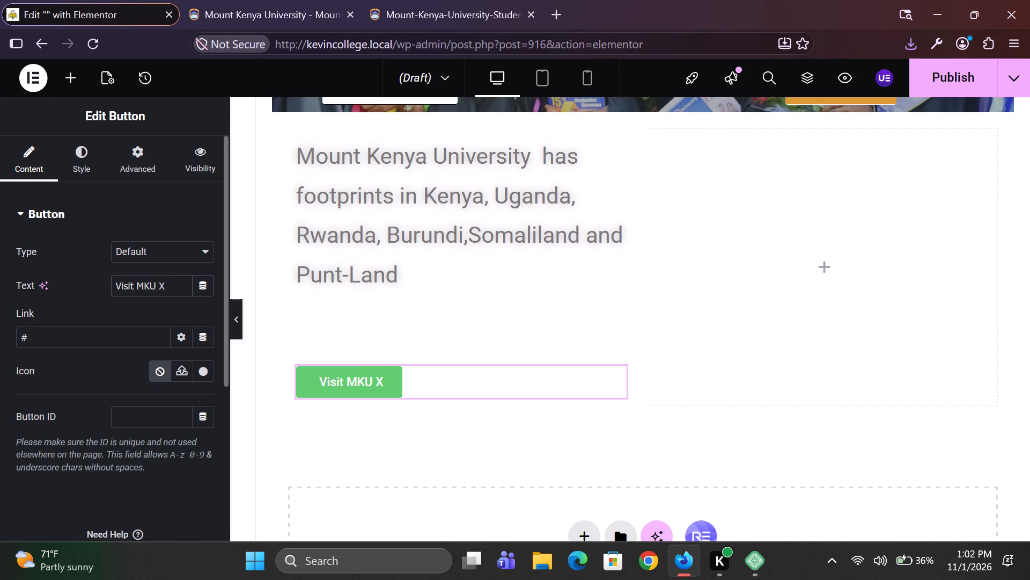
pyautogui.press('BackSpace')
pyautogui.write('ampuses')
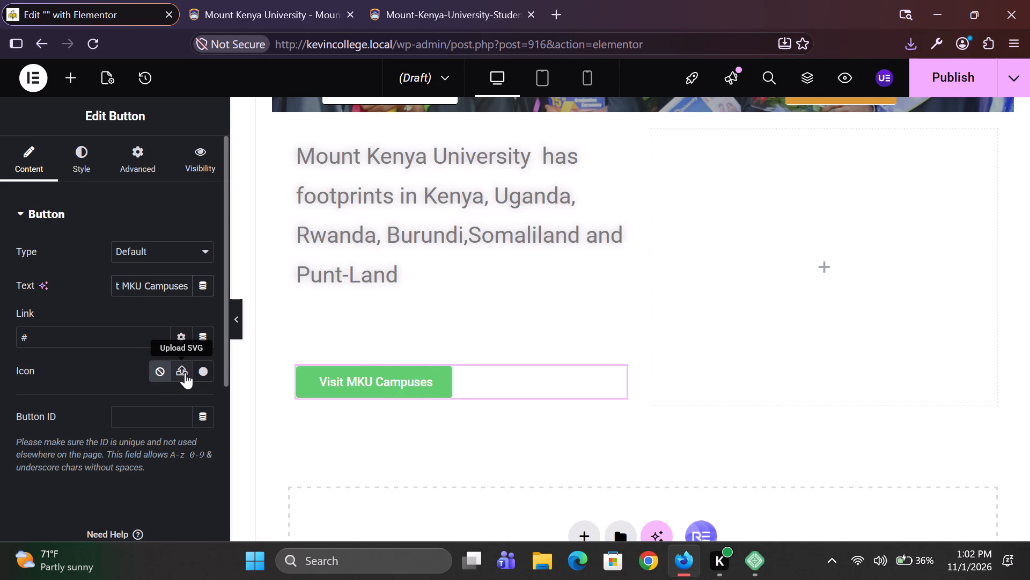
# Search the icon library for "map" and insert the location-pin map marker with a hollow centre as the button's icon.
pyautogui.click(206, 371)
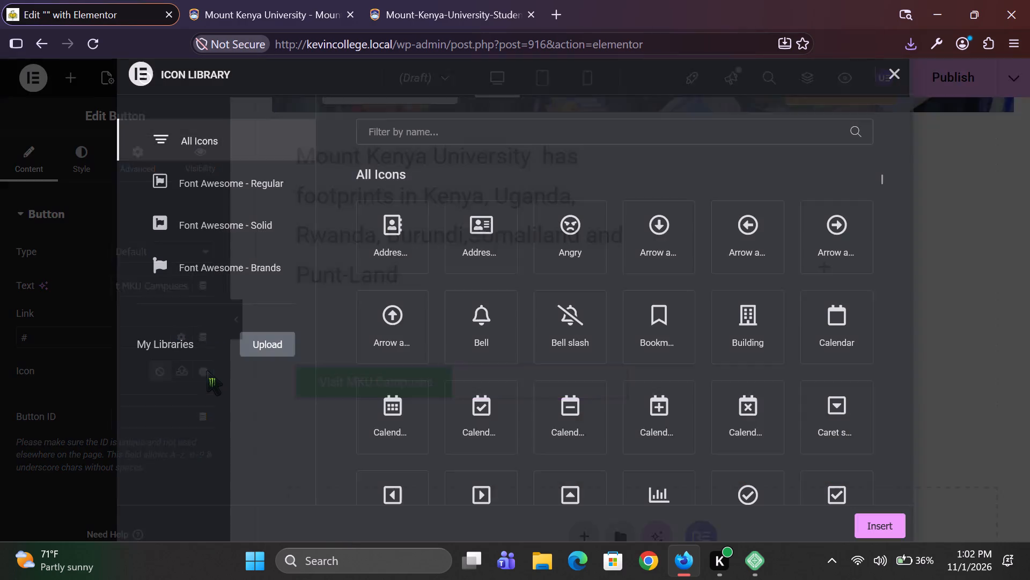
pyautogui.click(409, 124)
pyautogui.write('ma')
pyautogui.press('p')
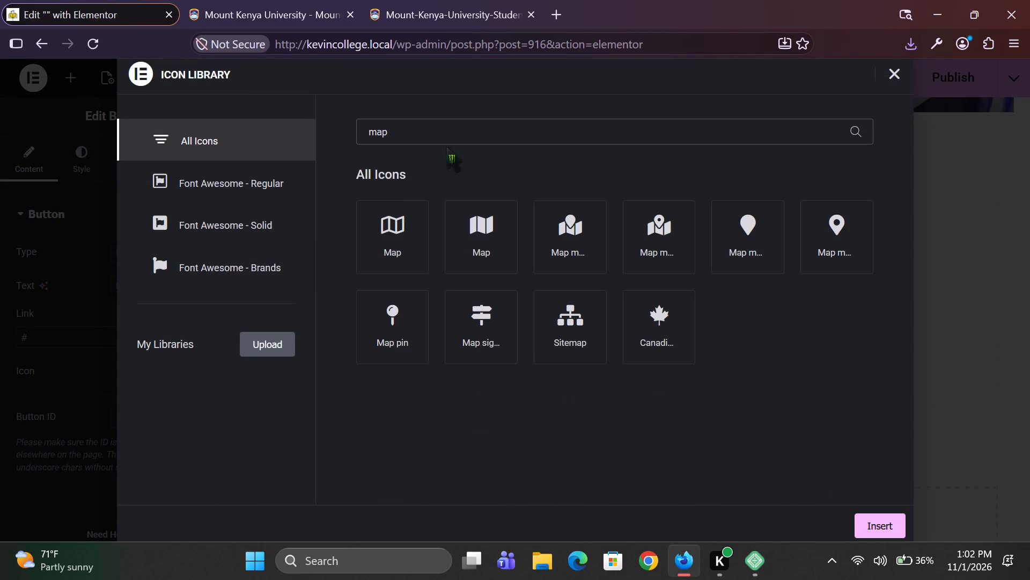
pyautogui.click(227, 0)
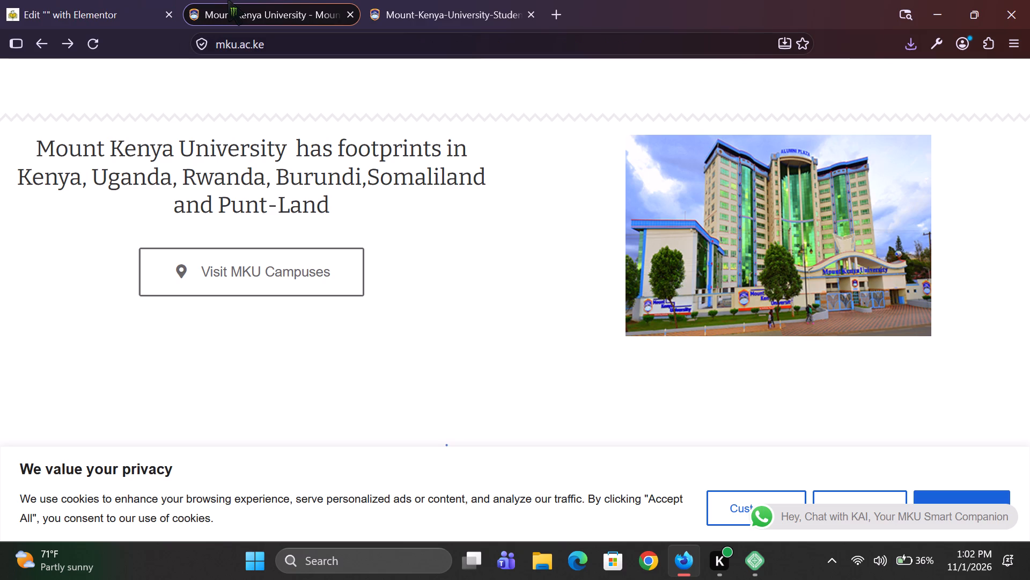
pyautogui.click(98, 0)
pyautogui.click(825, 233)
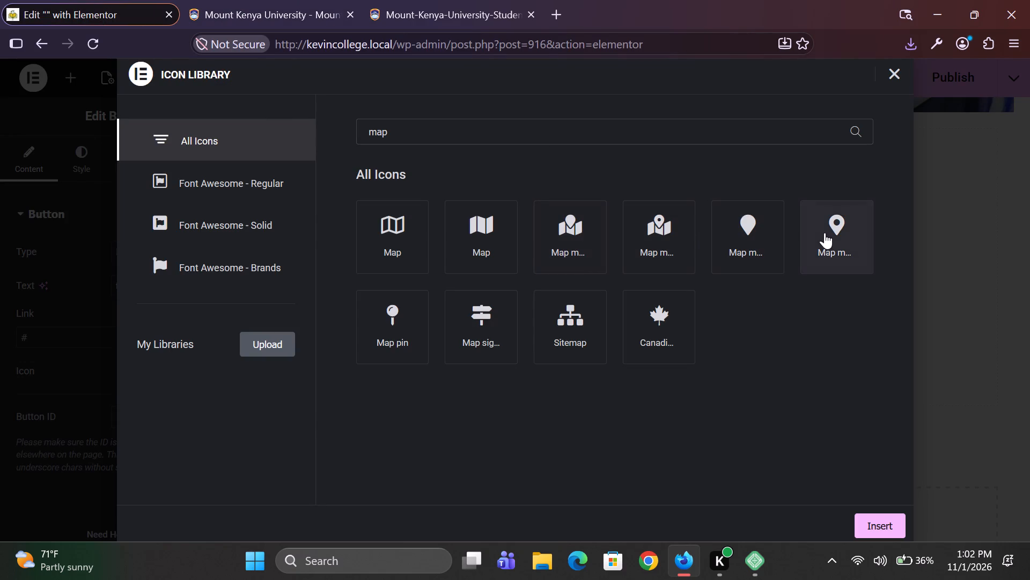
pyautogui.click(868, 522)
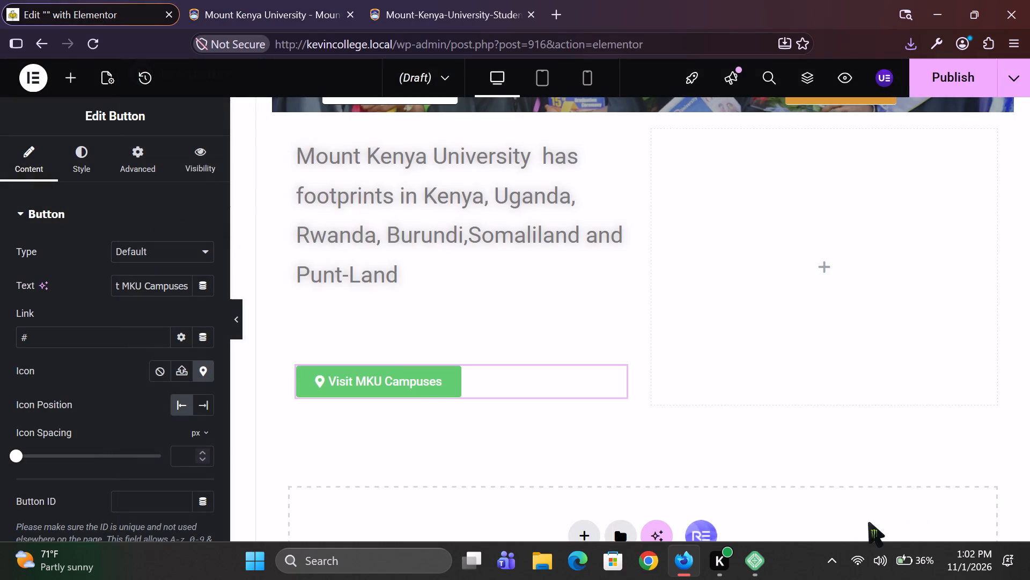
# On the Mount Kenya University page, inspect the Visit MKU Campuses button and examine its computed border, font and padding styles.
pyautogui.click(307, 0)
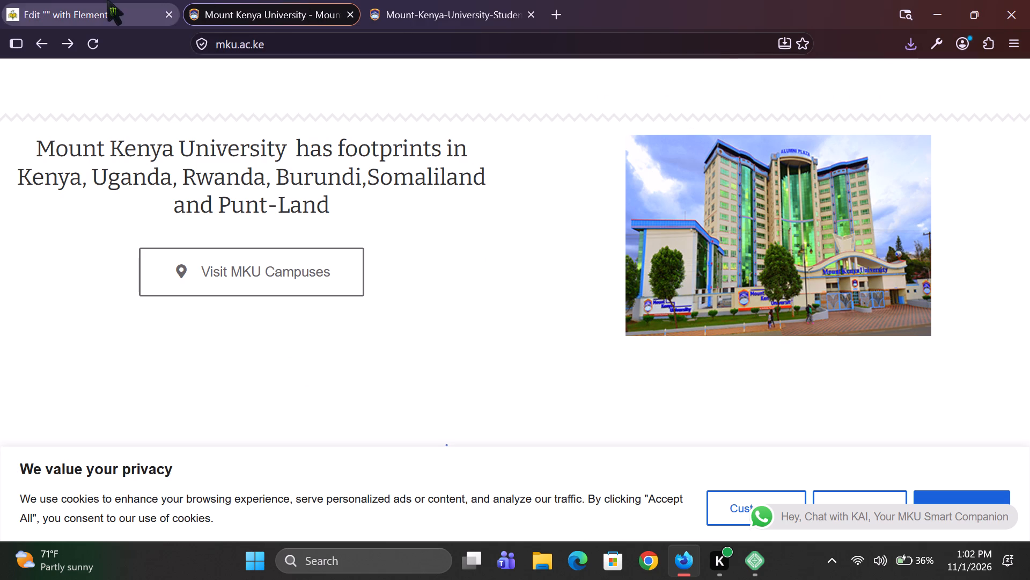
pyautogui.click(107, 0)
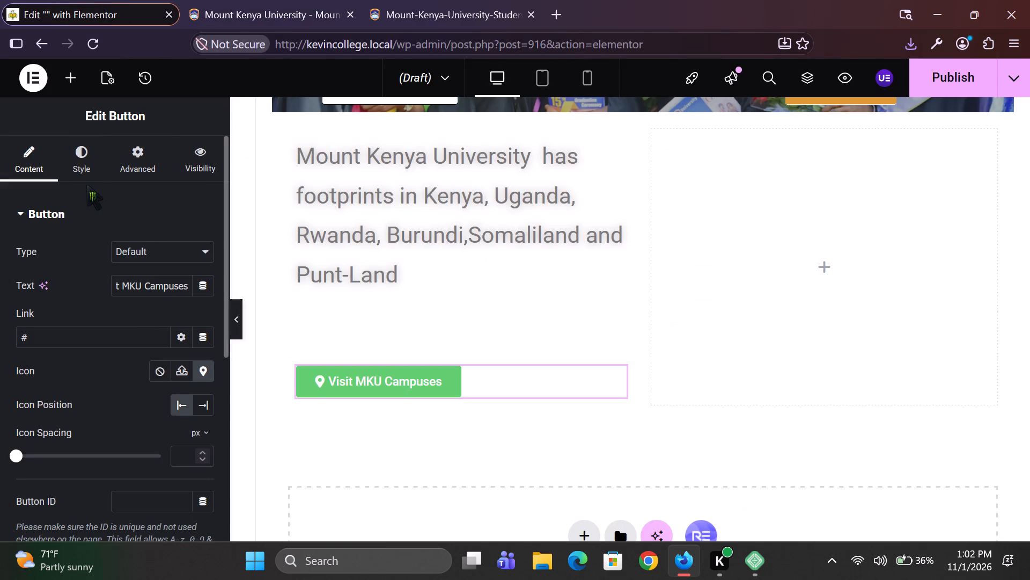
pyautogui.click(82, 178)
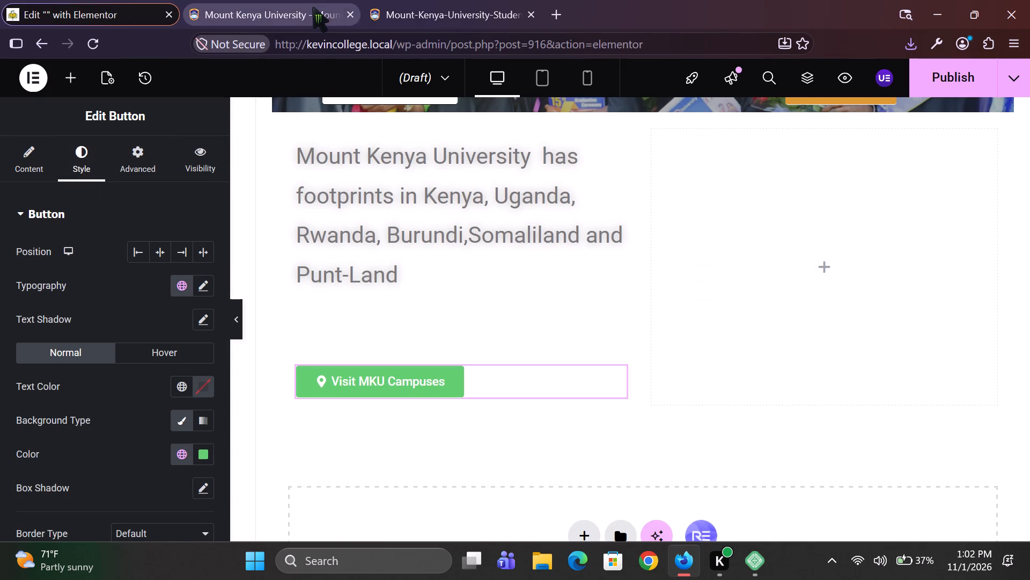
pyautogui.click(312, 7)
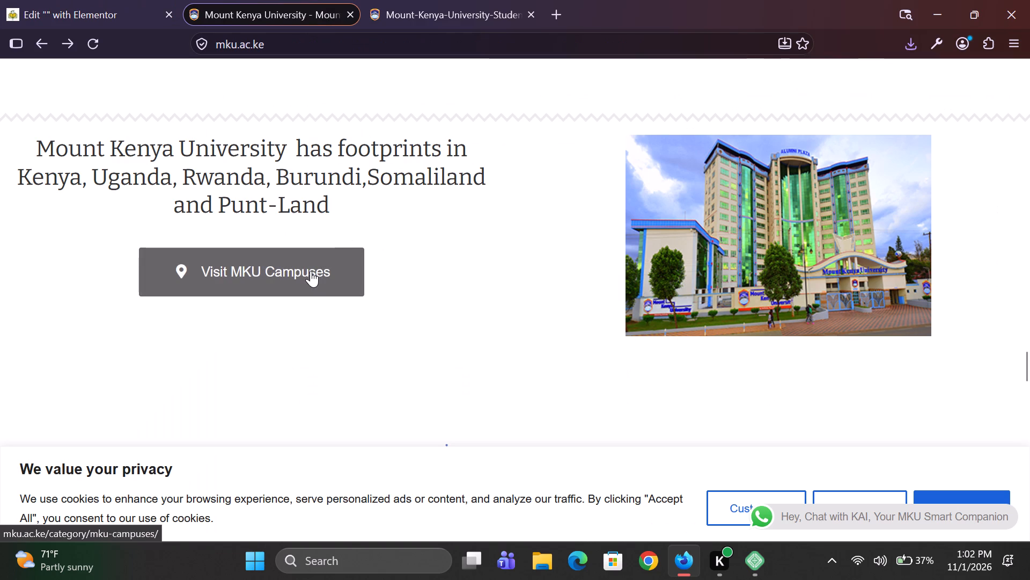
pyautogui.rightClick(311, 271)
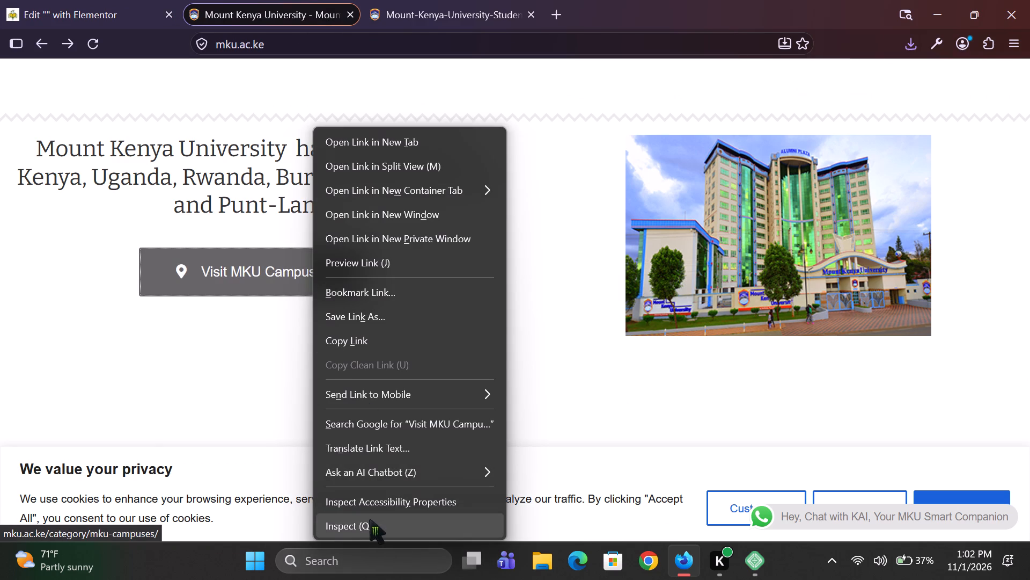
pyautogui.click(369, 519)
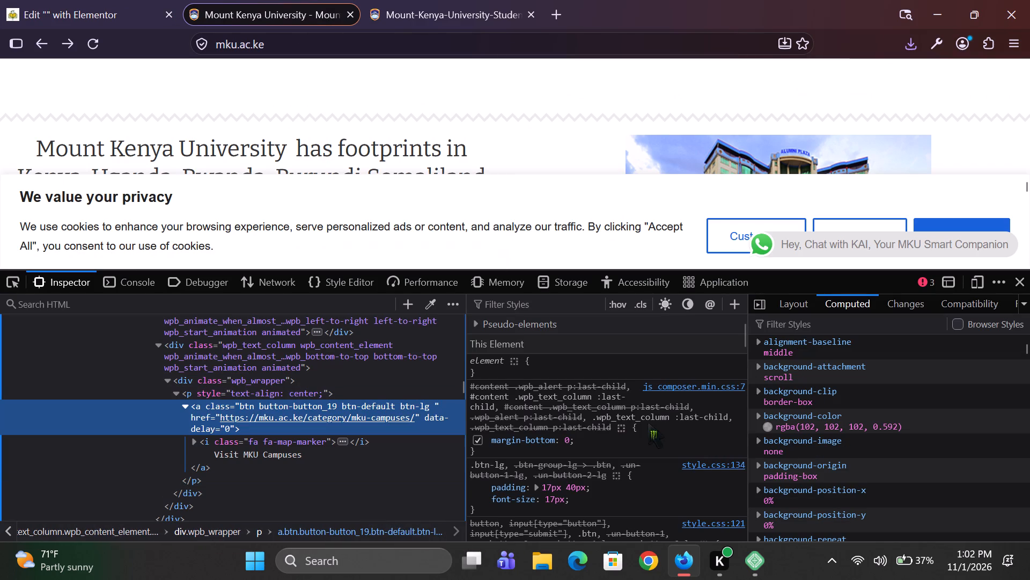
pyautogui.scroll(-4, 888, 424)
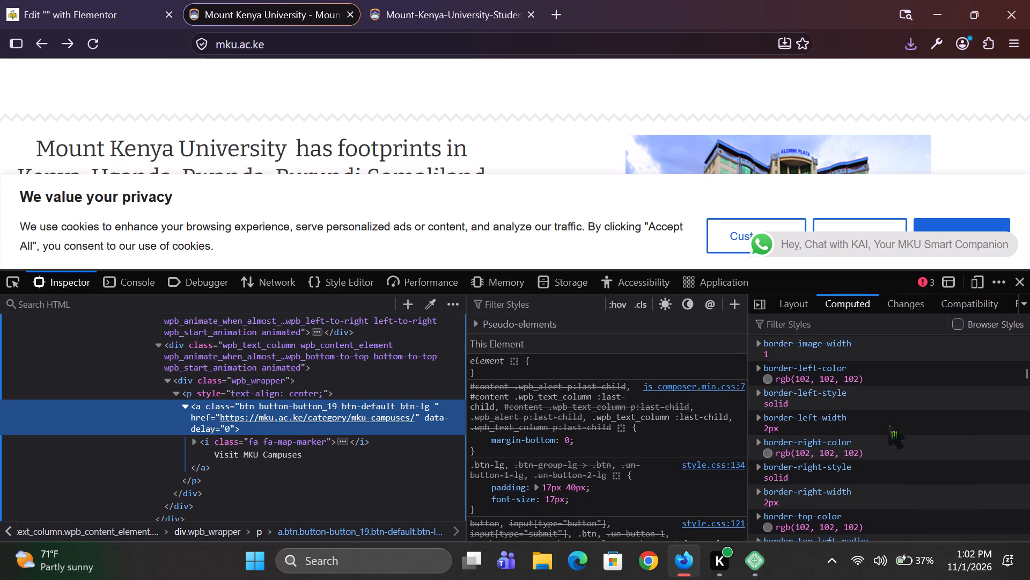
pyautogui.scroll(-3, 888, 424)
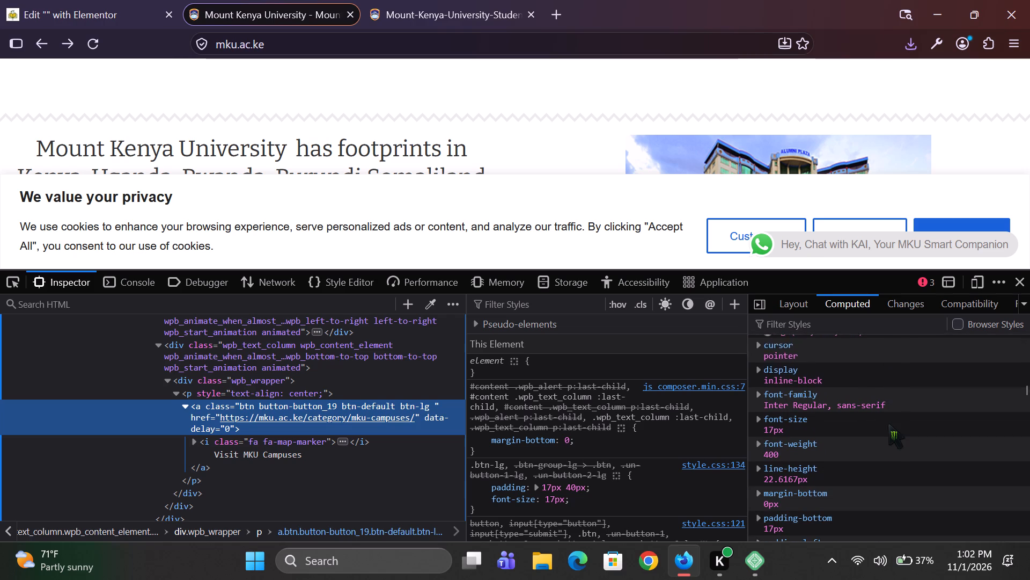
pyautogui.scroll(-1, 888, 424)
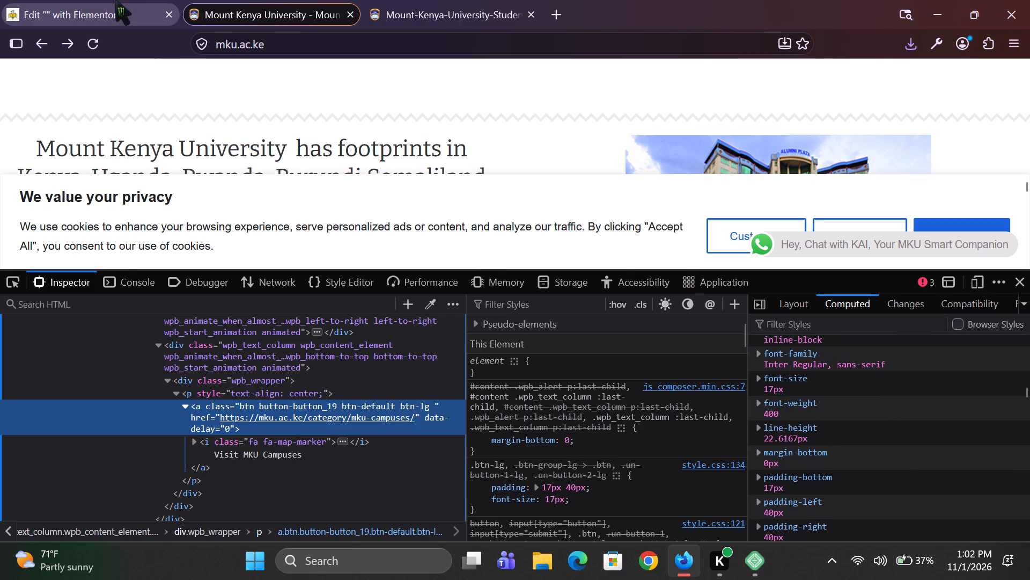
# Back in the Elementor editor, set the button's typography size to 17 px and weight to 400 (Normal).
pyautogui.click(115, 0)
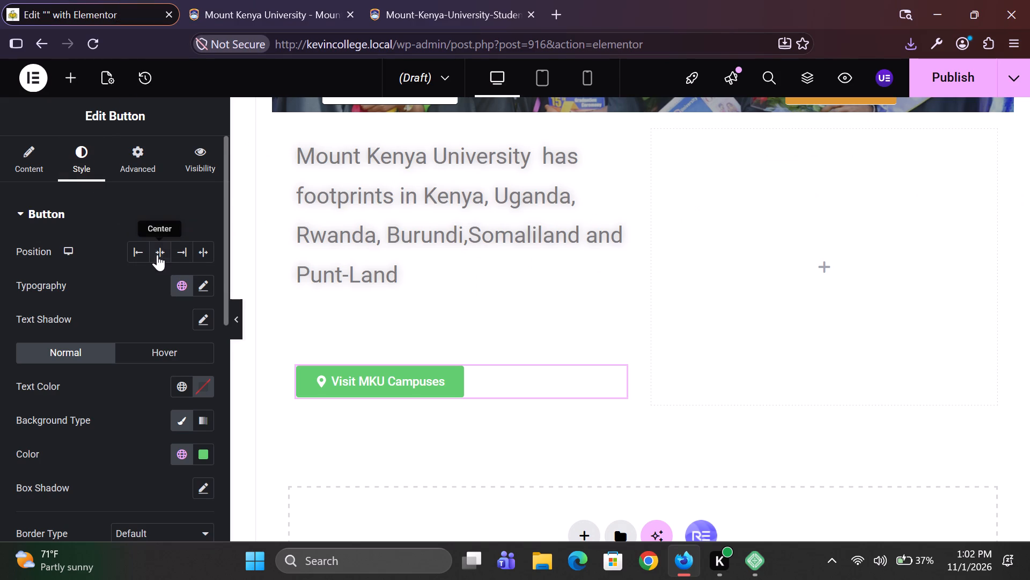
pyautogui.click(206, 275)
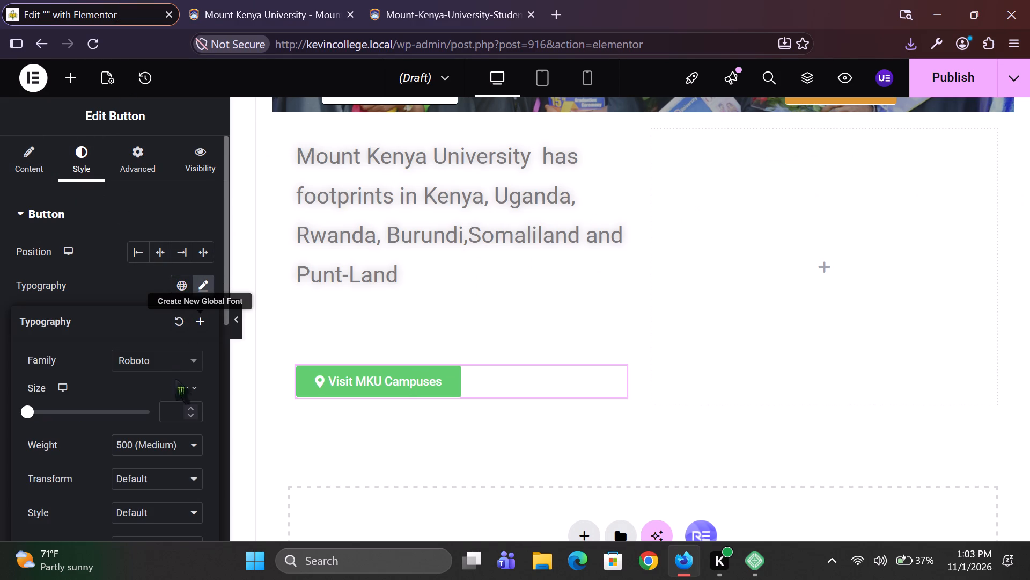
pyautogui.click(168, 405)
pyautogui.write('17')
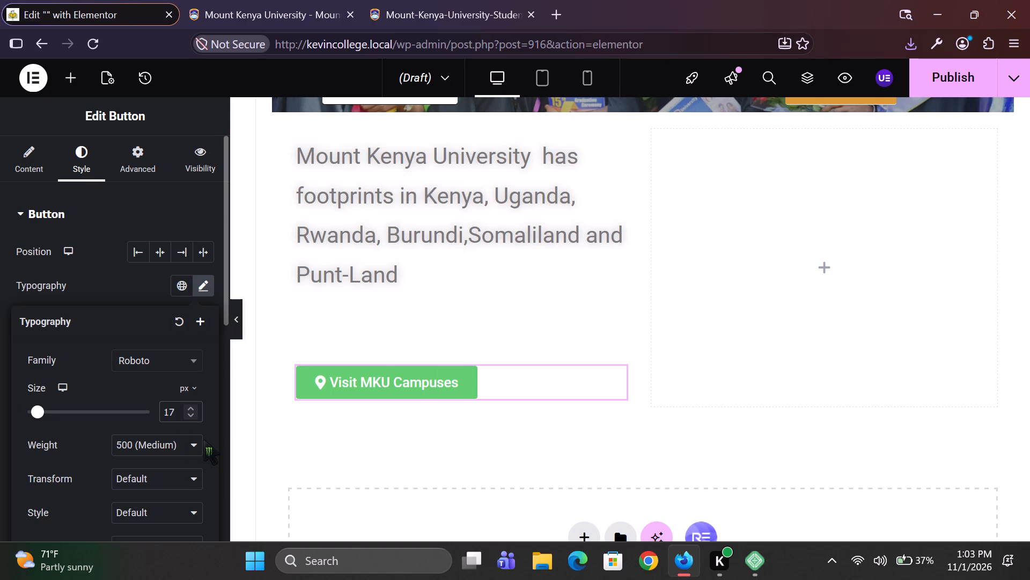
pyautogui.click(196, 446)
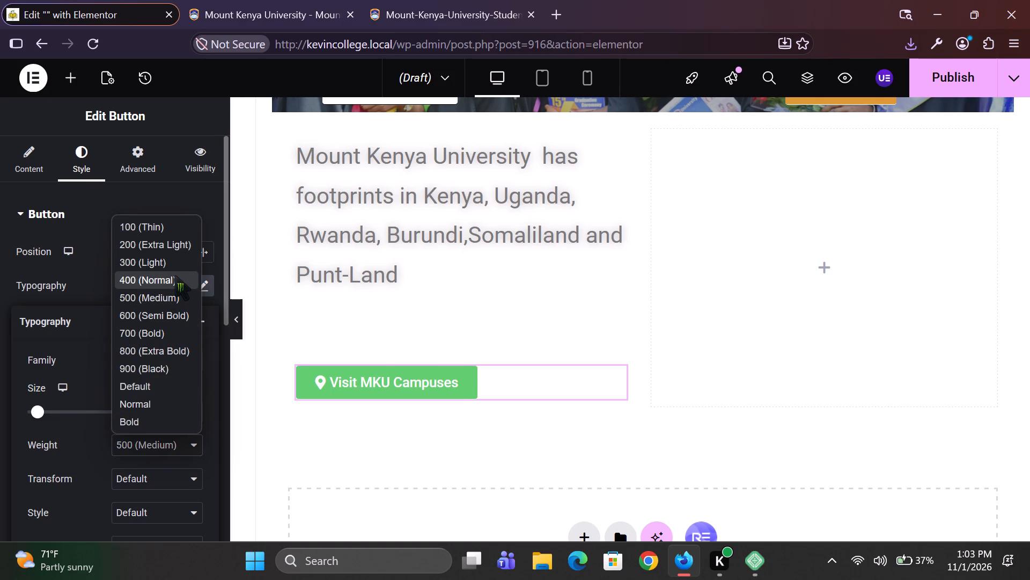
pyautogui.click(174, 275)
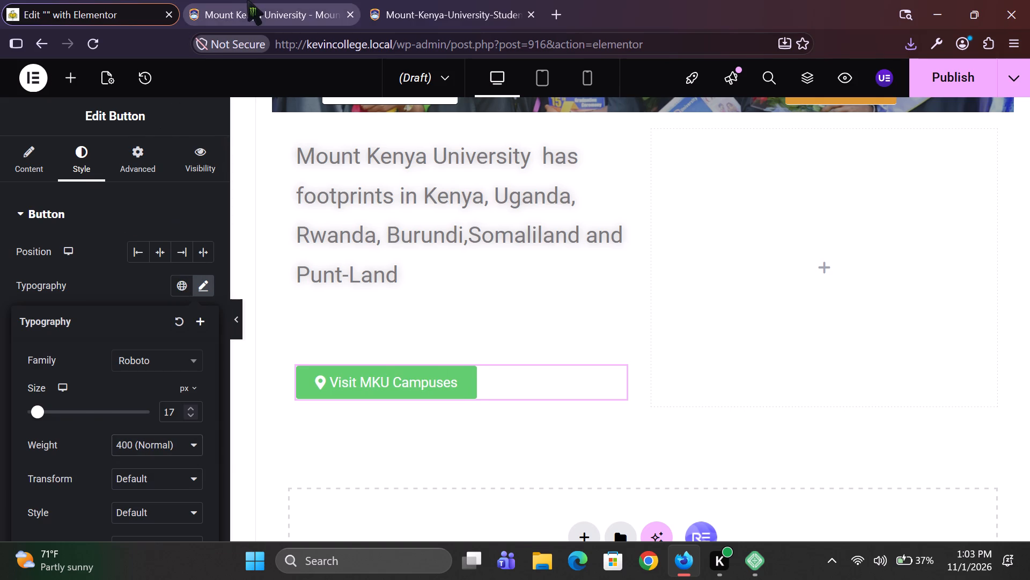
# On the Mount Kenya University page, sample and copy the grey of the Visit MKU Campuses button's label with the eyedropper.
pyautogui.click(247, 0)
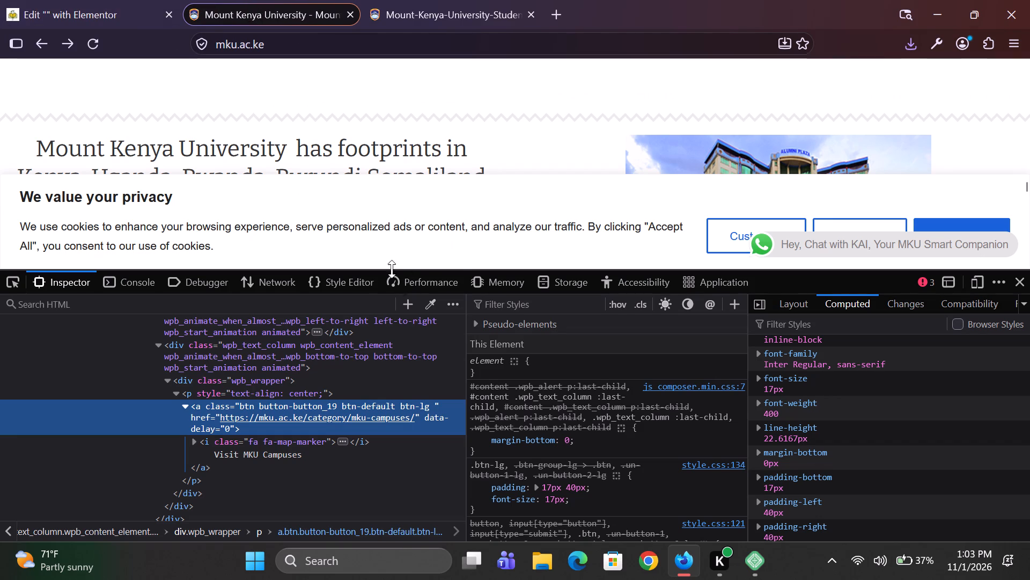
pyautogui.scroll(-2, 480, 145)
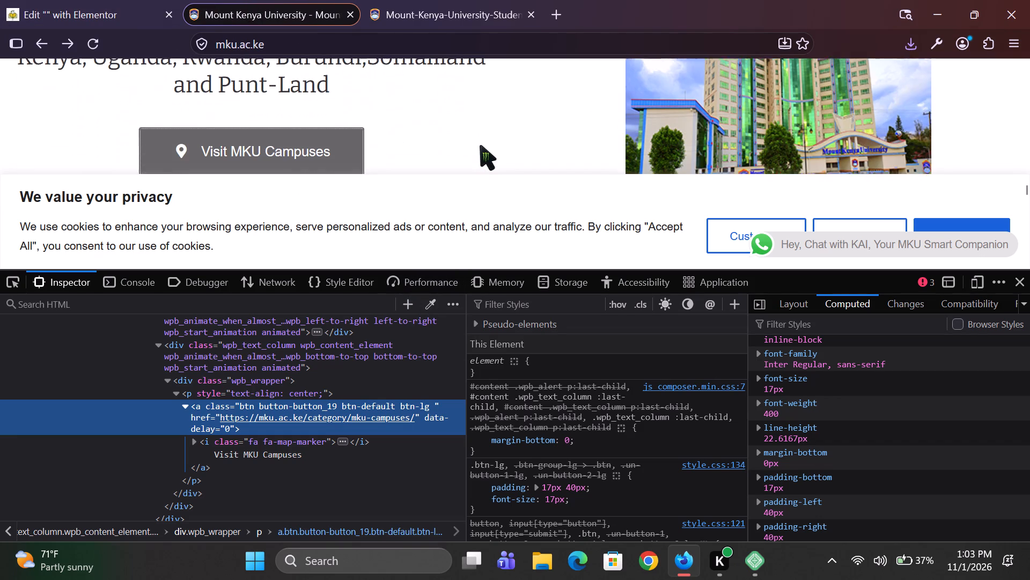
pyautogui.scroll(-1, 480, 145)
pyautogui.click(431, 122)
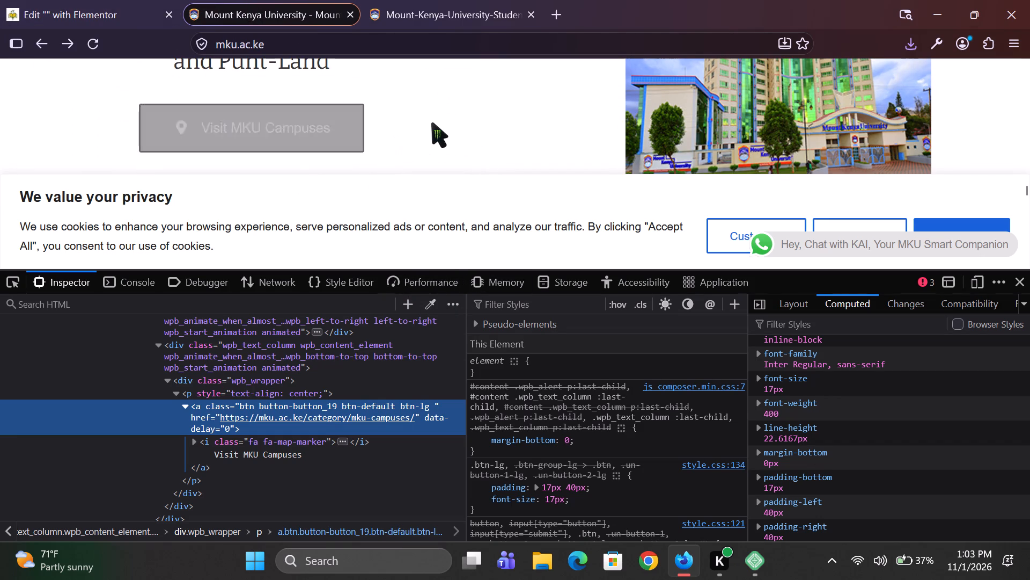
pyautogui.click(432, 296)
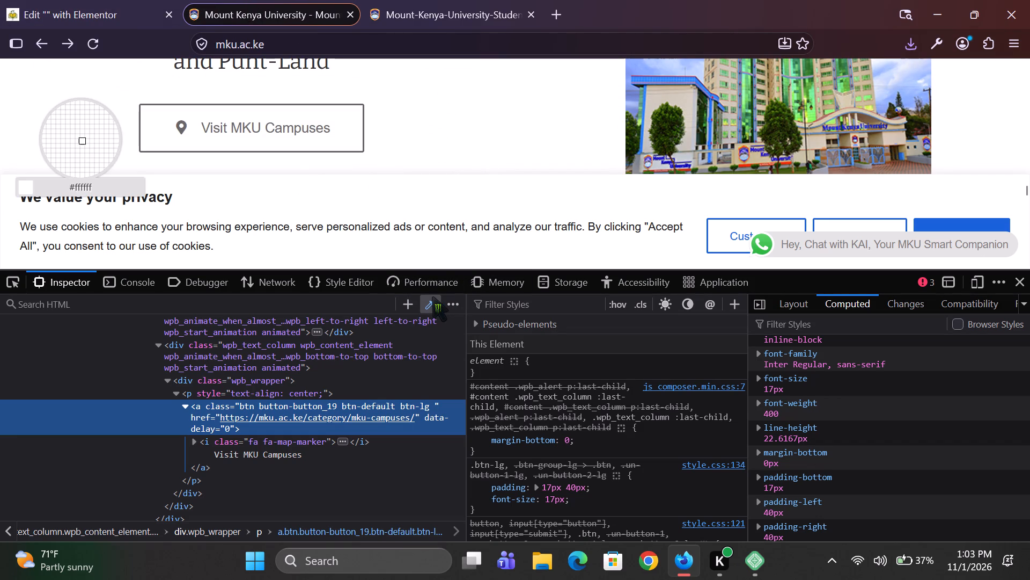
pyautogui.click(295, 133)
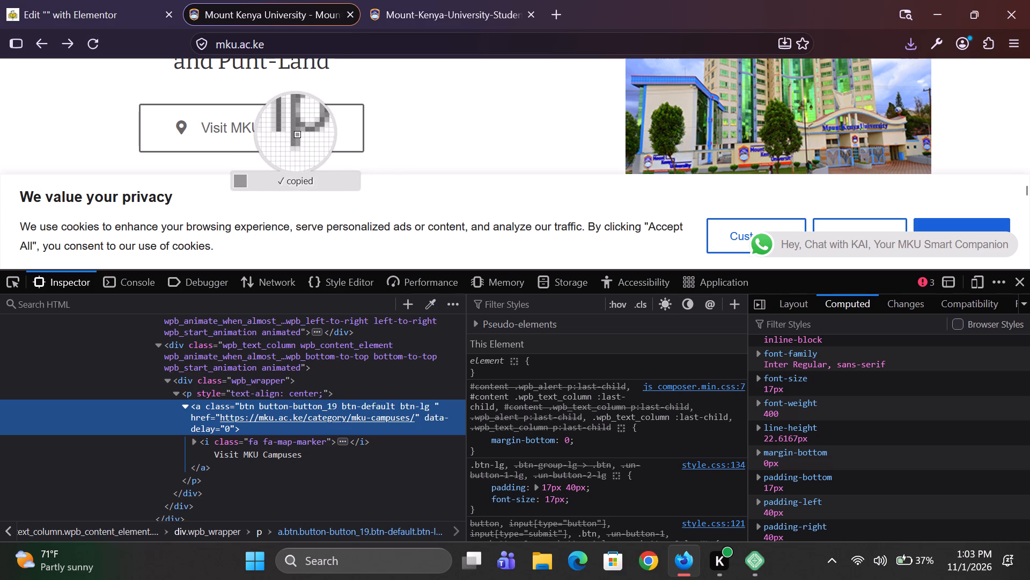
# In the Elementor editor, set the button's normal text color to the copied #979797.
pyautogui.click(85, 0)
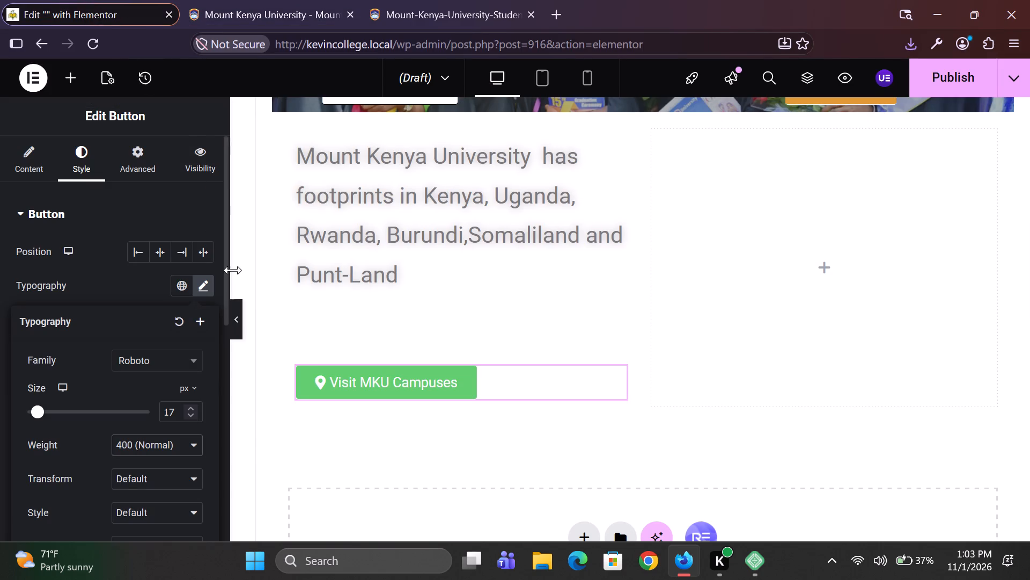
pyautogui.click(137, 277)
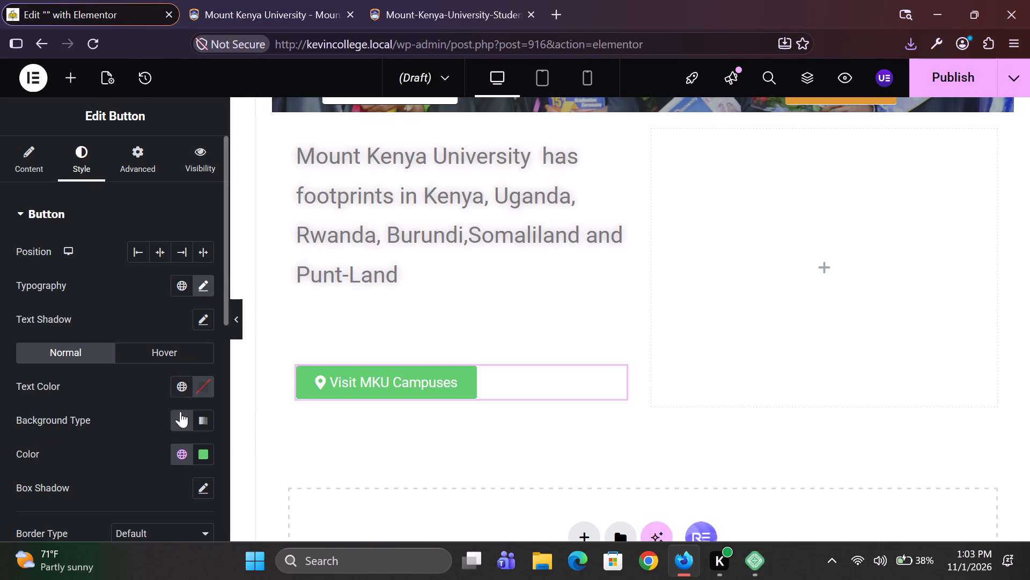
pyautogui.click(201, 385)
pyautogui.tripleClick(180, 348)
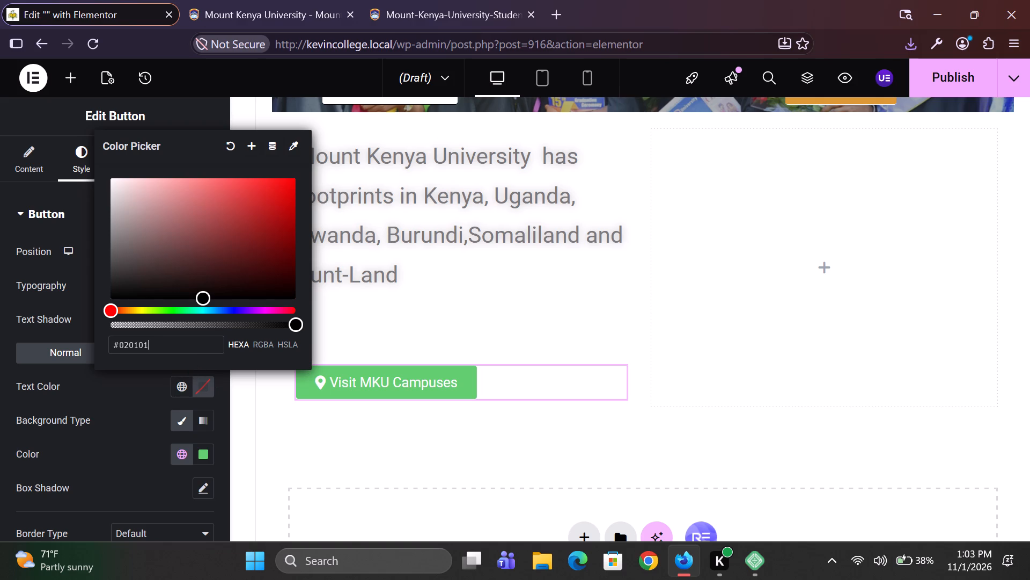
pyautogui.press('BackSpace')
pyautogui.hotkey('ctrl', 'v')
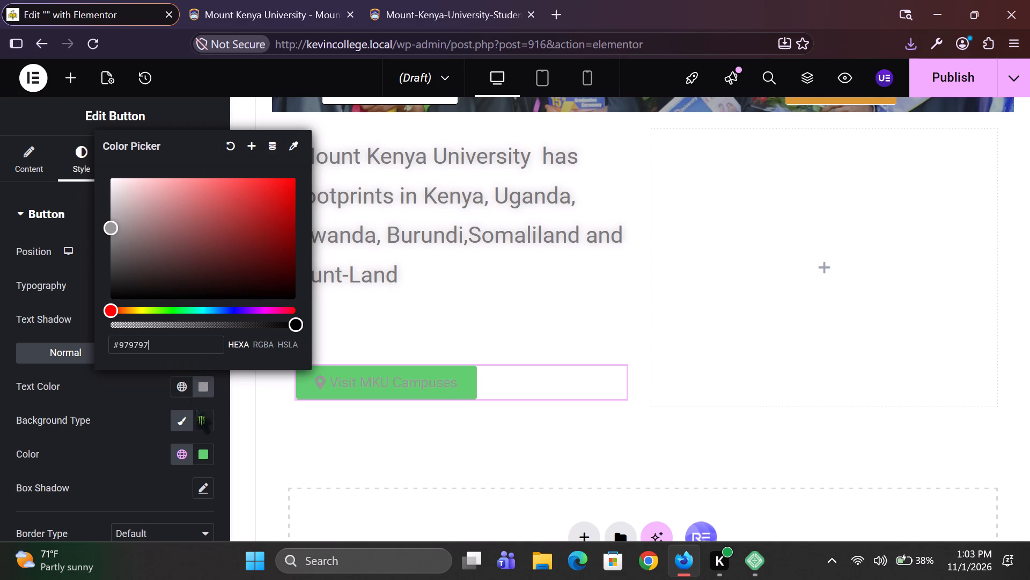
# Set the button's normal background color to the global color WHITE (#FFFFFF).
pyautogui.click(178, 460)
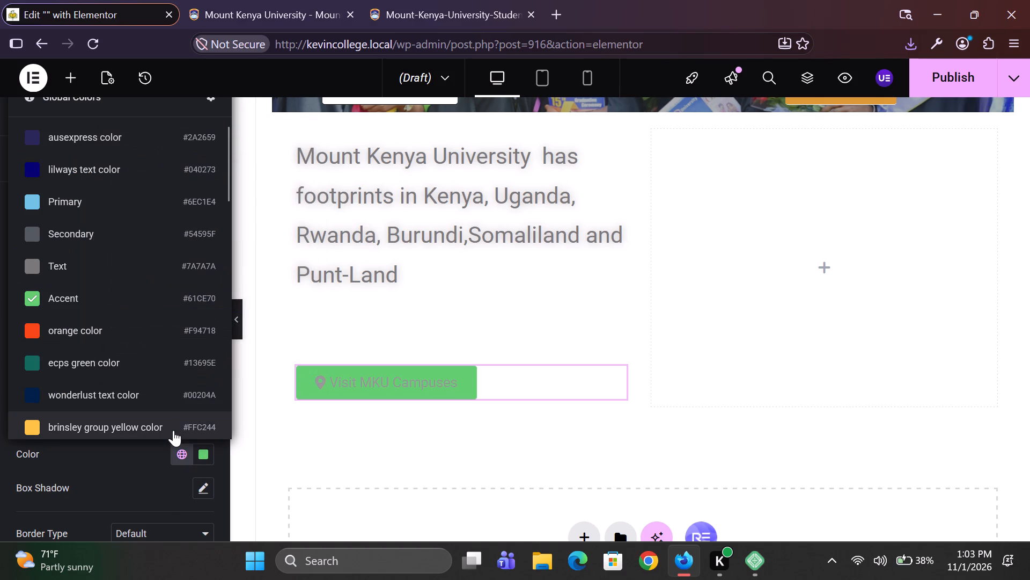
pyautogui.scroll(-2, 178, 375)
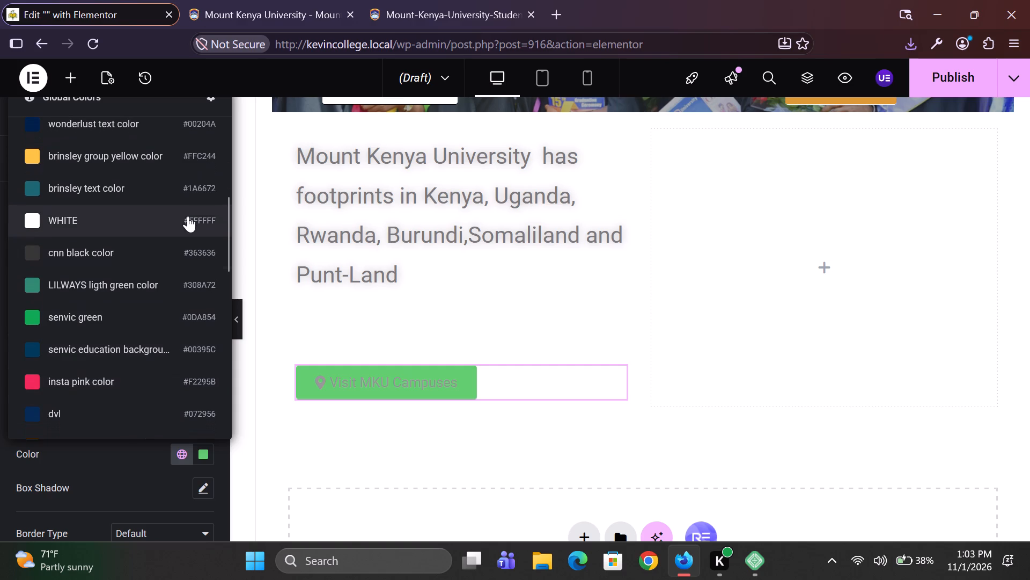
pyautogui.click(189, 212)
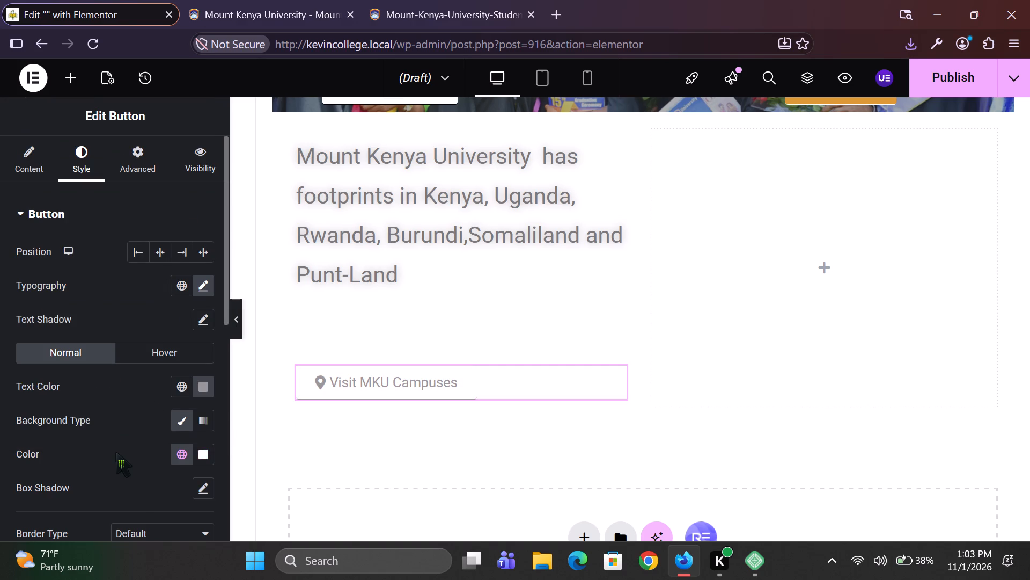
# Set the button's border type to Solid.
pyautogui.scroll(-2, 115, 452)
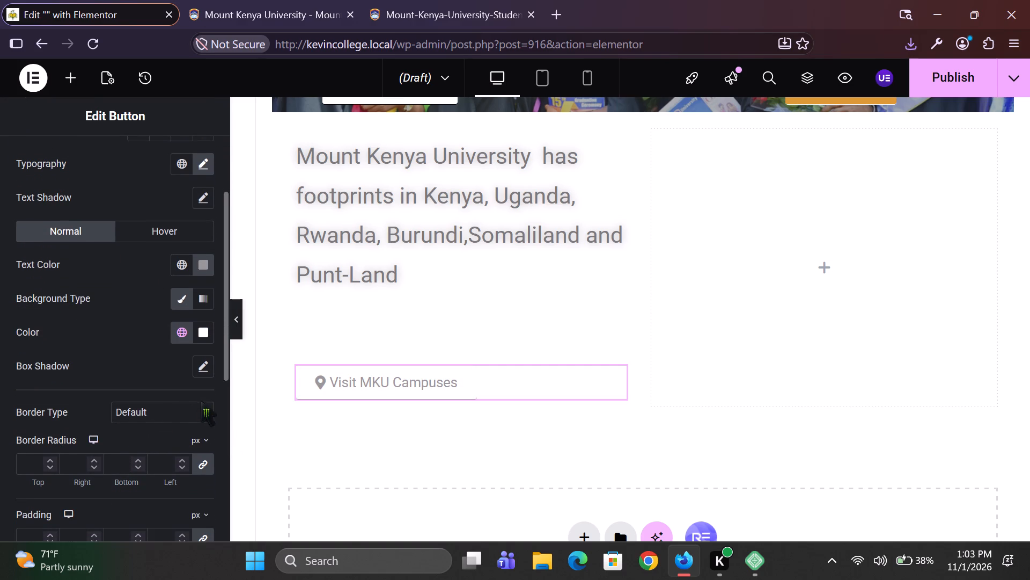
pyautogui.click(204, 410)
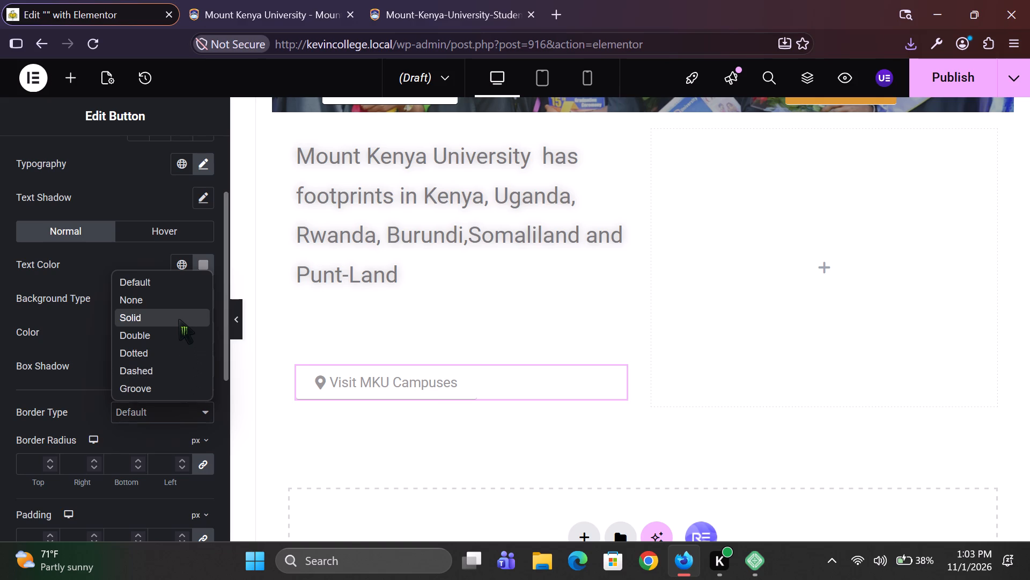
pyautogui.click(178, 319)
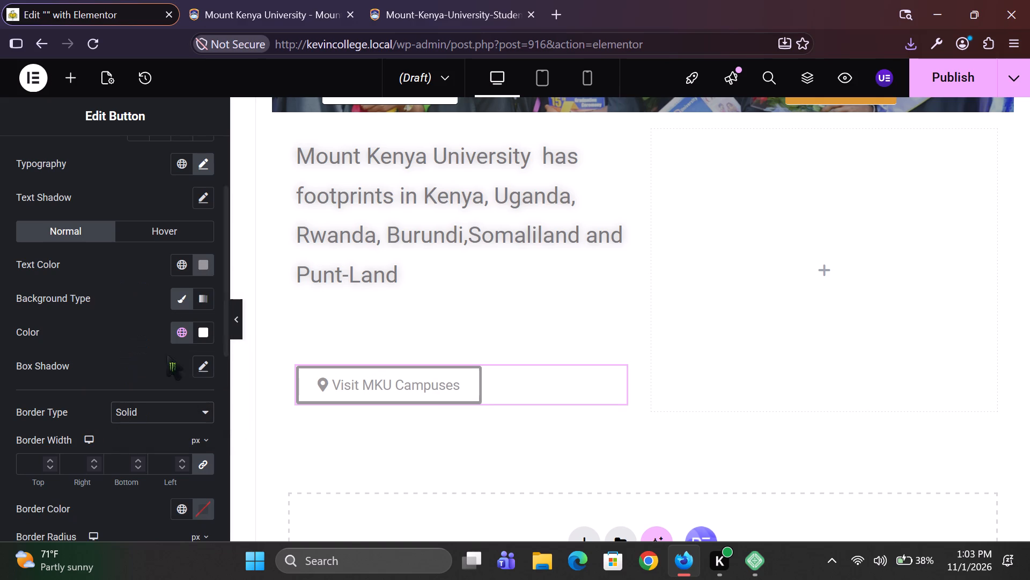
# Set the Visit MKU Campuses button's border width to 2 px on all sides.
pyautogui.click(33, 462)
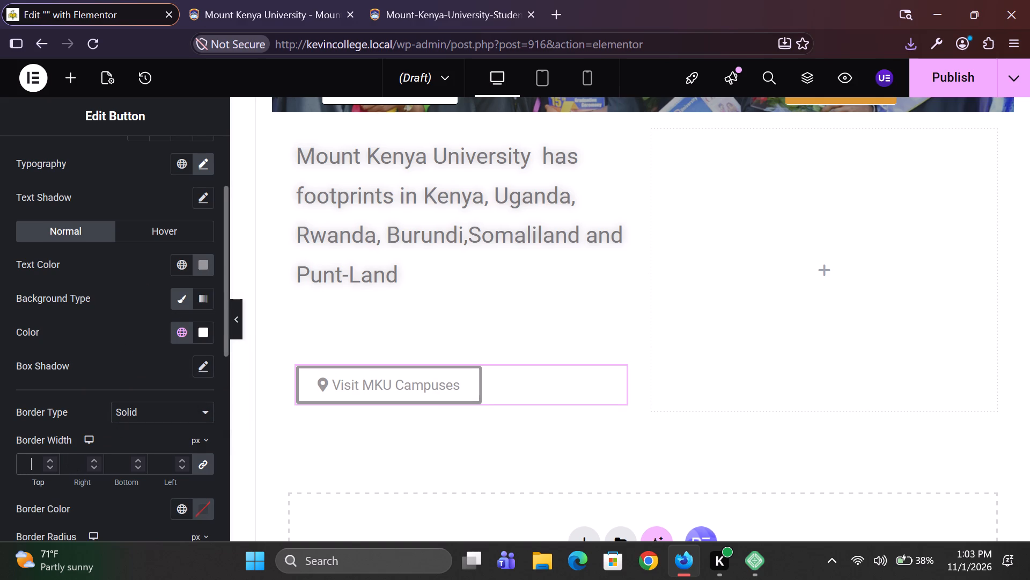
pyautogui.press('2')
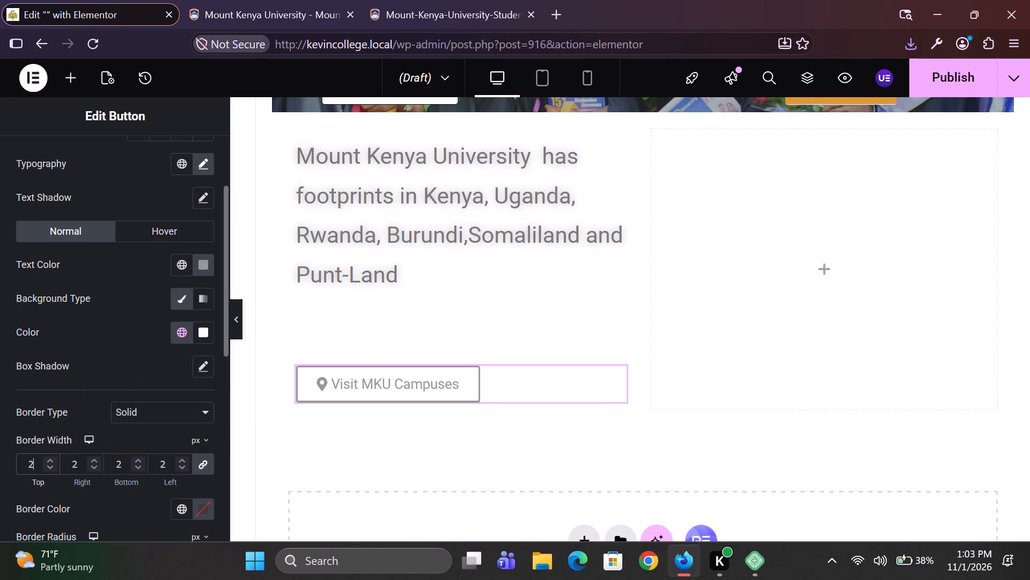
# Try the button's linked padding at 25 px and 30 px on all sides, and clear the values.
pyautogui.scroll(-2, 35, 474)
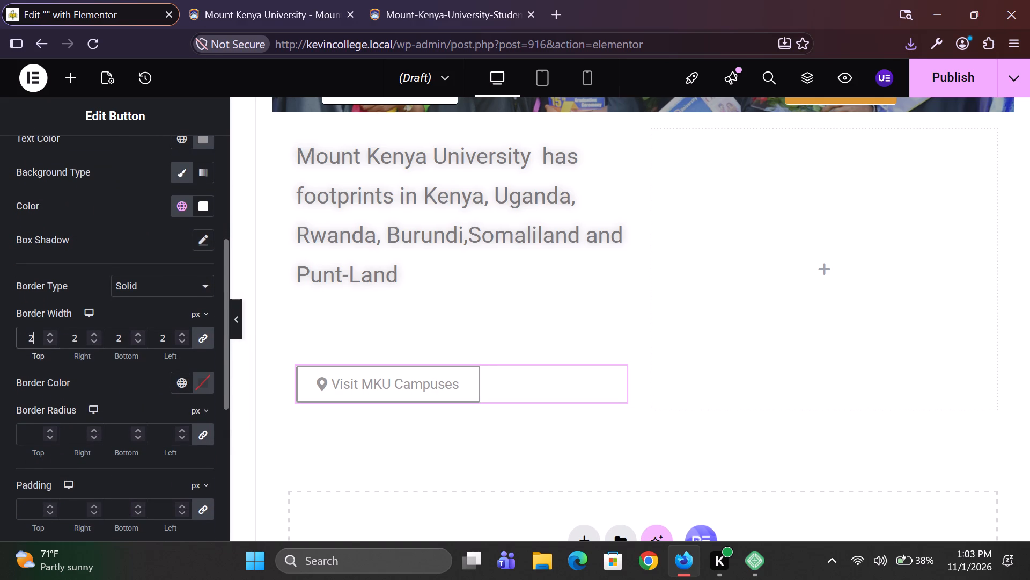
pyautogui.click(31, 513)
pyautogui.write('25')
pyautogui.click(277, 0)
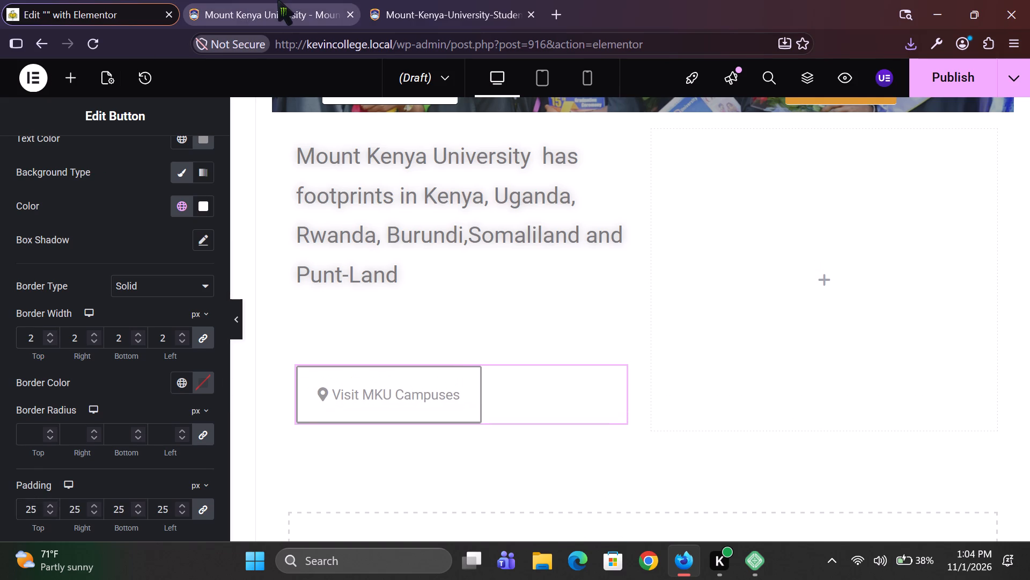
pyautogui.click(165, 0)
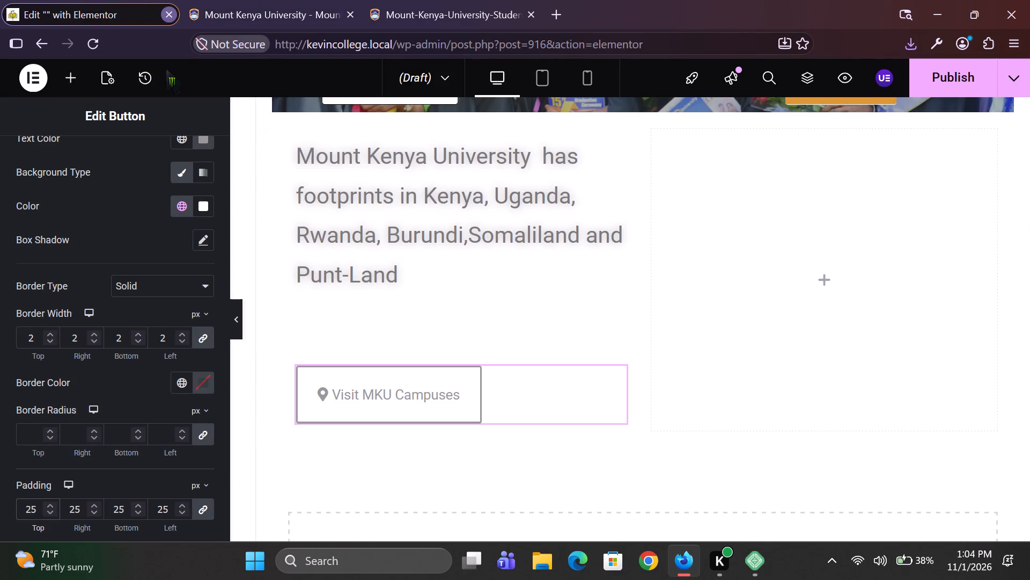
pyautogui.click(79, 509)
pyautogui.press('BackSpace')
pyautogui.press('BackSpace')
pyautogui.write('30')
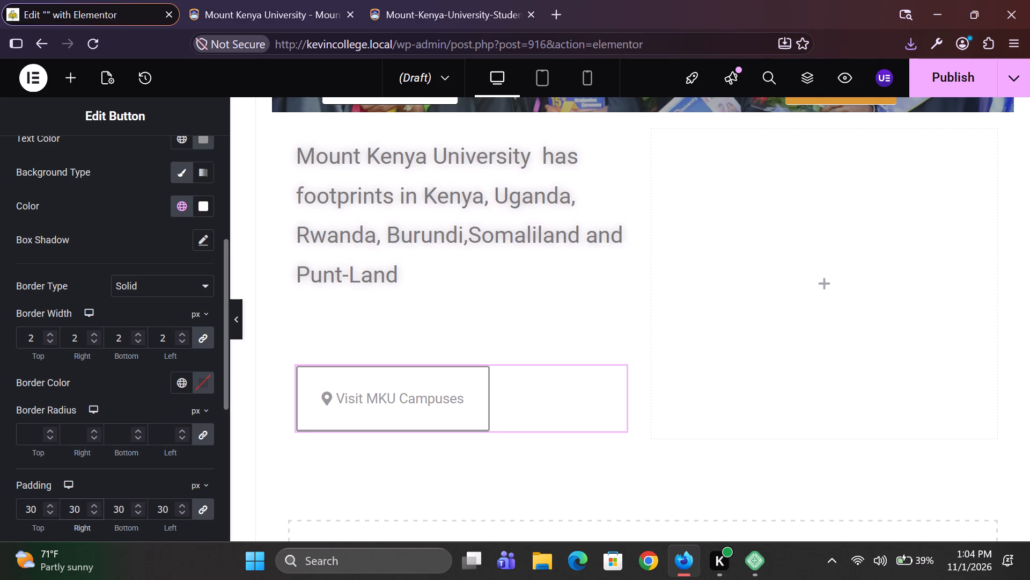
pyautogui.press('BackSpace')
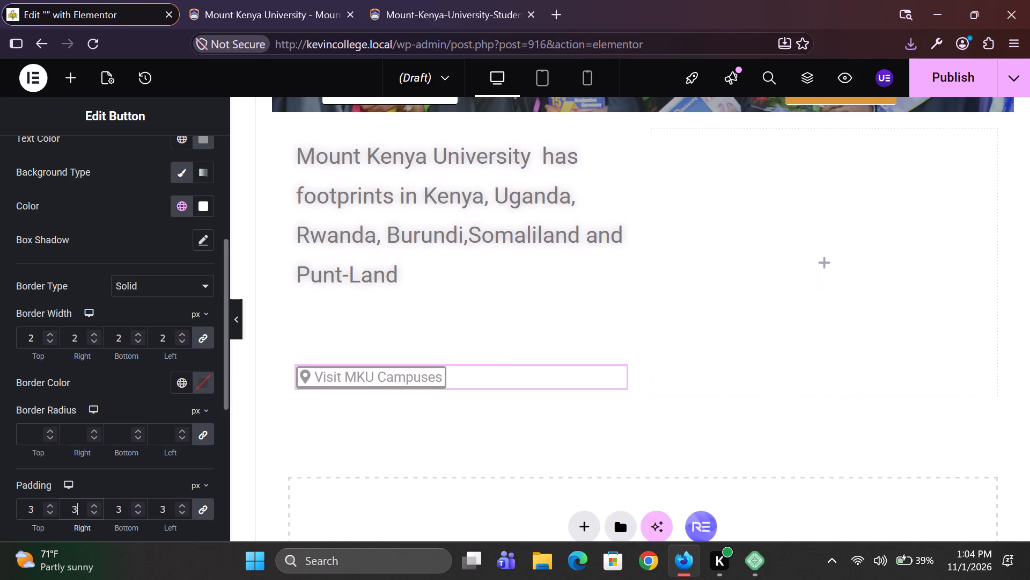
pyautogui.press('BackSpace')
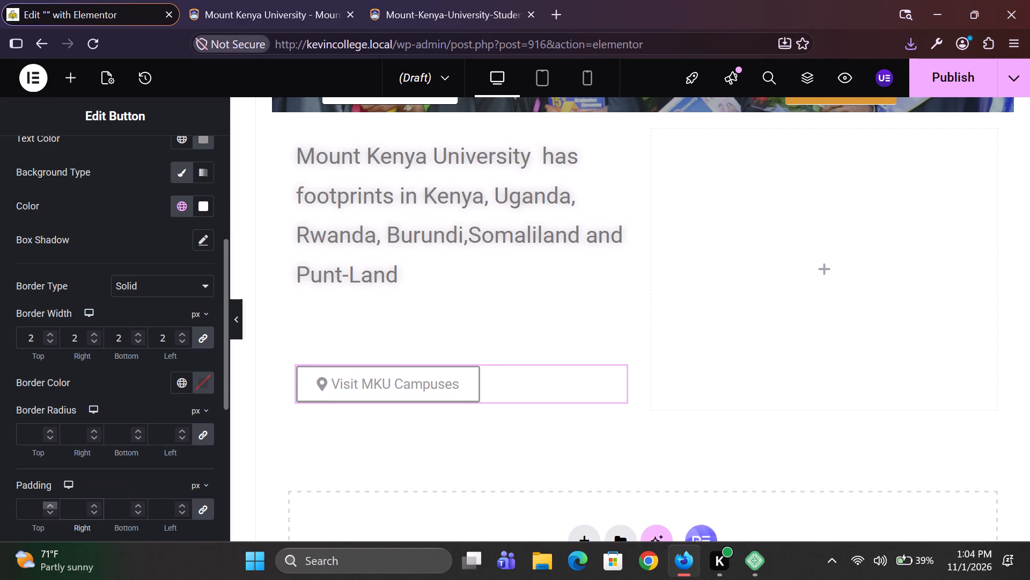
# Set the Visit MKU Campuses button's padding to 25 px on all sides.
pyautogui.click(22, 516)
pyautogui.write('25')
# Unlink the button's padding values and set both the right and left padding to 30 px.
pyautogui.click(206, 502)
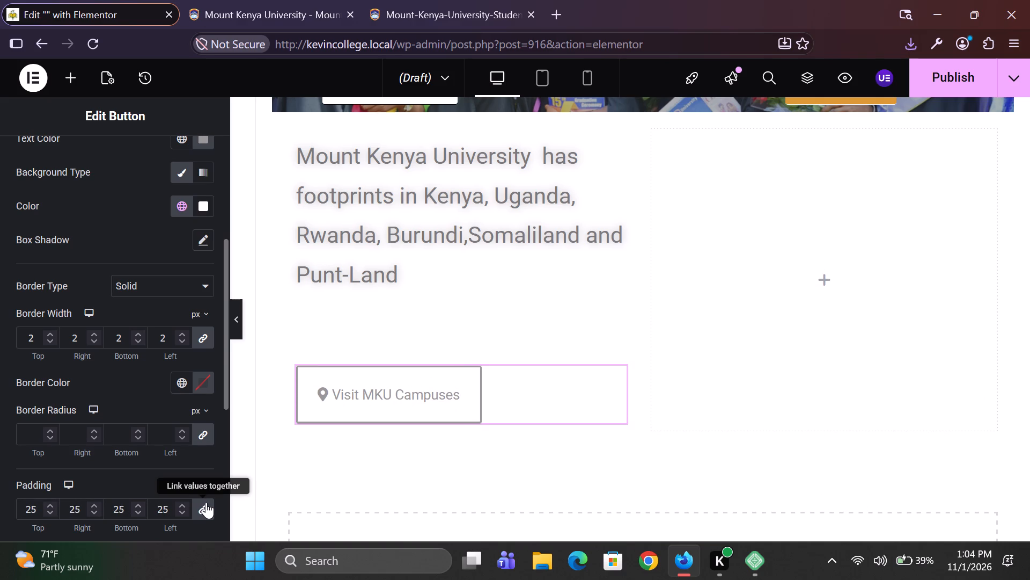
pyautogui.click(80, 508)
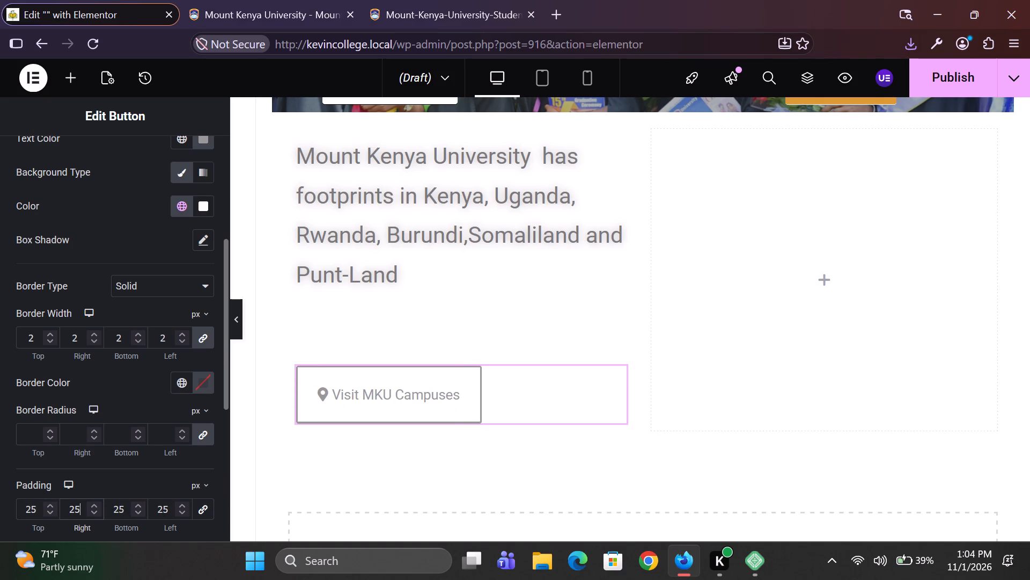
pyautogui.press('BackSpace')
pyautogui.press('BackSpace')
pyautogui.write('30')
pyautogui.press('BackSpace')
pyautogui.press('BackSpace')
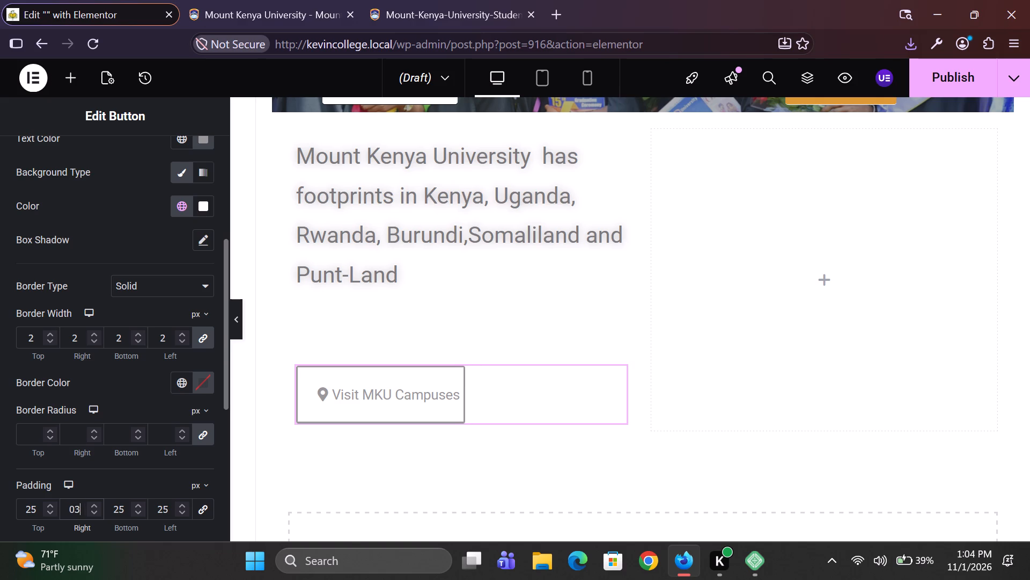
pyautogui.press('BackSpace')
pyautogui.press('BackSpace')
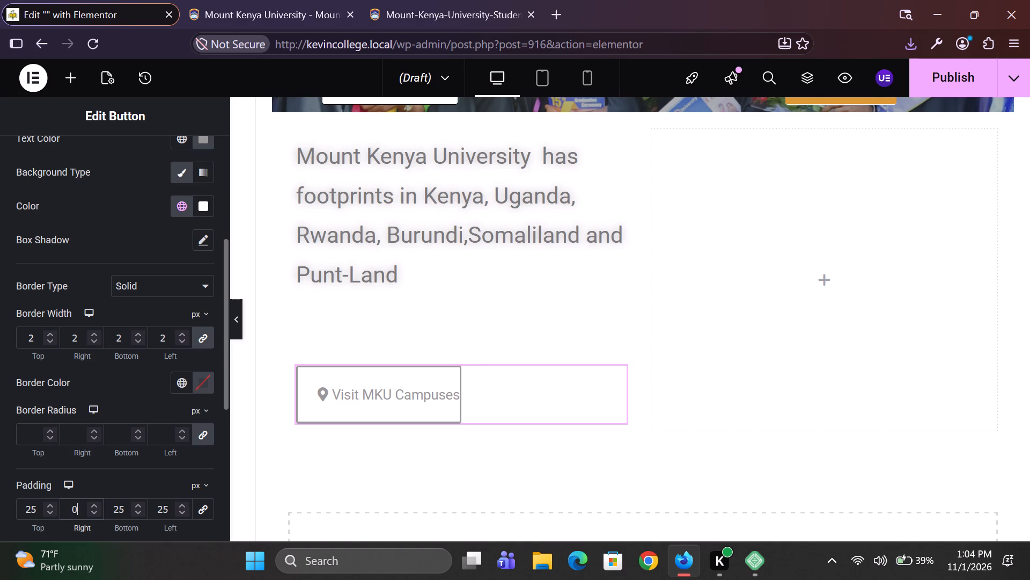
pyautogui.click(70, 513)
pyautogui.press('3')
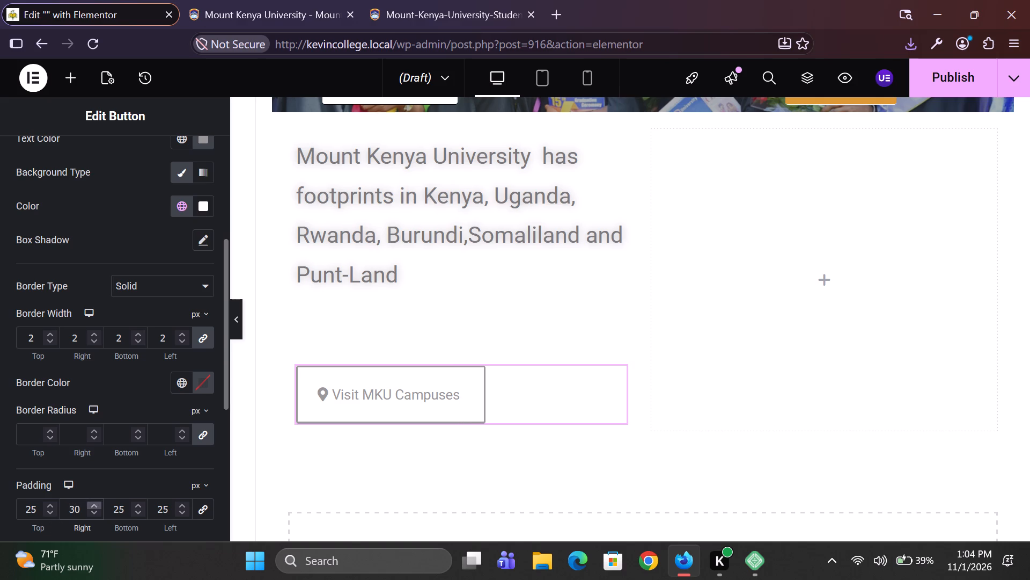
pyautogui.click(167, 510)
pyautogui.press('BackSpace')
pyautogui.press('BackSpace')
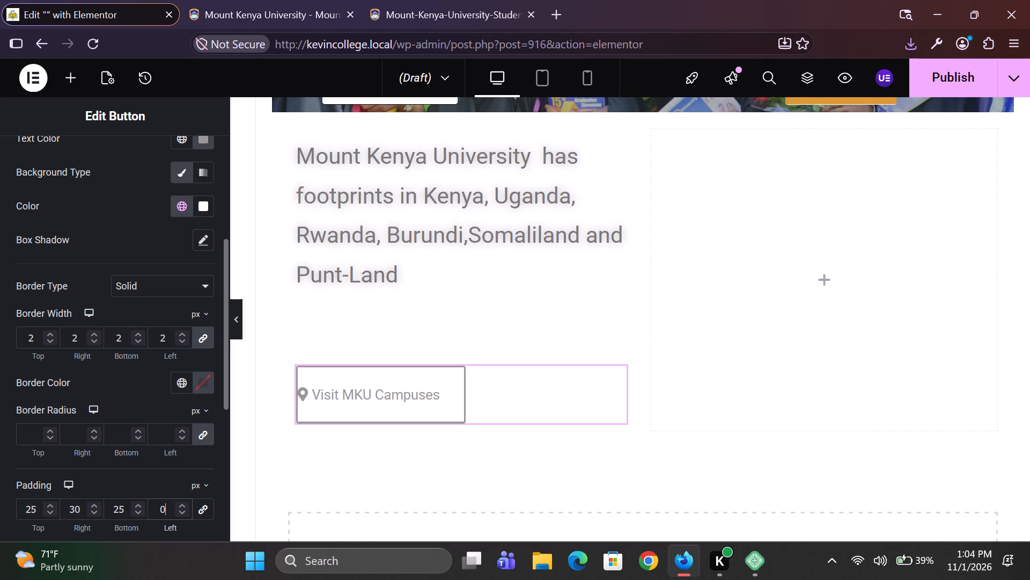
pyautogui.click(159, 509)
pyautogui.press('3')
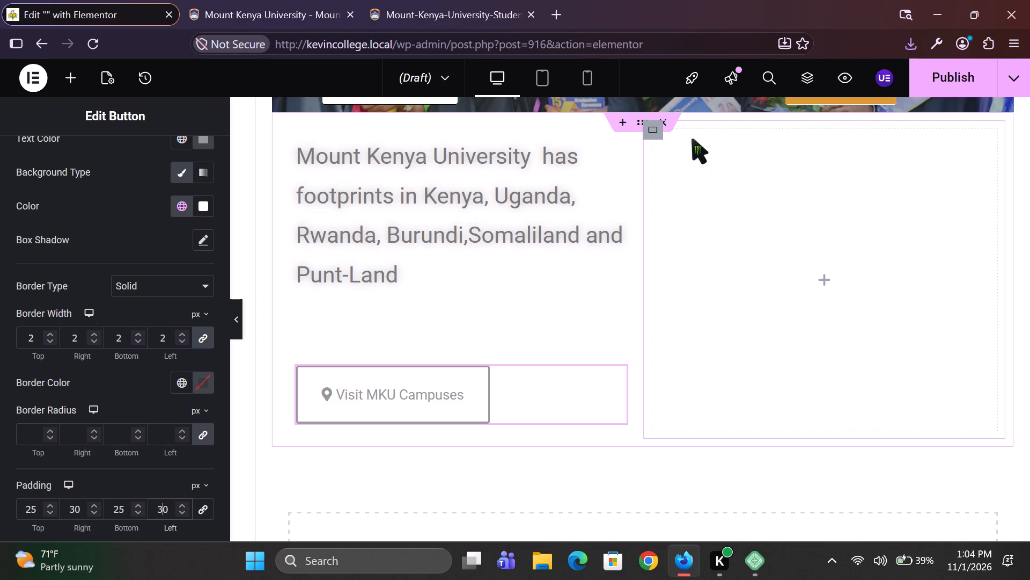
# Check the footprints section's picture on the Mount Kenya University page, closing its developer tools, and add an Image widget to the empty column in Elementor.
pyautogui.click(824, 279)
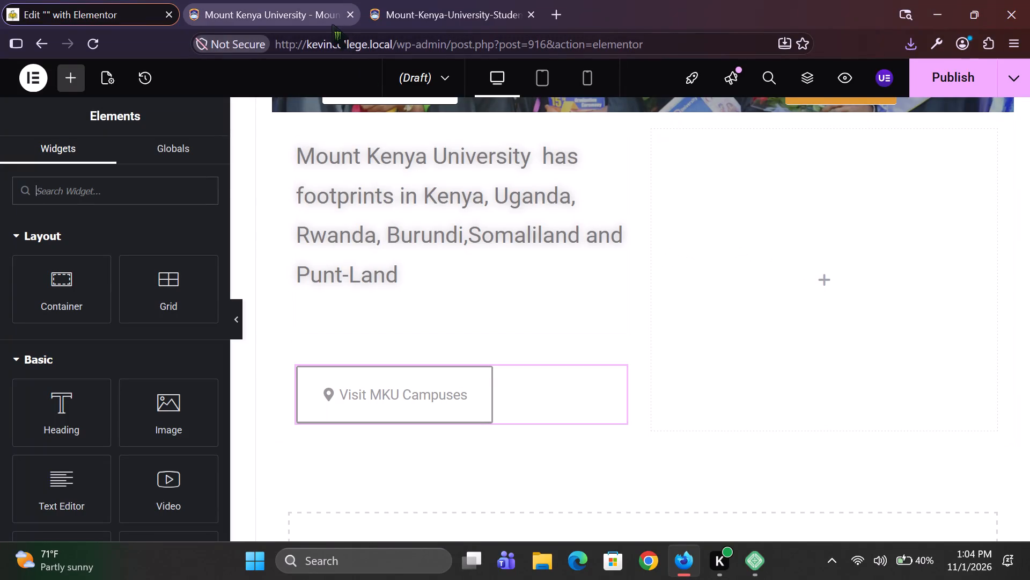
pyautogui.click(274, 0)
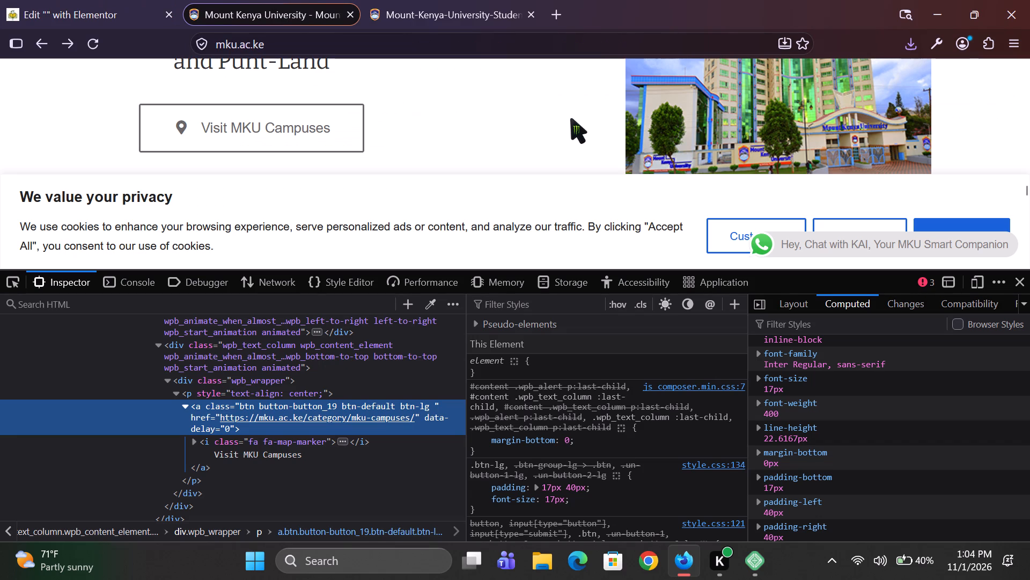
pyautogui.scroll(2, 591, 124)
pyautogui.scroll(-1, 591, 124)
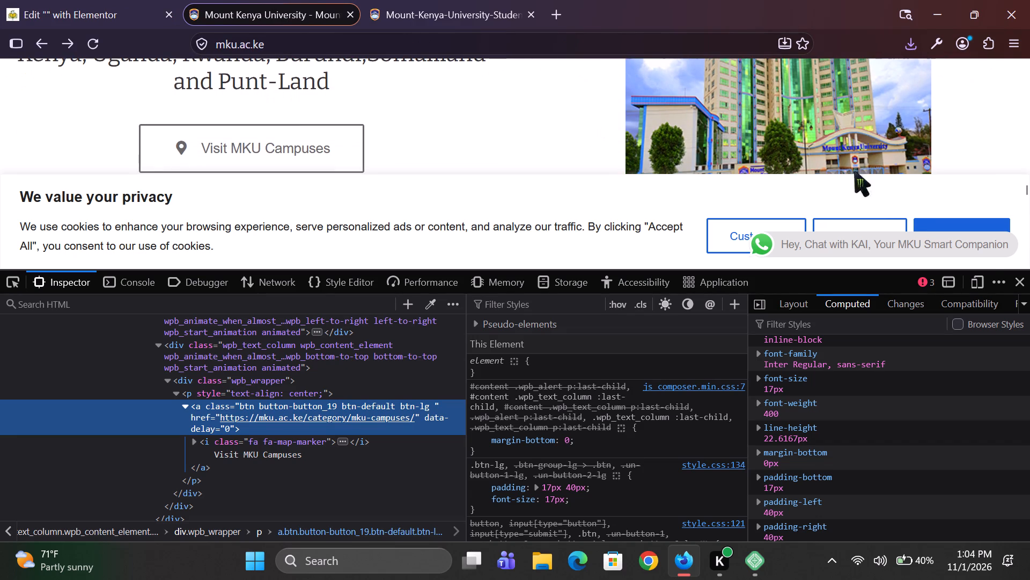
pyautogui.click(1025, 285)
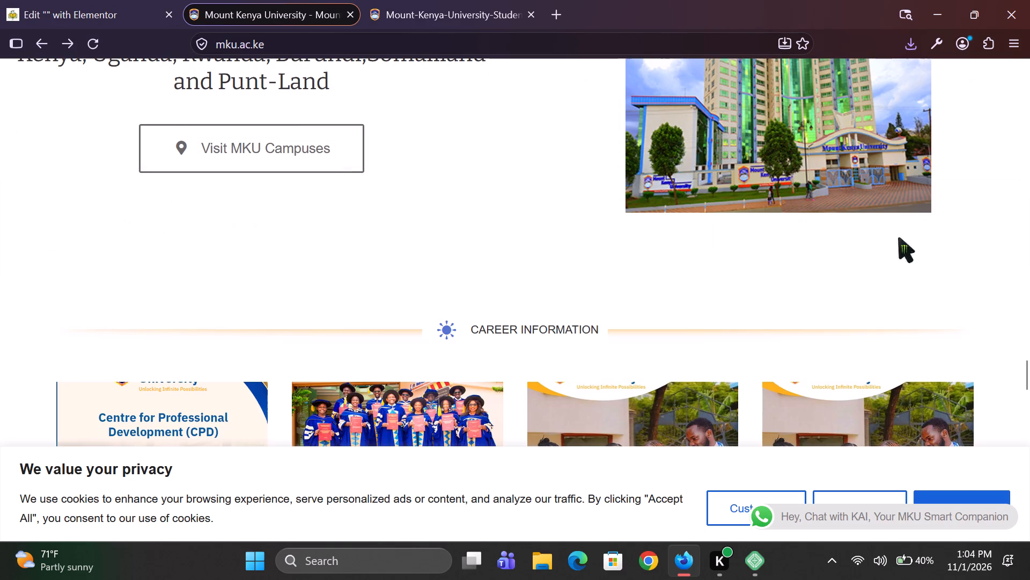
pyautogui.scroll(1, 791, 172)
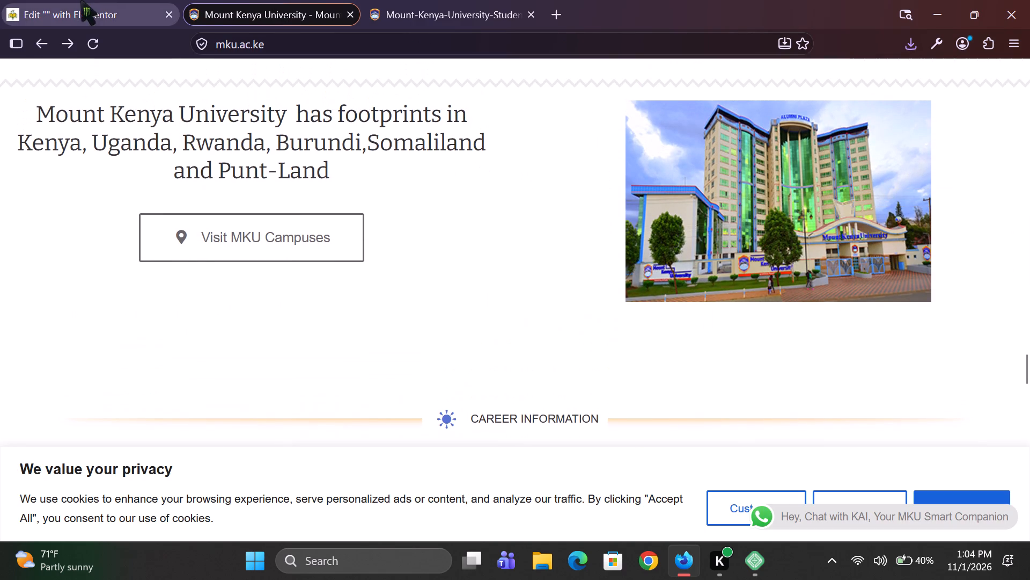
pyautogui.click(80, 0)
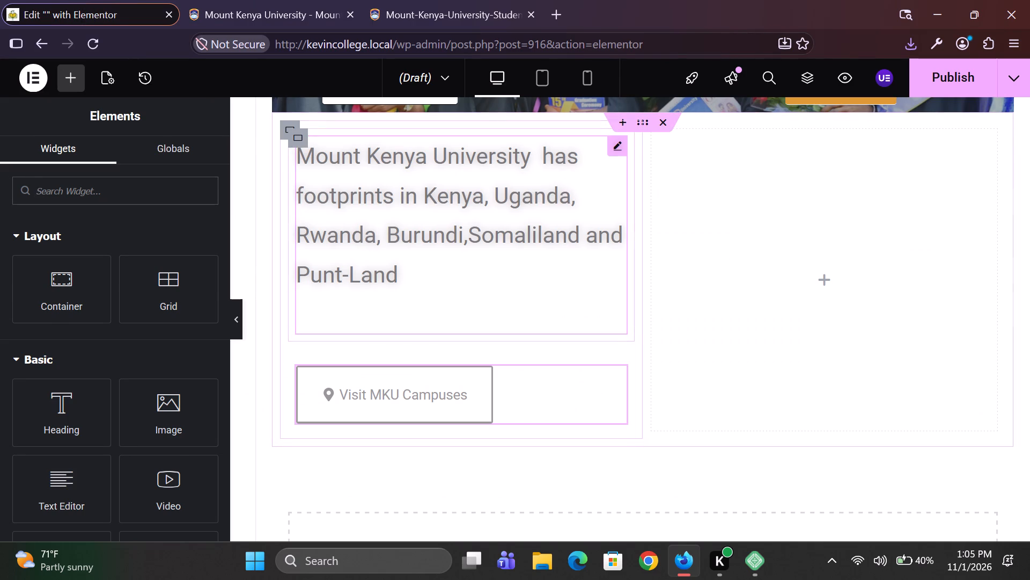
pyautogui.write('im')
pyautogui.moveTo(75, 244); pyautogui.dragTo(379, 261)
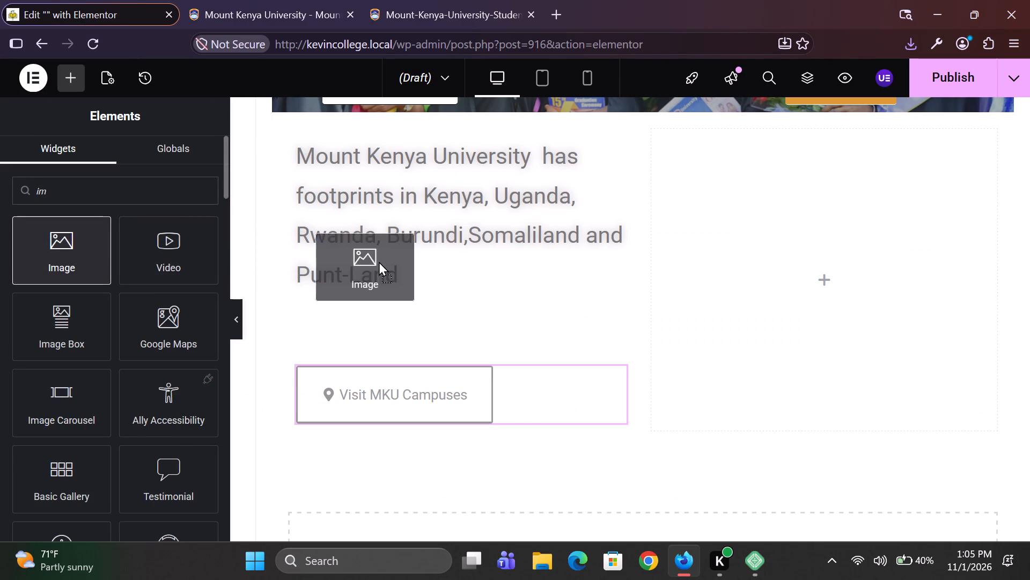
pyautogui.moveTo(379, 261); pyautogui.dragTo(834, 232)
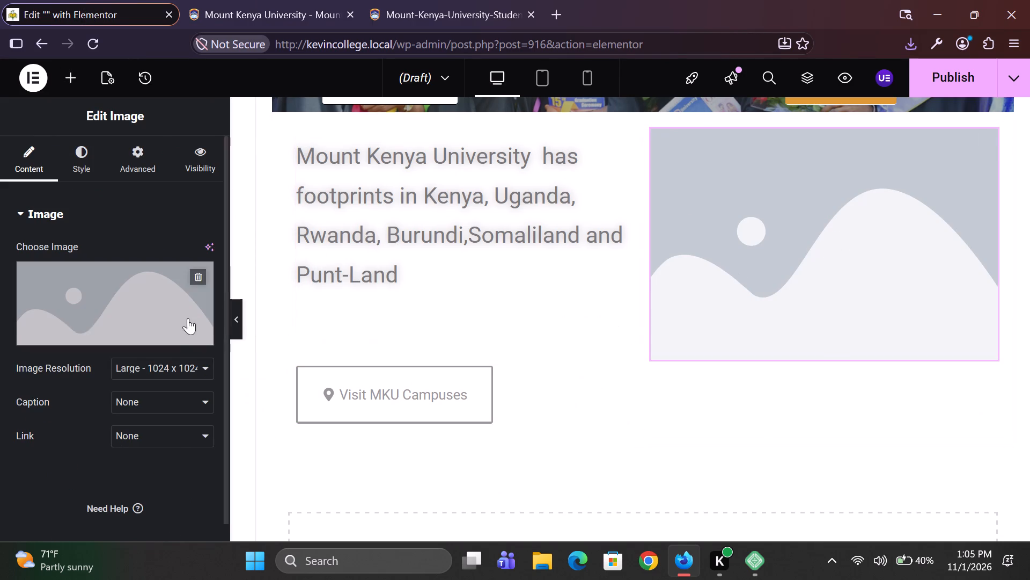
# Upload the downloaded Mount-Kenya-University-Alumni-Plaza.png to the media library and insert it in the Image widget.
pyautogui.click(147, 339)
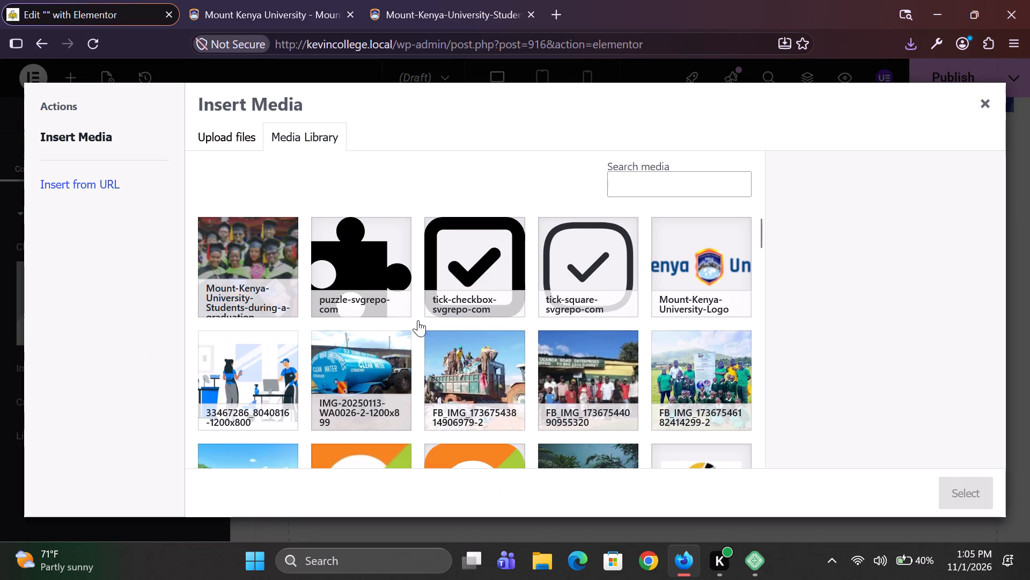
pyautogui.click(903, 46)
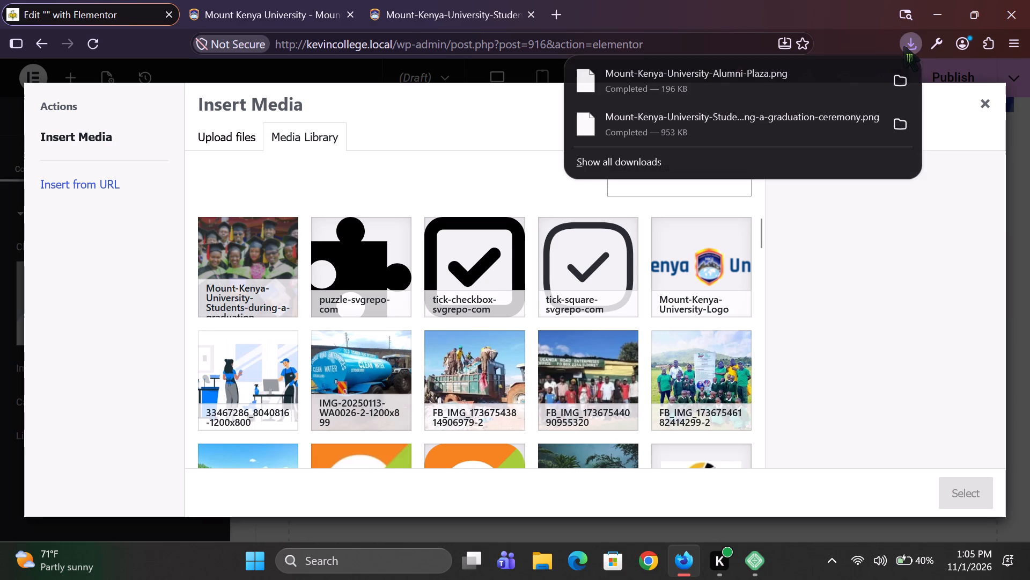
pyautogui.moveTo(757, 68); pyautogui.dragTo(460, 236)
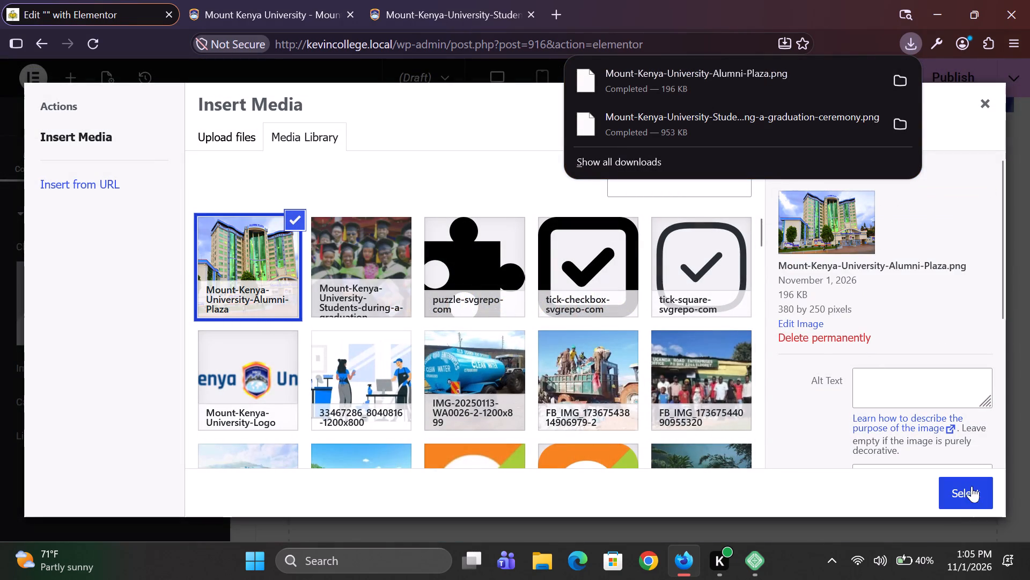
pyautogui.click(974, 497)
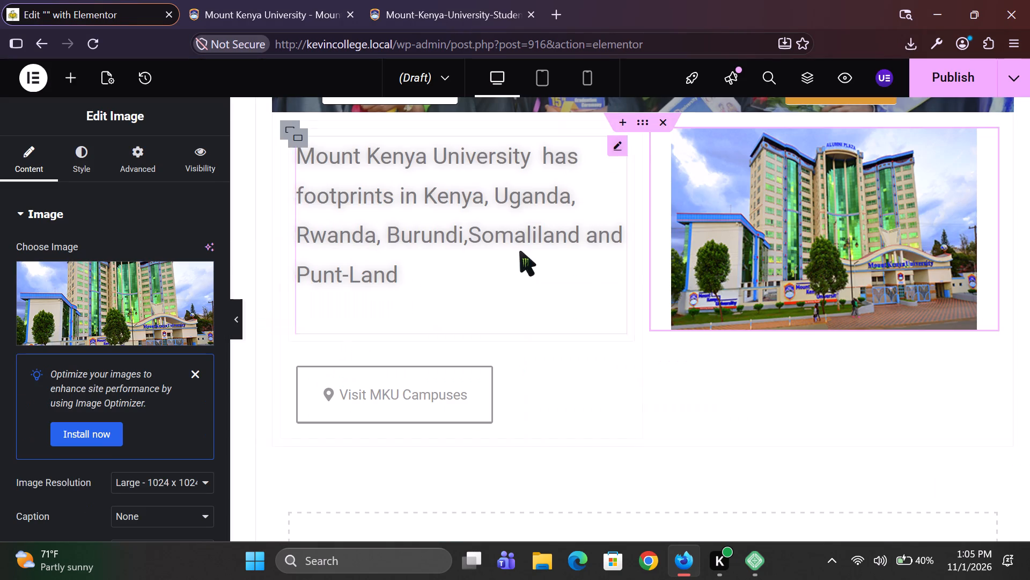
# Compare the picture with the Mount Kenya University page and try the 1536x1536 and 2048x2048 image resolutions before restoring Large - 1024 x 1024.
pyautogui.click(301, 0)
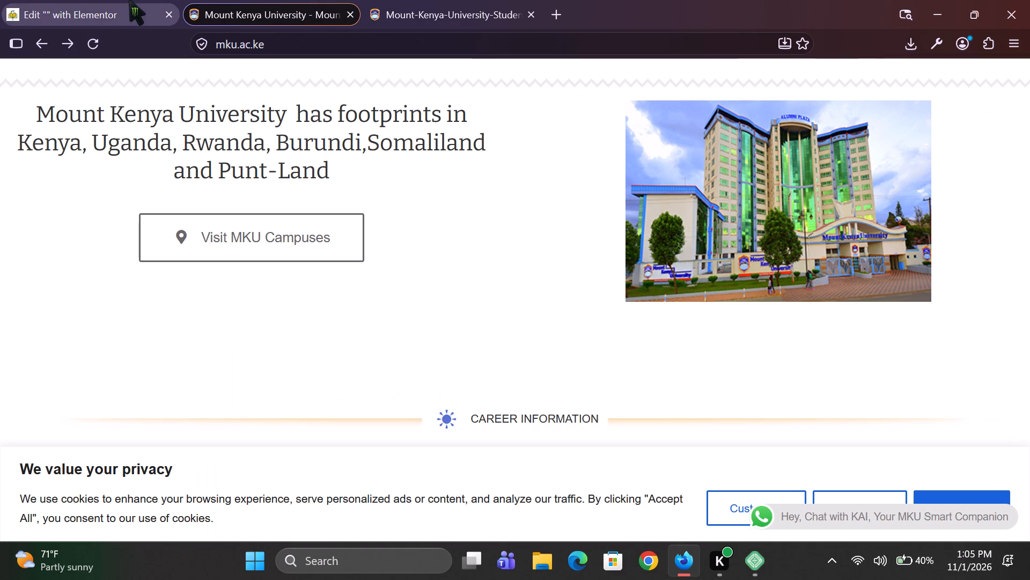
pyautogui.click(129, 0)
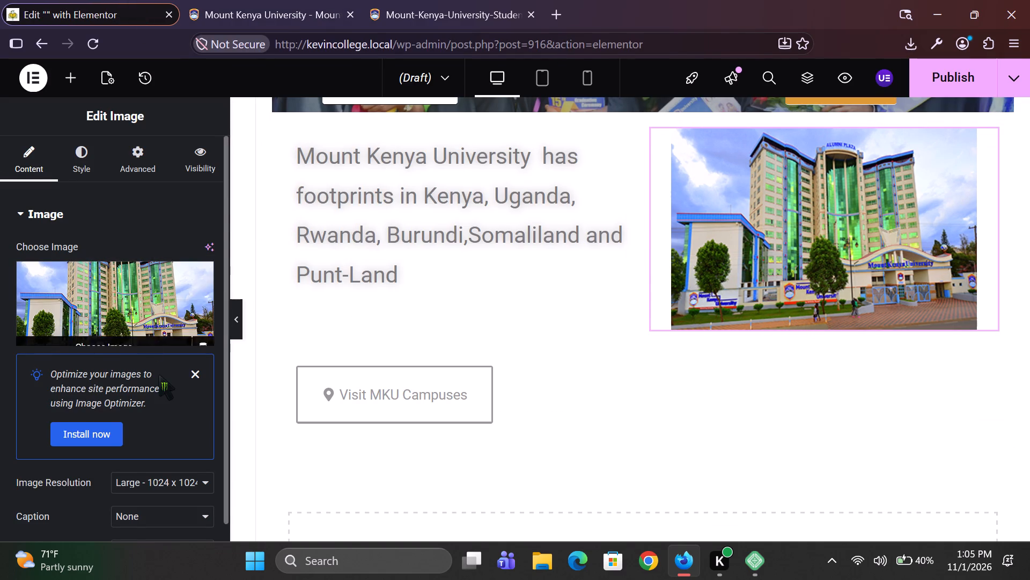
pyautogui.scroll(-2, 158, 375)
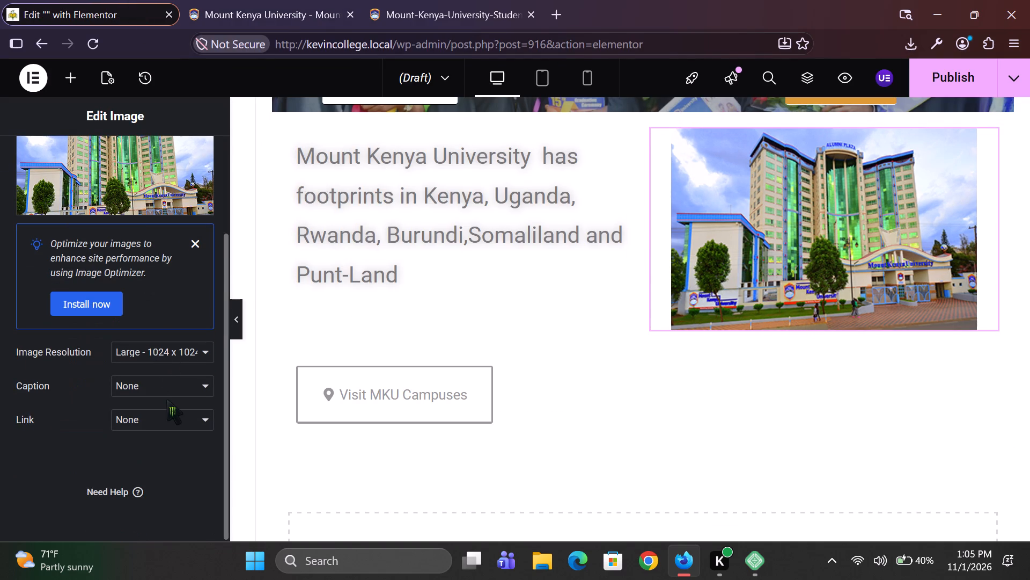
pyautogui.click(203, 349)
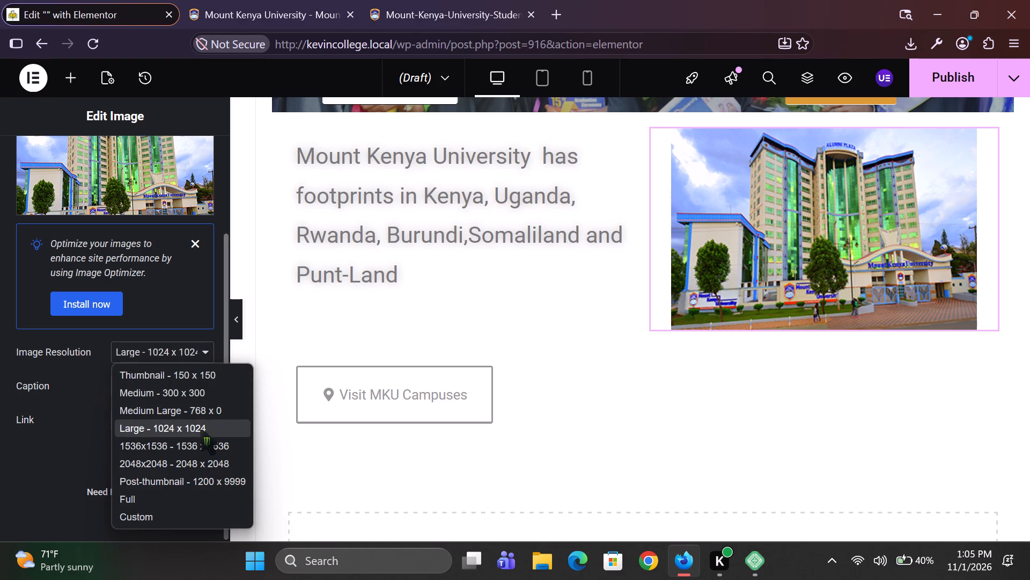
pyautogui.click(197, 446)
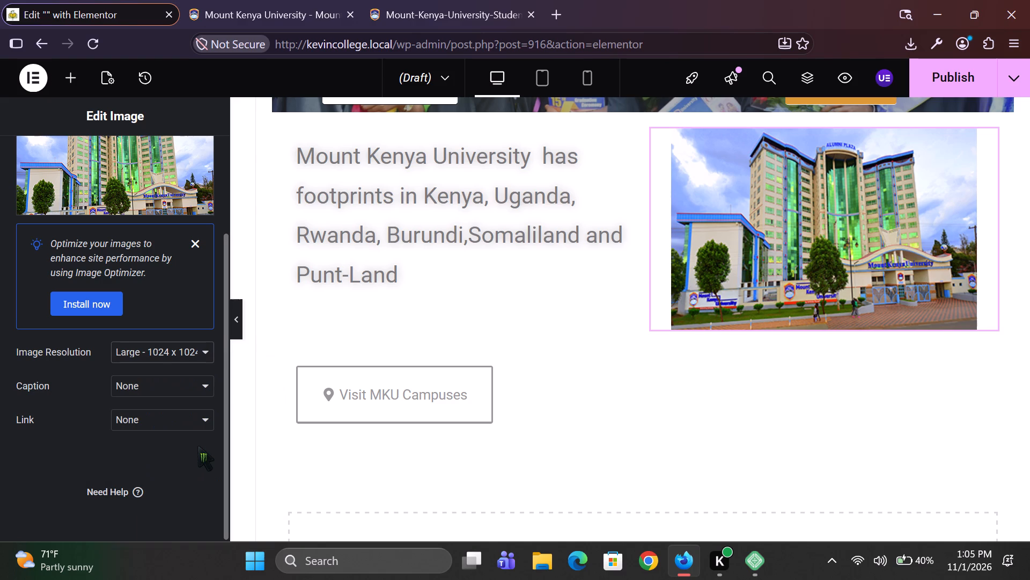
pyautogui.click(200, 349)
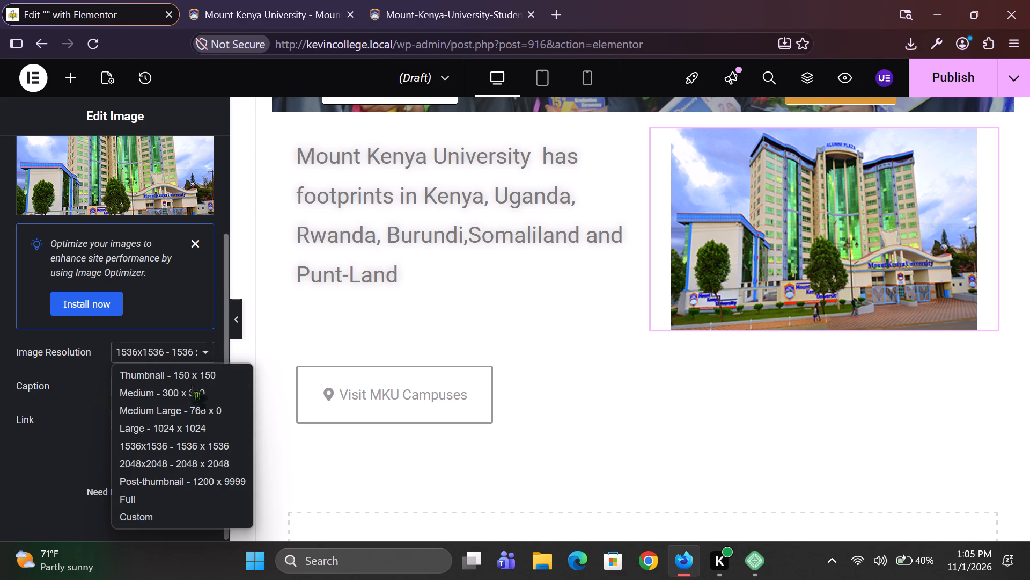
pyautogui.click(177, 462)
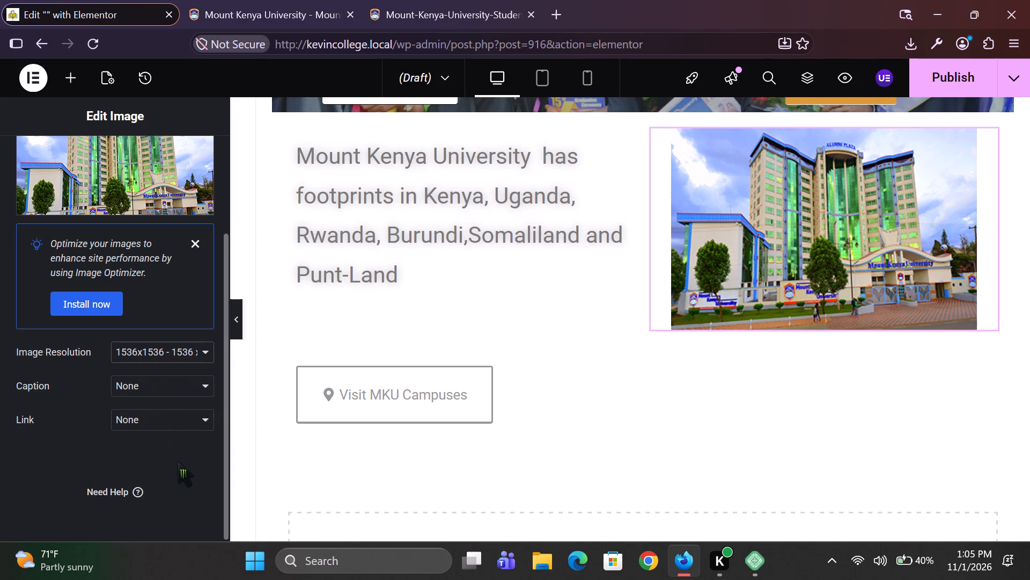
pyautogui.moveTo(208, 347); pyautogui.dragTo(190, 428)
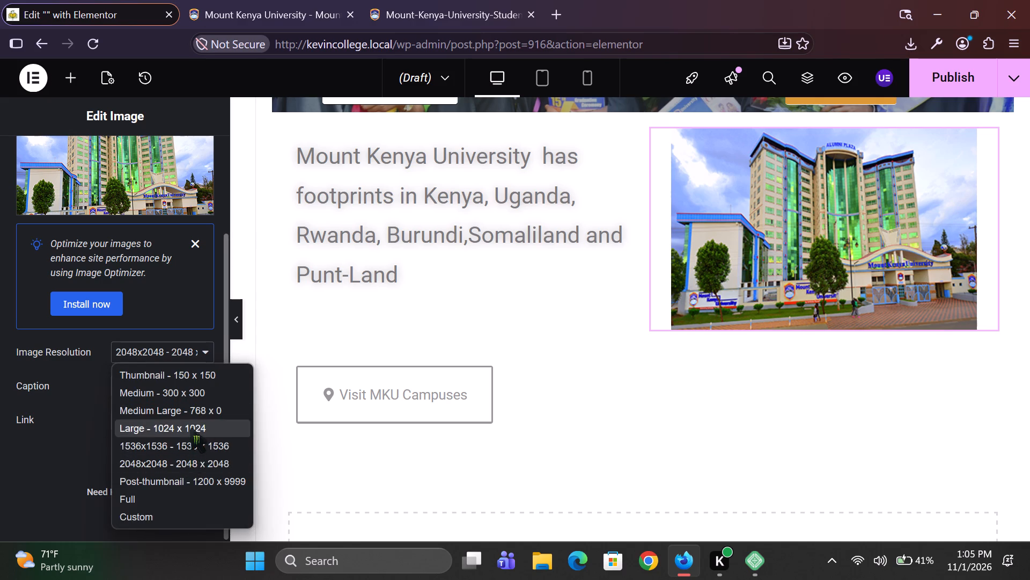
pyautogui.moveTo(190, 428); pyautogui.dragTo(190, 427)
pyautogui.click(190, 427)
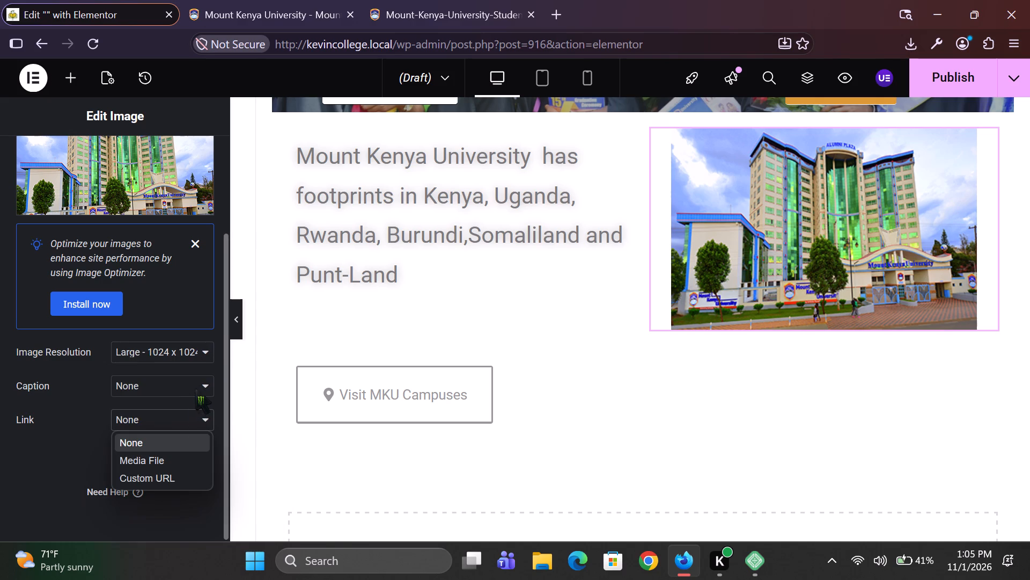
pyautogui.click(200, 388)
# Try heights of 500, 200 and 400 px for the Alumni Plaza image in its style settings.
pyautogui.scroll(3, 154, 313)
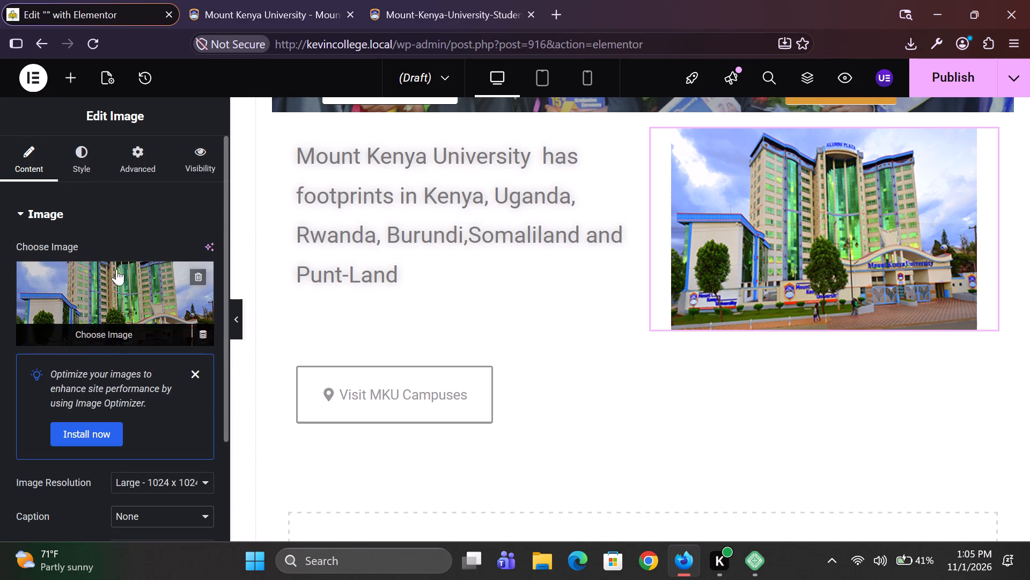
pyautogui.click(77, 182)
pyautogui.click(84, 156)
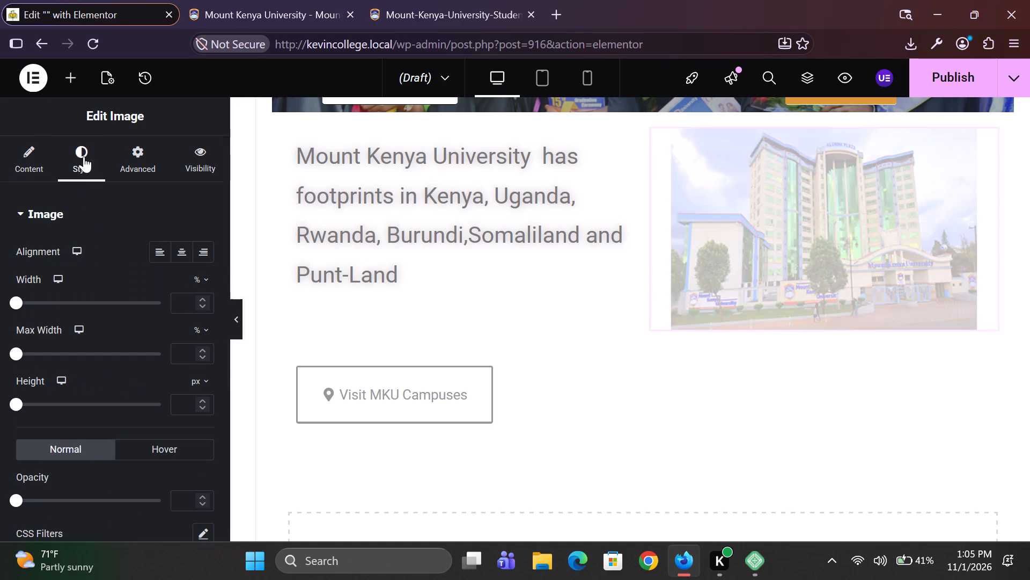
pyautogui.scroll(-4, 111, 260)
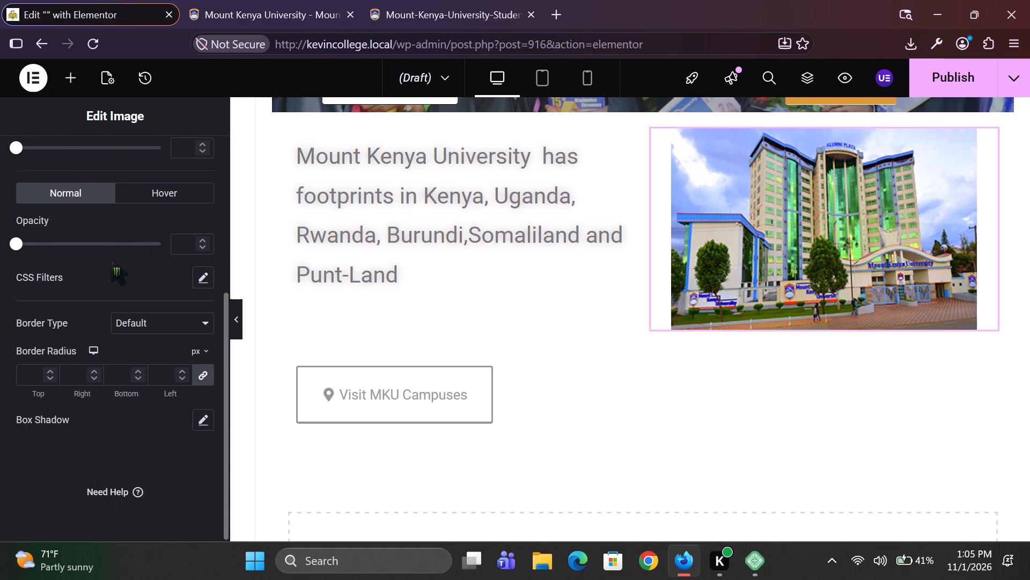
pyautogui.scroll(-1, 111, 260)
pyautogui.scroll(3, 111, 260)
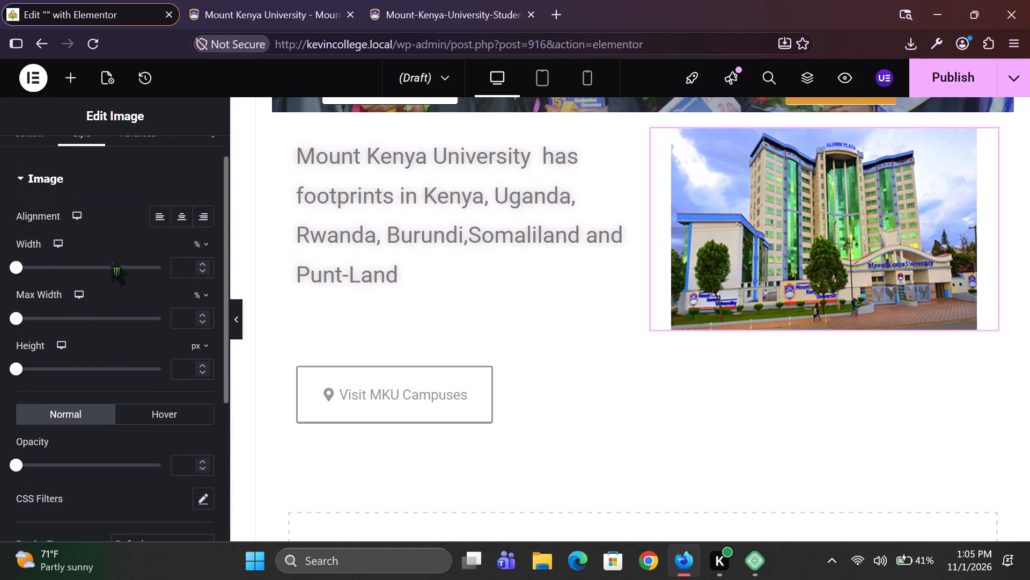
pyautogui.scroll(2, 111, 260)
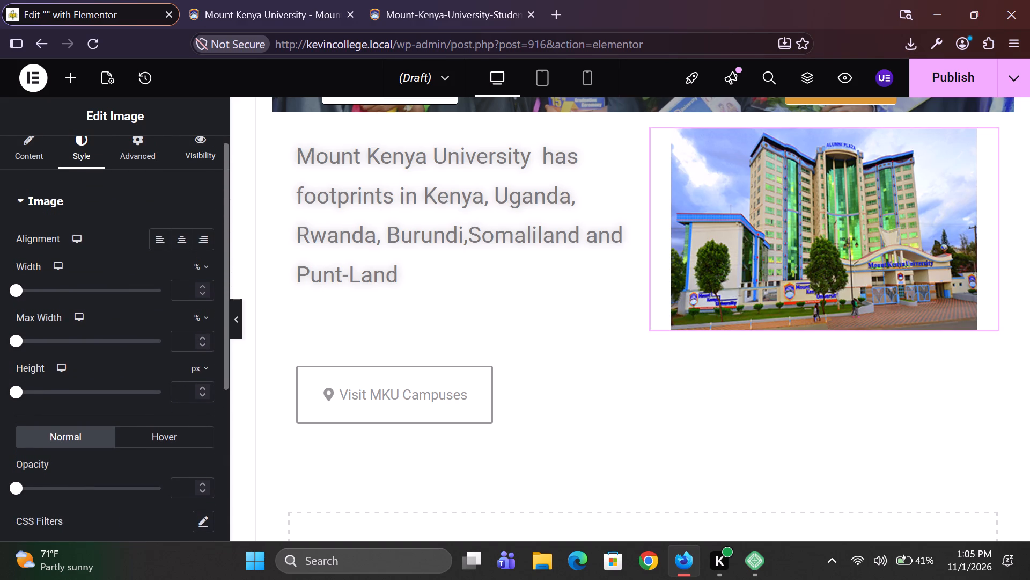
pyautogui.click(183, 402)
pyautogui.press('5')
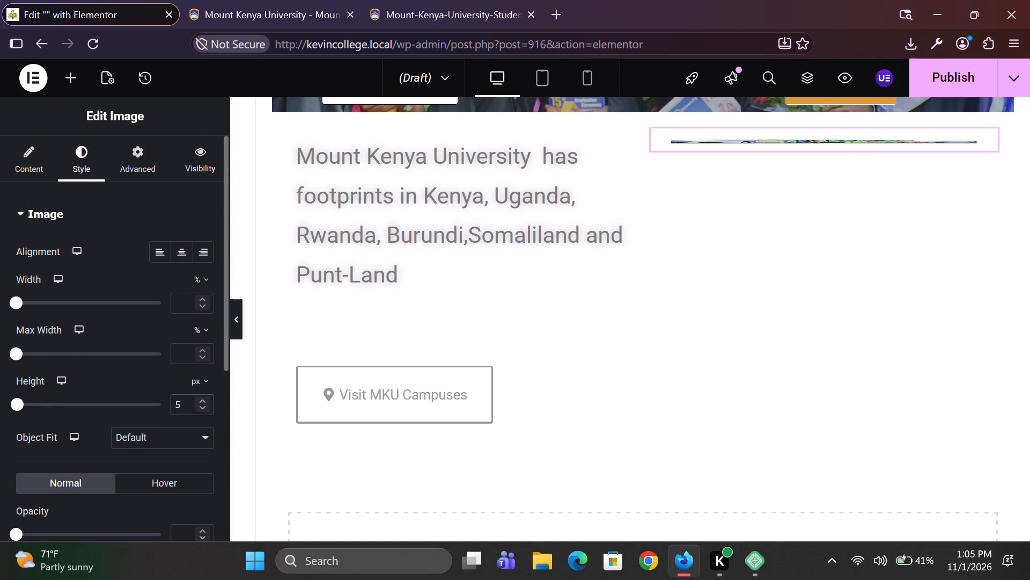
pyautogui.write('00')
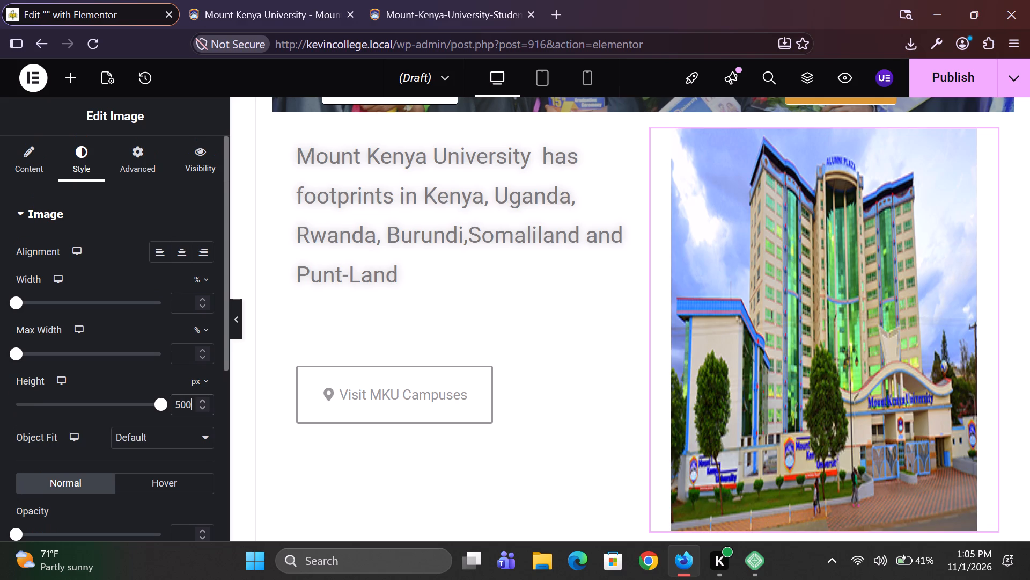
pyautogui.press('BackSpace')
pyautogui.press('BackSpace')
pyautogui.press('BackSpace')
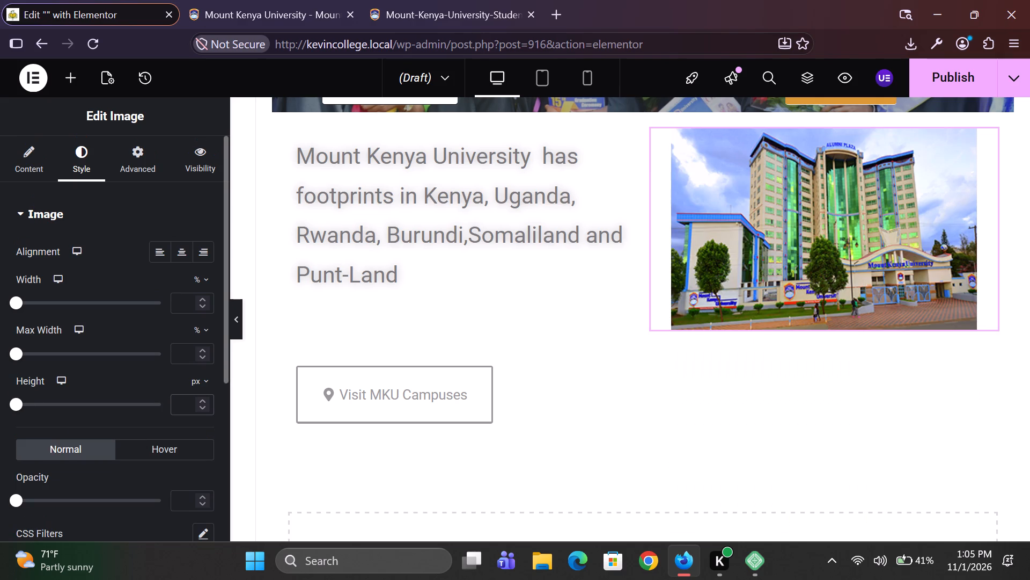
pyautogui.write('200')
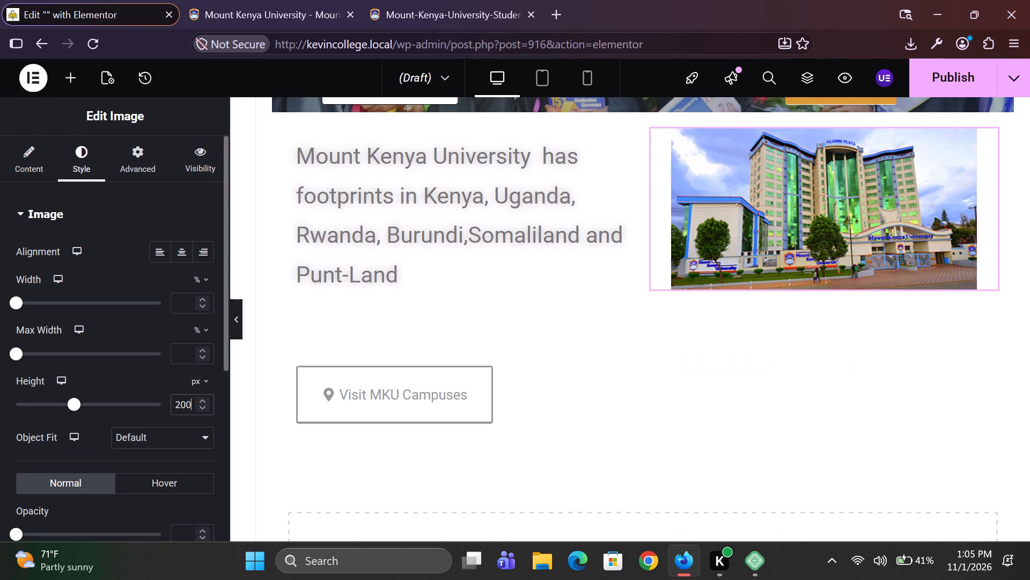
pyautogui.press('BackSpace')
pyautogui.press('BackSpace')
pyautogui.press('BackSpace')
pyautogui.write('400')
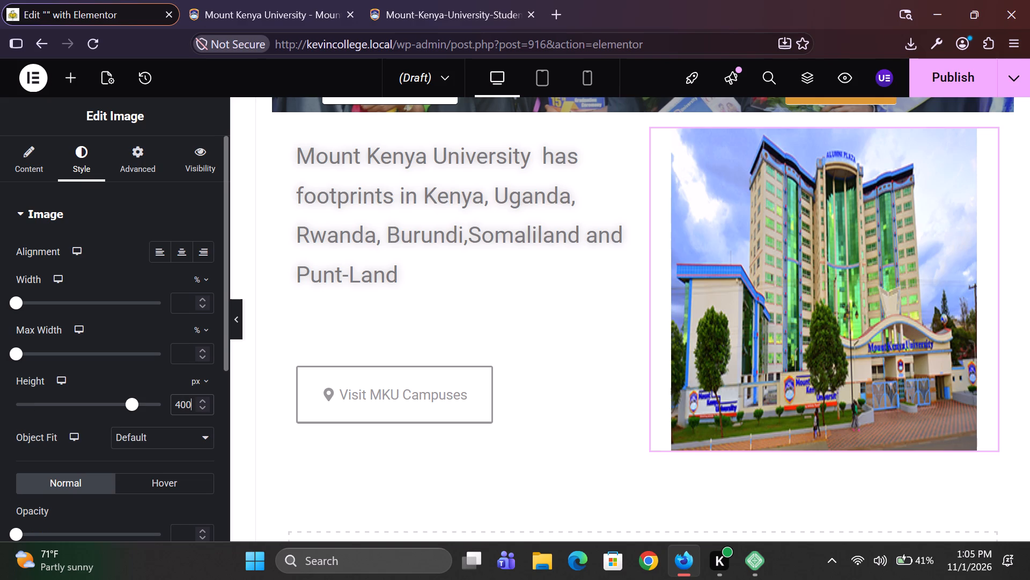
# Set the Alumni Plaza image's height to 350 px and compare it with the picture on the Mount Kenya University page.
pyautogui.press('BackSpace')
pyautogui.press('BackSpace')
pyautogui.press('BackSpace')
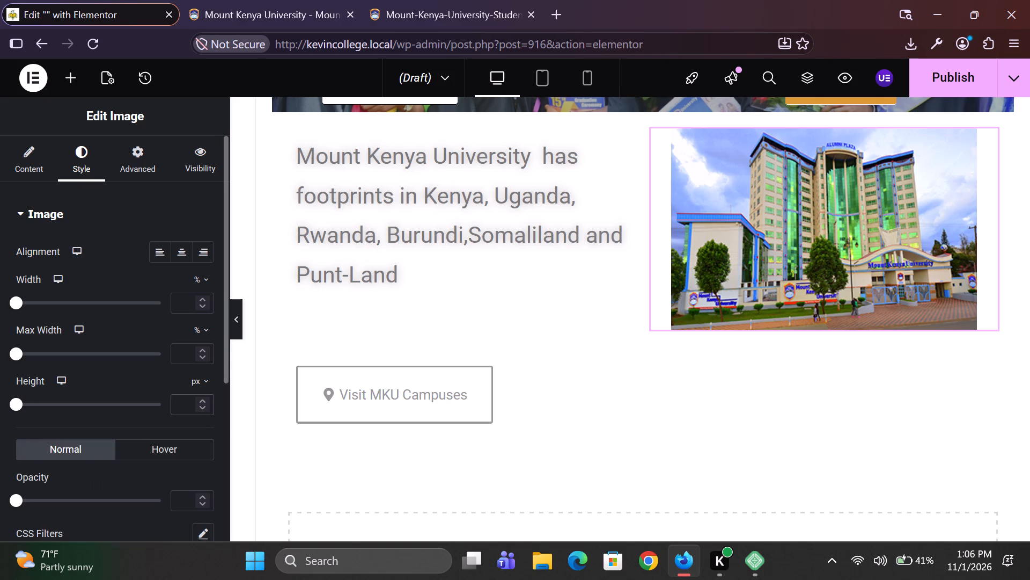
pyautogui.write('350')
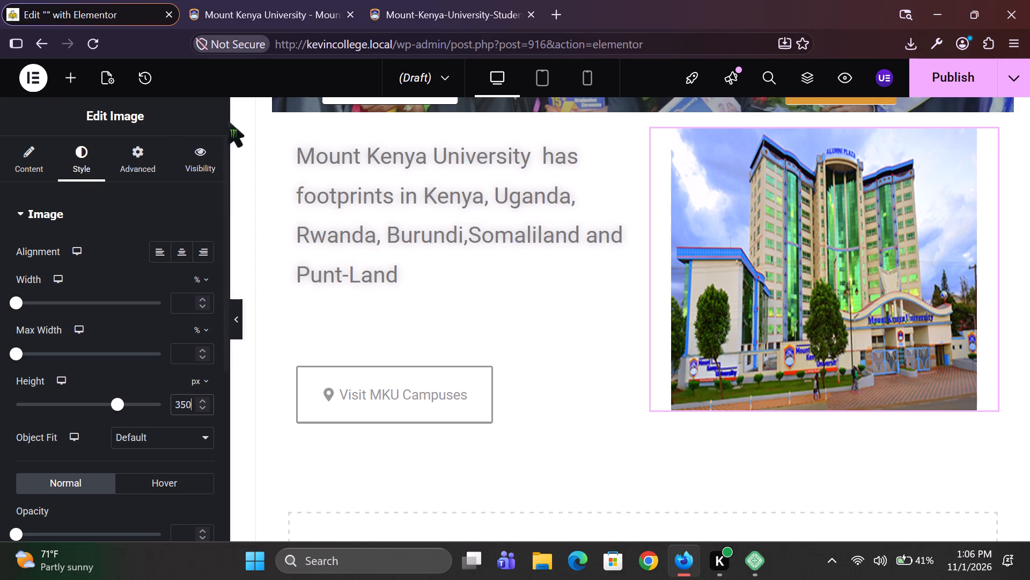
pyautogui.click(292, 1)
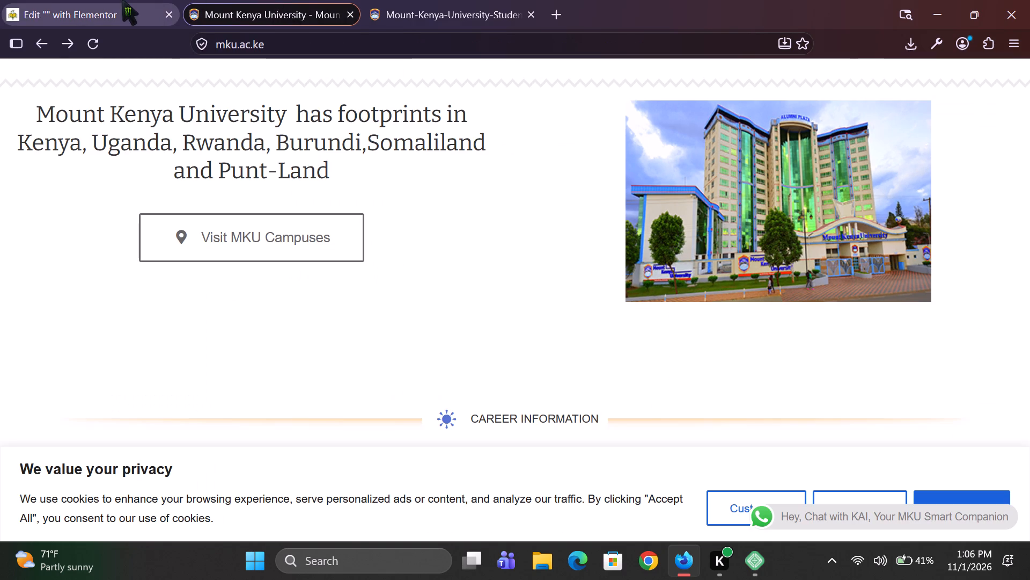
pyautogui.click(122, 0)
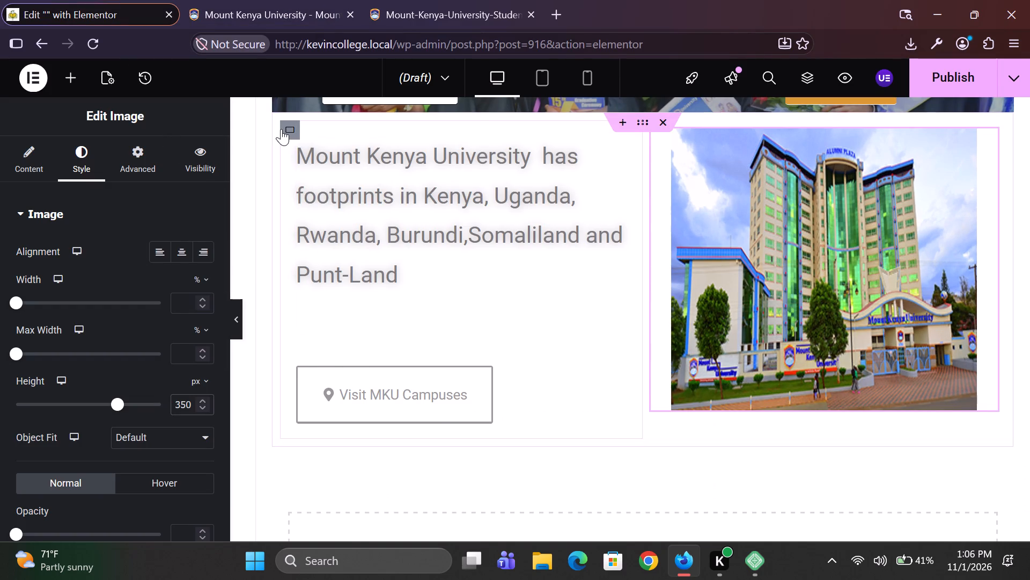
# Set the padding to 0 px on all sides of the 50% wide container holding the footprints text and button.
pyautogui.click(281, 129)
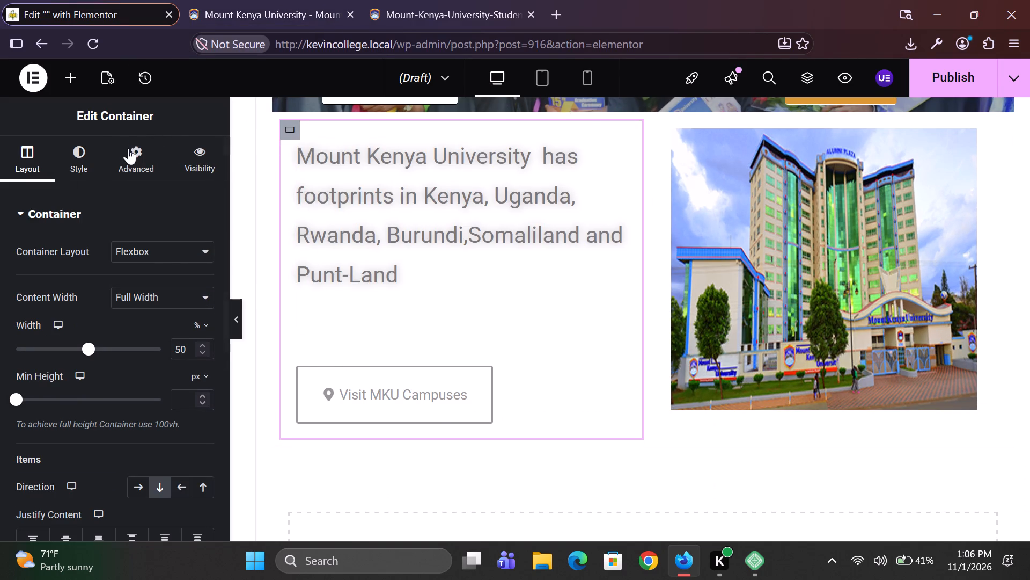
pyautogui.click(130, 152)
pyautogui.click(20, 337)
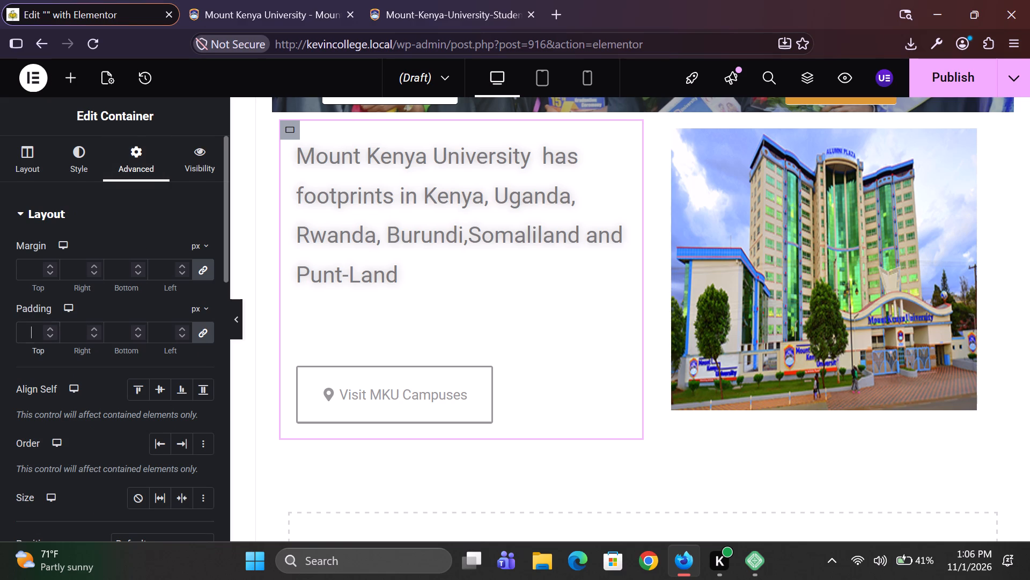
pyautogui.press('0')
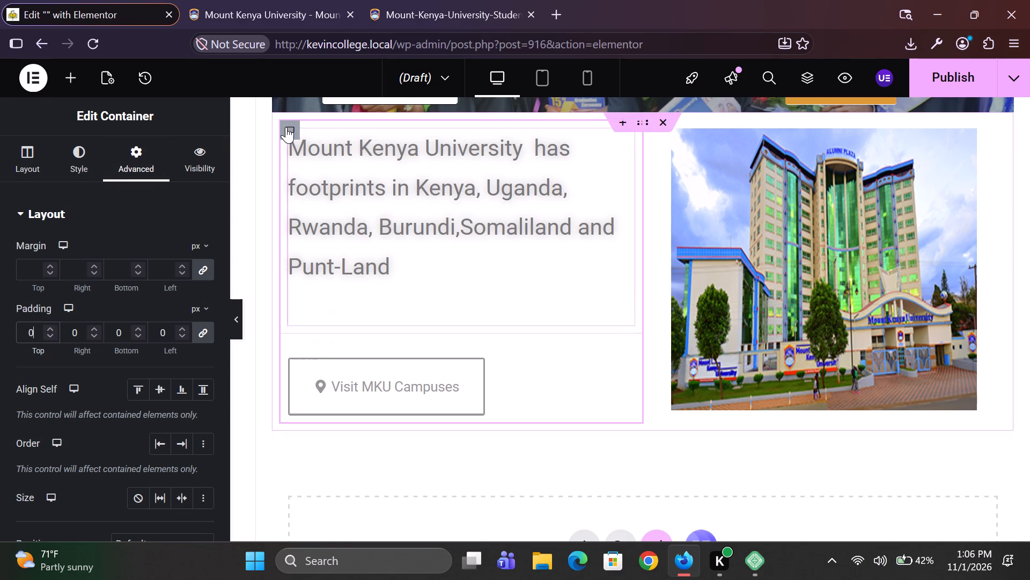
# Set the padding of the inner container around the Visit MKU Campuses button to 0 px on all sides.
pyautogui.click(327, 140)
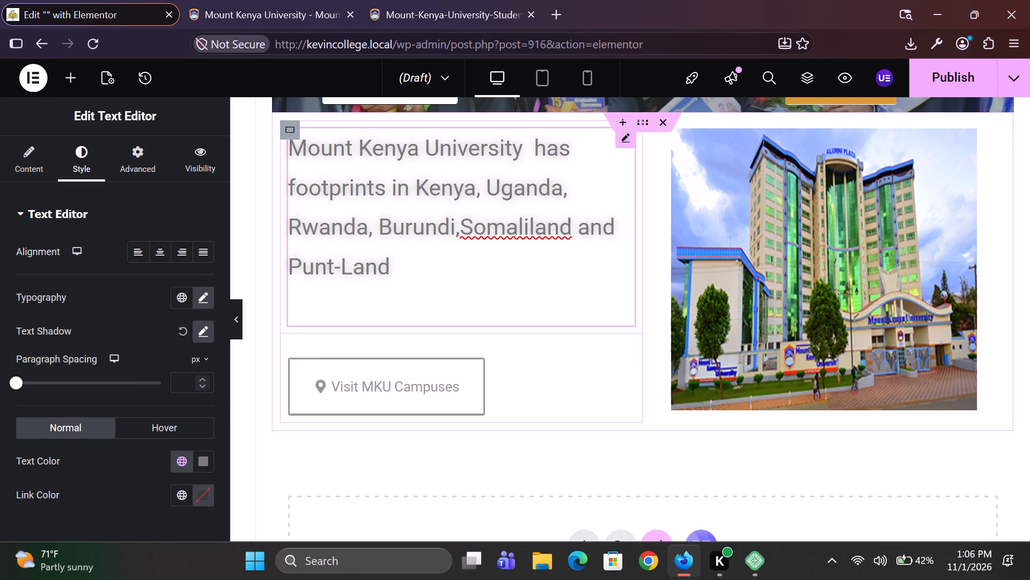
pyautogui.click(292, 353)
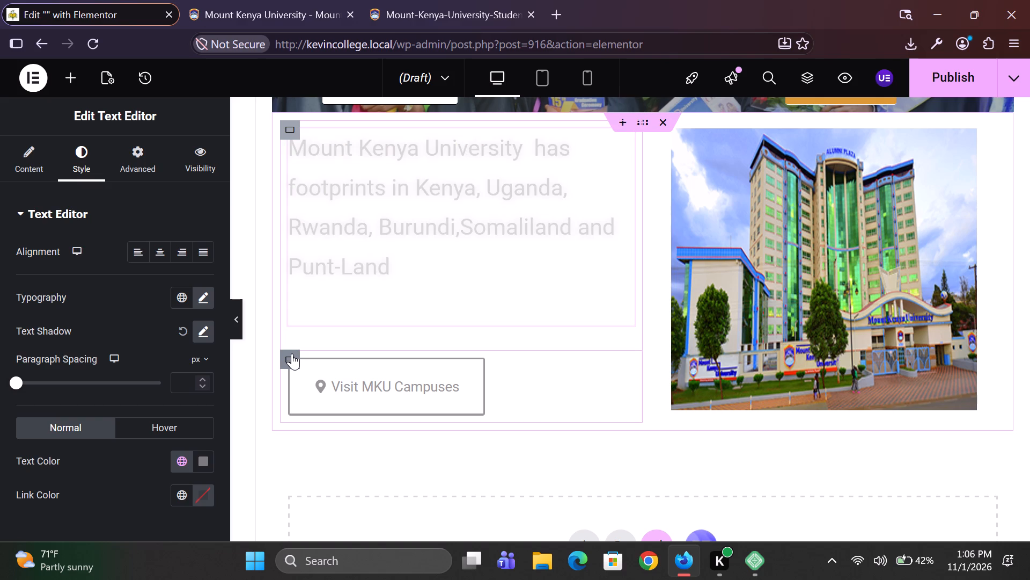
pyautogui.click(127, 144)
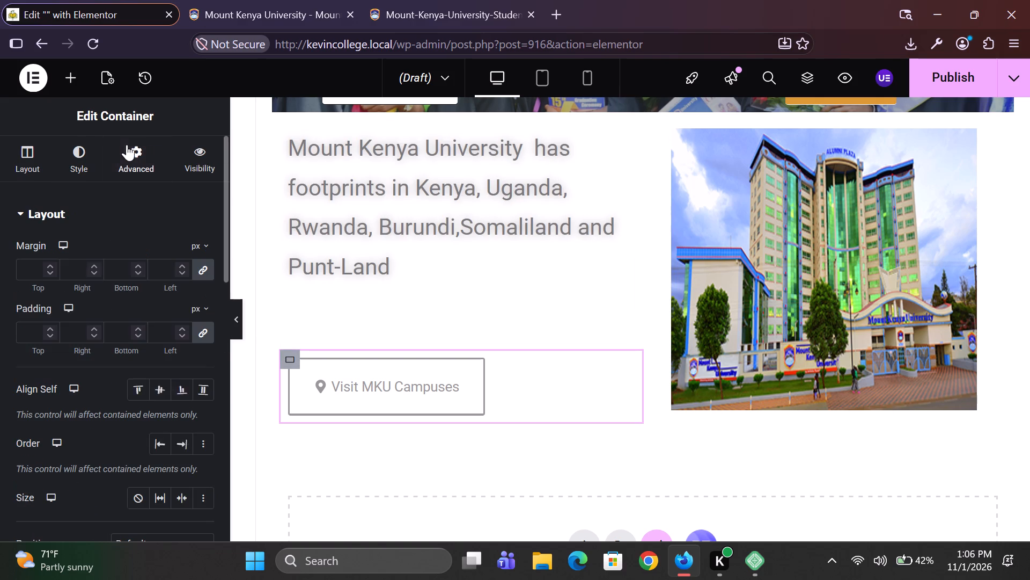
pyautogui.click(31, 328)
pyautogui.press('0')
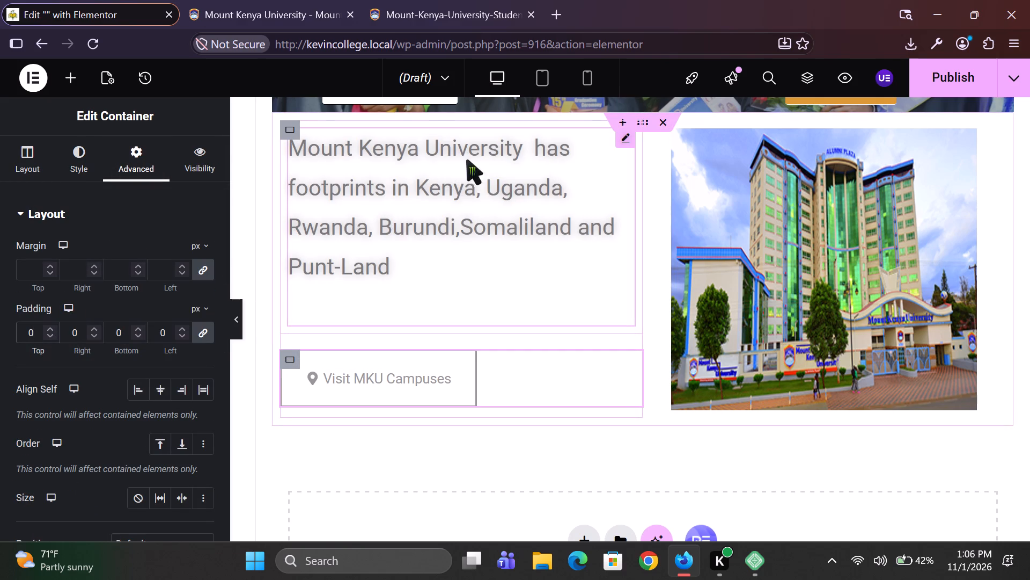
# Set the padding of the inner container around the footprints text to 0 px on all sides.
pyautogui.click(811, 80)
pyautogui.scroll(-6, 898, 224)
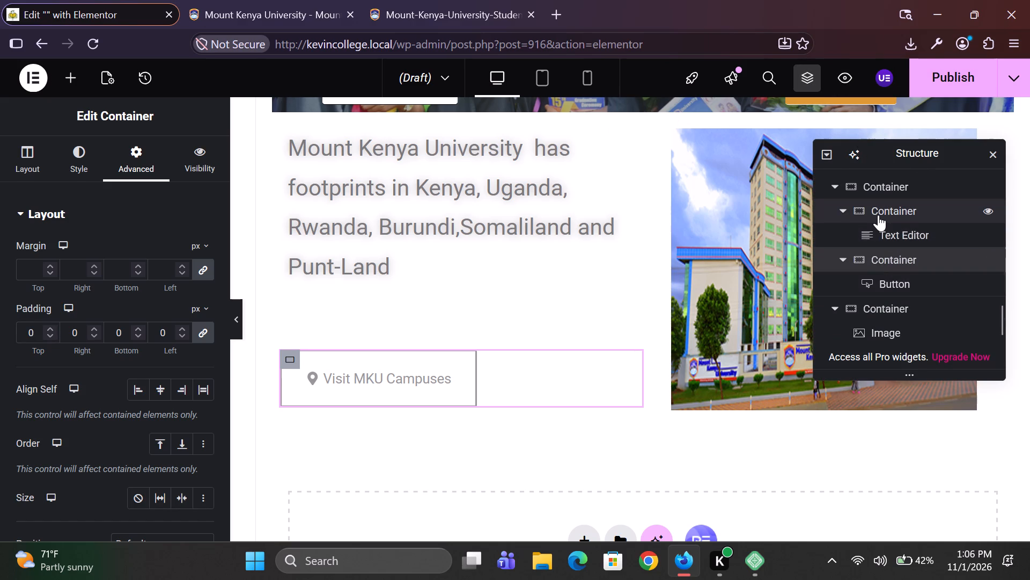
pyautogui.click(878, 195)
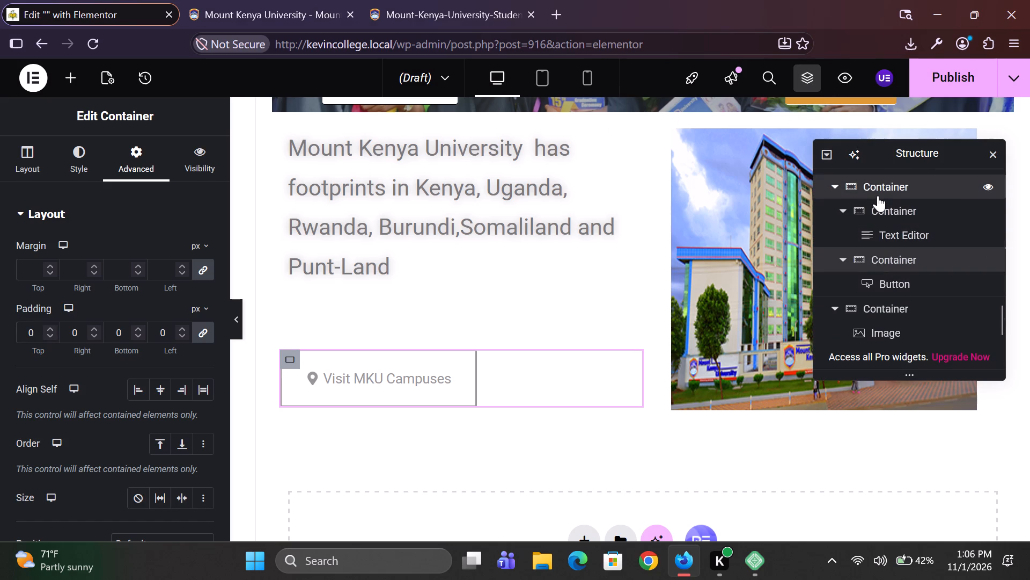
pyautogui.click(869, 212)
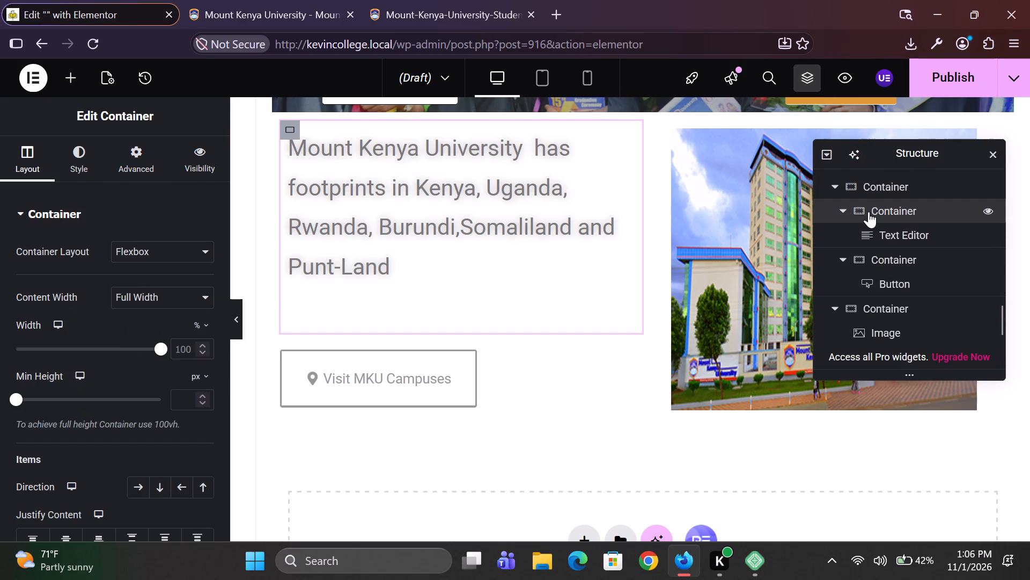
pyautogui.click(148, 143)
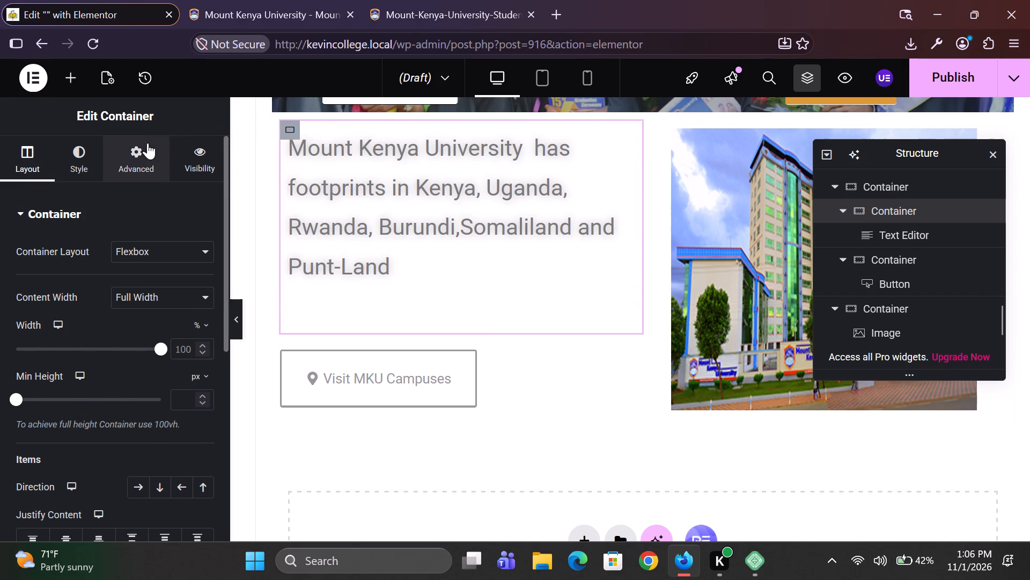
pyautogui.click(29, 330)
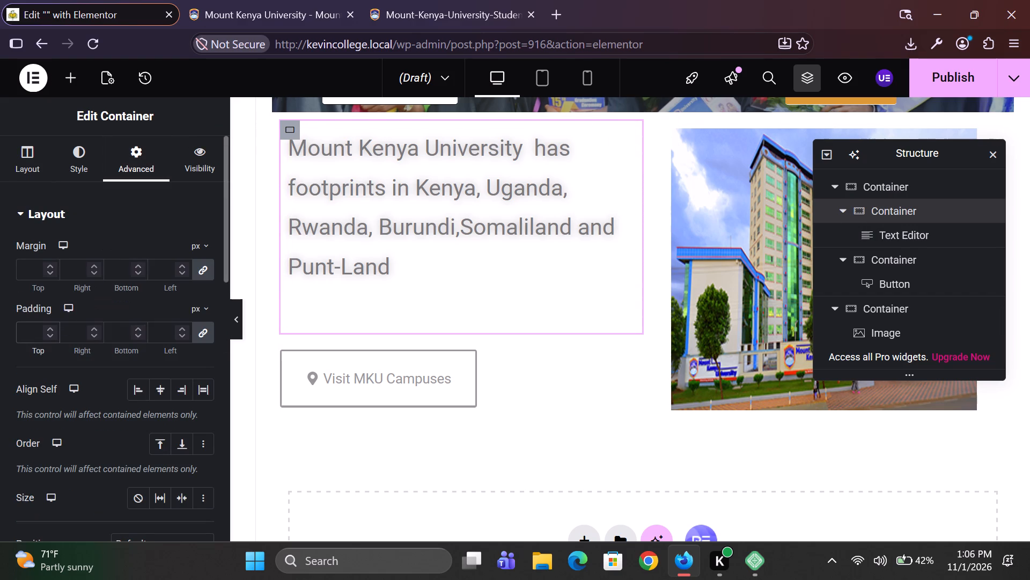
pyautogui.press('0')
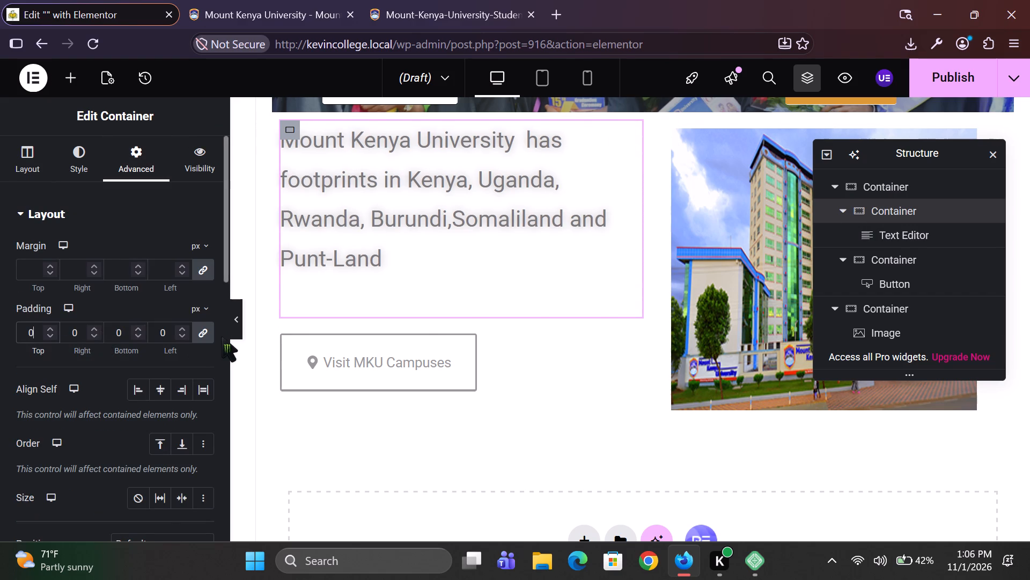
# Set the Alumni Plaza image's height to 330 px and compare it with the Mount Kenya University page.
pyautogui.click(707, 244)
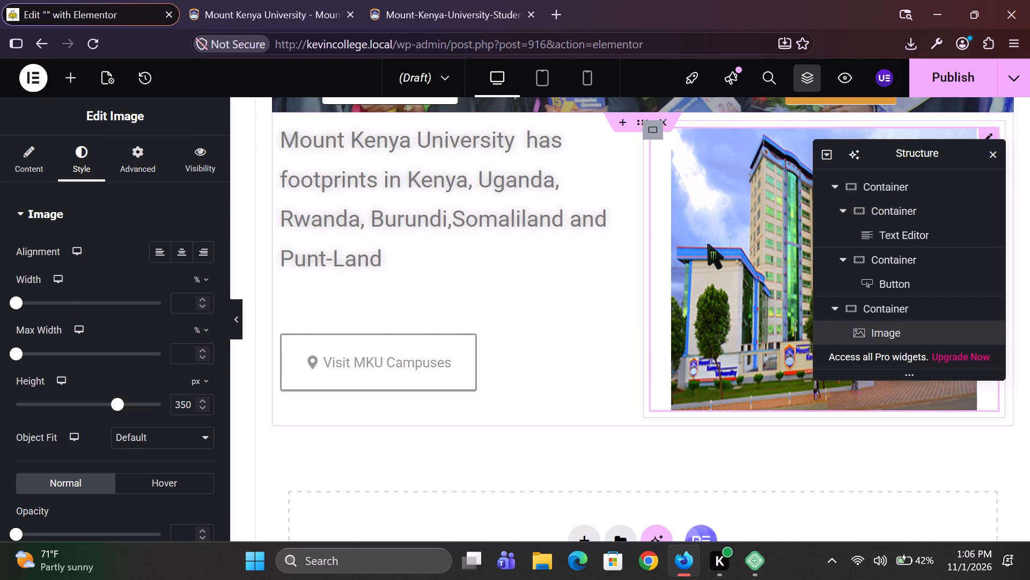
pyautogui.click(193, 404)
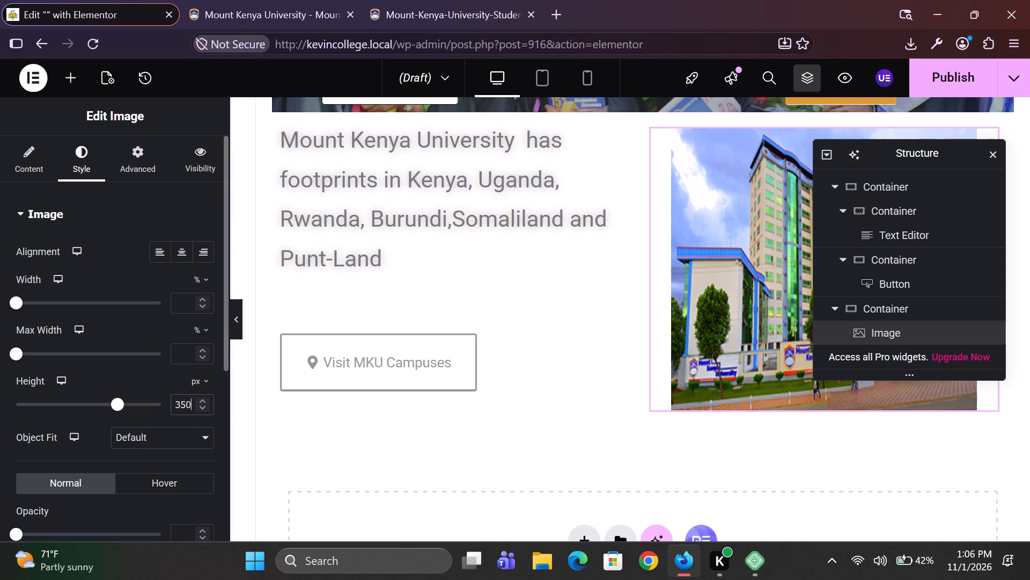
pyautogui.press('BackSpace')
pyautogui.press('BackSpace')
pyautogui.write('30')
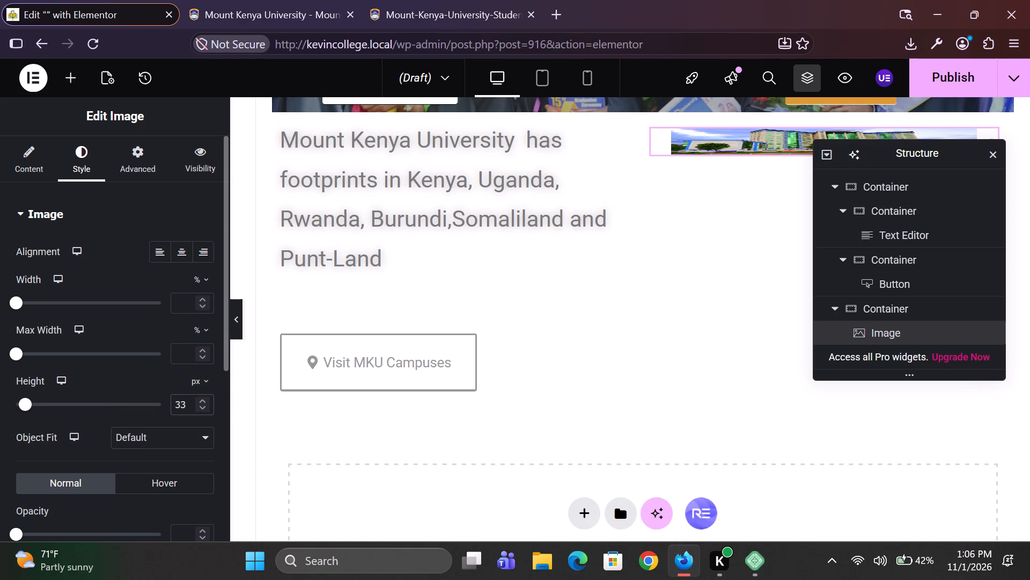
pyautogui.click(247, 0)
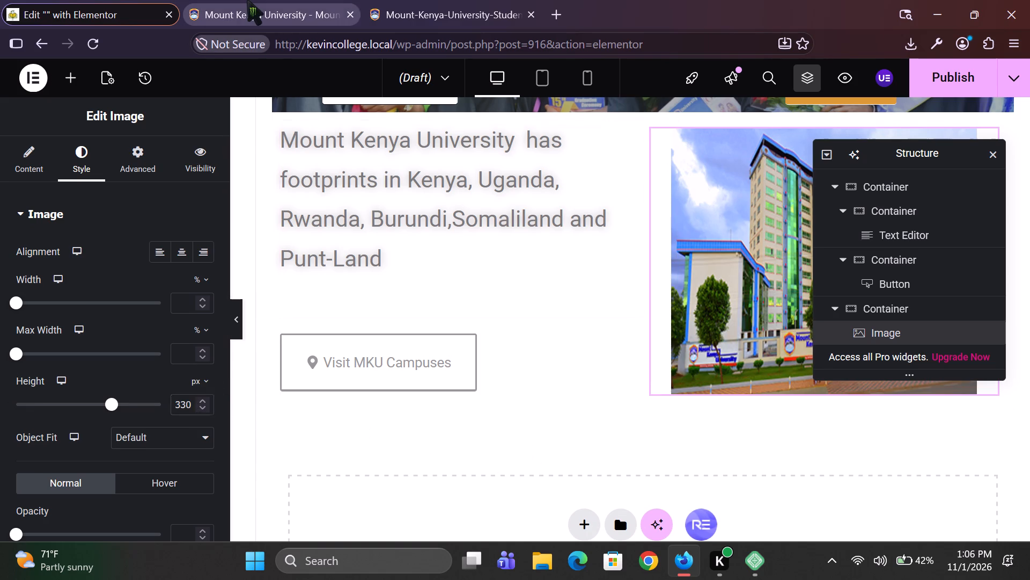
pyautogui.click(91, 0)
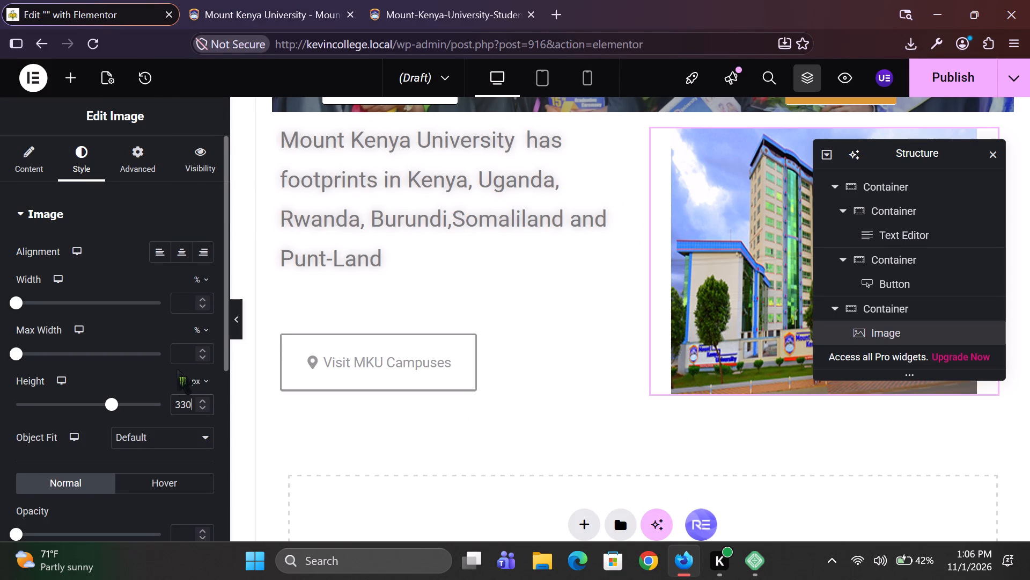
# Set the Alumni Plaza image's width to 330% and close the page structure overview.
pyautogui.click(181, 304)
pyautogui.write('33')
pyautogui.press('0')
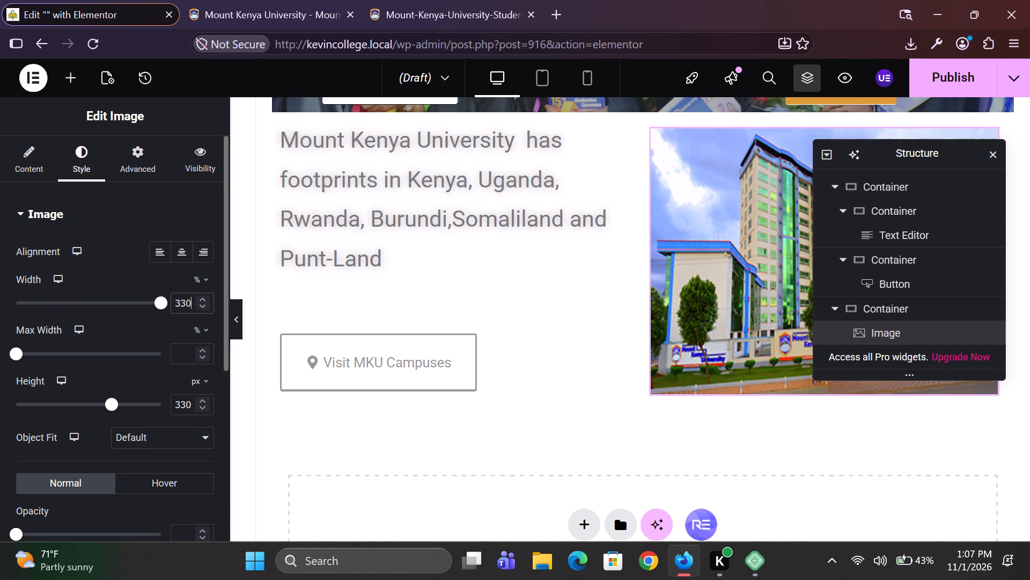
pyautogui.click(657, 452)
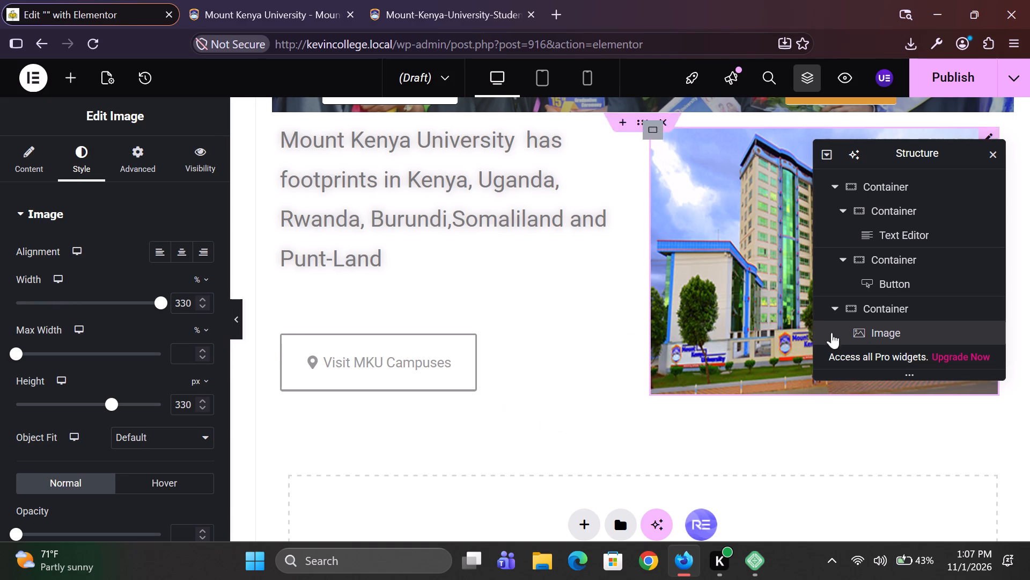
pyautogui.click(990, 155)
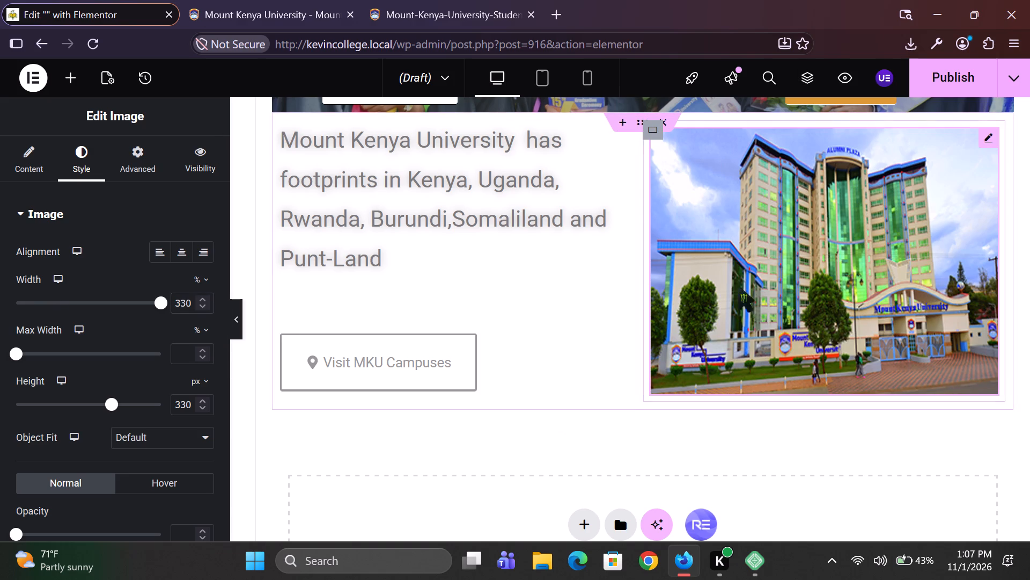
pyautogui.scroll(-1, 546, 331)
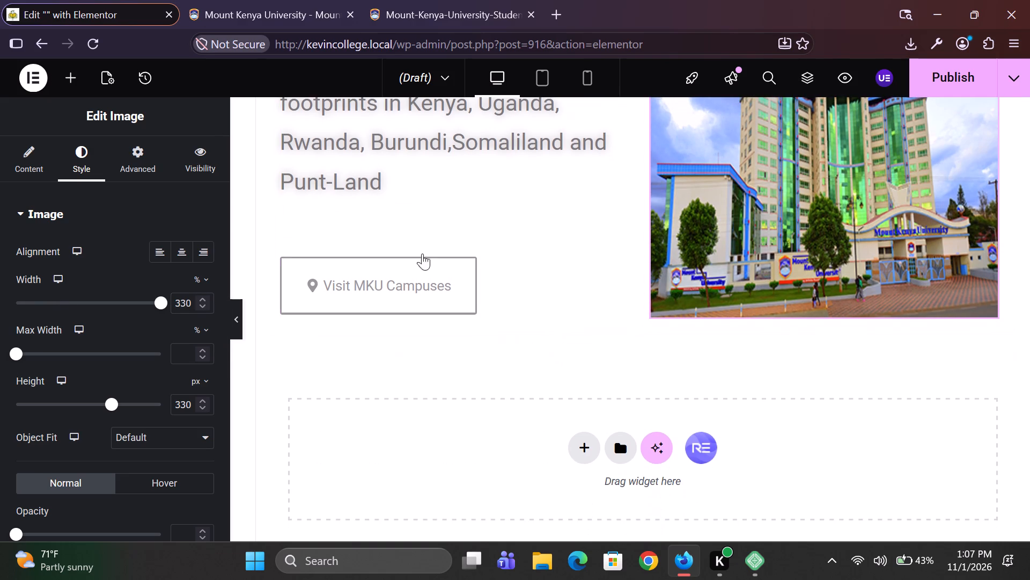
# Examine the Career Information, Student Life and Affiliates & Partners sections below the footprints section on the Mount Kenya University page.
pyautogui.click(303, 0)
pyautogui.scroll(-1, 461, 227)
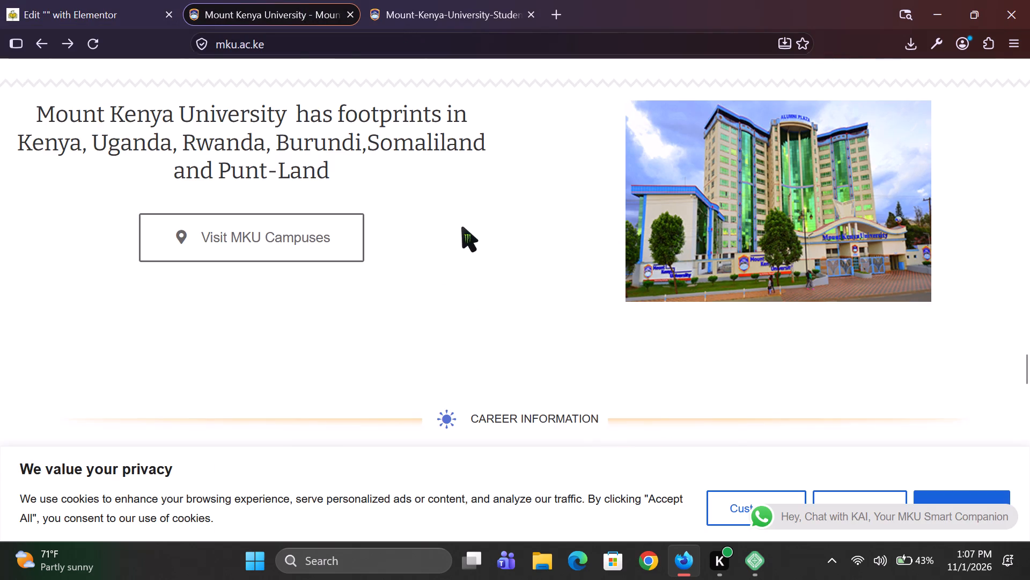
pyautogui.scroll(-6, 461, 227)
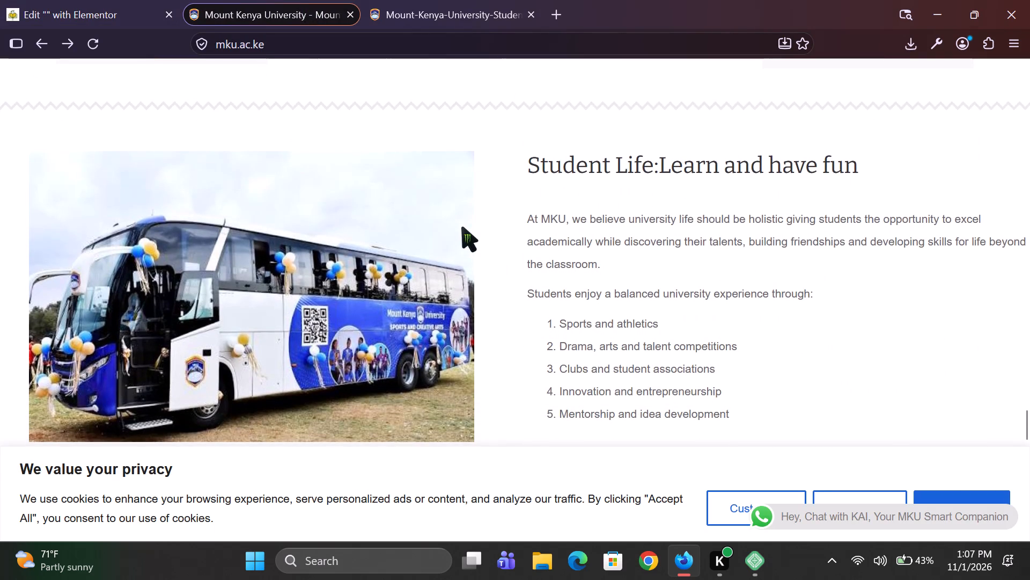
pyautogui.scroll(-3, 461, 227)
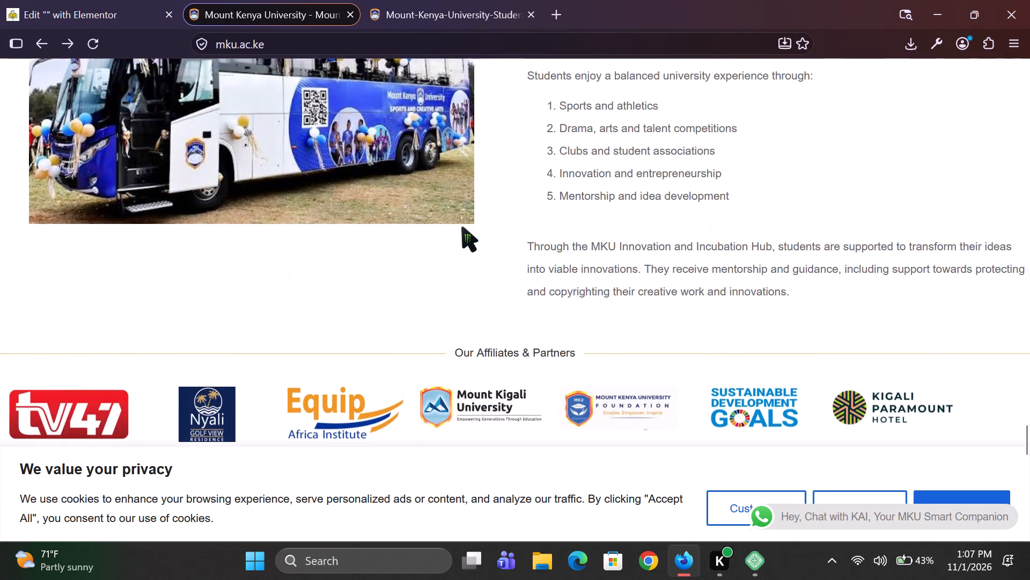
pyautogui.scroll(2, 461, 227)
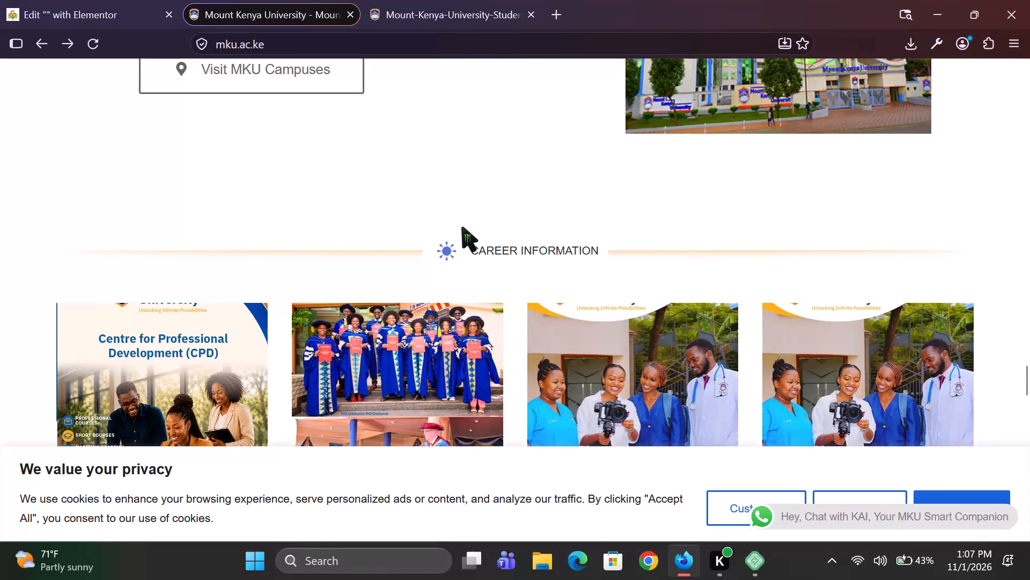
pyautogui.scroll(-5, 461, 227)
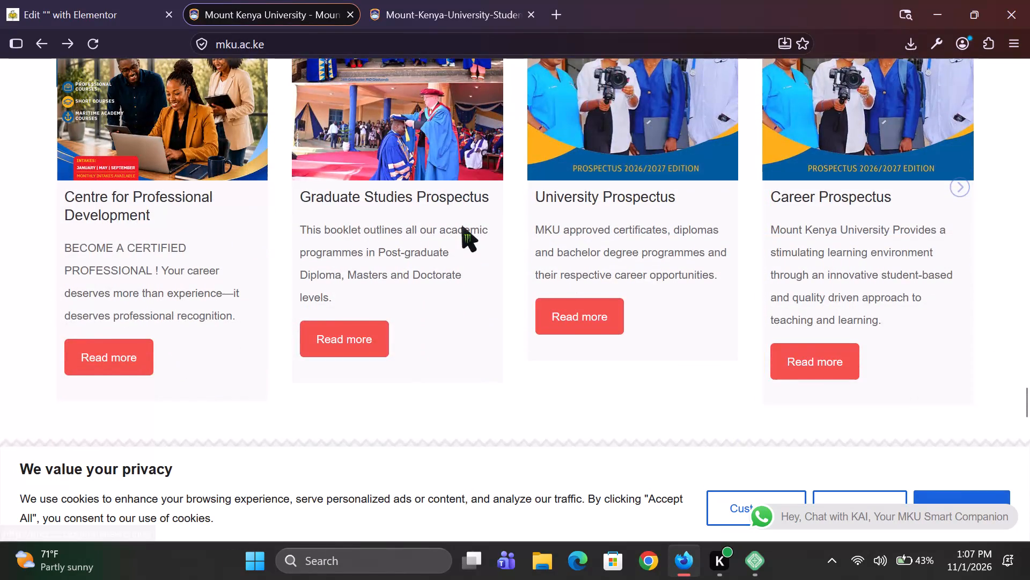
pyautogui.scroll(6, 461, 227)
pyautogui.scroll(-2, 461, 227)
pyautogui.scroll(2, 461, 227)
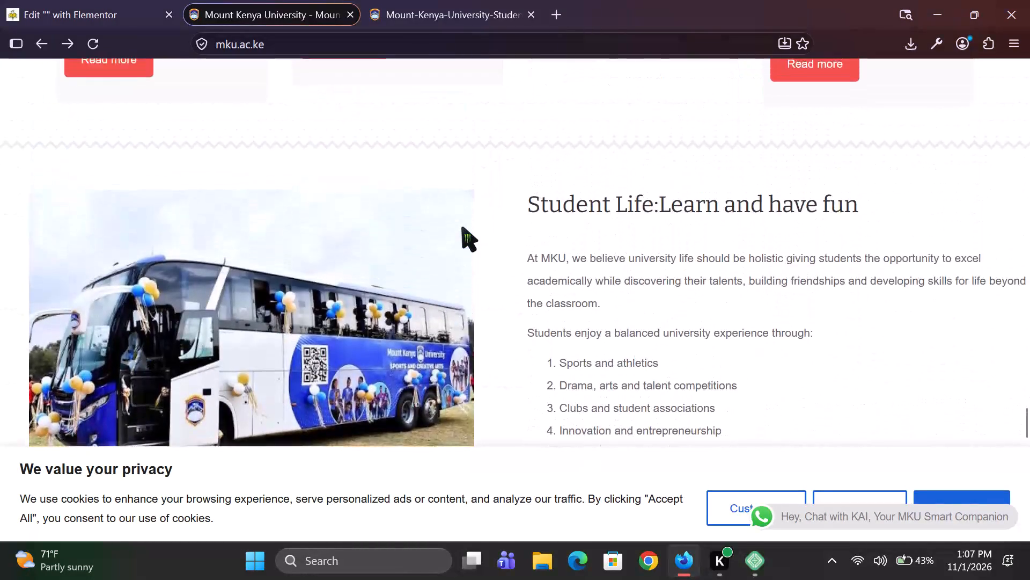
pyautogui.scroll(2, 461, 227)
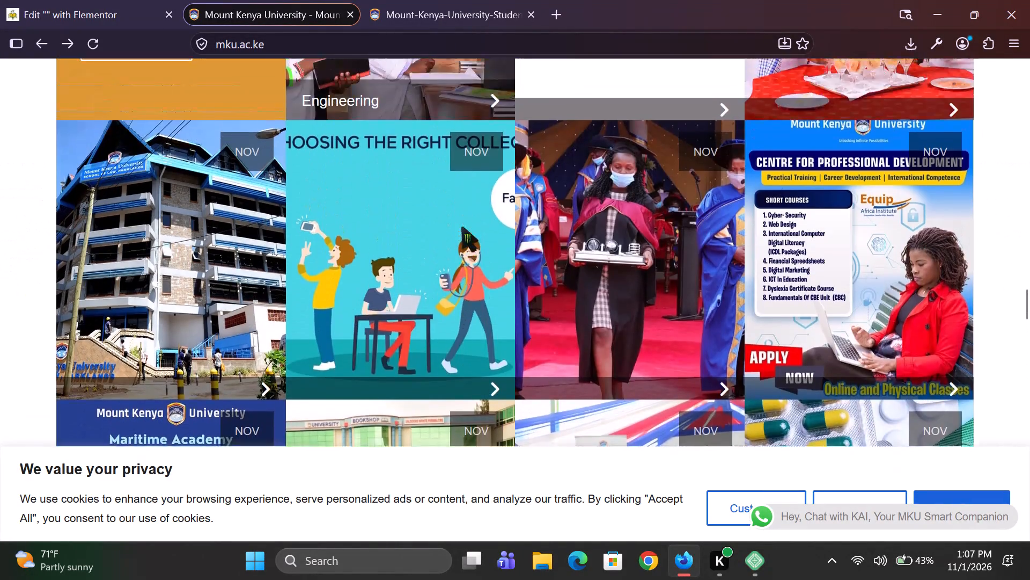
pyautogui.scroll(-3, 461, 227)
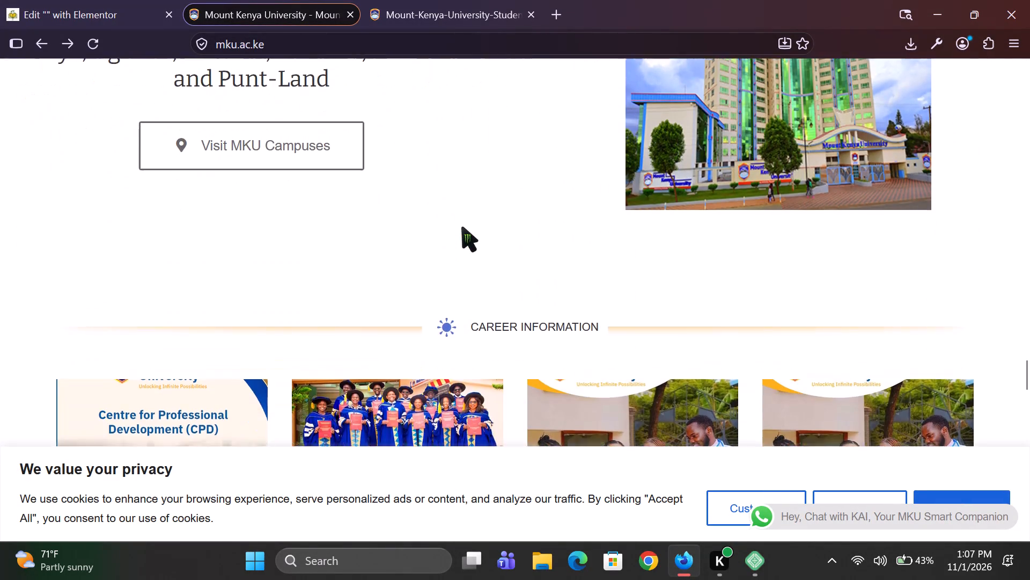
pyautogui.scroll(-6, 461, 227)
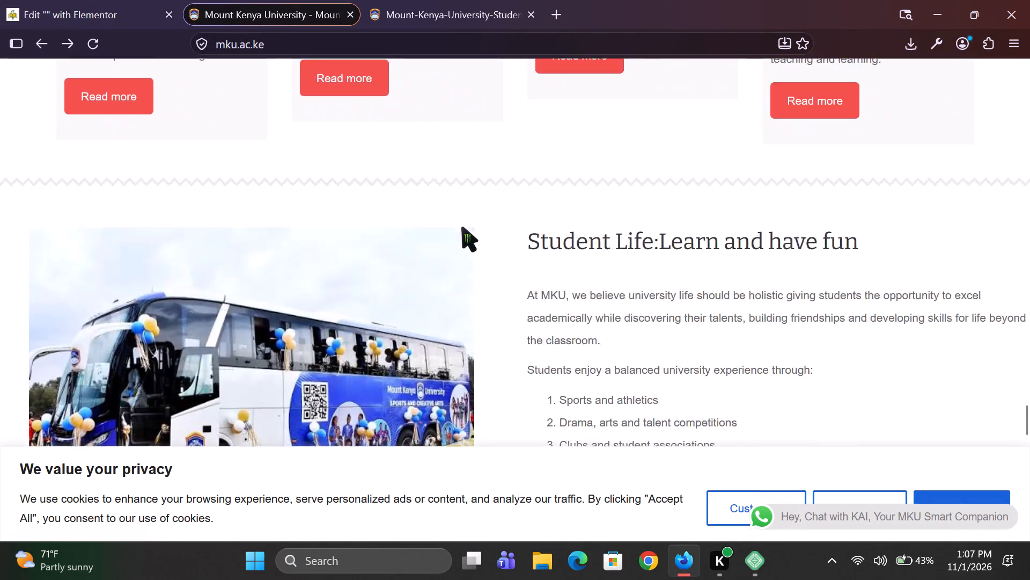
pyautogui.scroll(-1, 461, 227)
pyautogui.scroll(3, 461, 227)
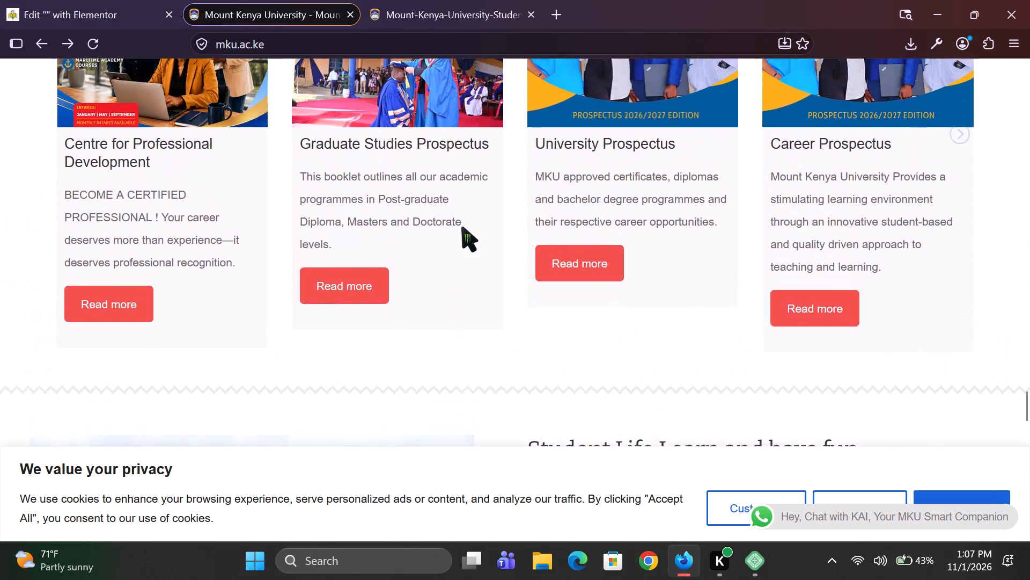
pyautogui.scroll(2, 461, 227)
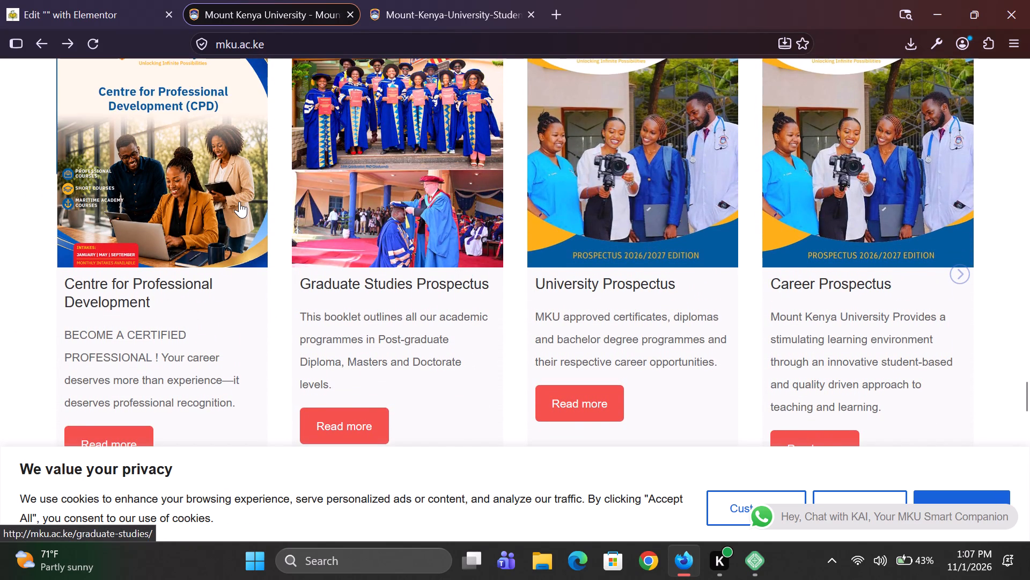
pyautogui.scroll(-5, 343, 268)
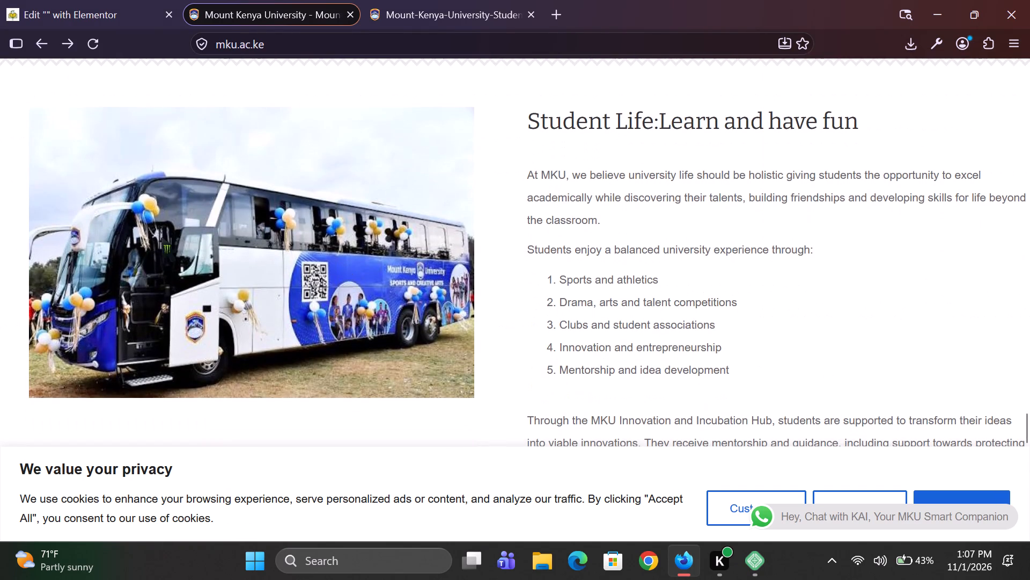
pyautogui.scroll(-1, 257, 236)
pyautogui.scroll(1, 257, 236)
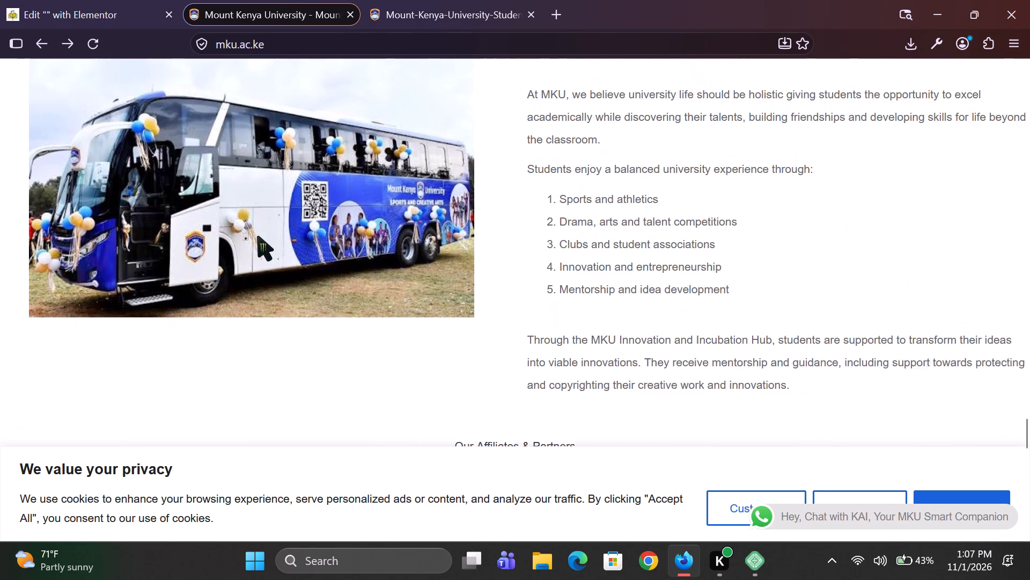
pyautogui.scroll(2, 257, 236)
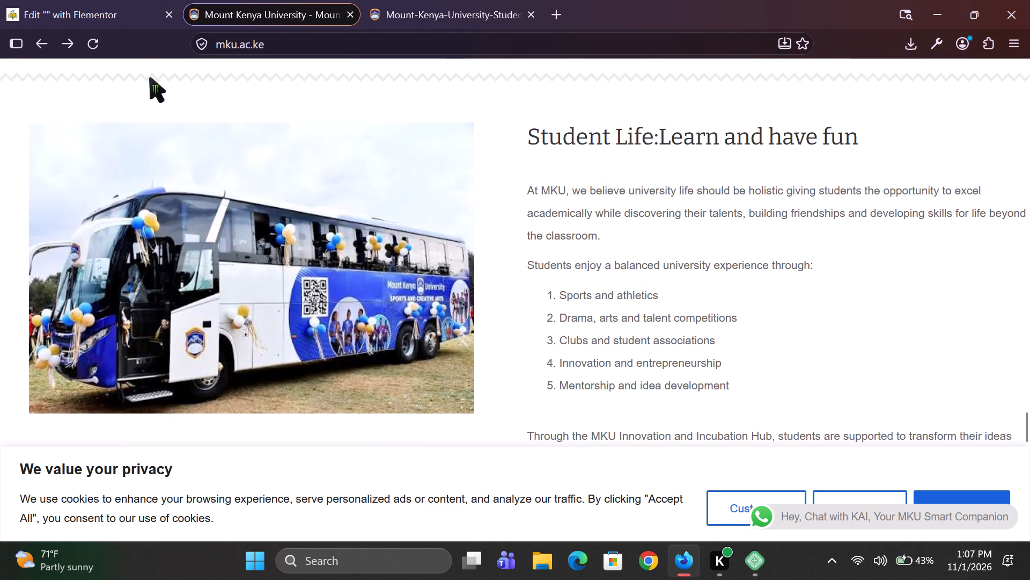
# Back in the Elementor post, add a Flexbox container with two equal columns below the footprints section and select it.
pyautogui.click(117, 13)
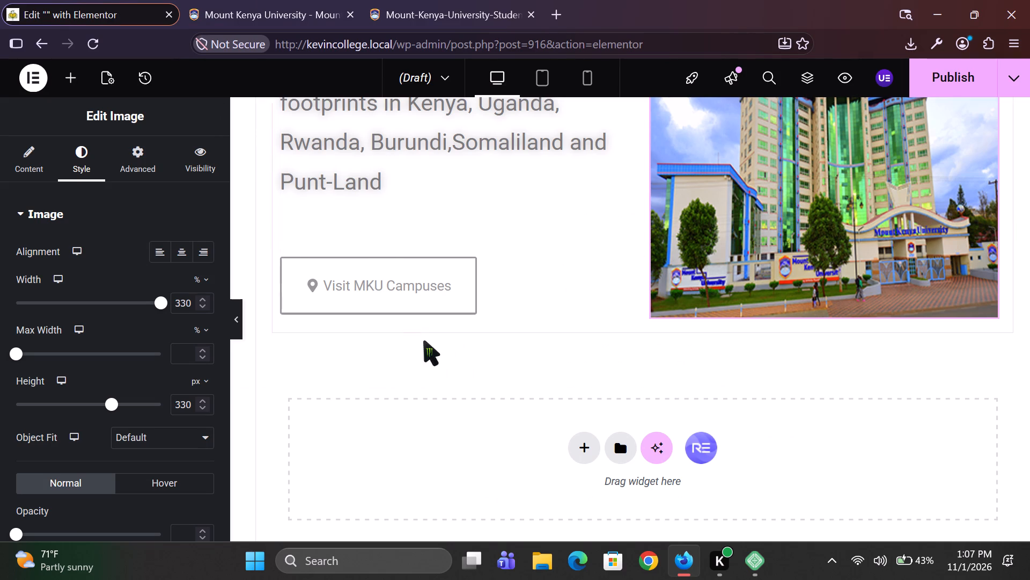
pyautogui.click(582, 442)
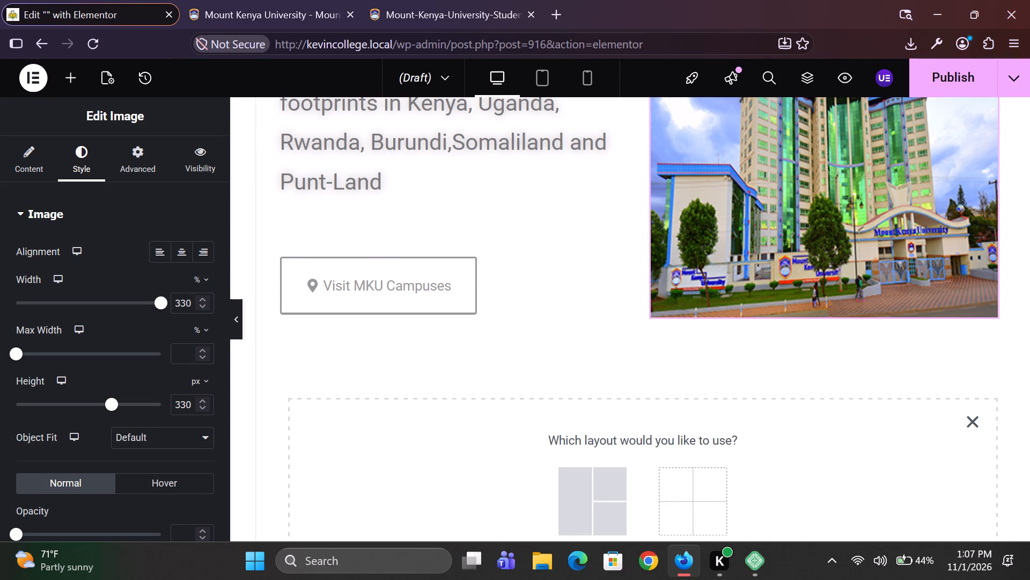
pyautogui.scroll(-1, 571, 395)
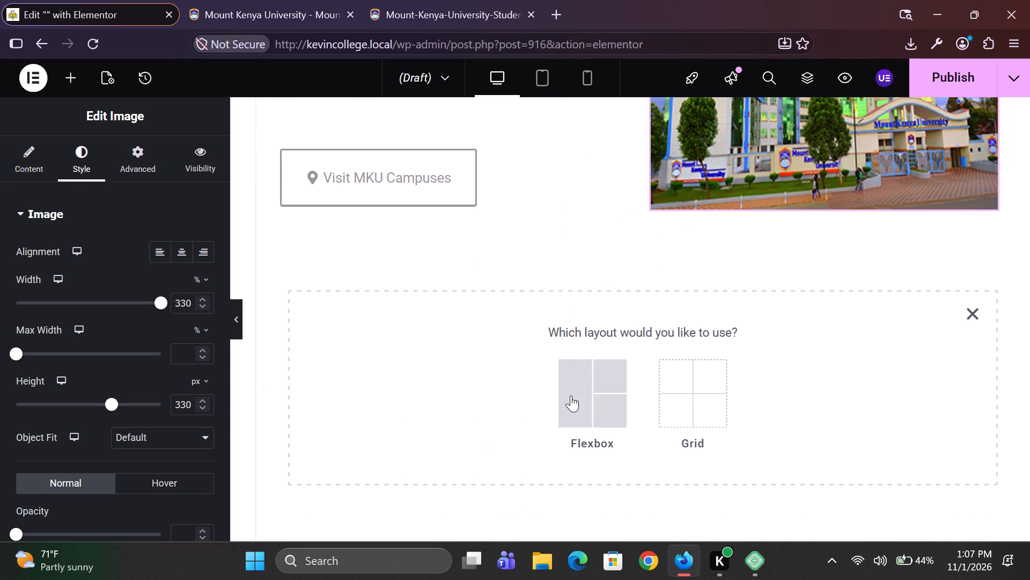
pyautogui.click(571, 395)
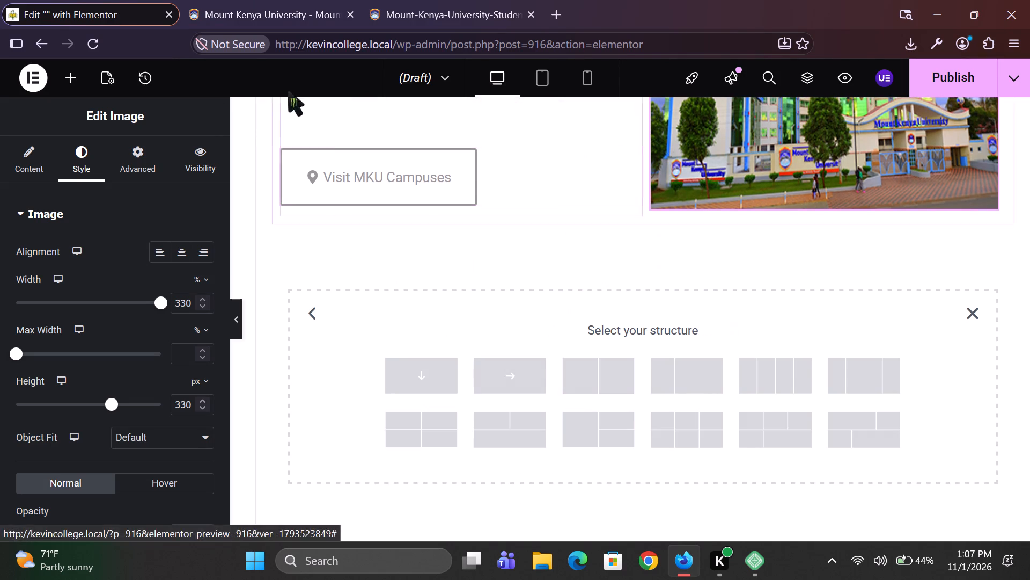
pyautogui.click(592, 387)
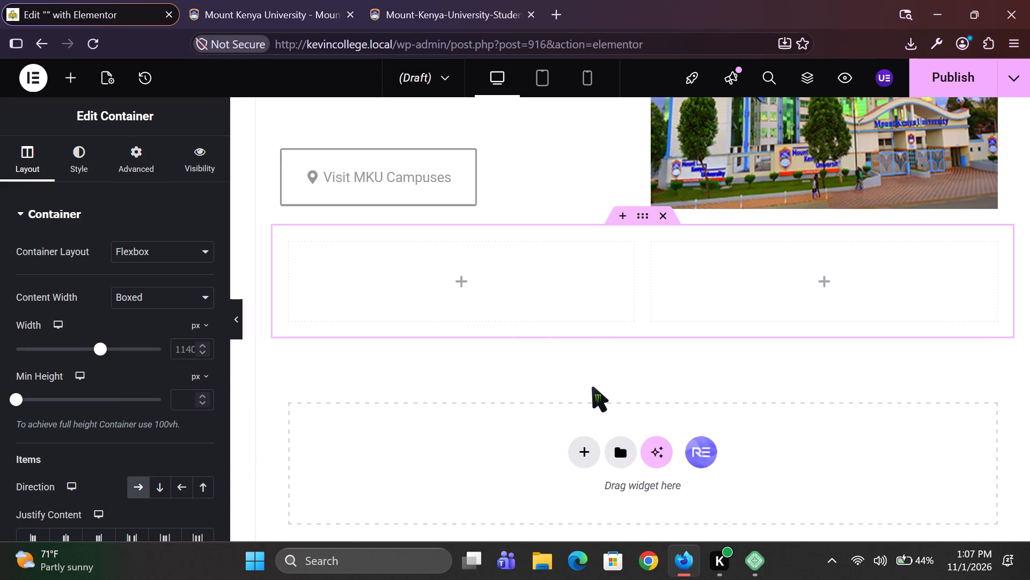
pyautogui.click(646, 212)
# Set the new two-column container's content width to Full Width and select its left column.
pyautogui.click(211, 295)
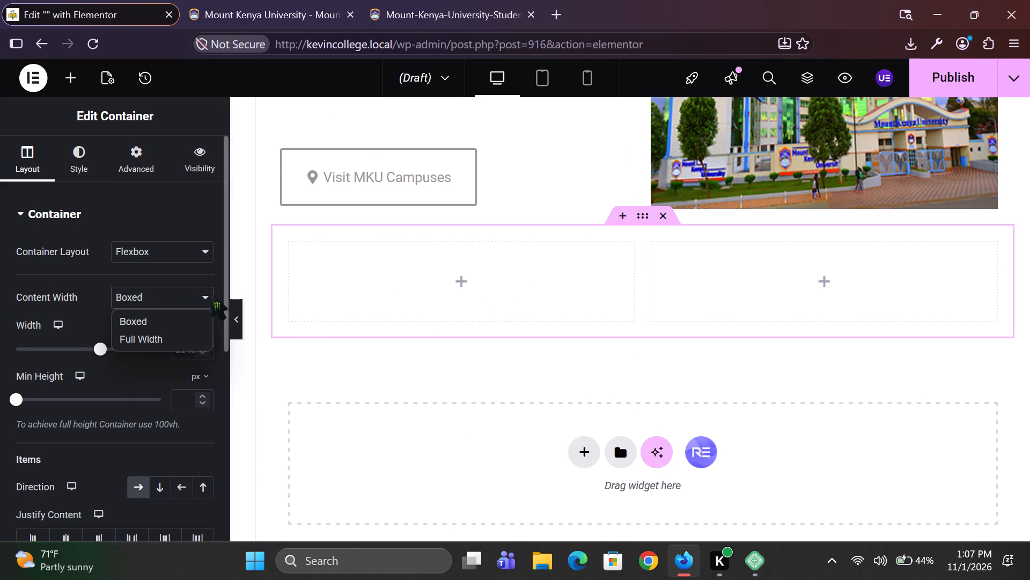
pyautogui.click(179, 337)
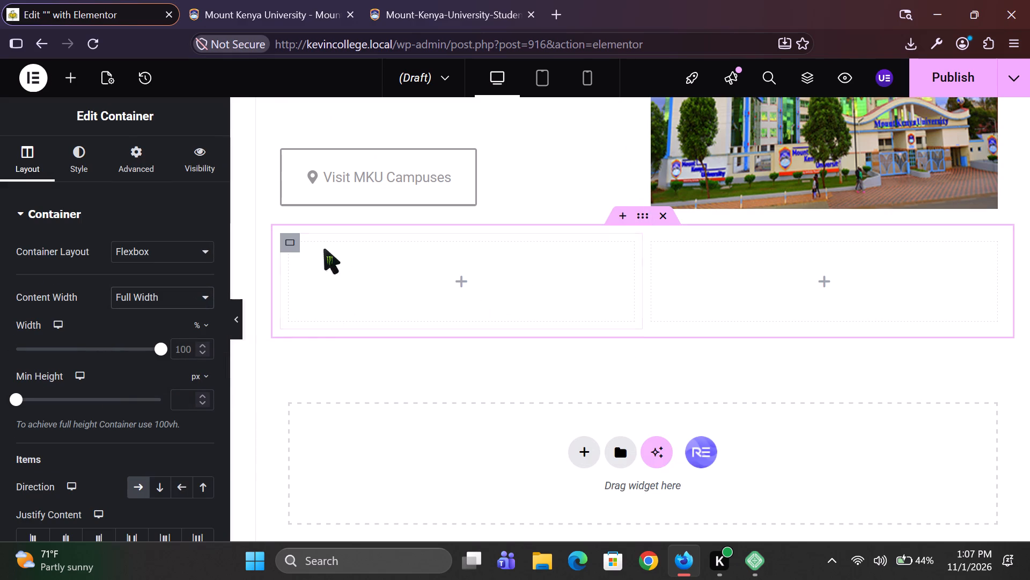
pyautogui.click(286, 243)
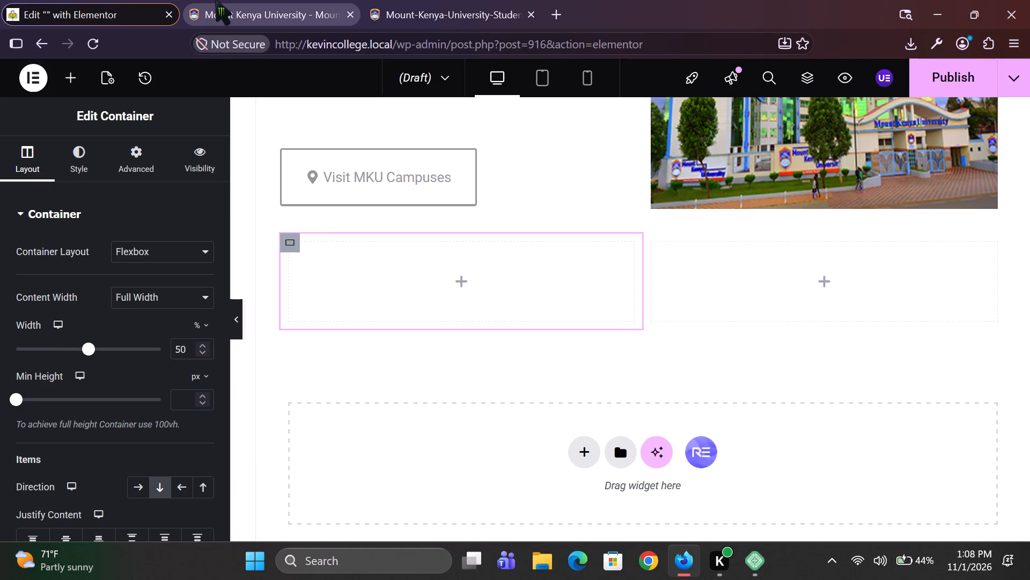
# Switch to the Mount Kenya University page and save the Student Life section's bus image to the computer.
pyautogui.click(215, 0)
pyautogui.rightClick(236, 226)
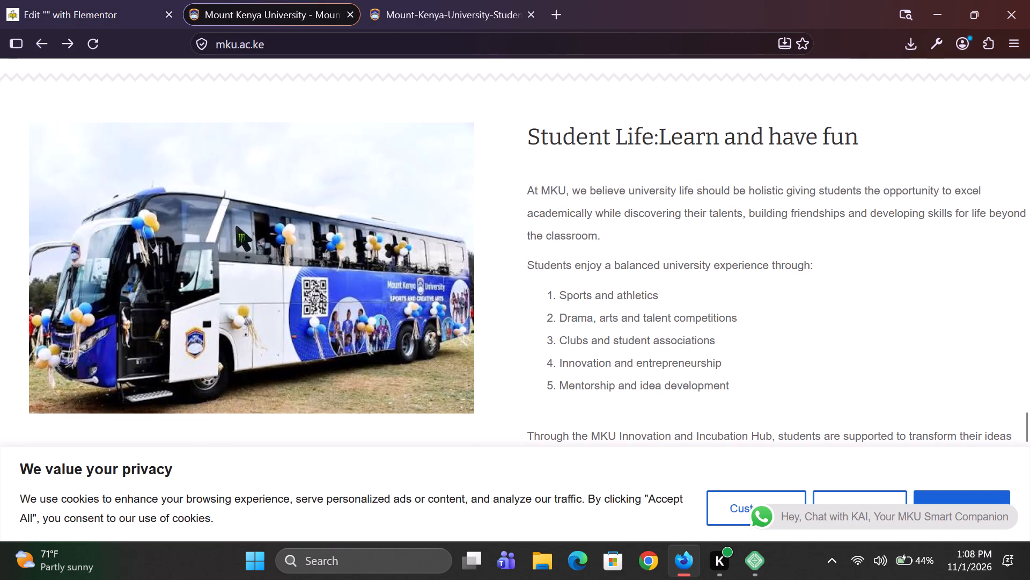
pyautogui.click(306, 236)
pyautogui.click(376, 357)
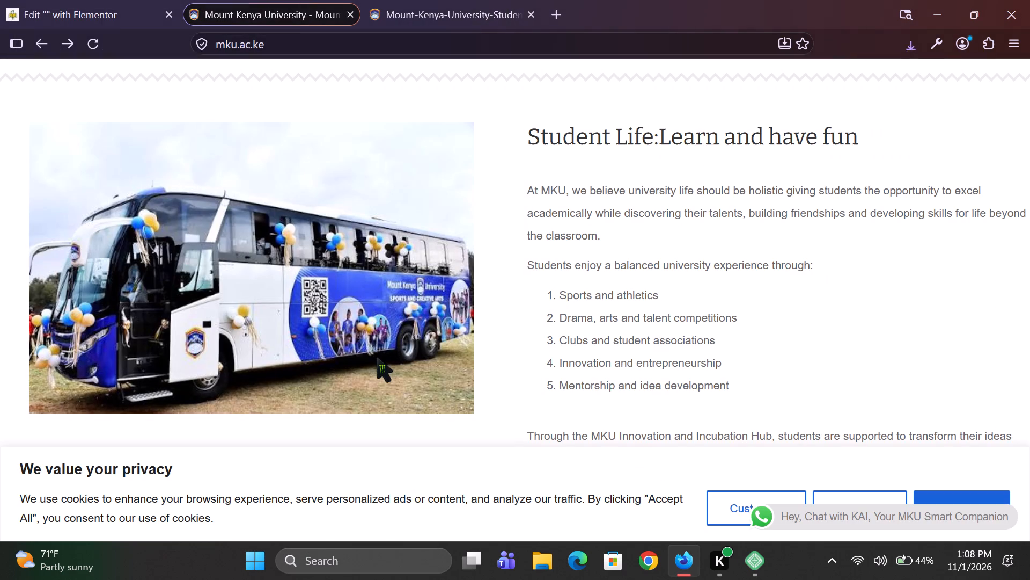
# Back in the Elementor post, search the widgets for "ima" to add an Image widget to the new section's left column.
pyautogui.click(53, 0)
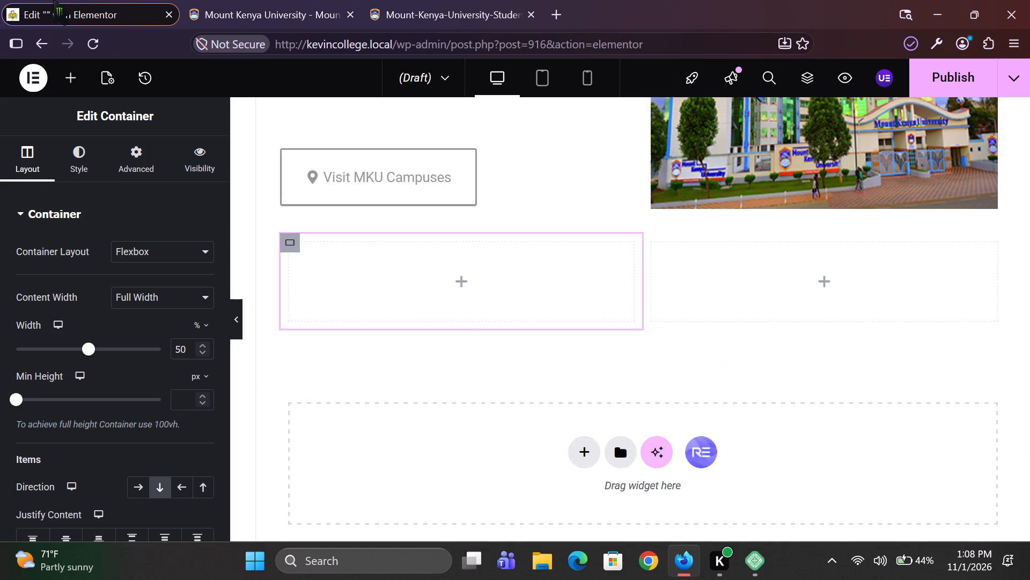
pyautogui.click(458, 283)
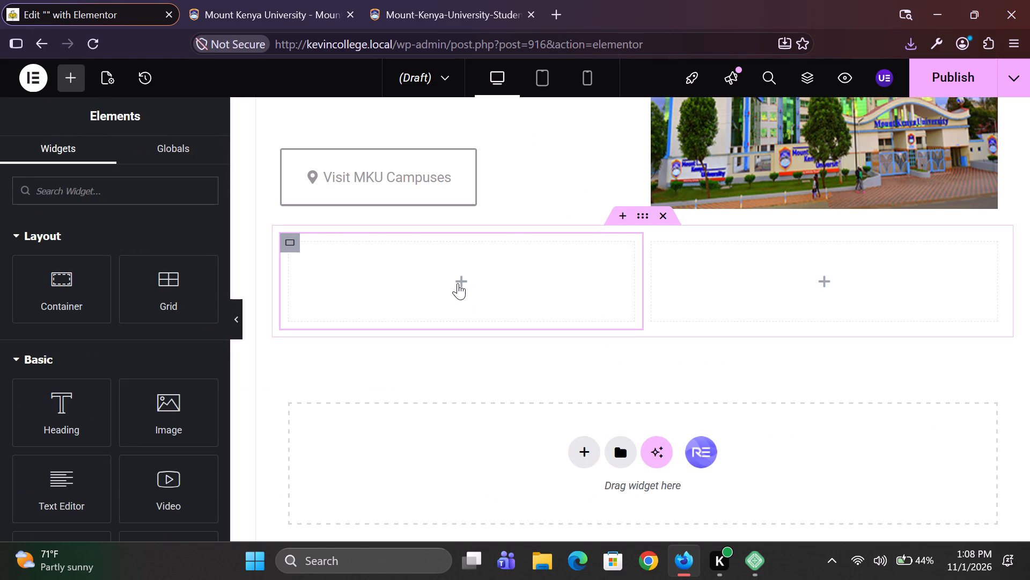
pyautogui.write('ima')
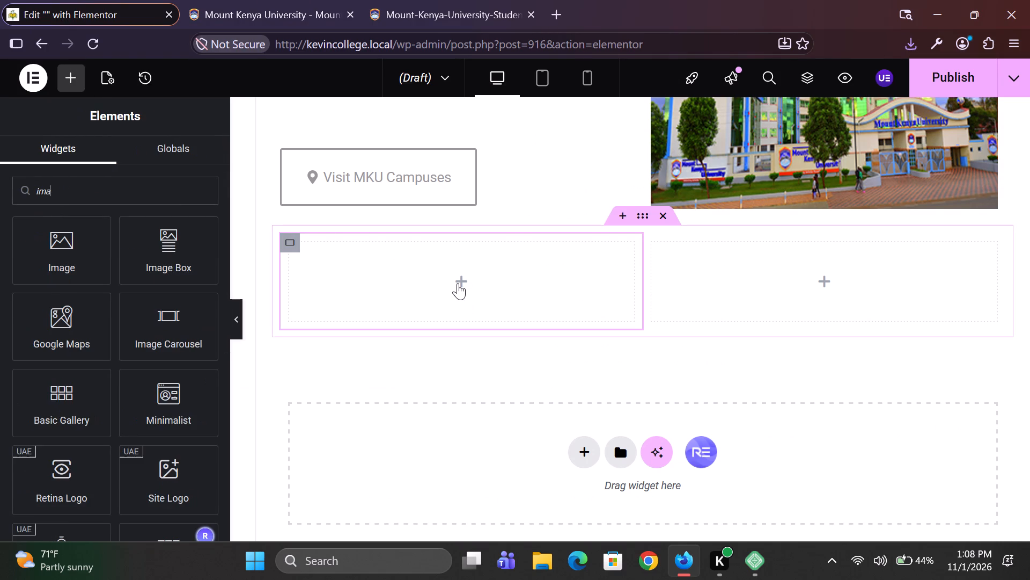
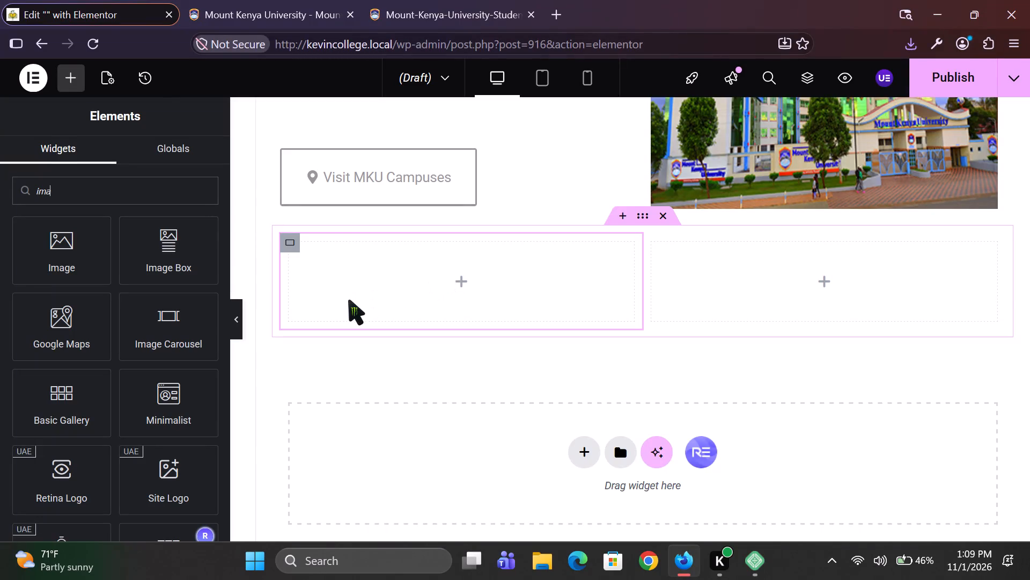
# Add an Image widget to the empty first column and fill it with the downloaded MKU-Marcapolo-bus.jpg.
pyautogui.moveTo(76, 258); pyautogui.dragTo(427, 287)
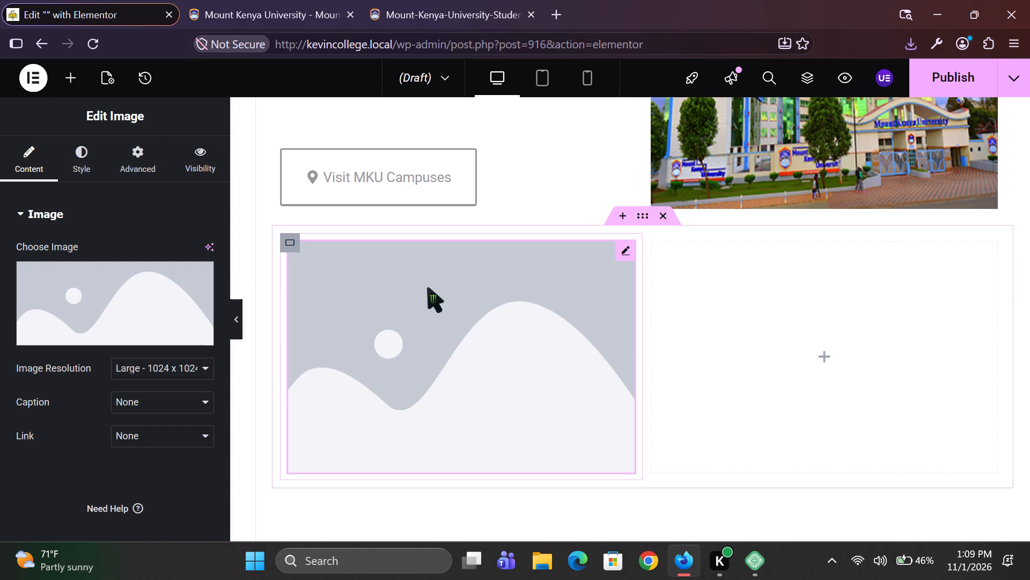
pyautogui.click(105, 337)
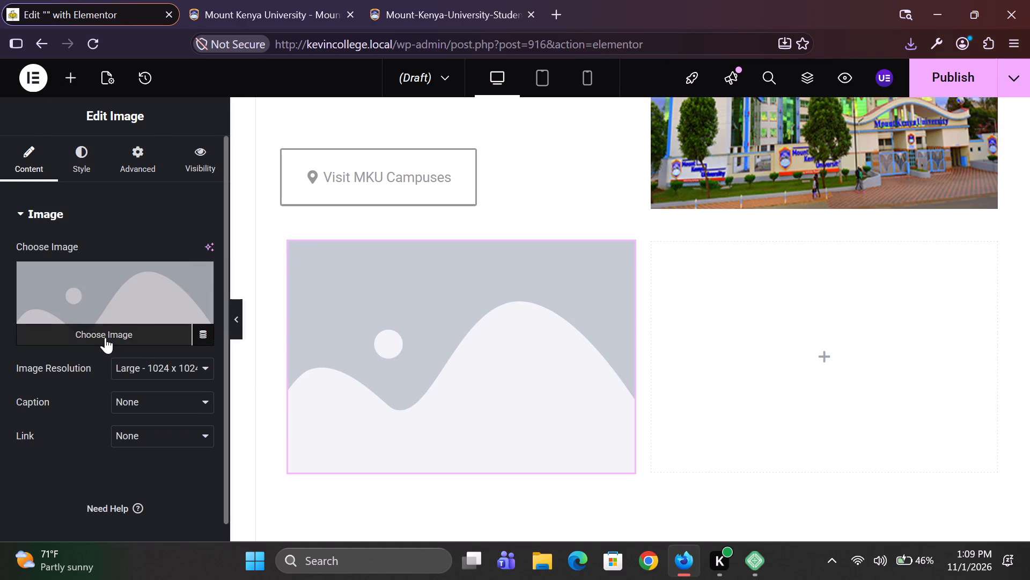
pyautogui.click(907, 29)
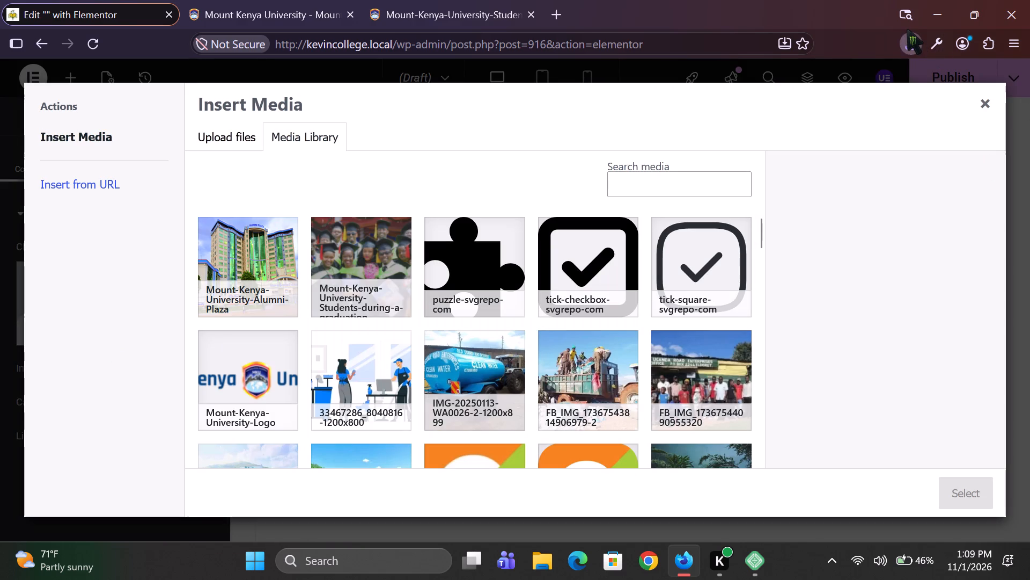
pyautogui.moveTo(712, 91); pyautogui.dragTo(397, 240)
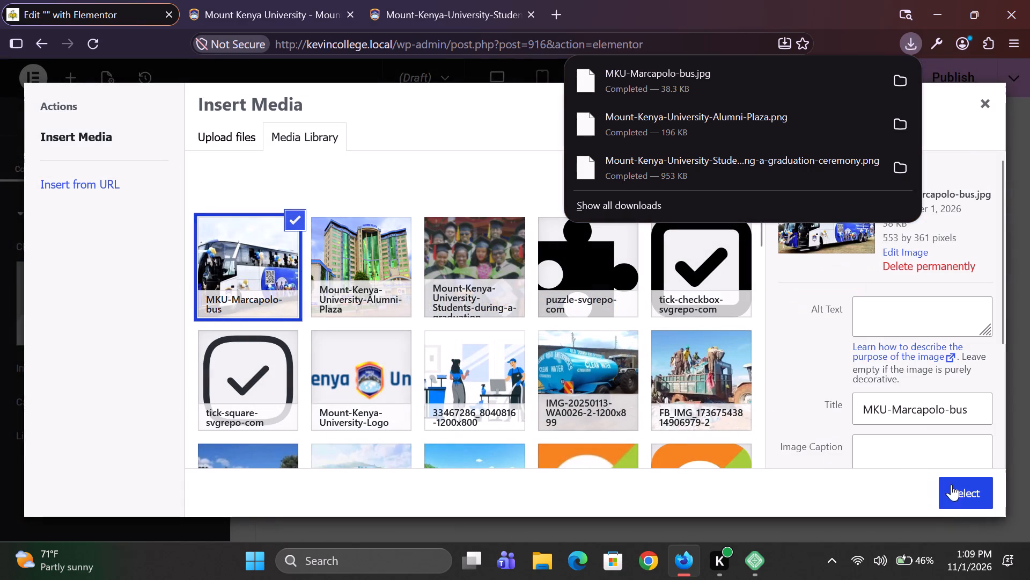
pyautogui.click(961, 489)
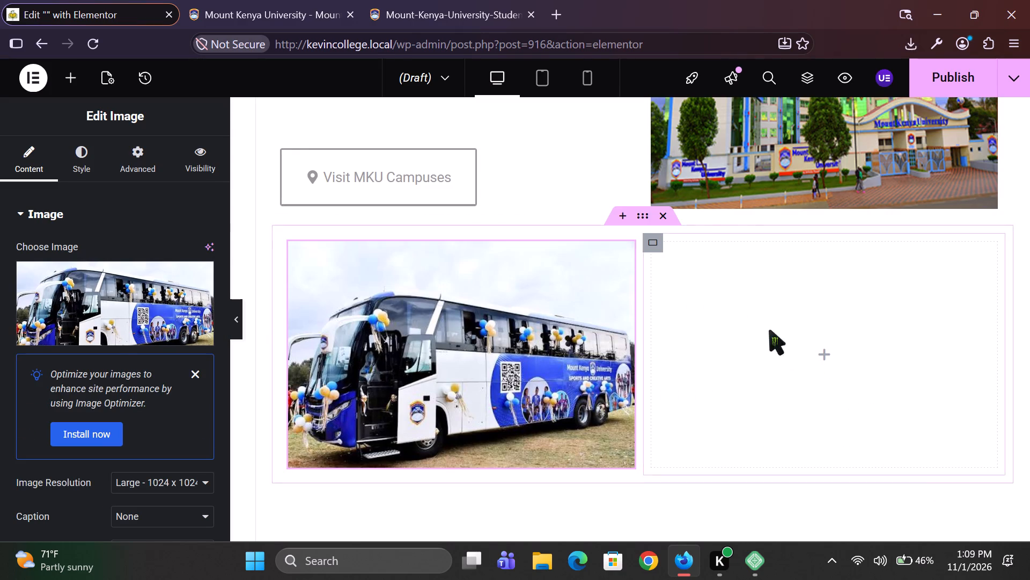
# Copy the "Student Life:Learn and have fun" heading, paragraphs and numbered list from the mku.ac.ke page.
pyautogui.click(259, 0)
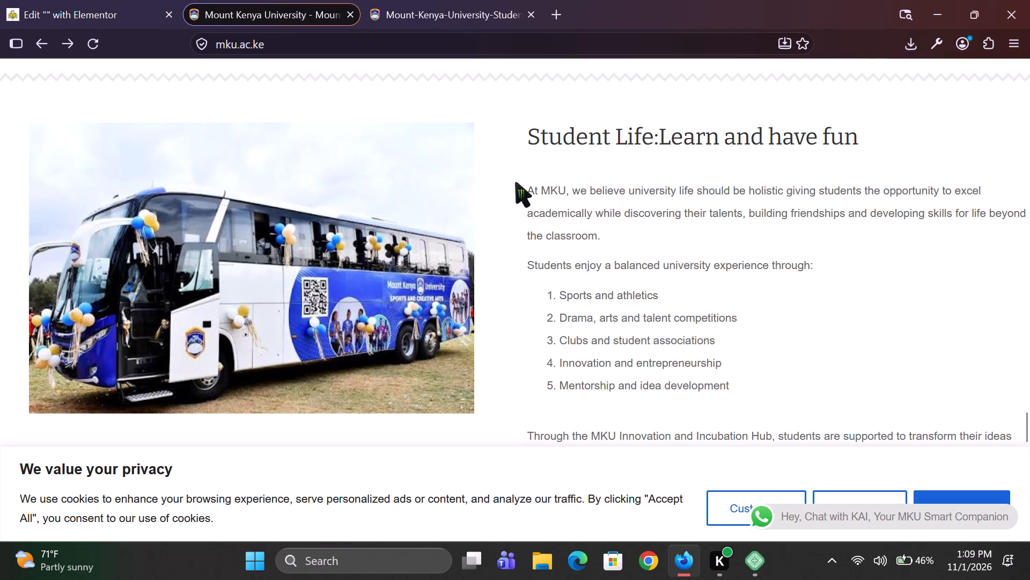
pyautogui.click(621, 342)
pyautogui.scroll(-2, 621, 342)
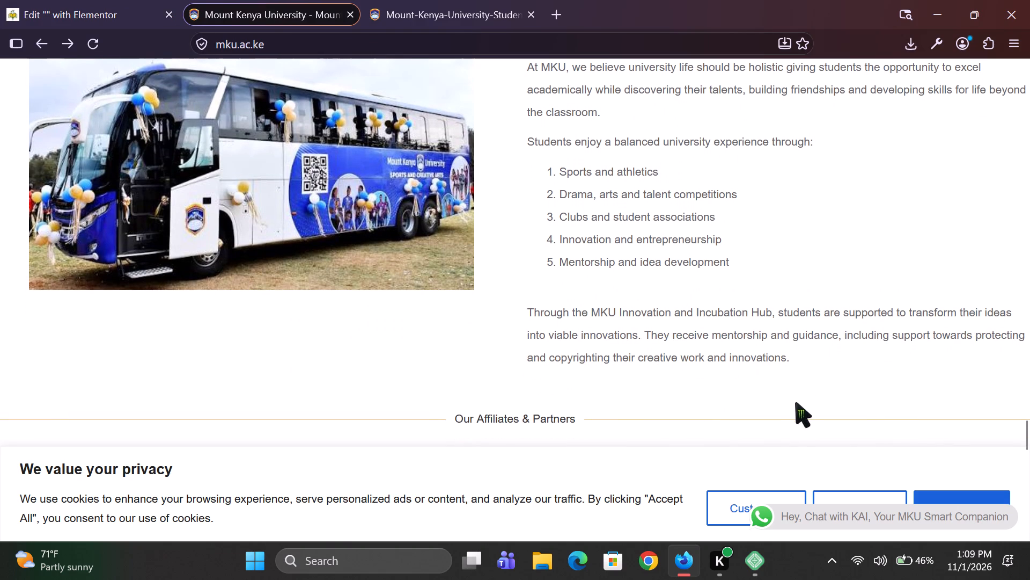
pyautogui.scroll(1, 795, 402)
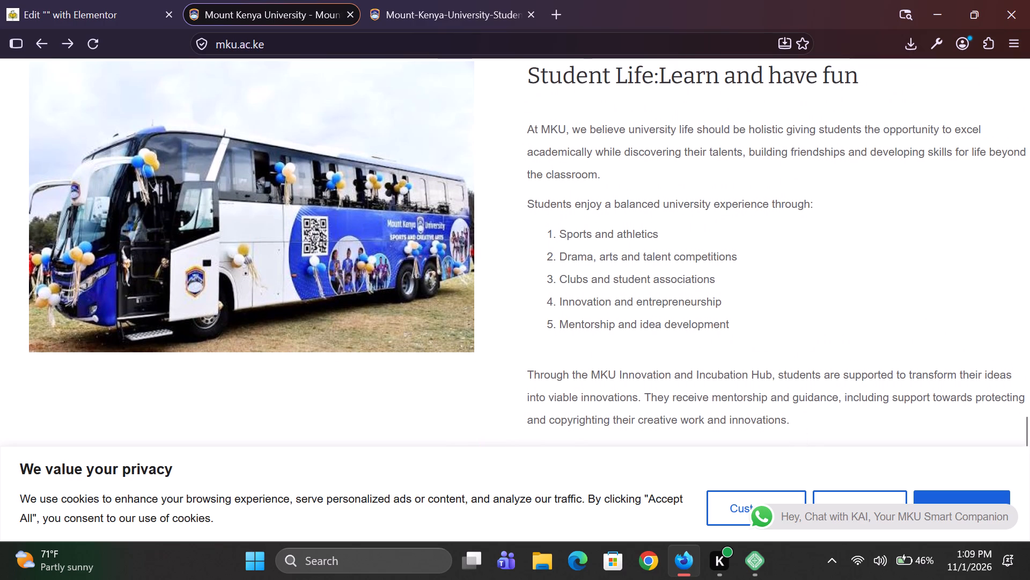
pyautogui.moveTo(786, 420); pyautogui.dragTo(595, 223)
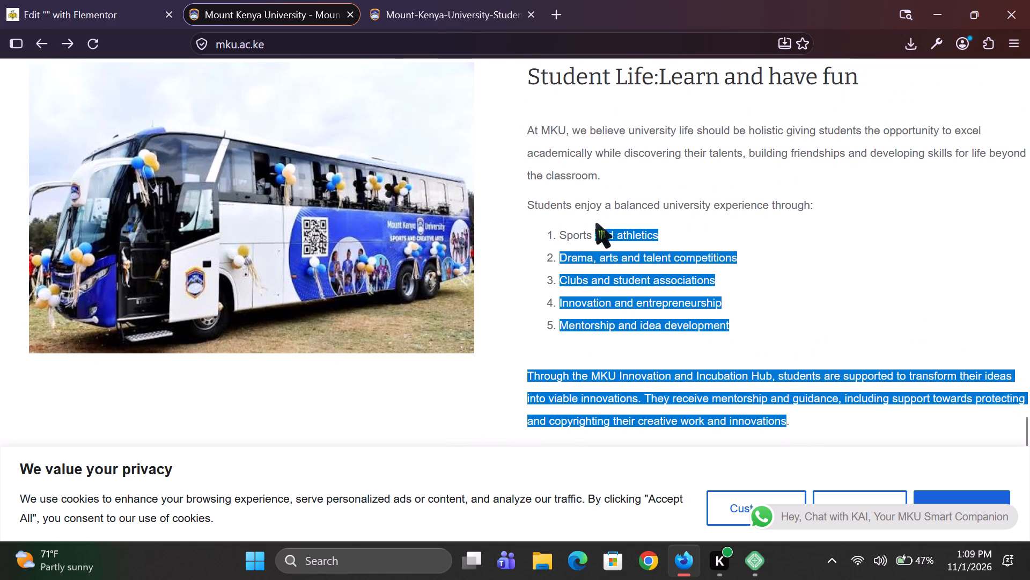
pyautogui.moveTo(595, 223); pyautogui.dragTo(566, 285)
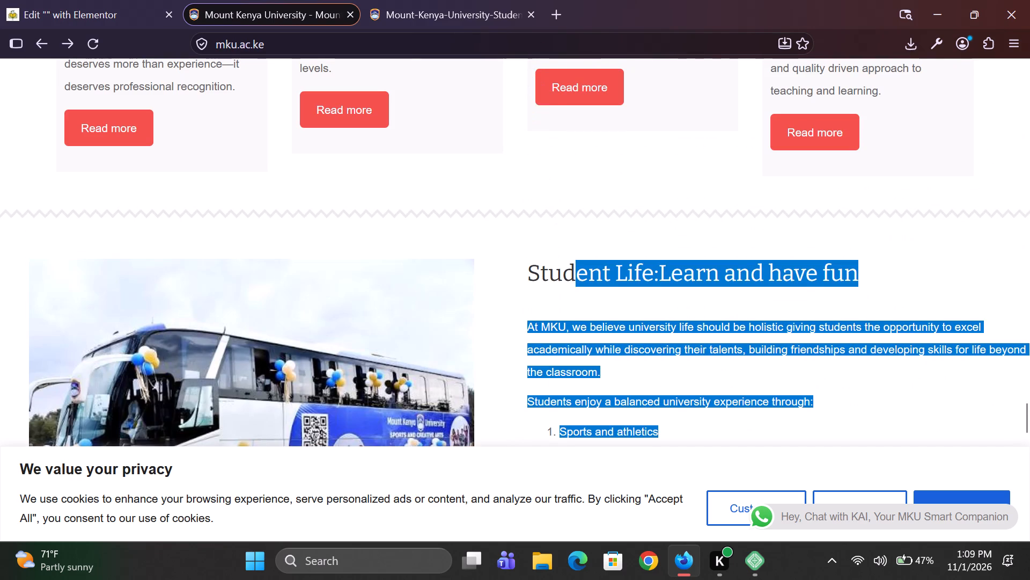
pyautogui.moveTo(566, 285); pyautogui.dragTo(532, 279)
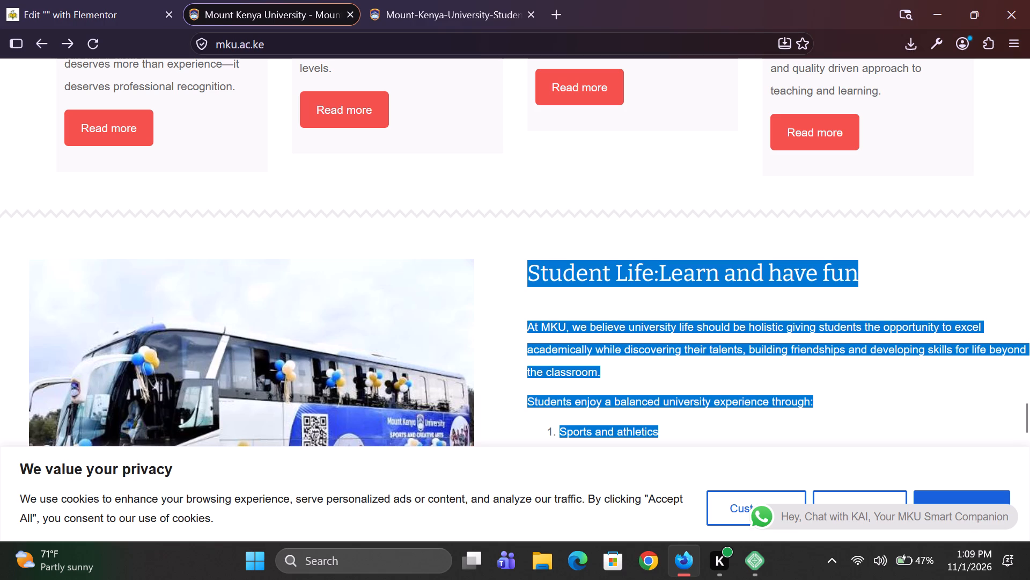
pyautogui.hotkey('ctrl', 'c')
# Back in the Elementor page, add a Text Editor beside the bus image and replace its placeholder with the copied Student Life text.
pyautogui.click(28, 0)
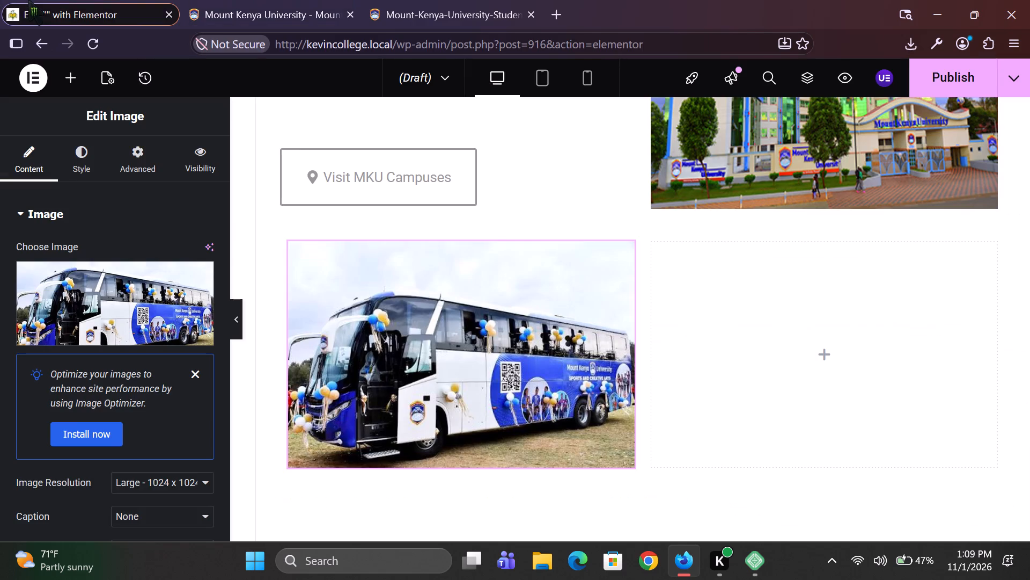
pyautogui.click(825, 356)
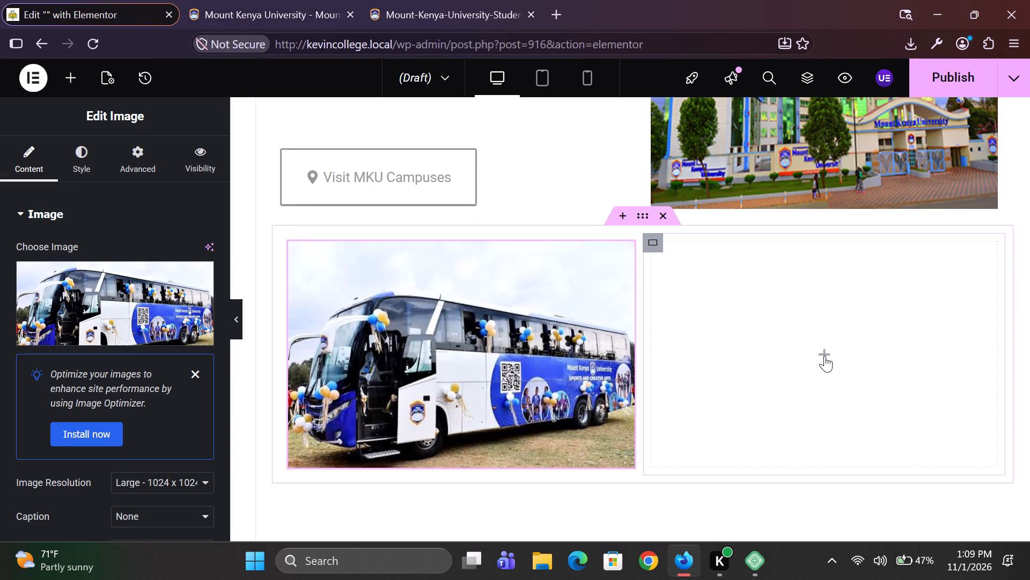
pyautogui.write('text')
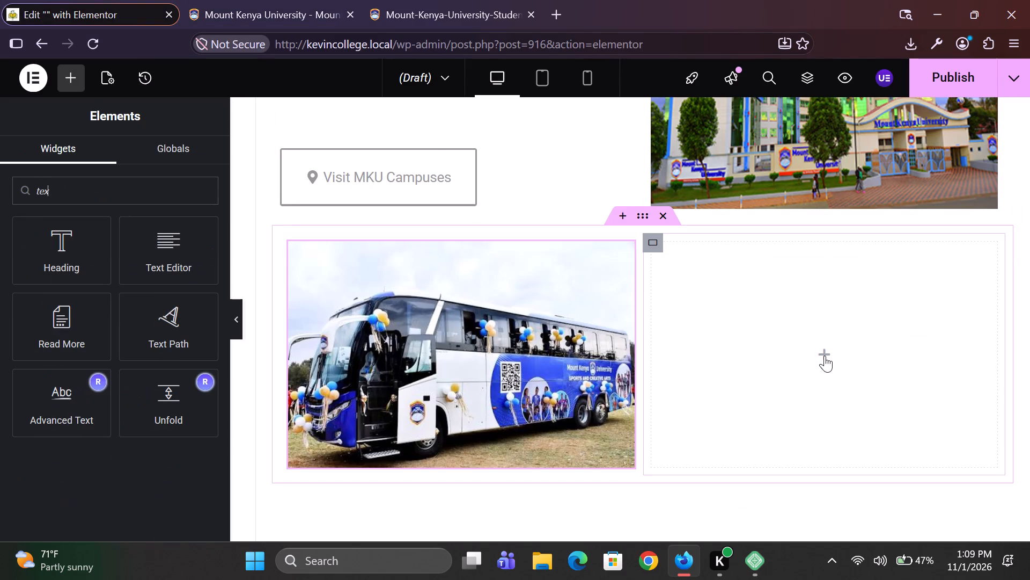
pyautogui.moveTo(183, 256); pyautogui.dragTo(815, 344)
pyautogui.tripleClick(127, 437)
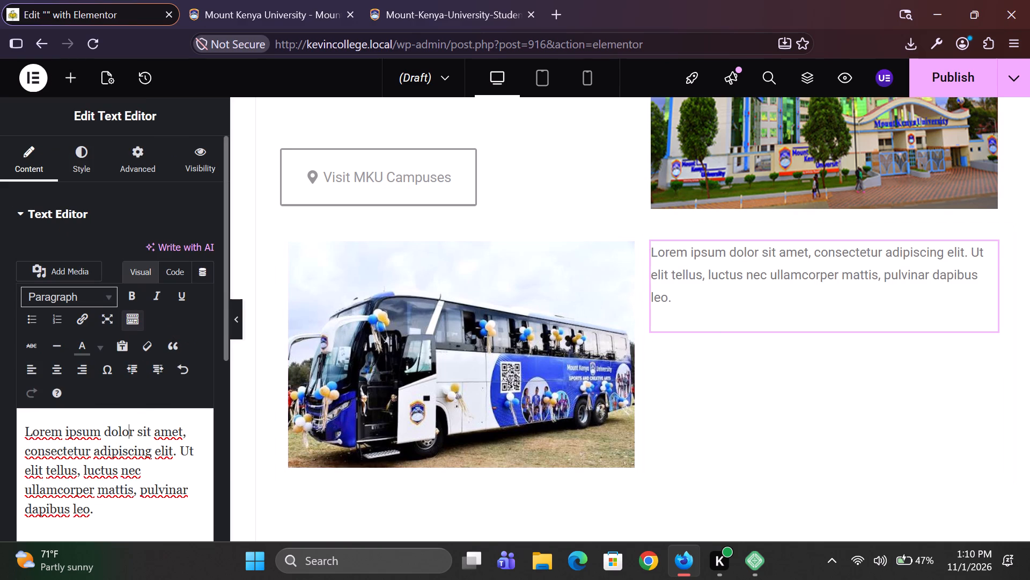
pyautogui.press('BackSpace')
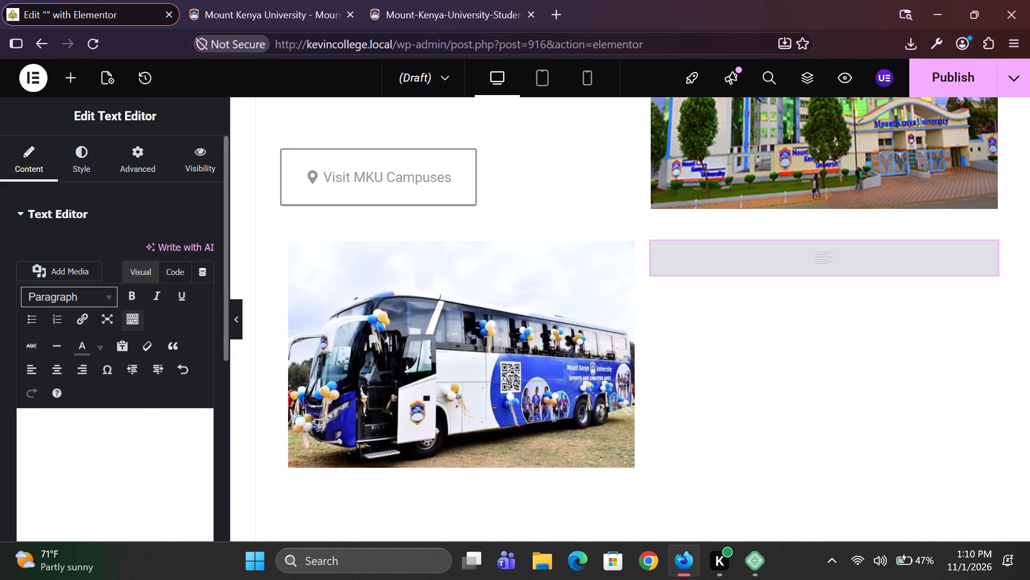
pyautogui.hotkey('ctrl', 'v')
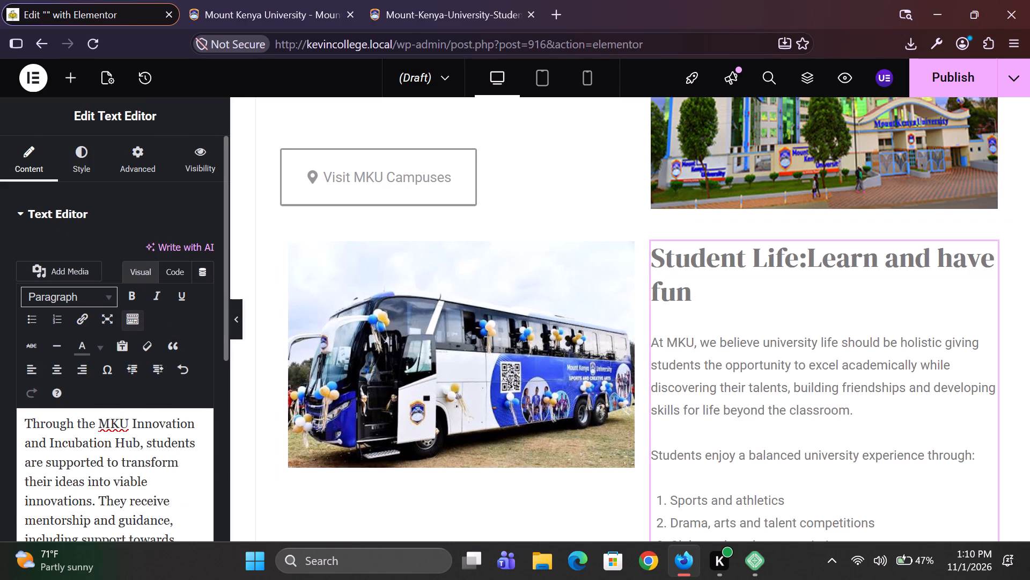
# Set the padding of the container holding the Student Life text to 0 px on all sides.
pyautogui.scroll(5, 99, 471)
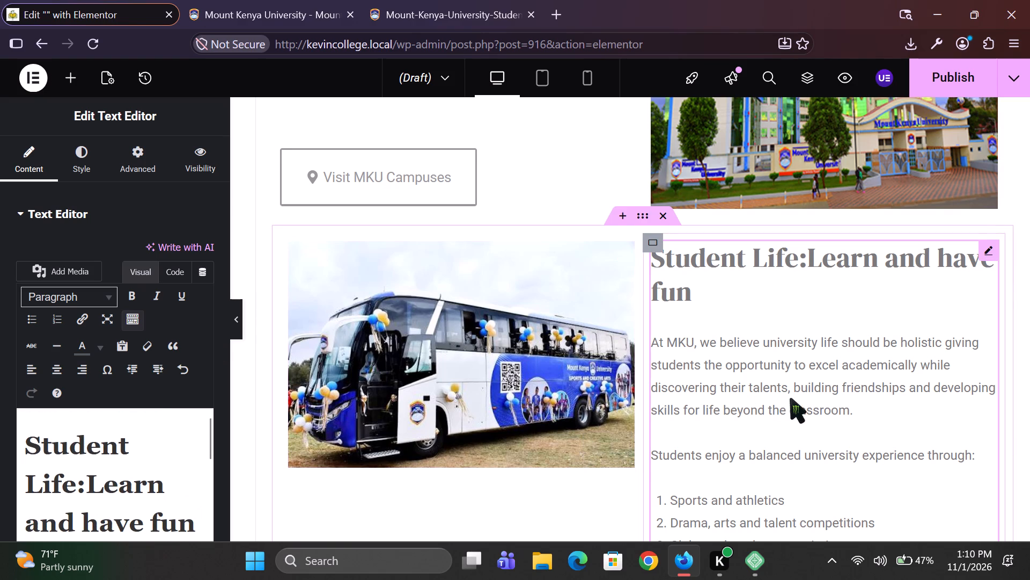
pyautogui.scroll(-3, 790, 398)
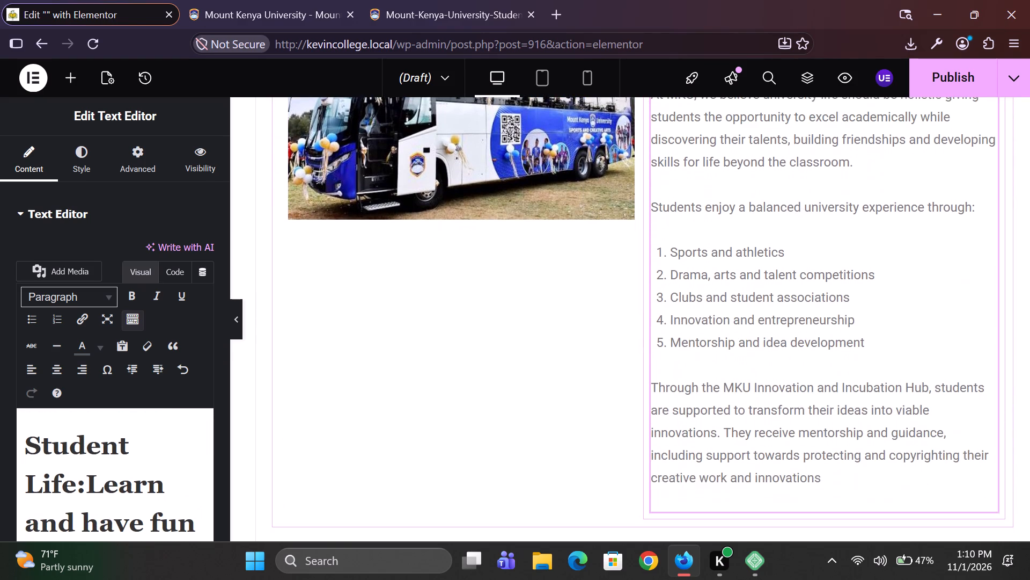
pyautogui.hscroll(-1, 790, 398)
pyautogui.scroll(1, 790, 398)
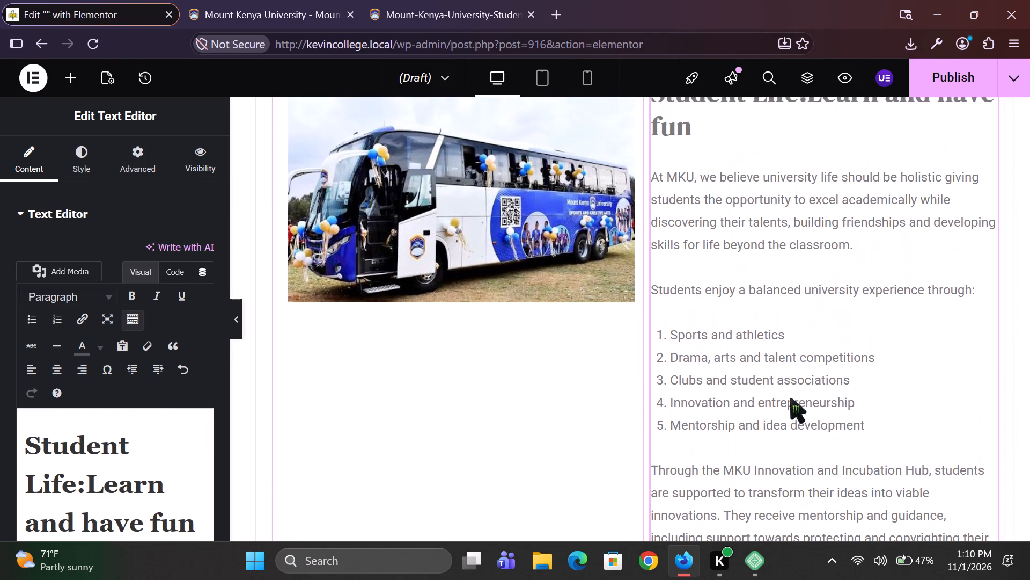
pyautogui.scroll(2, 764, 273)
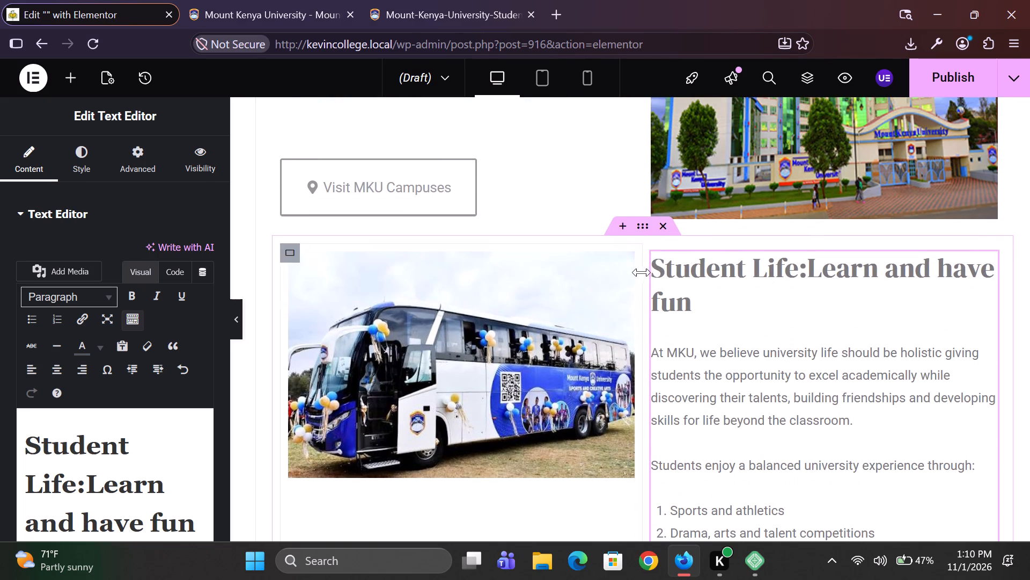
pyautogui.click(653, 249)
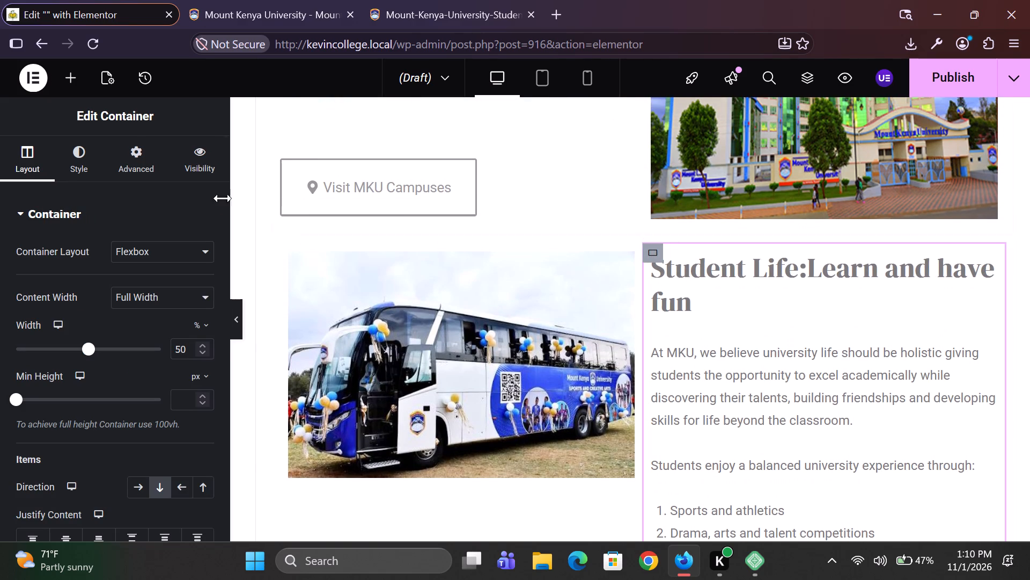
pyautogui.click(143, 160)
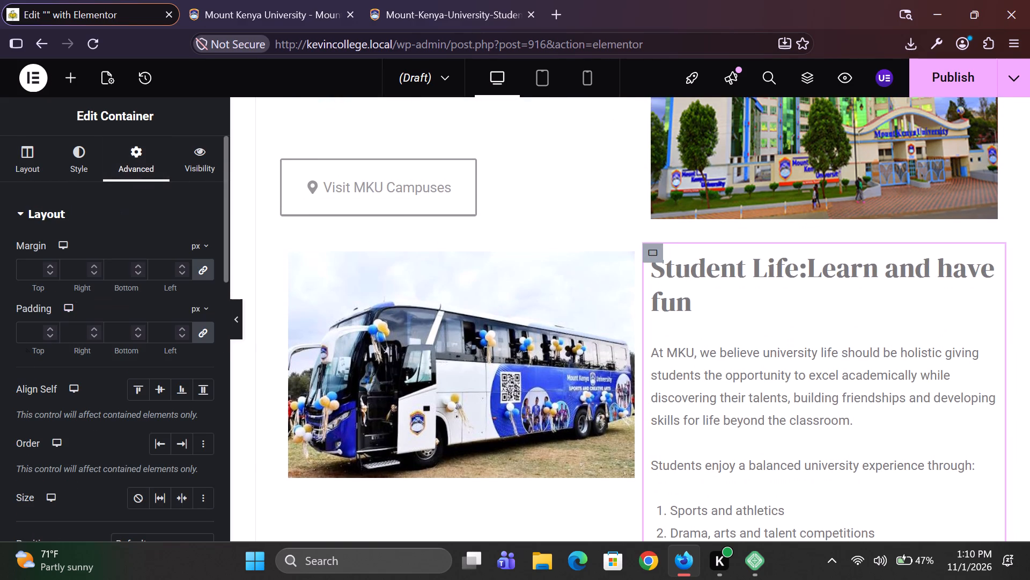
pyautogui.click(25, 327)
pyautogui.press('0')
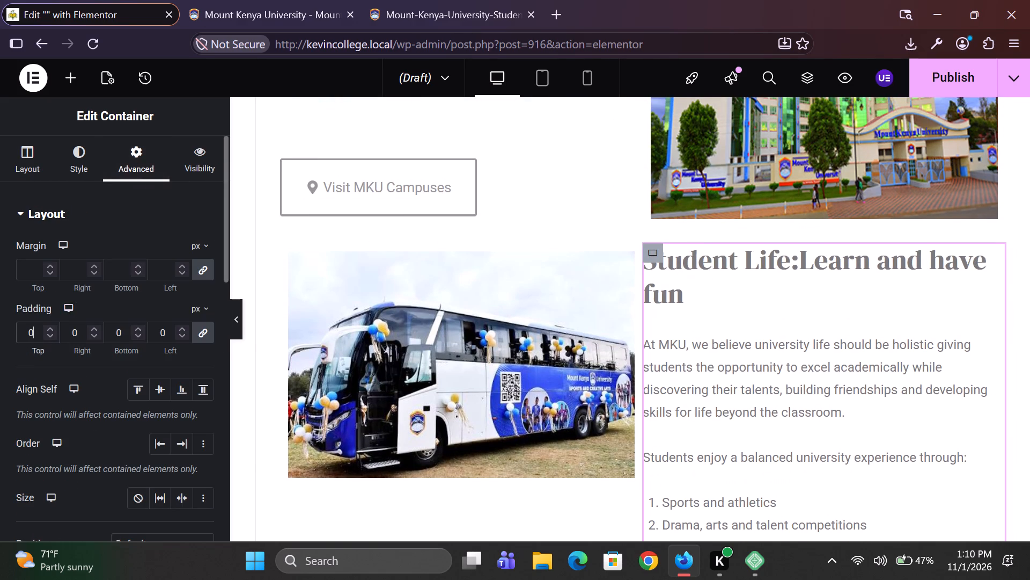
# Inspect the computed styles of the first Student Life paragraph on the mku.ac.ke page.
pyautogui.click(262, 18)
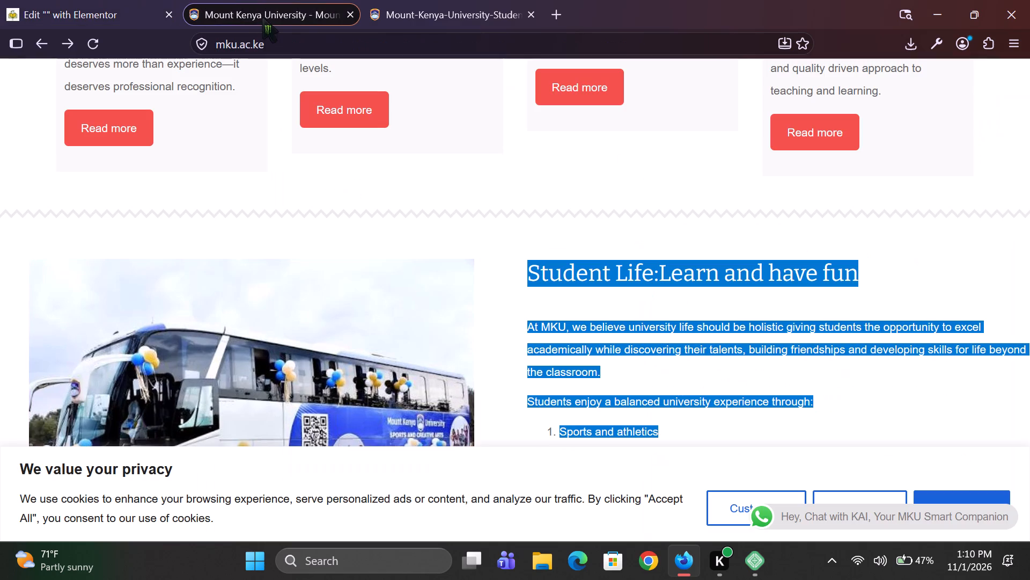
pyautogui.click(500, 302)
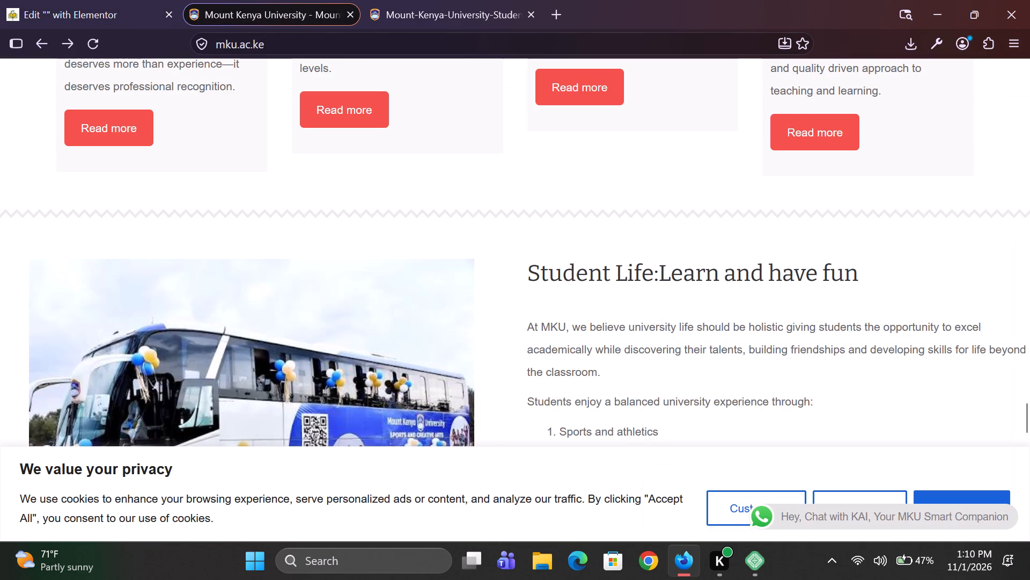
pyautogui.rightClick(577, 350)
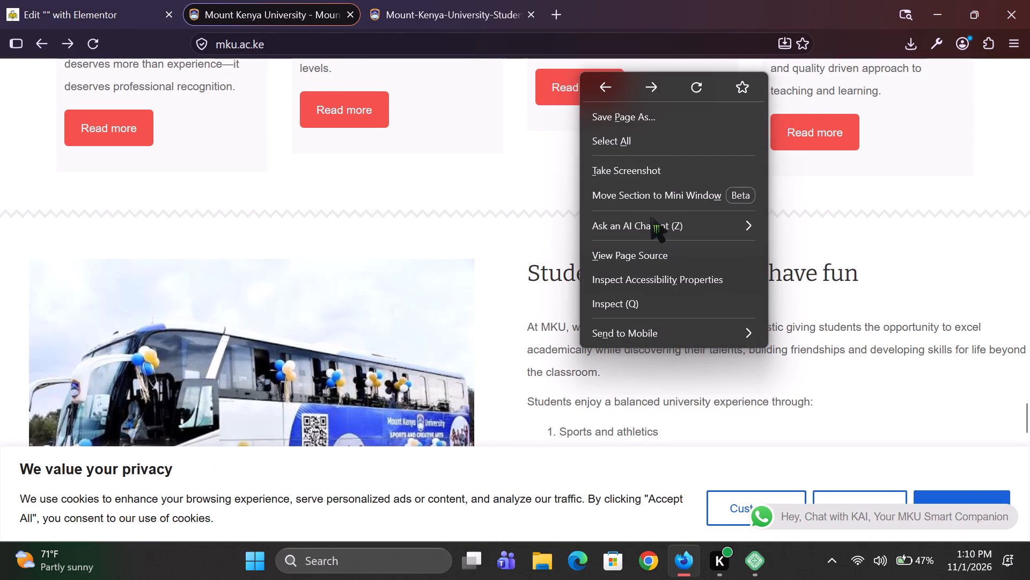
pyautogui.click(659, 309)
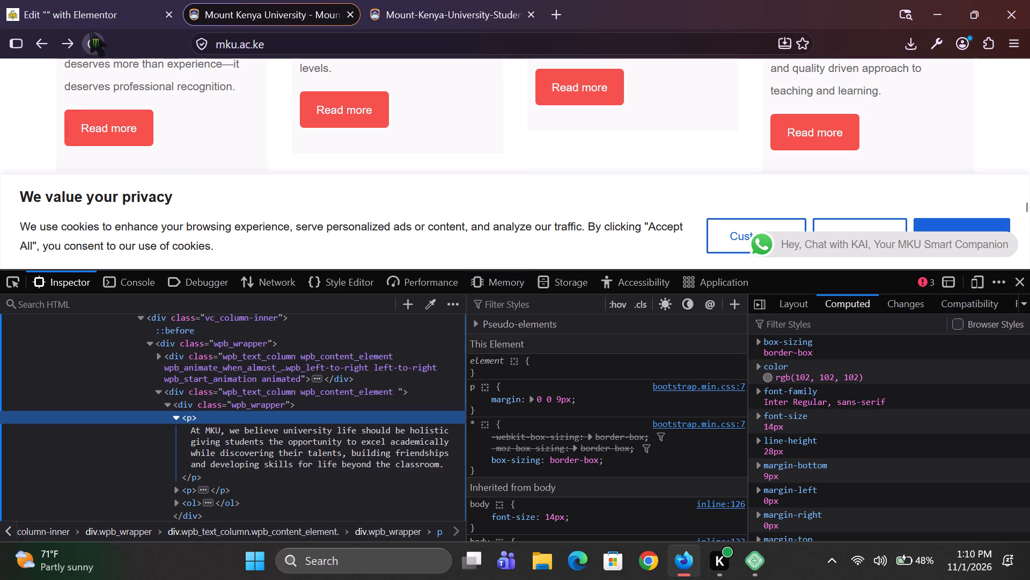
# Back in the Elementor page, set the Student Life text's typography size to 14 px.
pyautogui.click(110, 9)
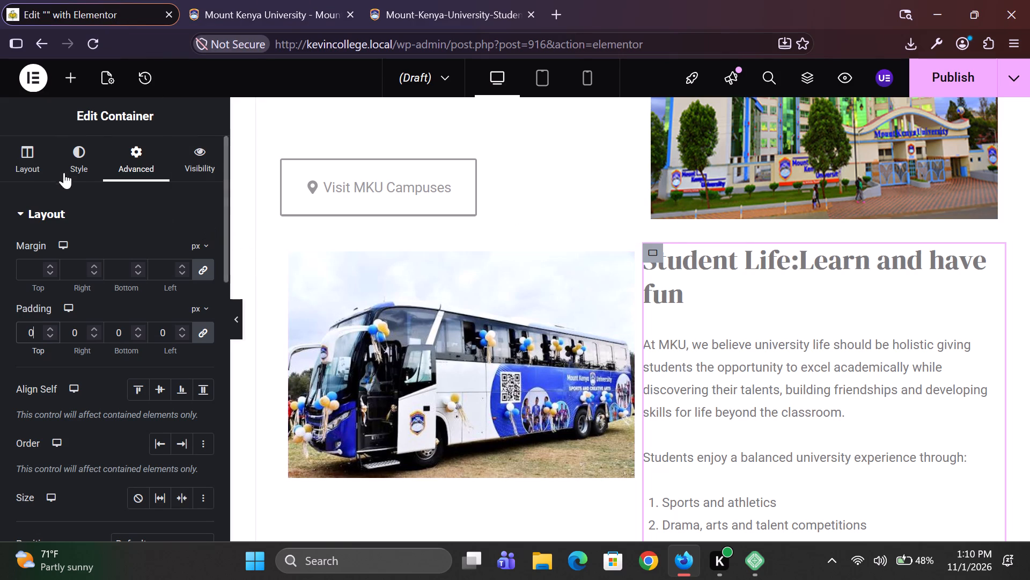
pyautogui.moveTo(831, 439); pyautogui.dragTo(807, 400)
pyautogui.click(807, 400)
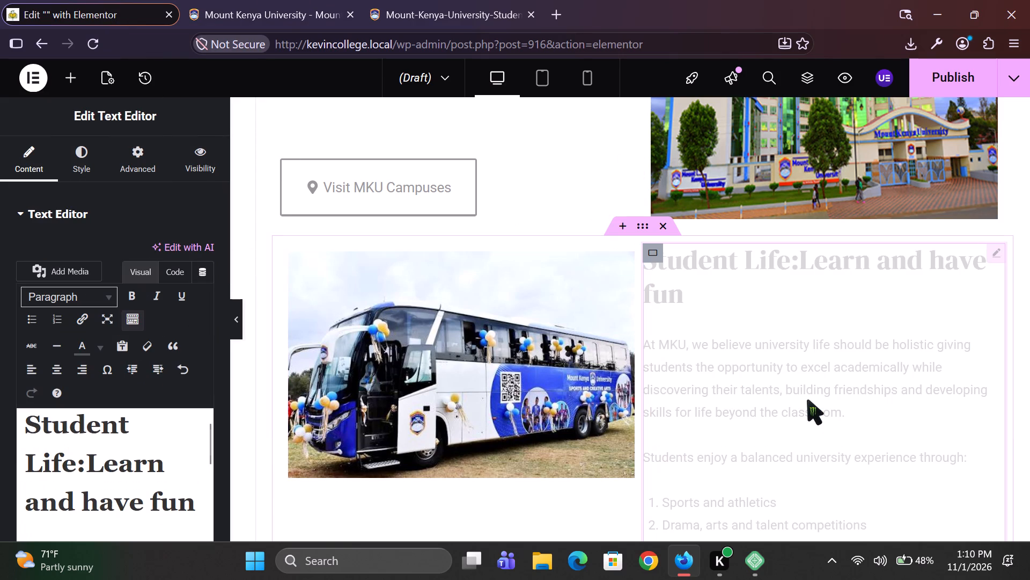
pyautogui.click(89, 165)
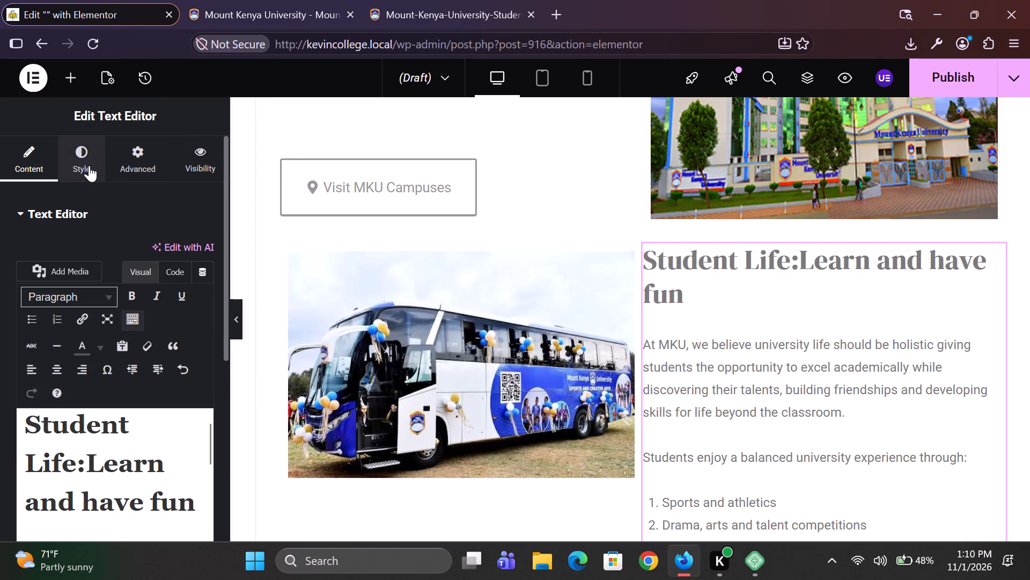
pyautogui.scroll(-1, 164, 321)
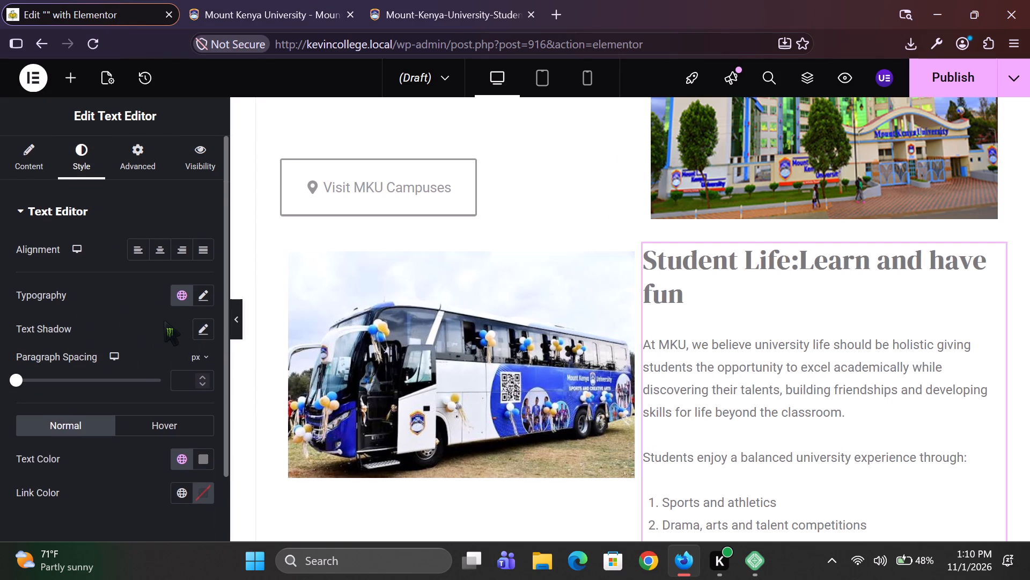
pyautogui.scroll(-1, 164, 321)
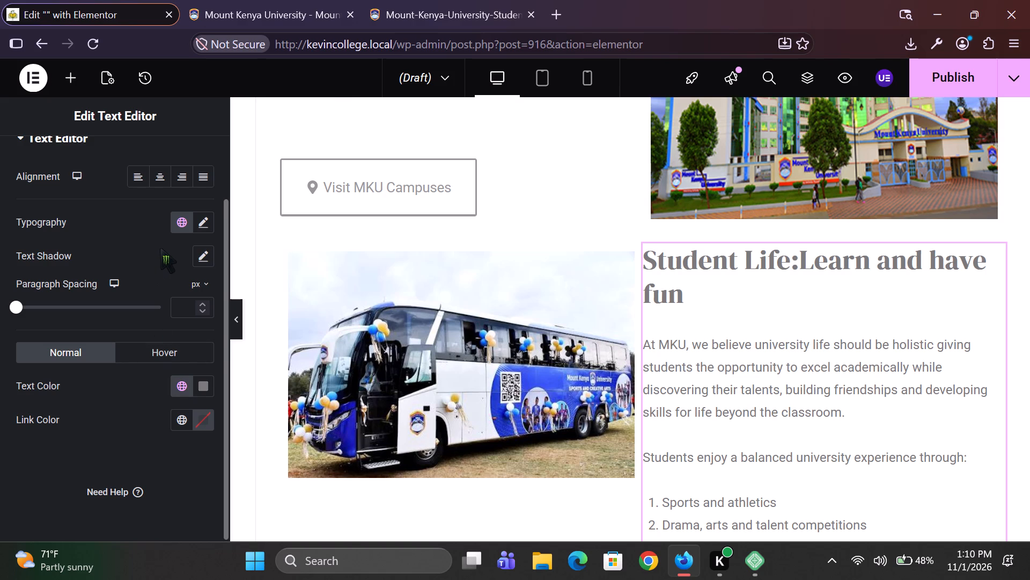
pyautogui.click(202, 221)
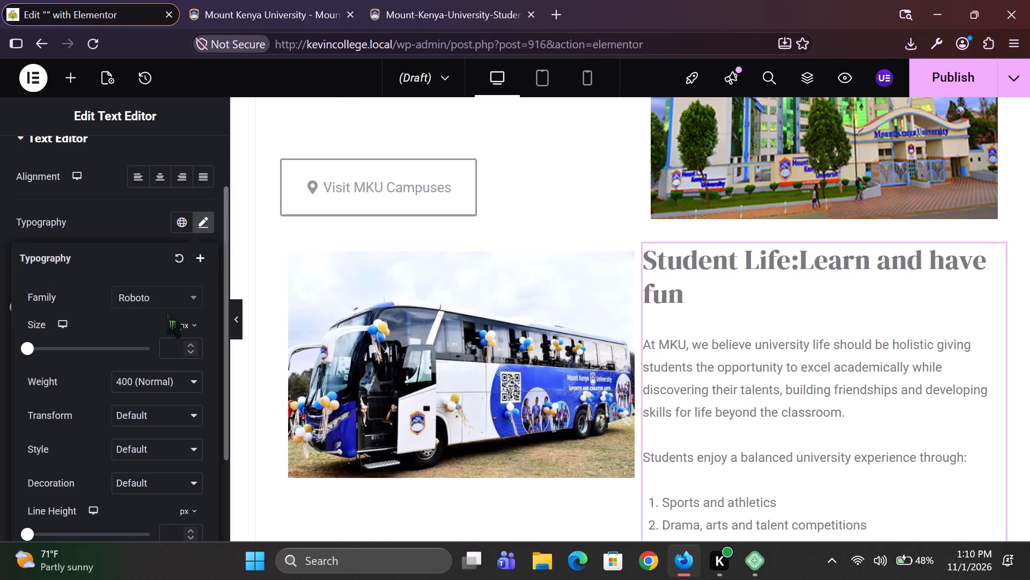
pyautogui.click(166, 349)
pyautogui.write('14')
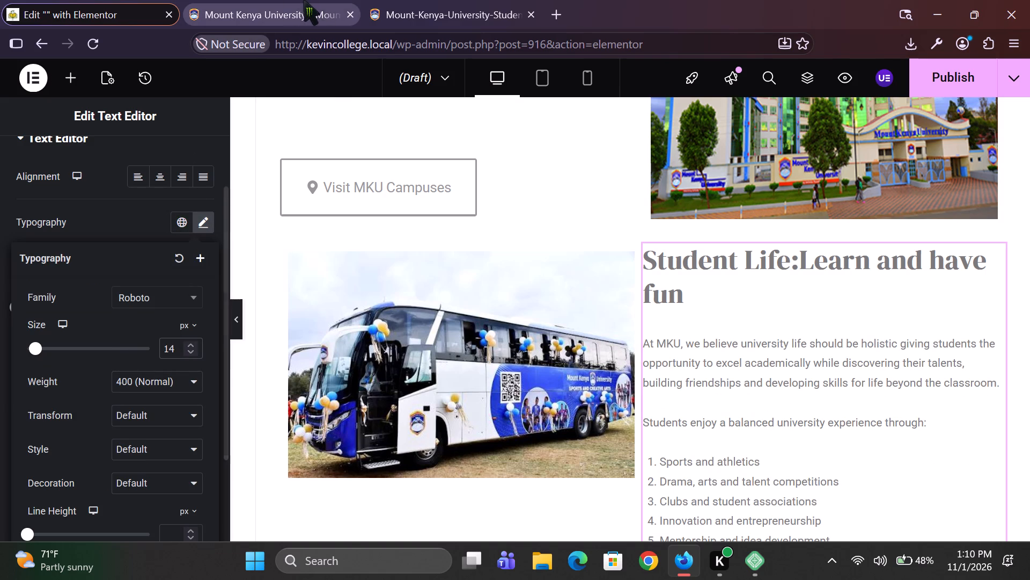
# On the mku.ac.ke page, inspect the computed styles of the "Student Life:Learn and have fun" heading.
pyautogui.click(281, 0)
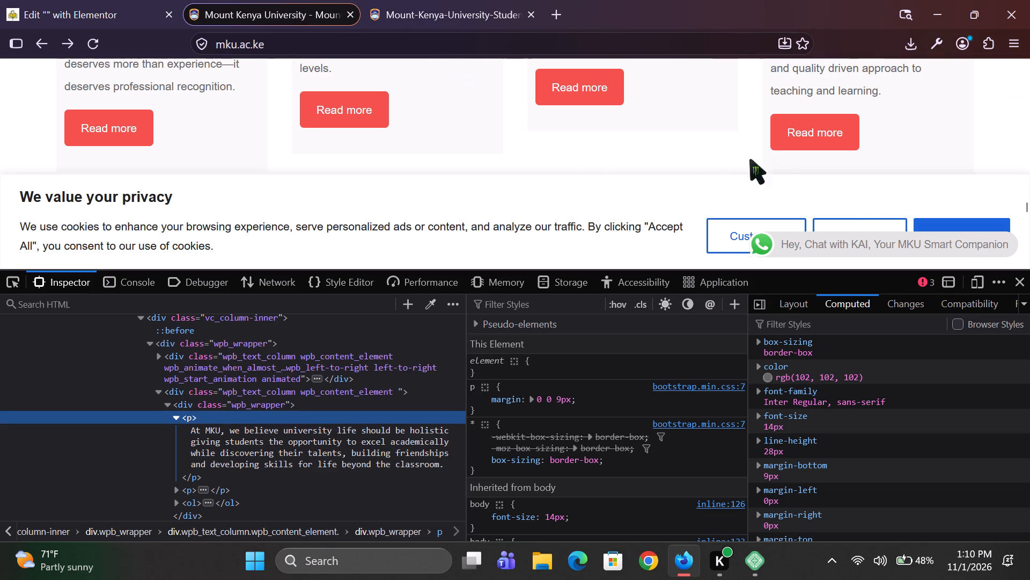
pyautogui.click(1023, 279)
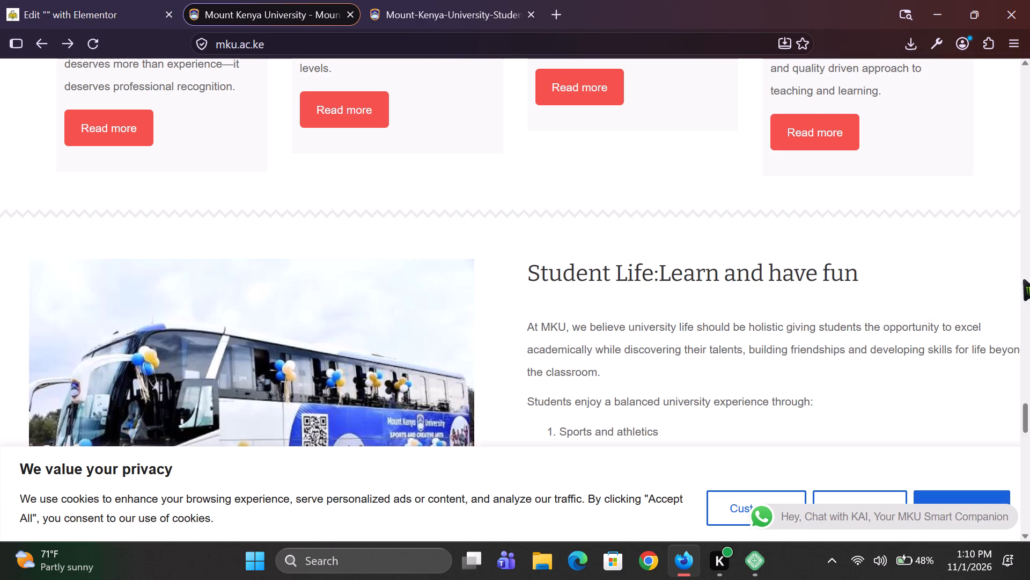
pyautogui.scroll(-1, 845, 298)
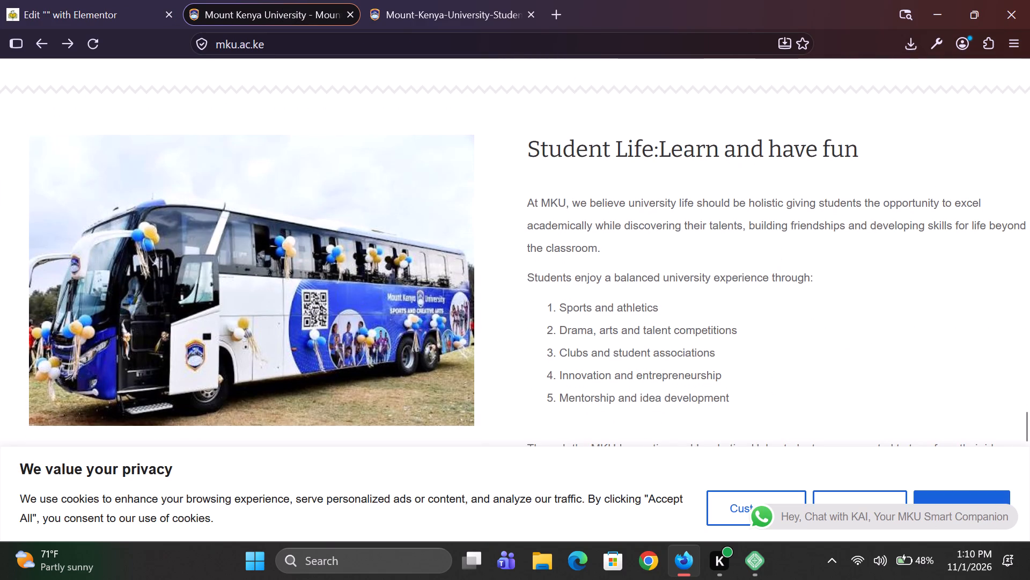
pyautogui.rightClick(745, 147)
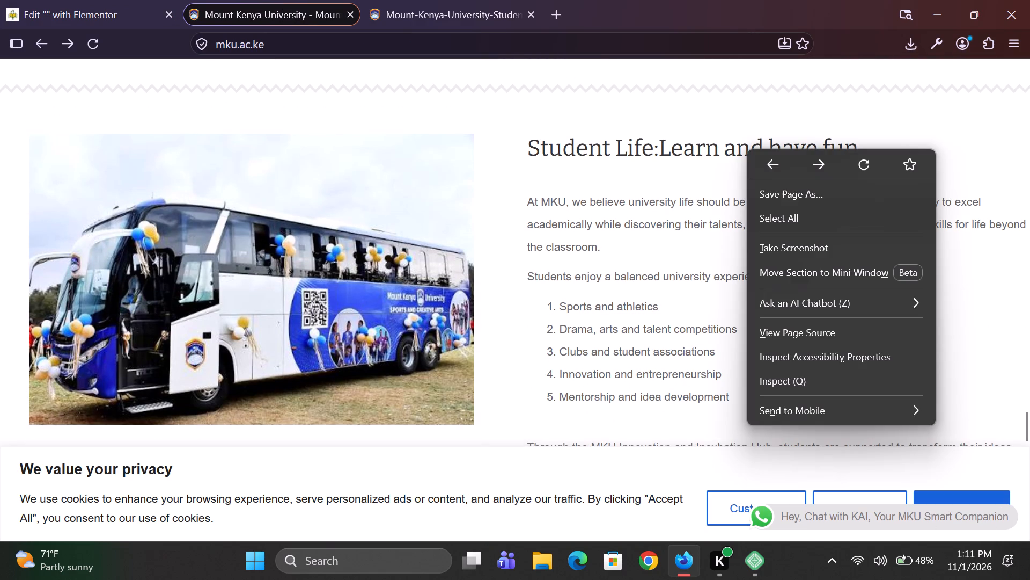
pyautogui.click(825, 383)
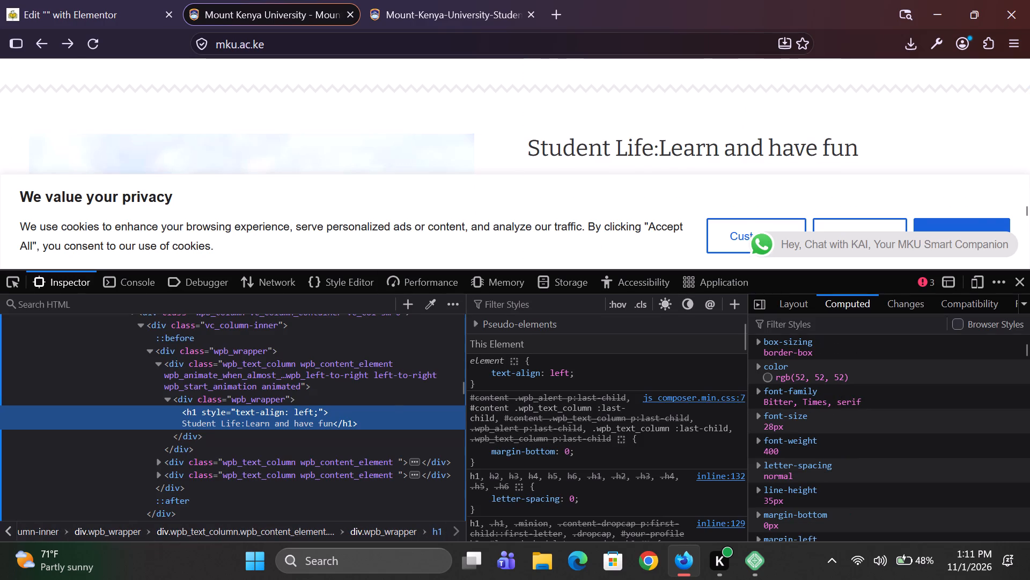
# Back in the Elementor page, examine the Student Life heading, its text's typography settings and the section's layout.
pyautogui.click(72, 0)
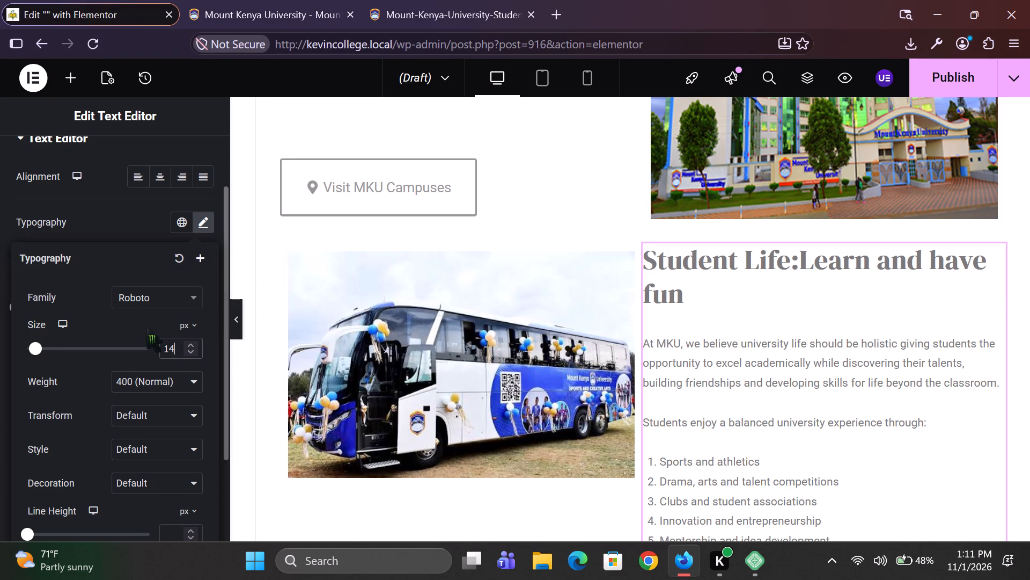
pyautogui.click(118, 213)
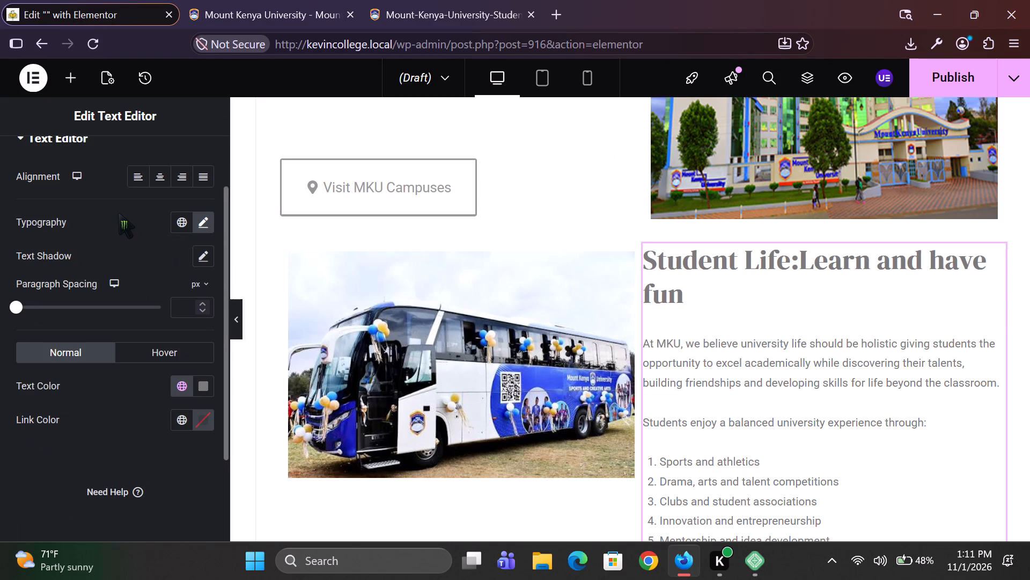
pyautogui.click(710, 267)
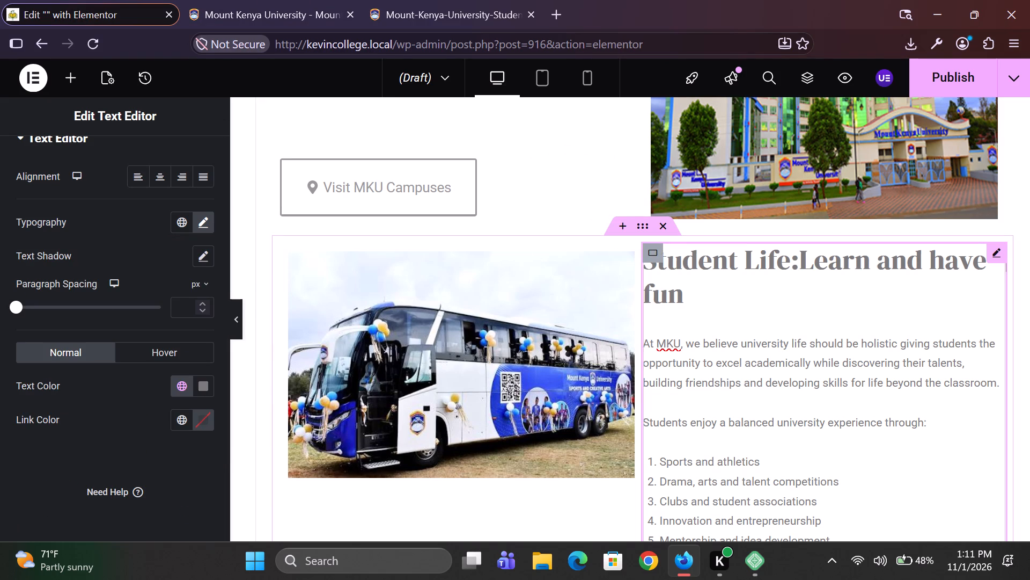
pyautogui.click(724, 257)
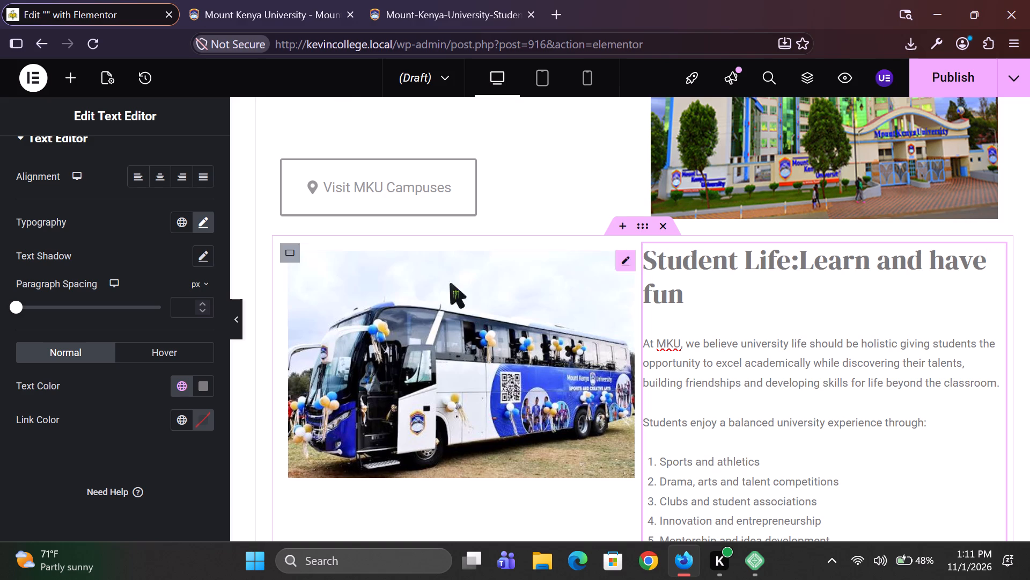
pyautogui.scroll(1, 102, 265)
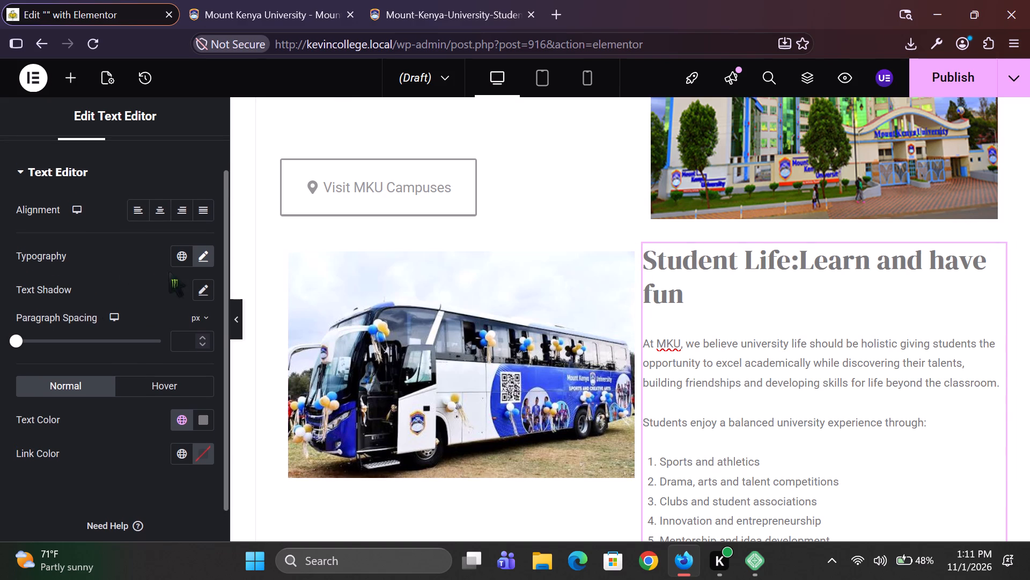
pyautogui.click(204, 255)
pyautogui.click(204, 255)
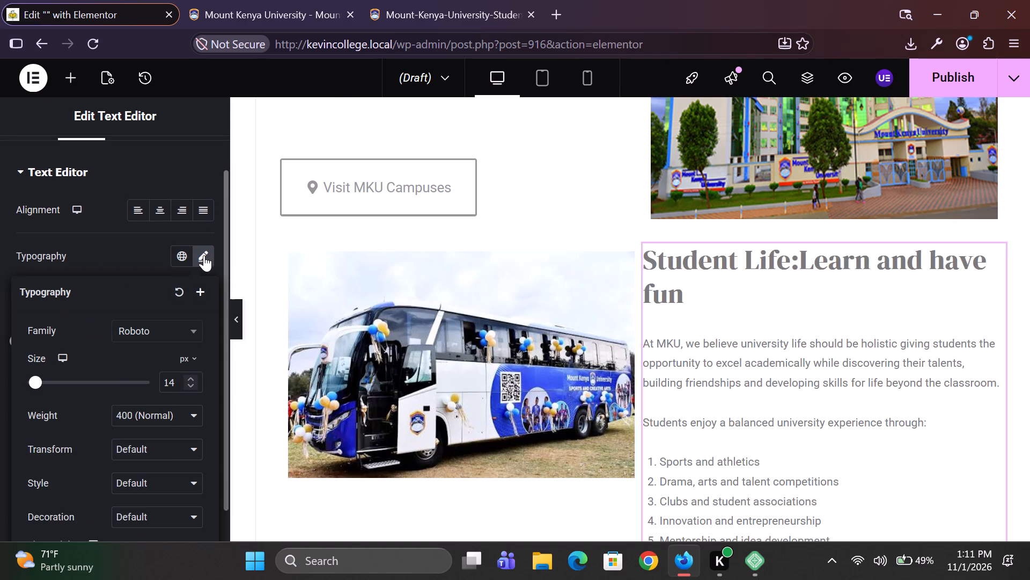
pyautogui.scroll(1, 716, 310)
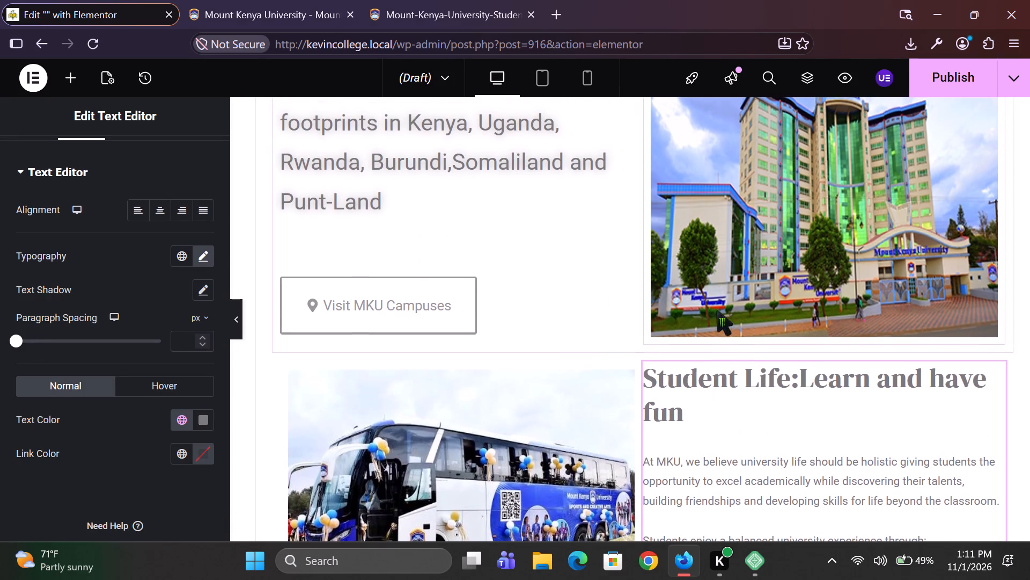
pyautogui.scroll(-2, 0, 292)
pyautogui.scroll(4, 0, 292)
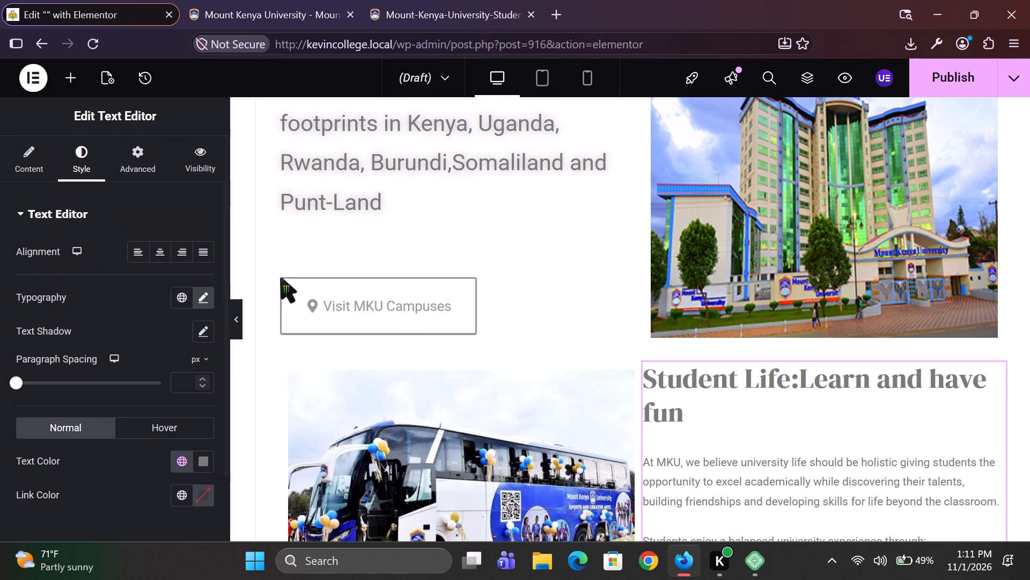
pyautogui.scroll(-3, 407, 322)
pyautogui.scroll(1, 407, 322)
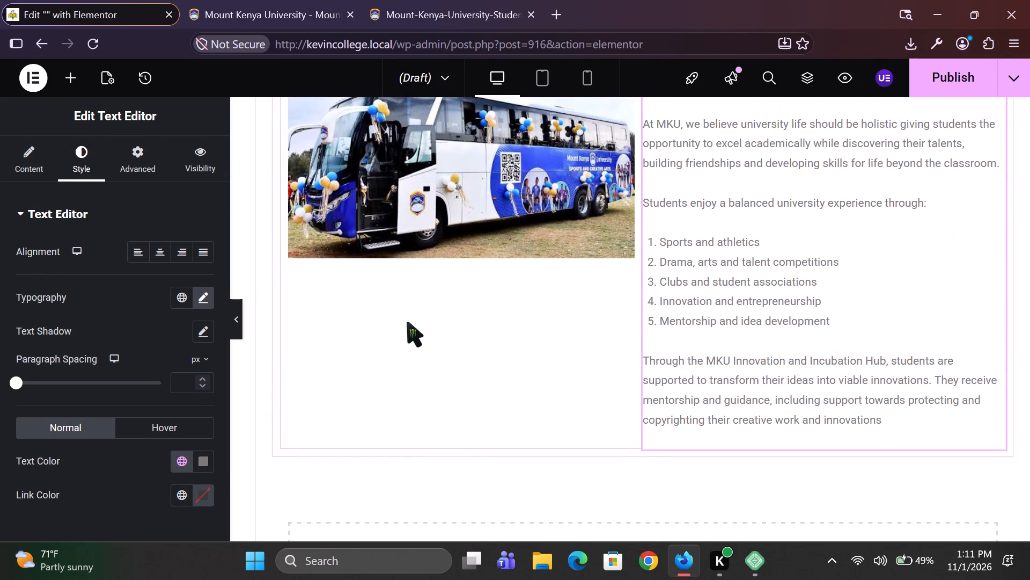
pyautogui.scroll(1, 537, 293)
# On the mku.ac.ke page, close the inspector and review the original Student Life section's layout for comparison.
pyautogui.click(282, 13)
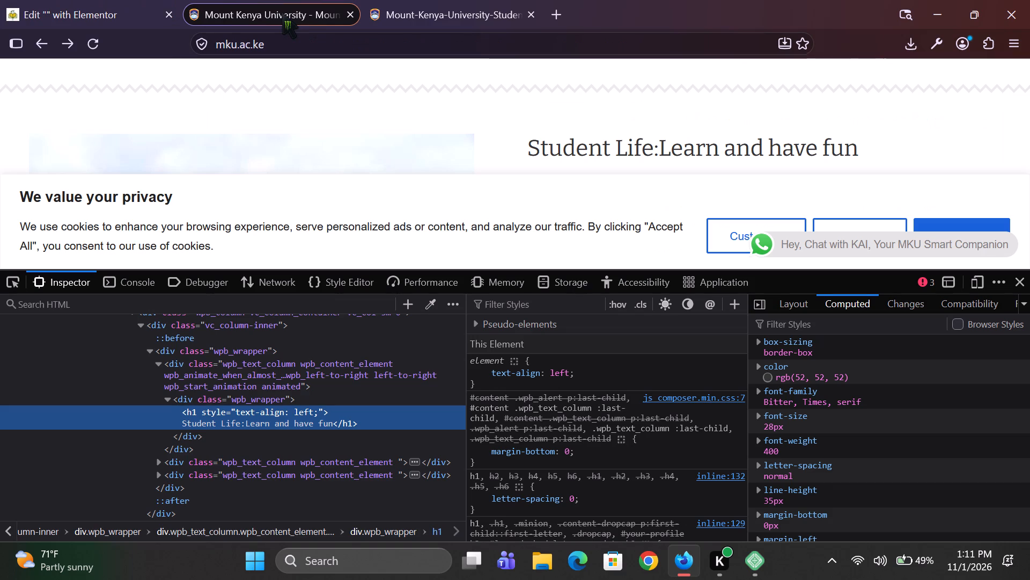
pyautogui.click(1024, 282)
pyautogui.scroll(-1, 558, 257)
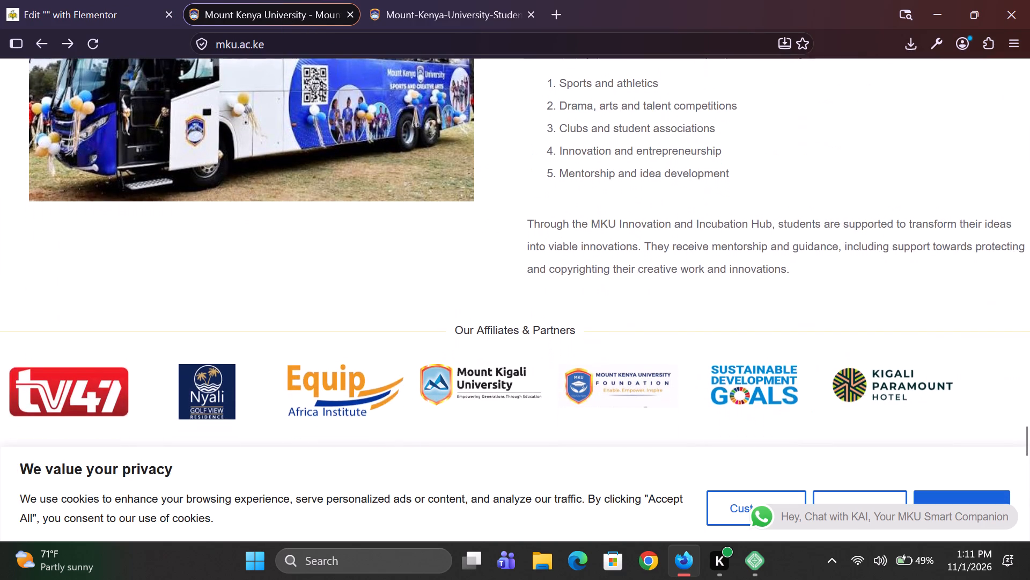
pyautogui.scroll(-1, 558, 257)
pyautogui.scroll(1, 558, 257)
pyautogui.scroll(2, 231, 240)
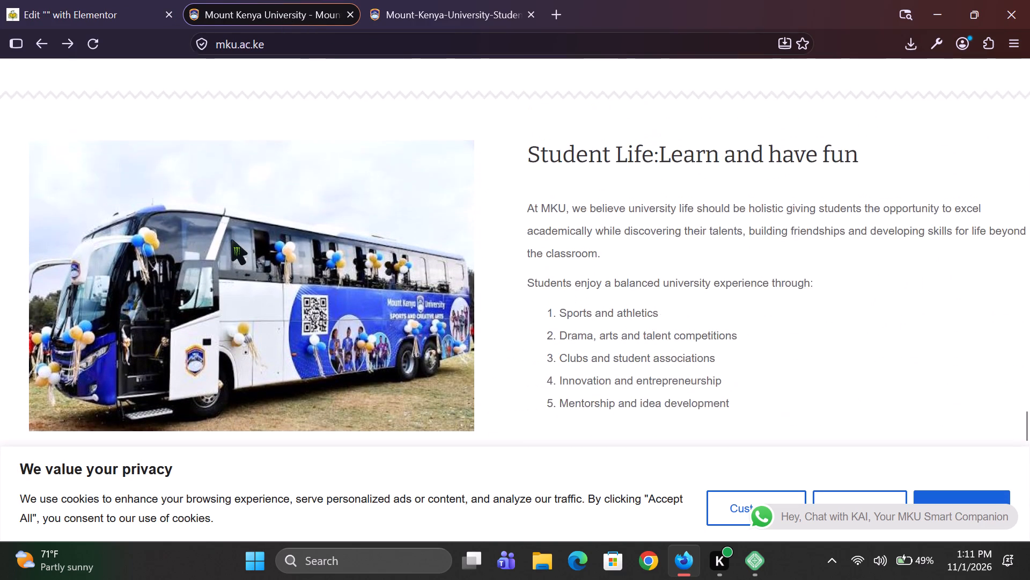
pyautogui.scroll(1, 231, 240)
# Back in the Elementor page, review the Student Life text's editable content and the settings of its container.
pyautogui.click(70, 0)
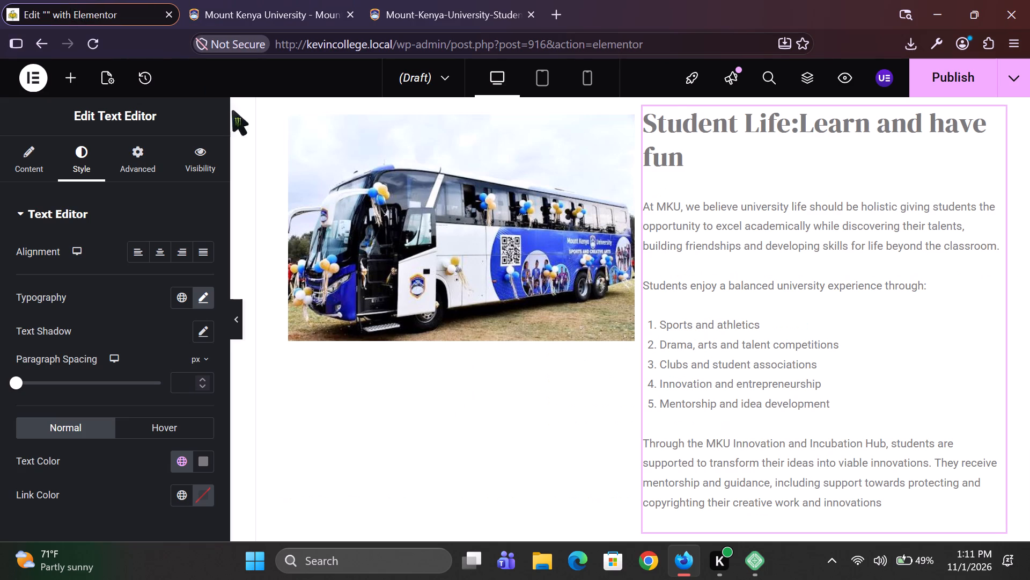
pyautogui.scroll(2, 749, 252)
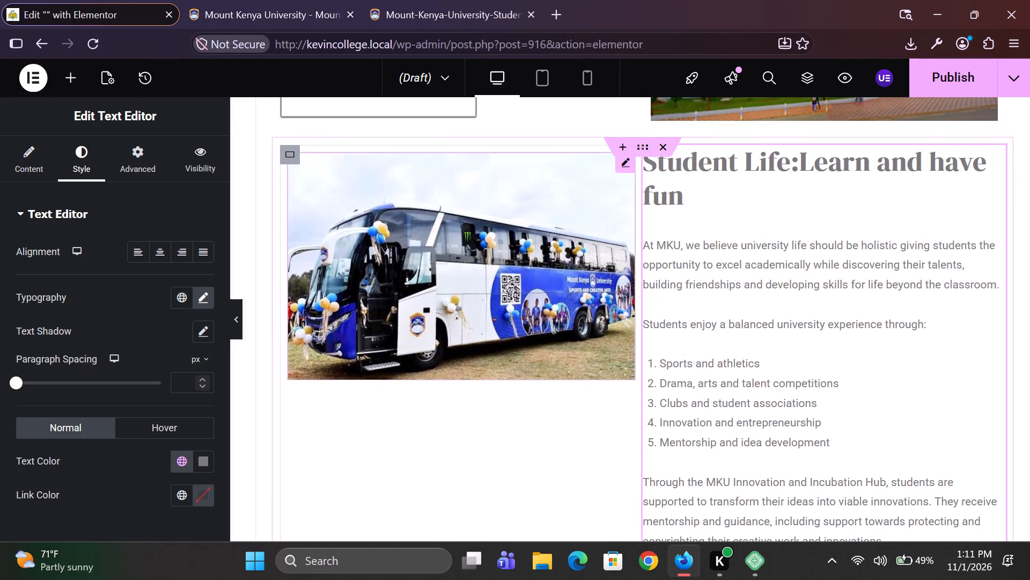
pyautogui.scroll(1, 80, 338)
pyautogui.click(13, 158)
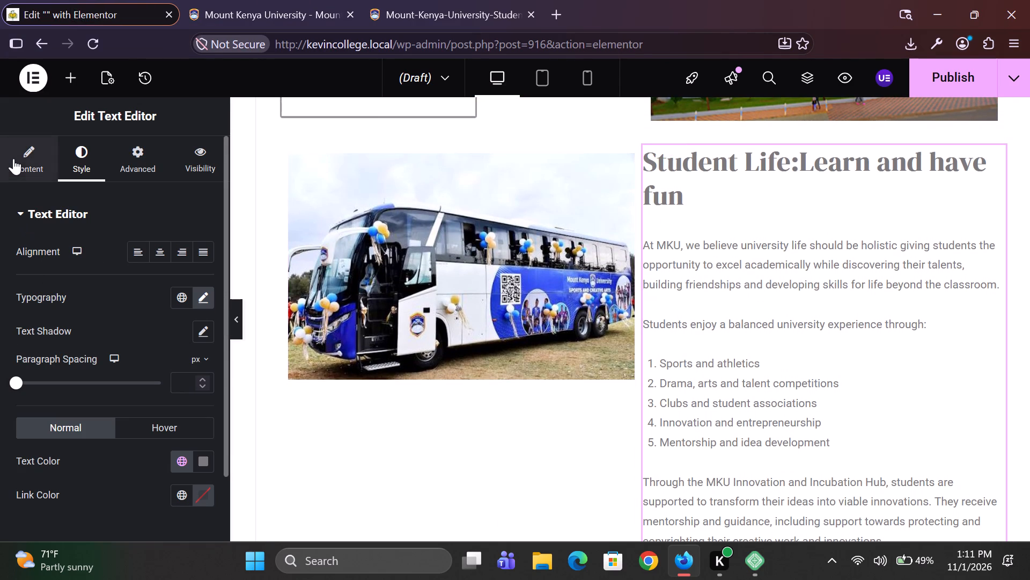
pyautogui.scroll(-1, 95, 446)
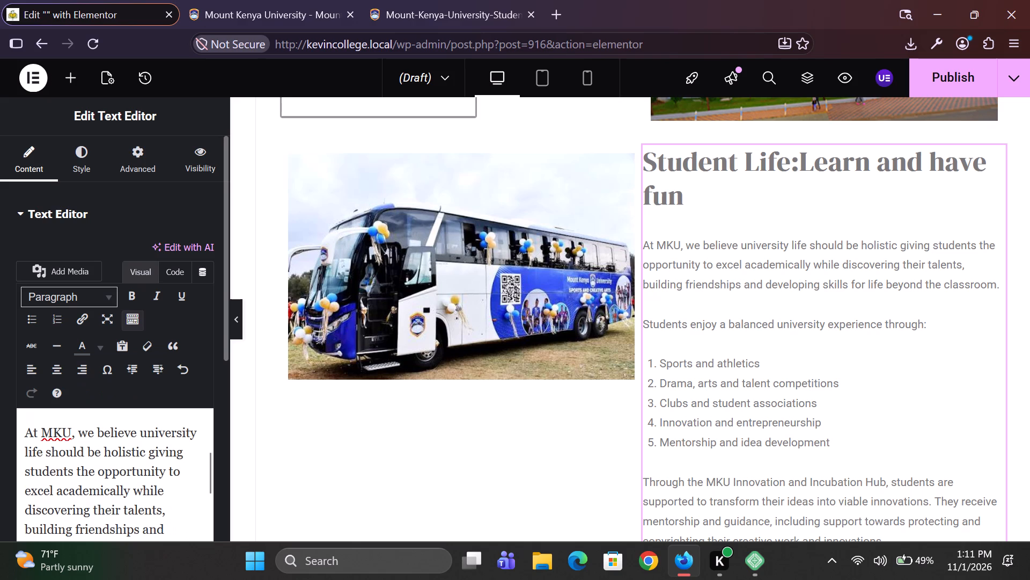
pyautogui.scroll(2, 104, 462)
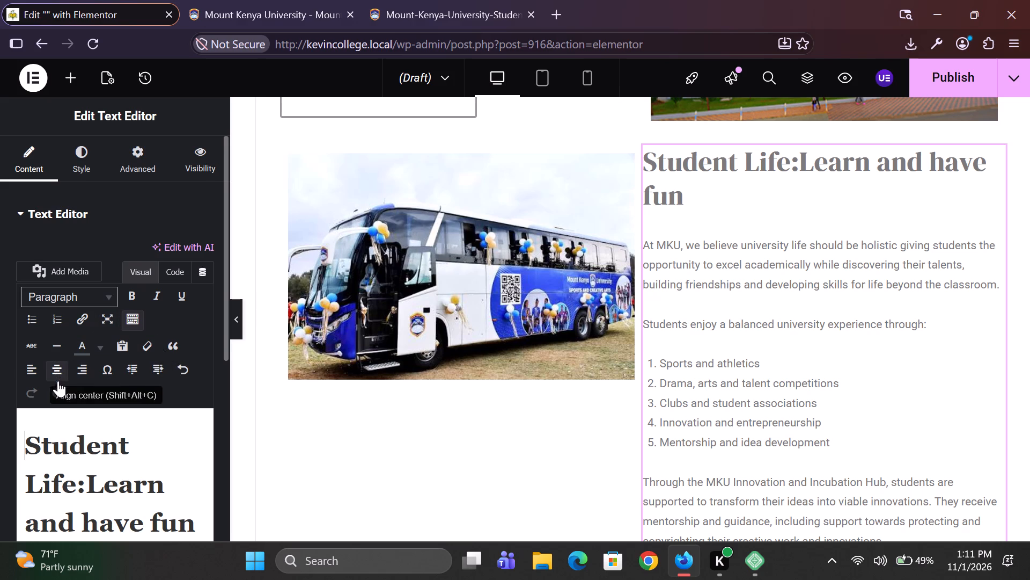
pyautogui.scroll(-1, 141, 448)
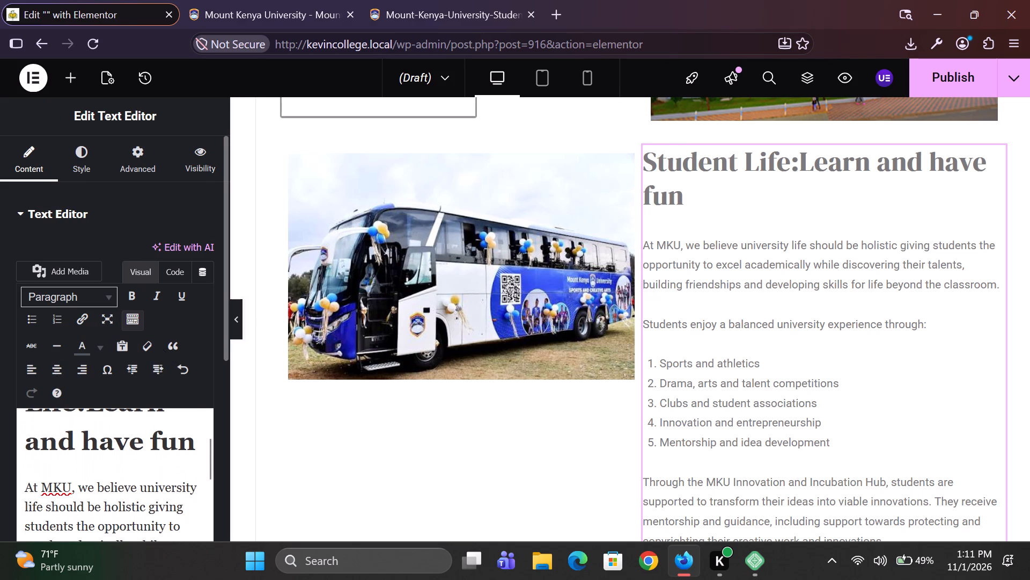
pyautogui.click(698, 171)
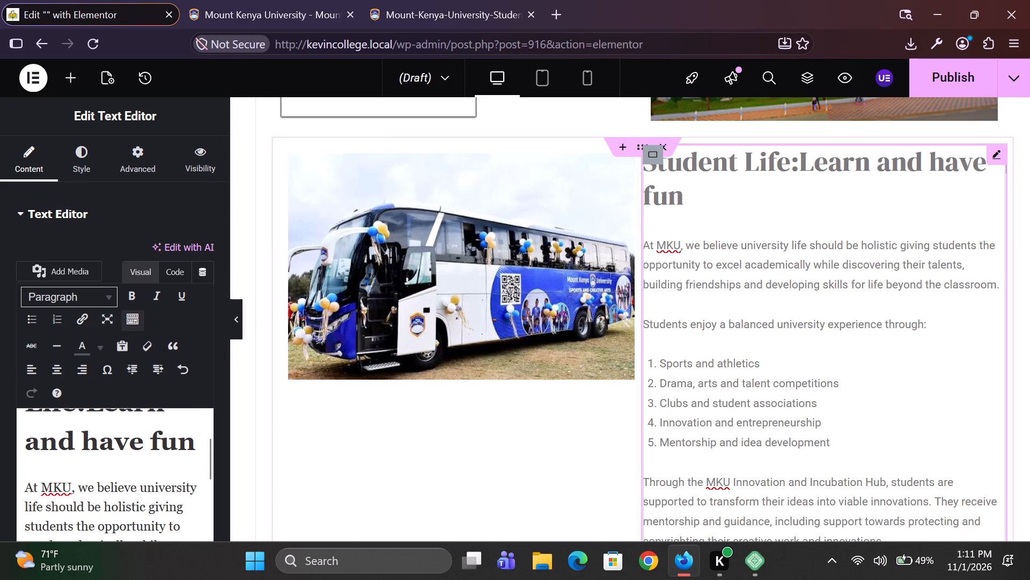
pyautogui.click(712, 161)
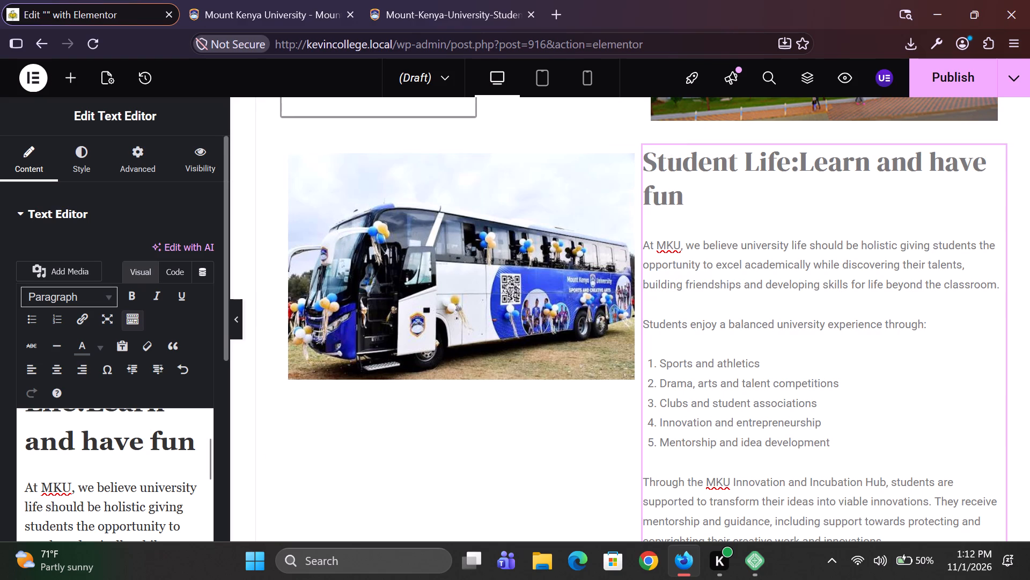
pyautogui.scroll(2, 179, 441)
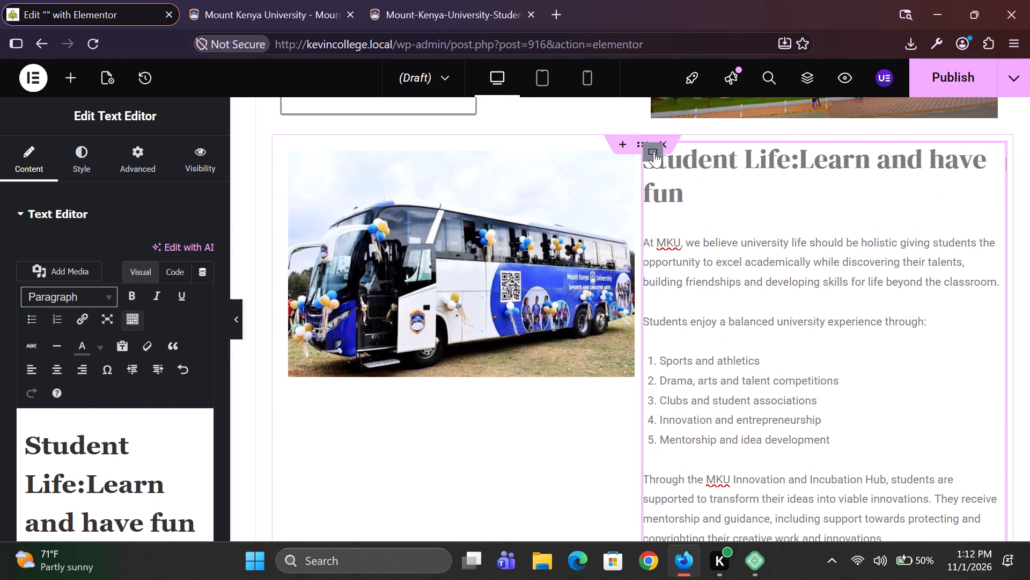
pyautogui.click(654, 151)
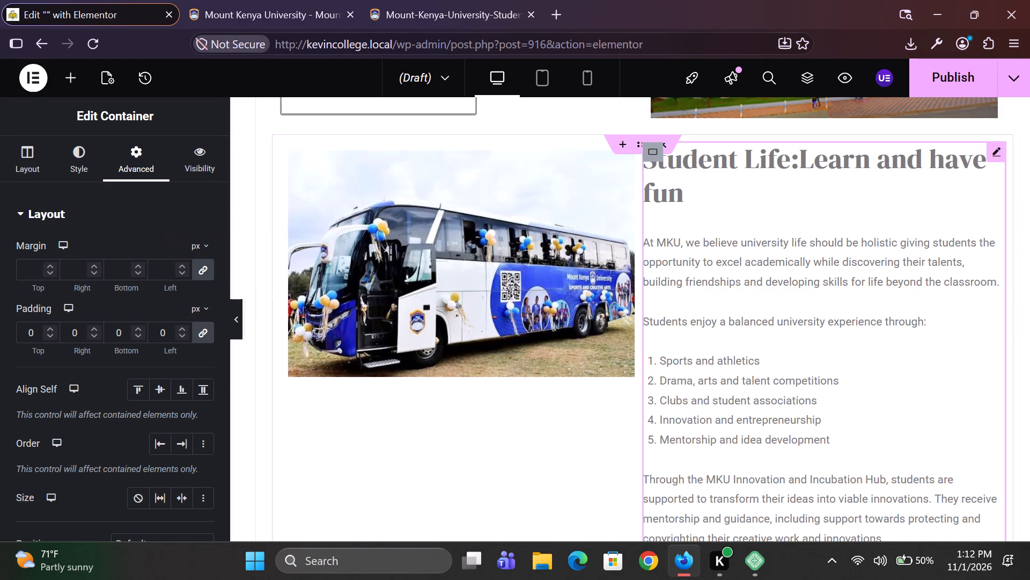
pyautogui.scroll(-1, 367, 270)
# Set the bus image's height to 350 px and its width to 350%.
pyautogui.click(396, 238)
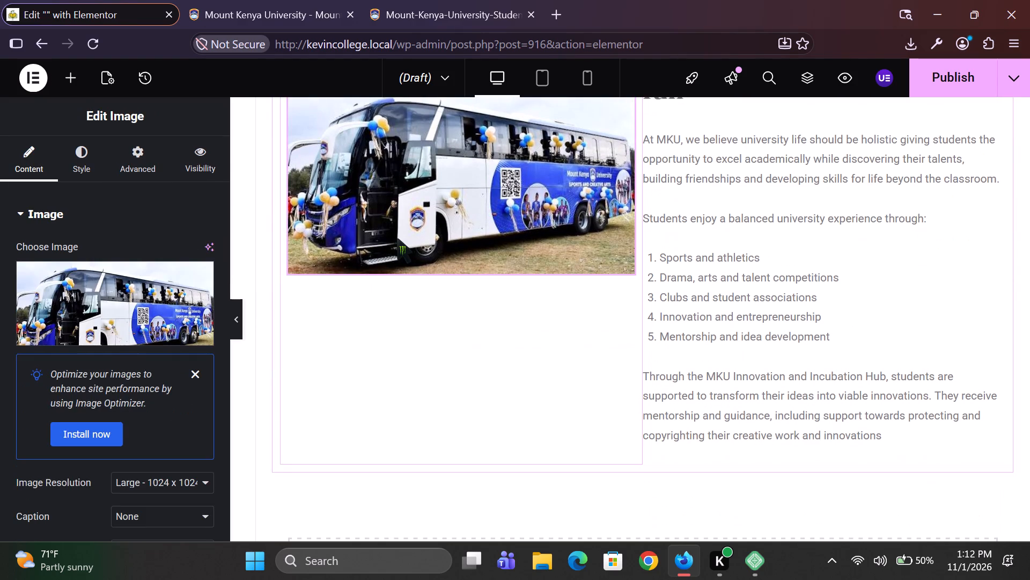
pyautogui.click(95, 159)
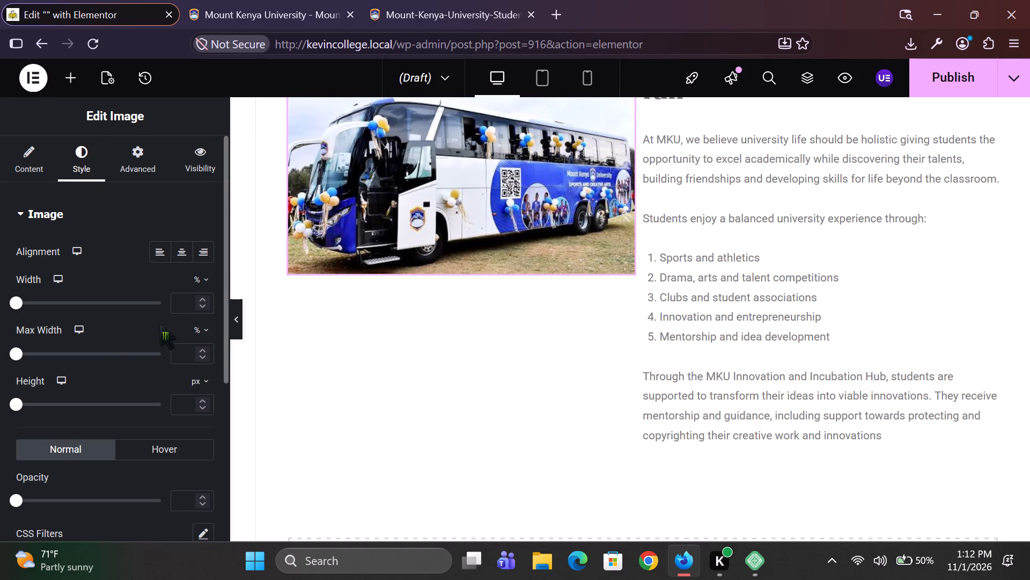
pyautogui.click(177, 403)
pyautogui.press('3')
pyautogui.press('5')
pyautogui.press('0')
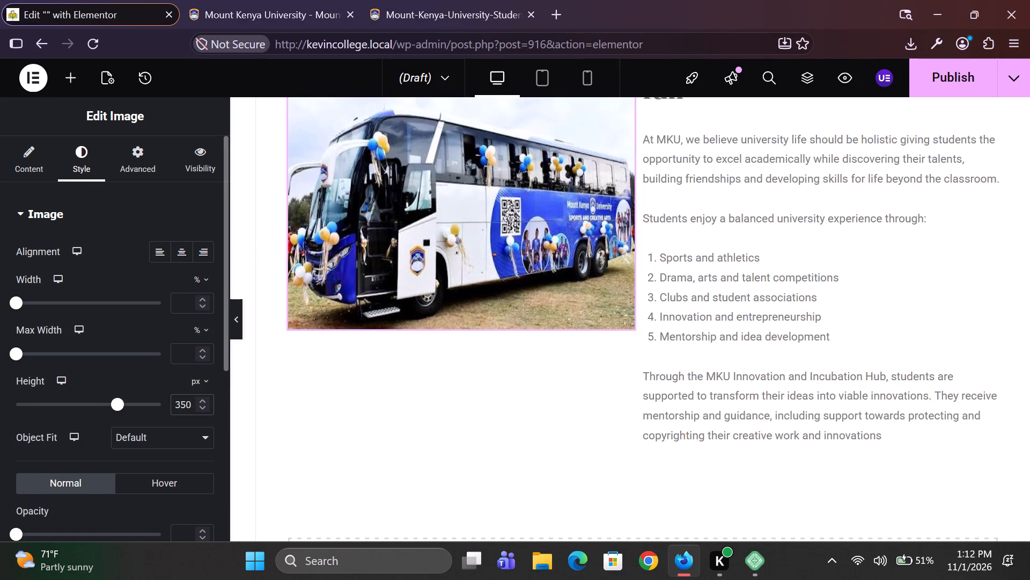
pyautogui.click(178, 299)
pyautogui.write('350')
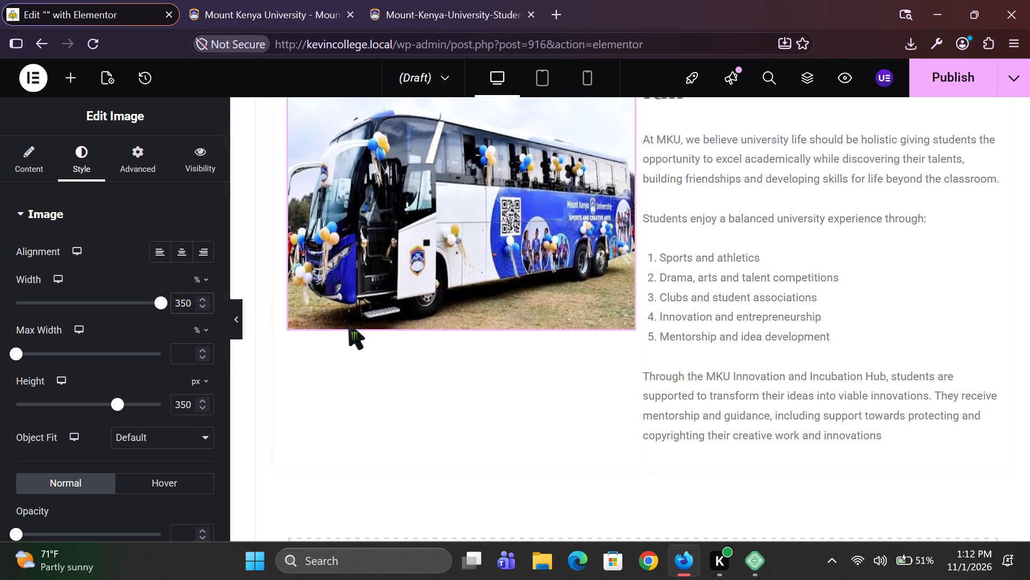
# Collapse the editing sidebar and check the Student Life section at full page width.
pyautogui.scroll(-1, 664, 339)
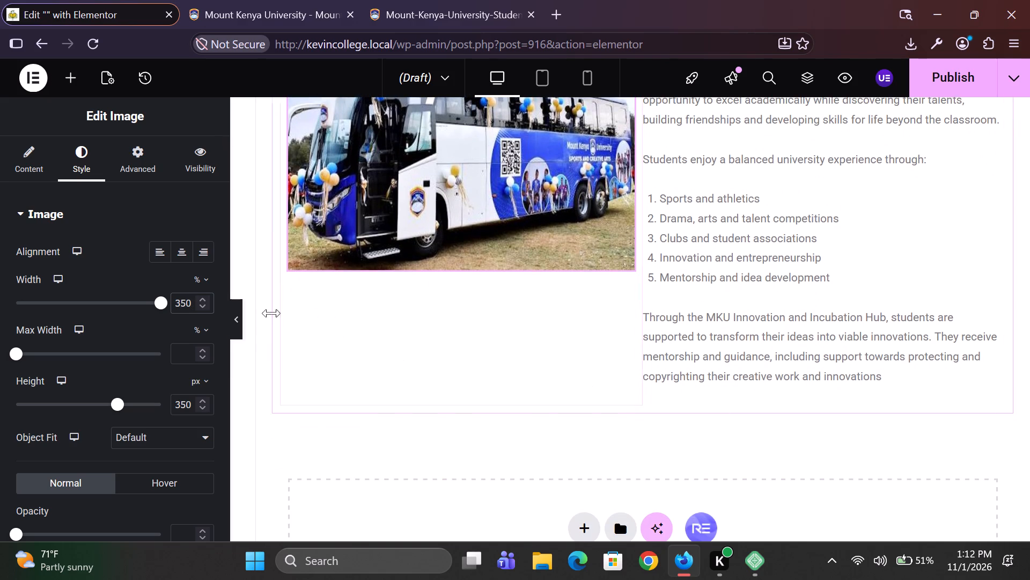
pyautogui.click(239, 321)
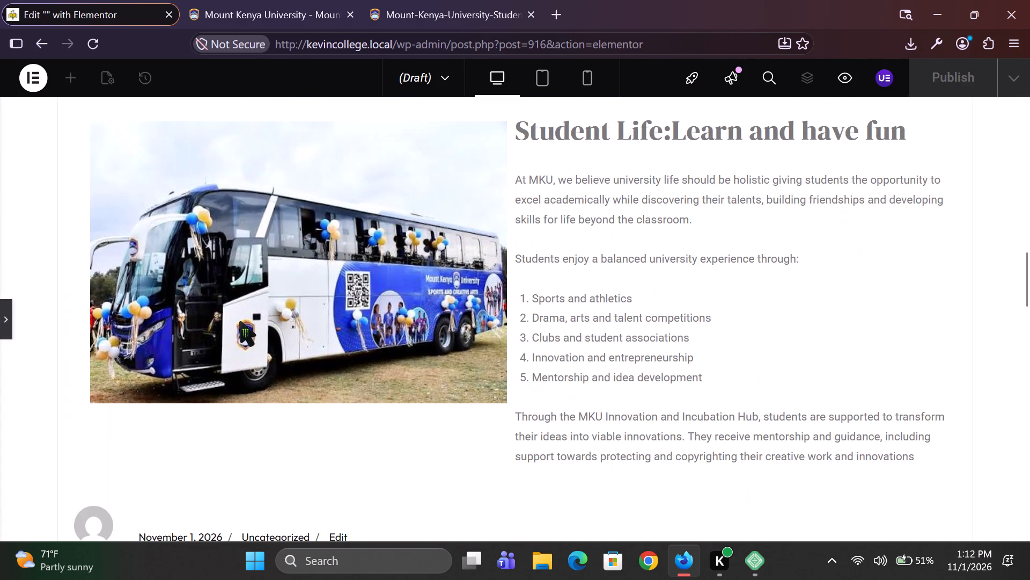
pyautogui.scroll(1, 357, 287)
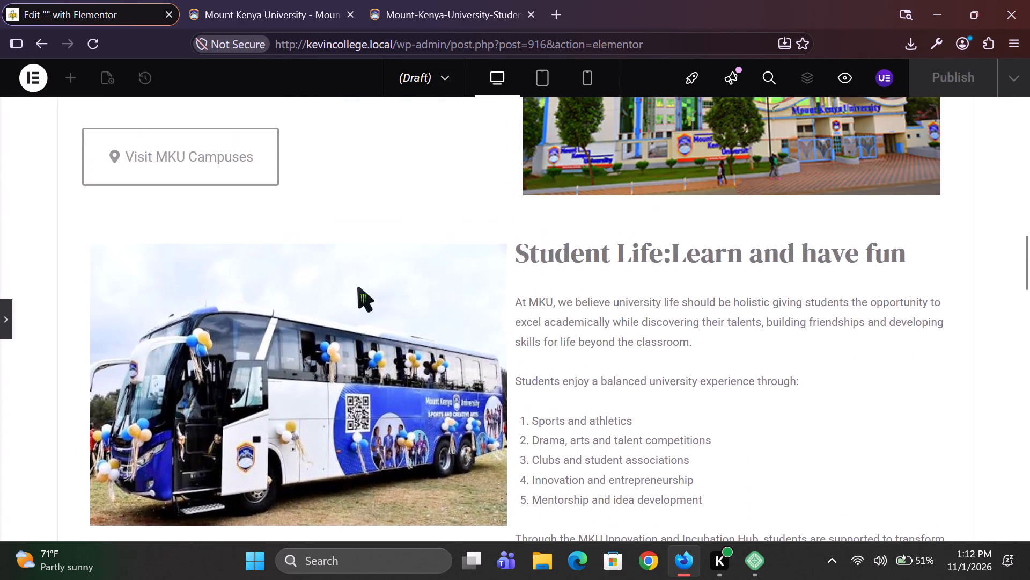
# Finish checking the Student Life section at full page width and restore the editing sidebar.
pyautogui.scroll(1, 357, 287)
pyautogui.scroll(-1, 357, 287)
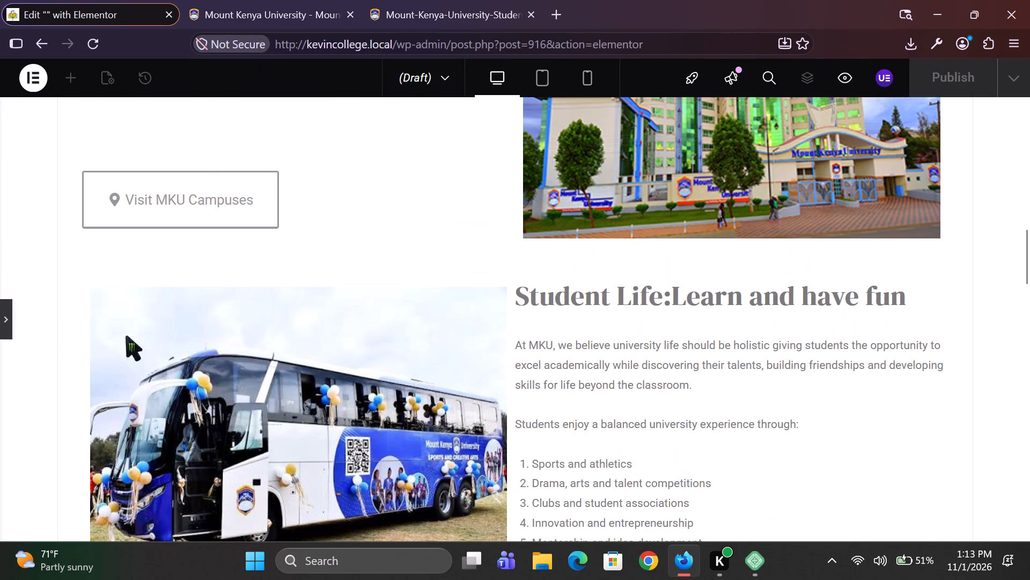
pyautogui.click(4, 317)
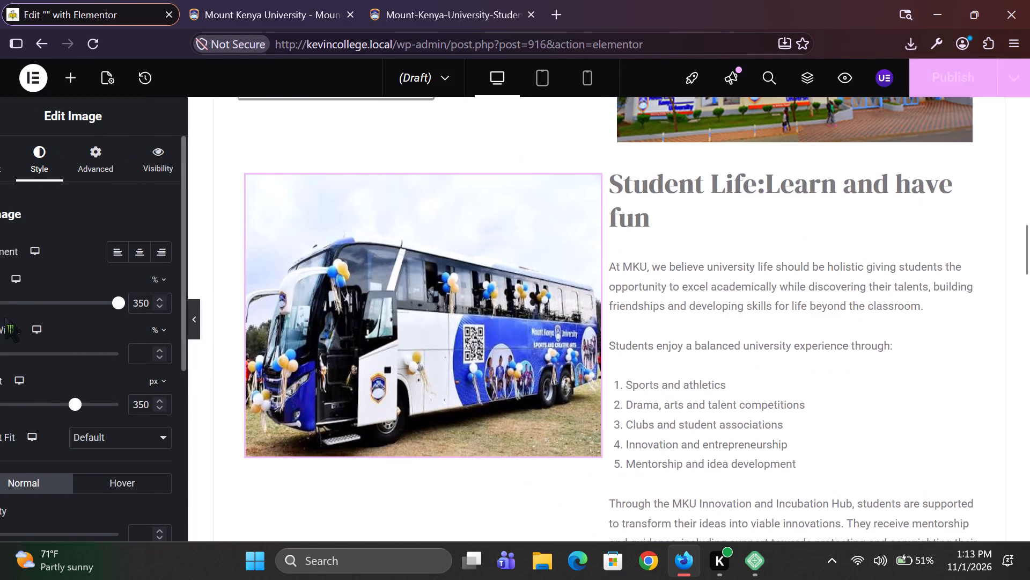
# On the mku.ac.ke page, review the Our Affiliates & Partners section that follows Student Life.
pyautogui.click(263, 0)
pyautogui.scroll(-3, 415, 297)
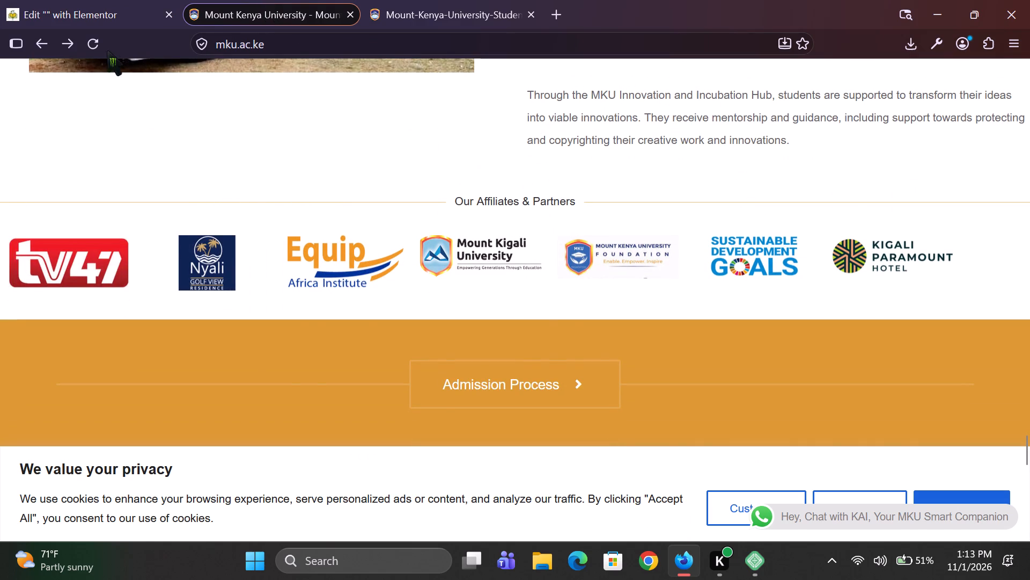
# Back in the Elementor page, add a single flexbox container below Student Life and set its content width to Full Width.
pyautogui.click(106, 21)
pyautogui.scroll(-3, 485, 351)
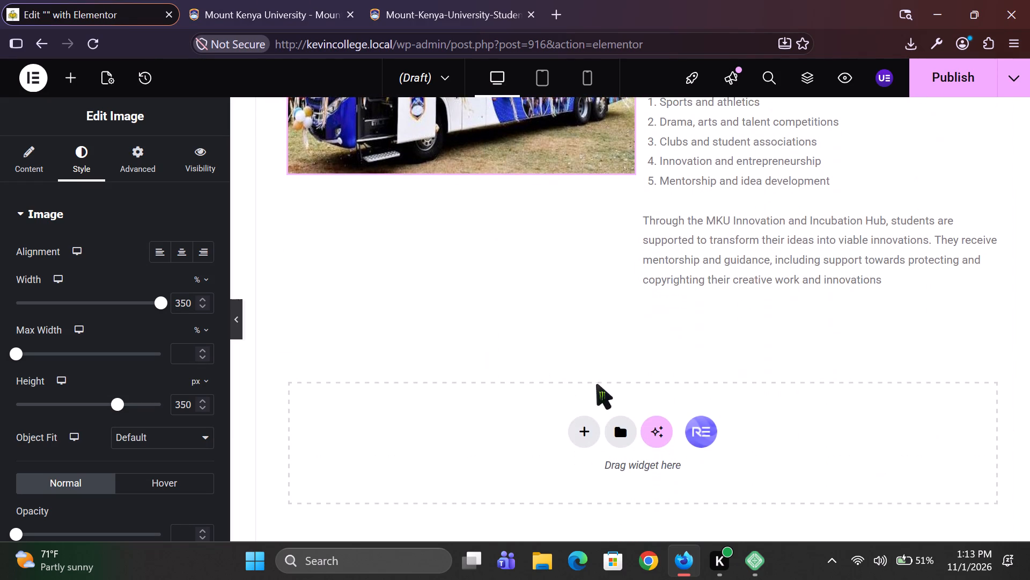
pyautogui.click(579, 423)
pyautogui.click(606, 487)
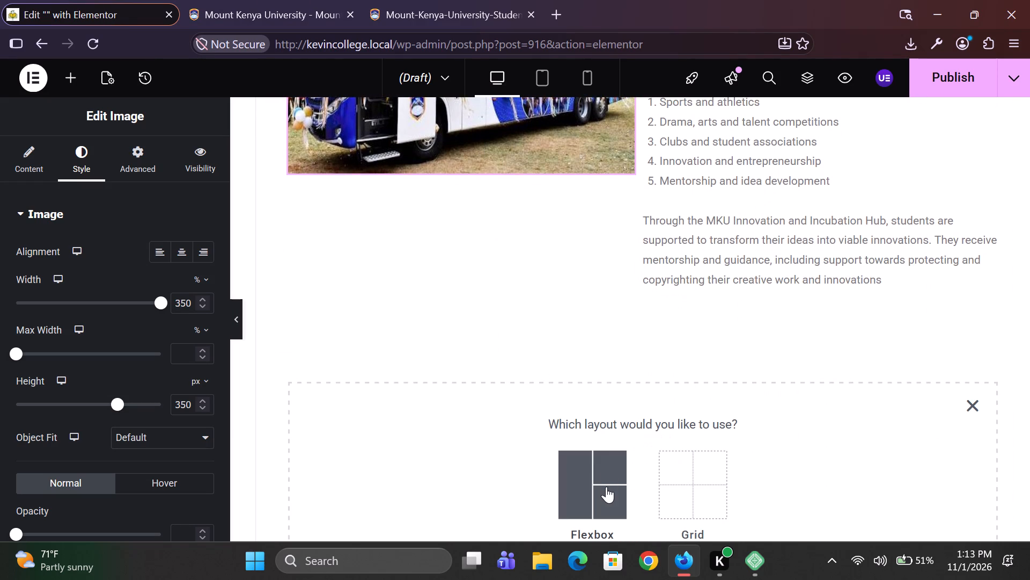
pyautogui.click(500, 456)
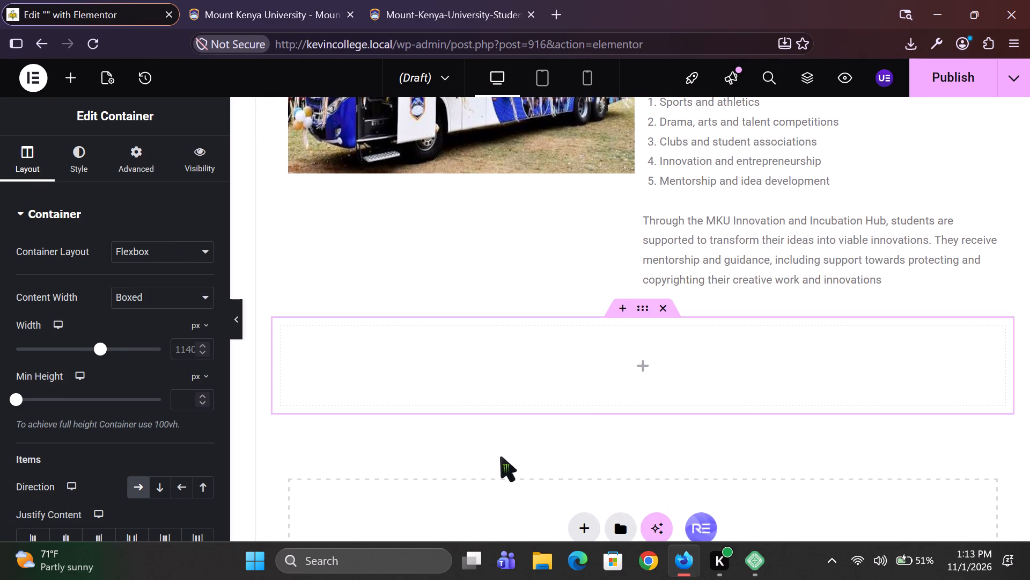
pyautogui.click(637, 306)
pyautogui.click(201, 294)
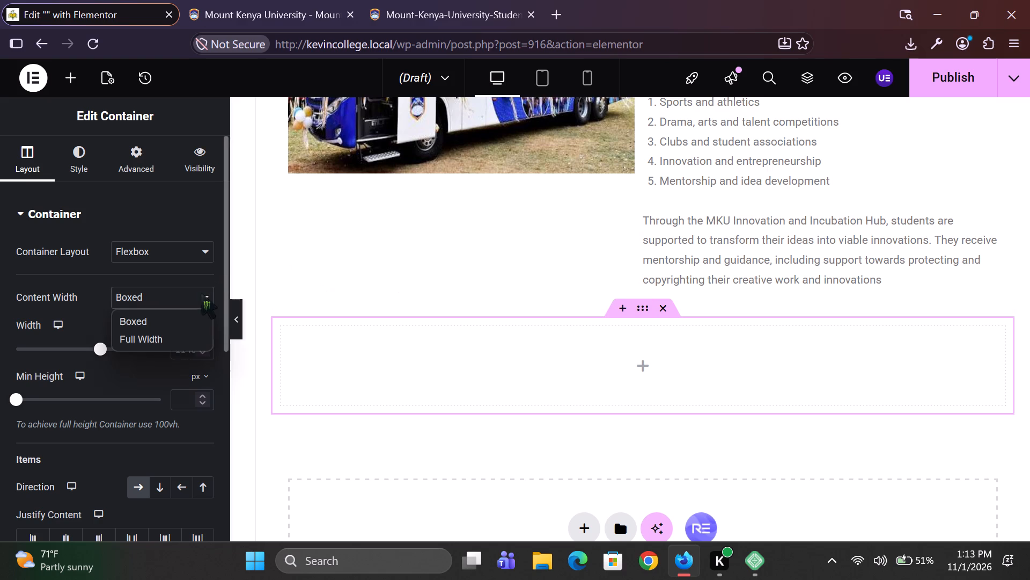
pyautogui.click(159, 343)
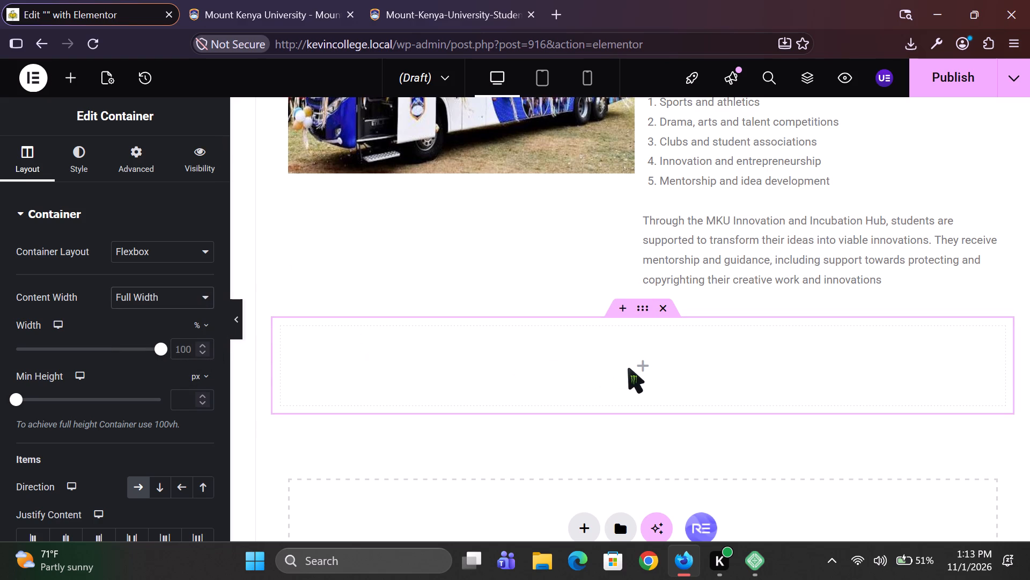
# Nest a container inside the new full-width container and duplicate it twice to form three side-by-side columns.
pyautogui.click(649, 367)
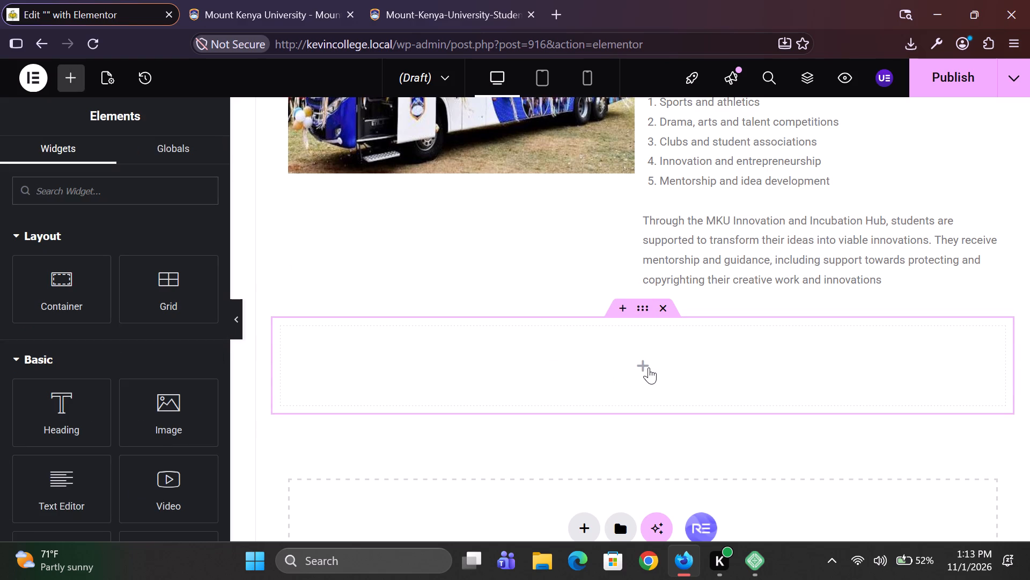
pyautogui.moveTo(51, 281); pyautogui.dragTo(330, 346)
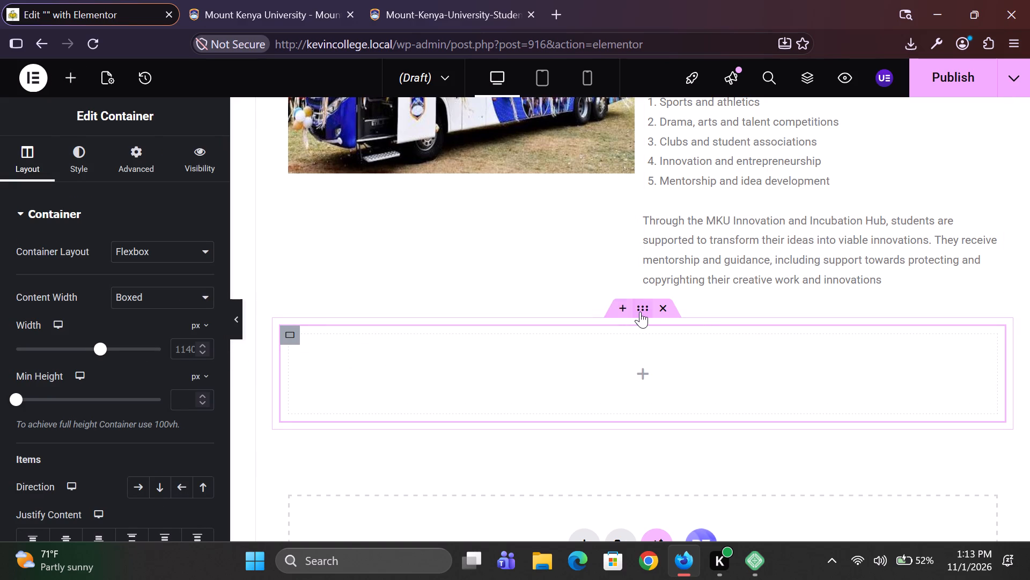
pyautogui.click(640, 311)
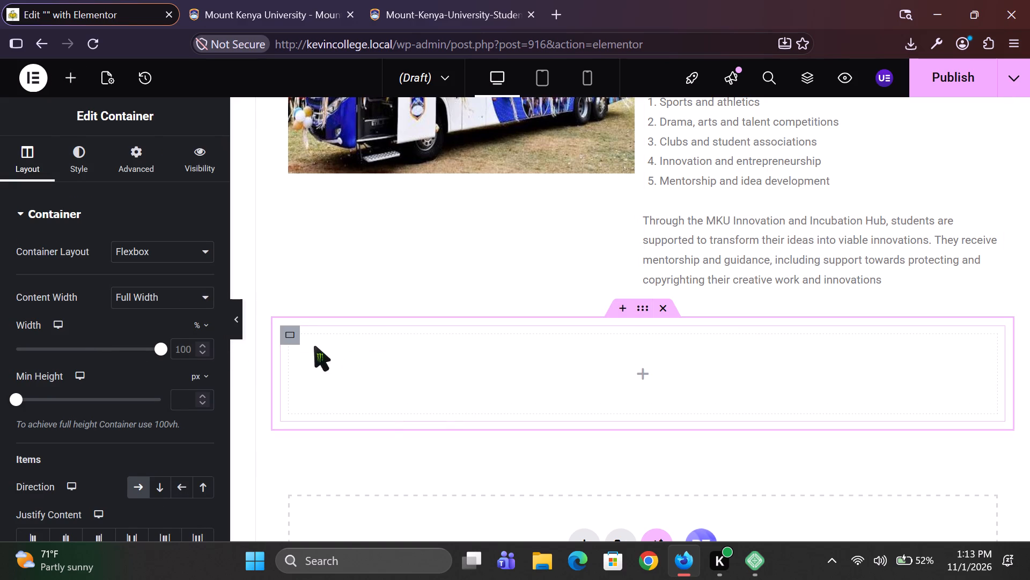
pyautogui.rightClick(290, 336)
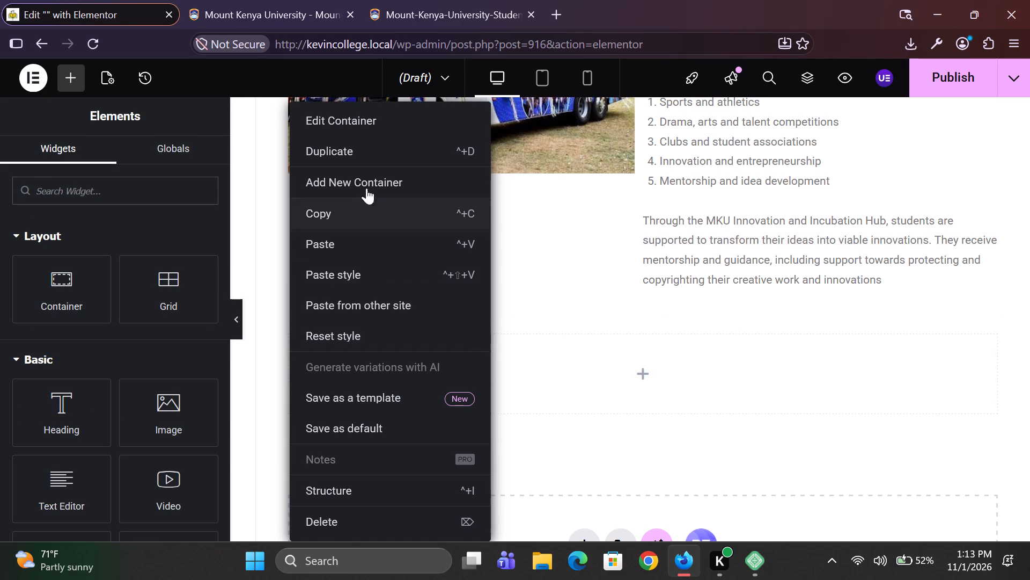
pyautogui.click(375, 155)
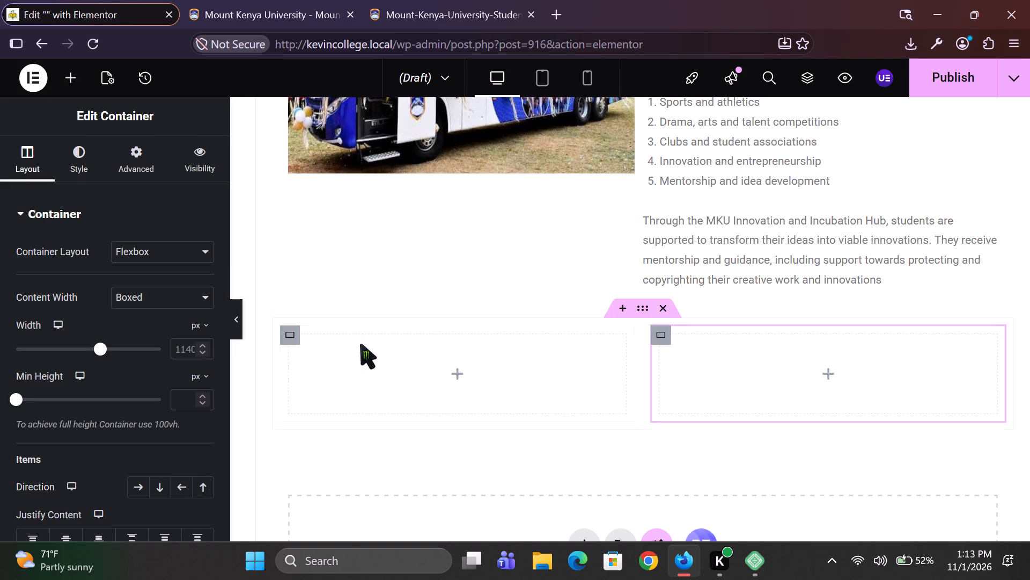
pyautogui.rightClick(291, 331)
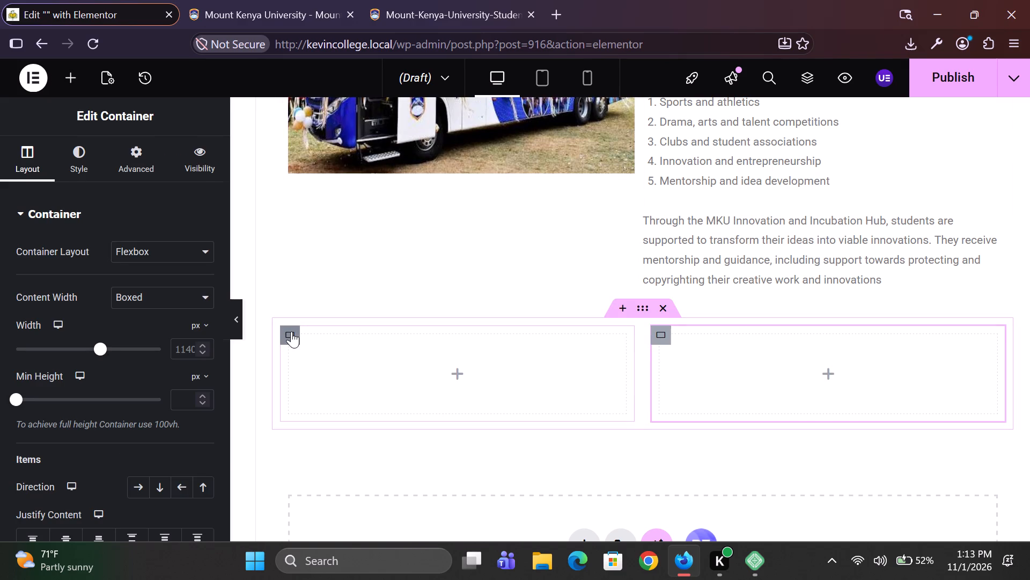
pyautogui.click(373, 150)
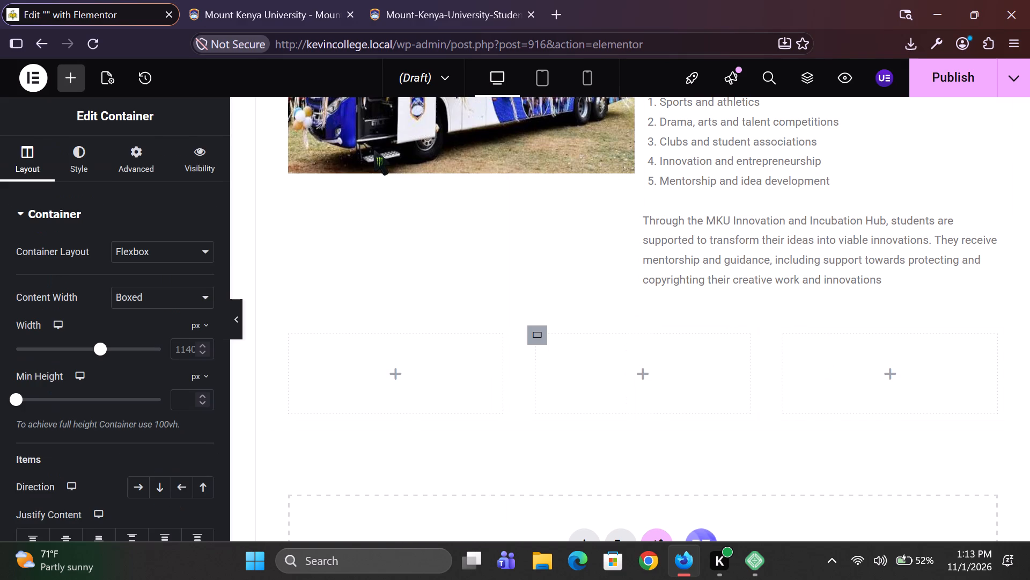
# Add a Separator widget to the first of the three containers and set its icon to none.
pyautogui.click(402, 380)
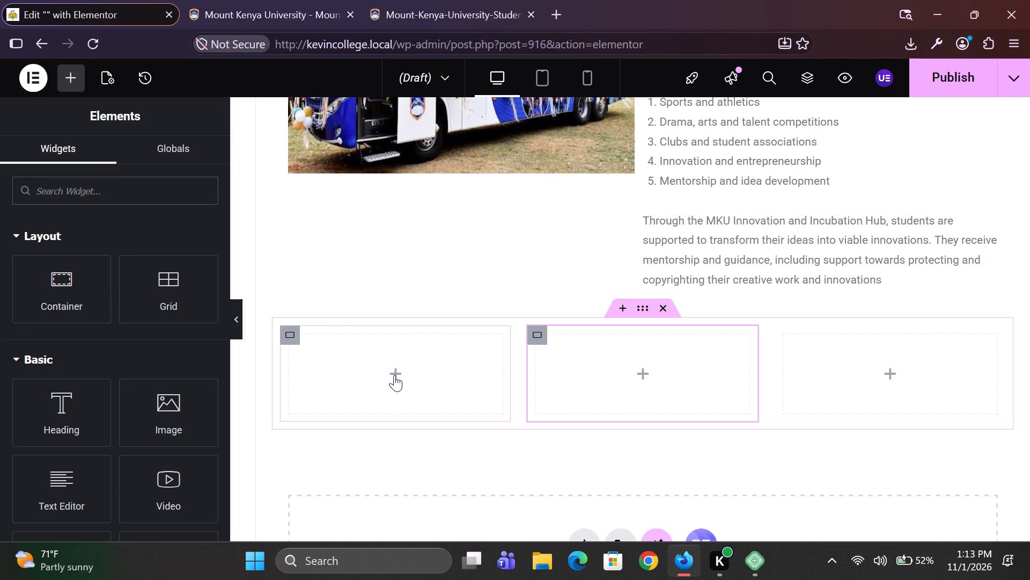
pyautogui.write('se')
pyautogui.write('pa')
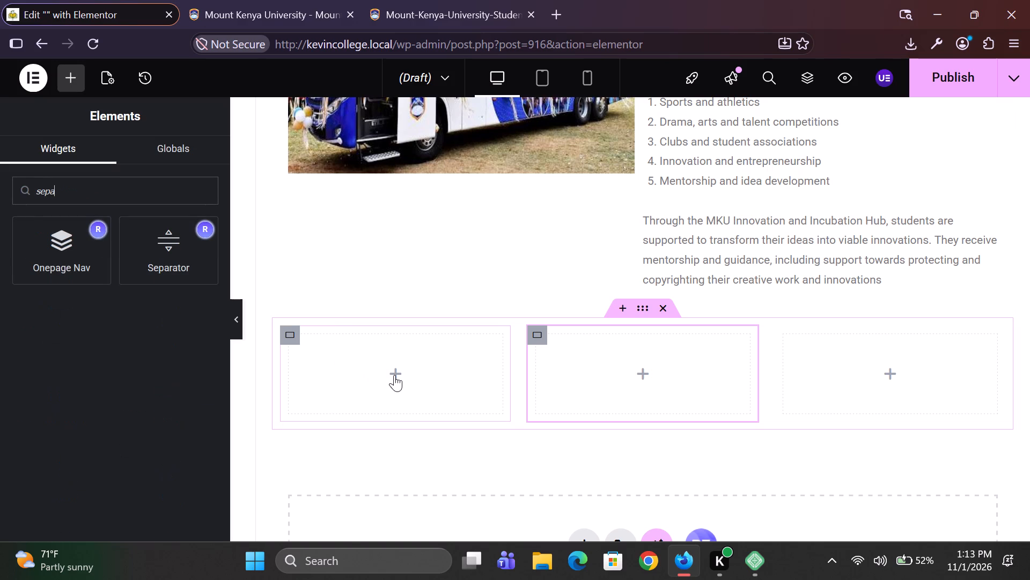
pyautogui.moveTo(184, 245); pyautogui.dragTo(347, 339)
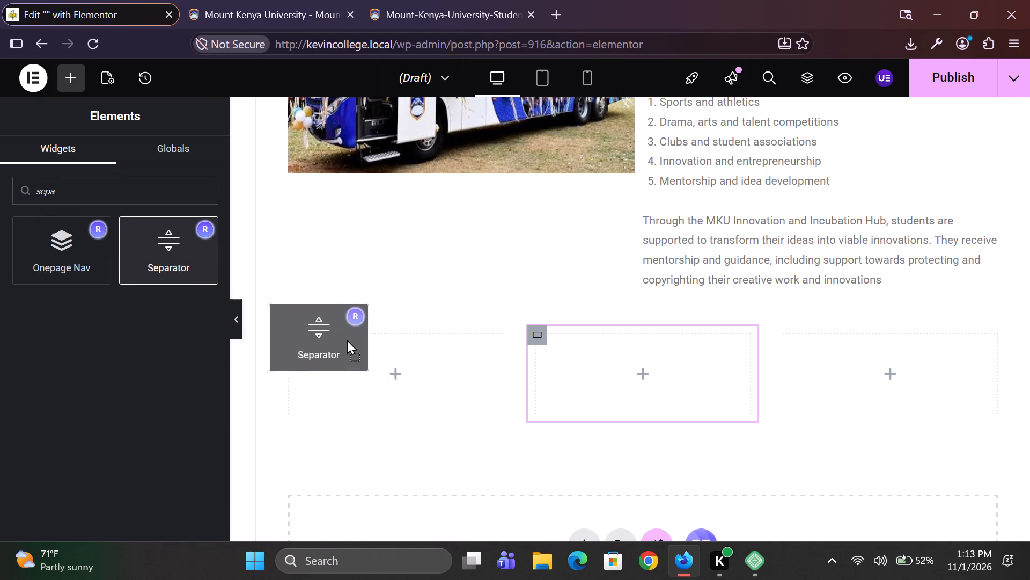
pyautogui.moveTo(347, 339); pyautogui.dragTo(411, 382)
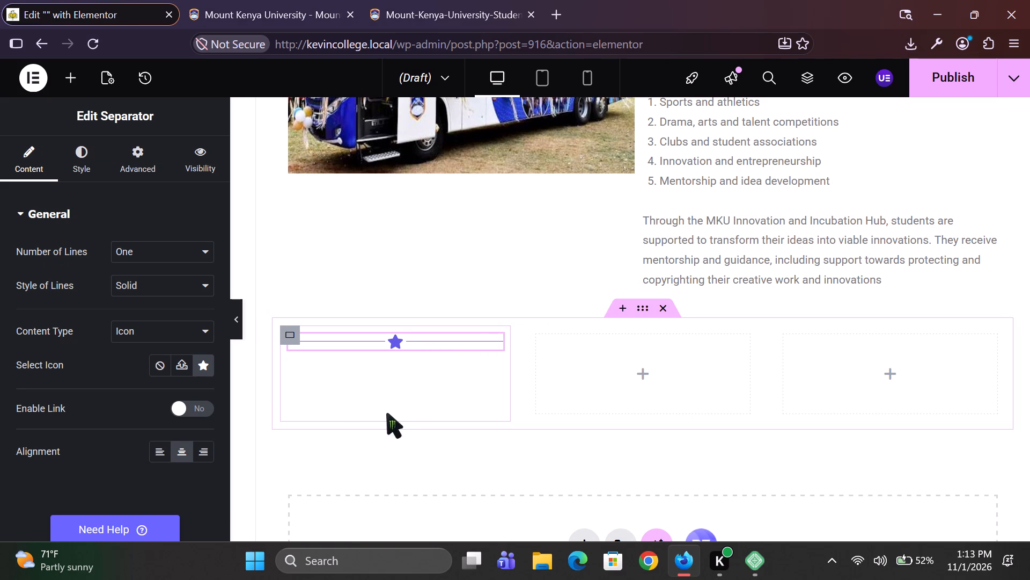
pyautogui.click(167, 365)
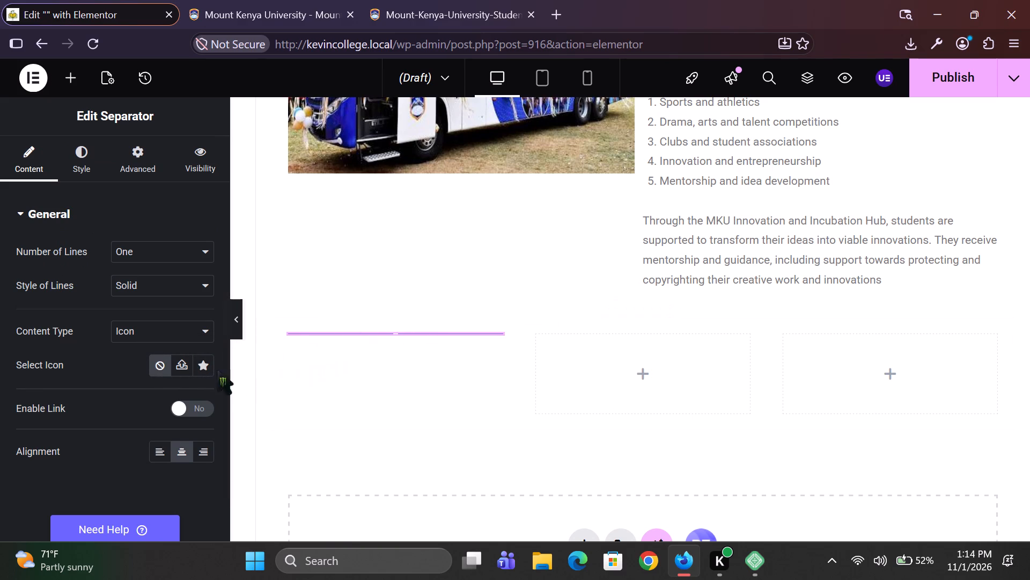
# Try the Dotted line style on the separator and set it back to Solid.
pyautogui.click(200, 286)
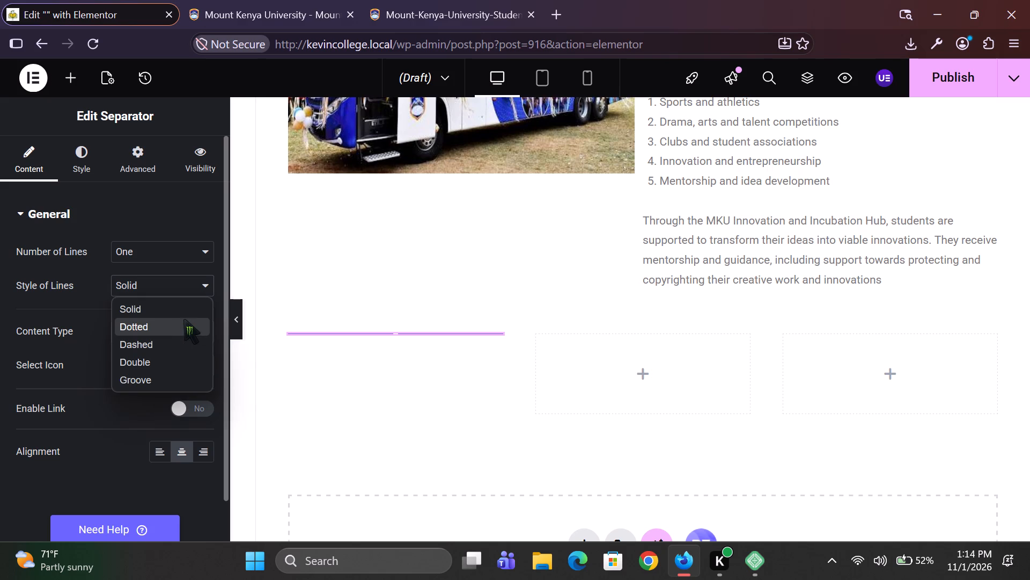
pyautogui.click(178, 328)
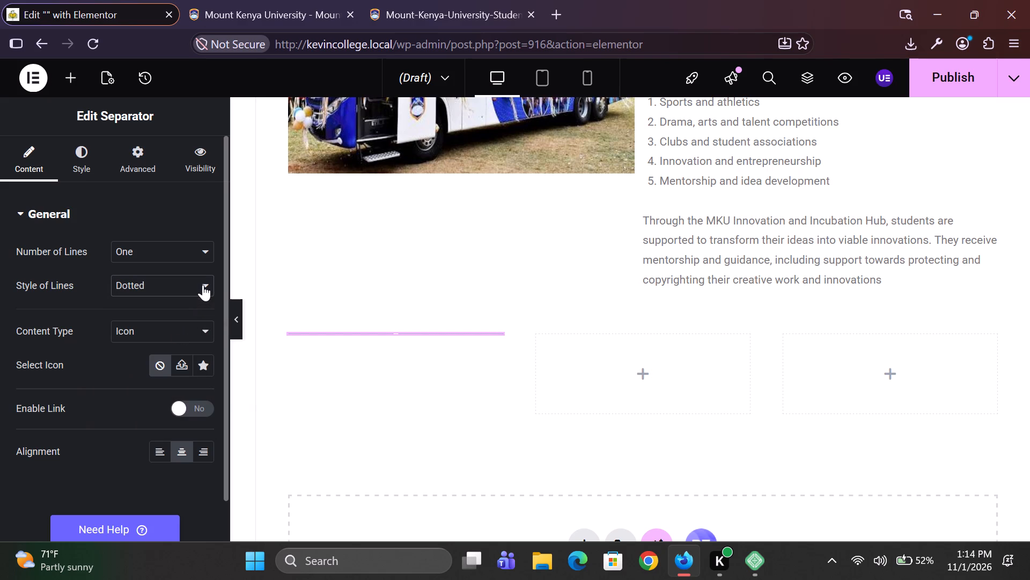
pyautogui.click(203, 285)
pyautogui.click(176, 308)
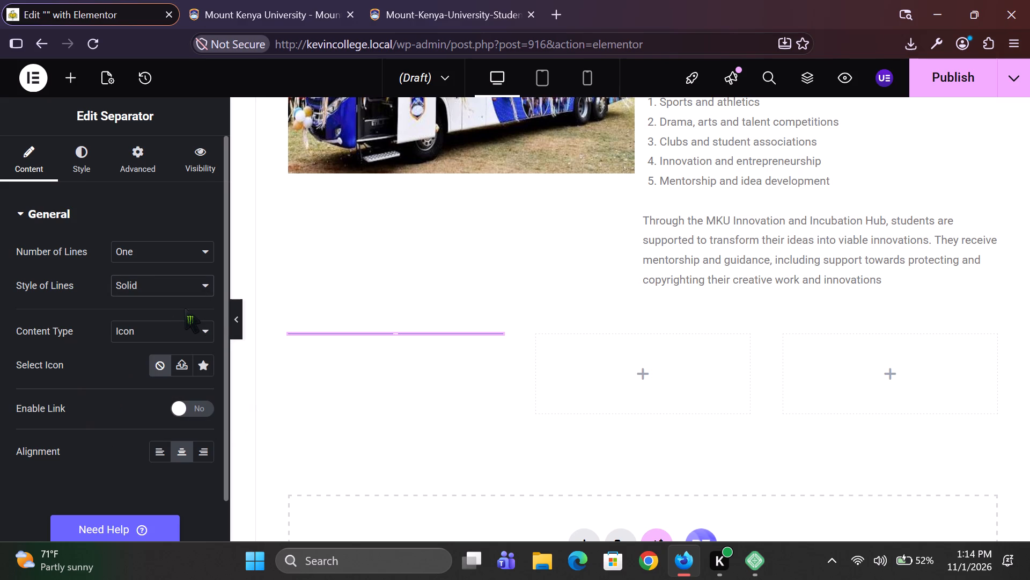
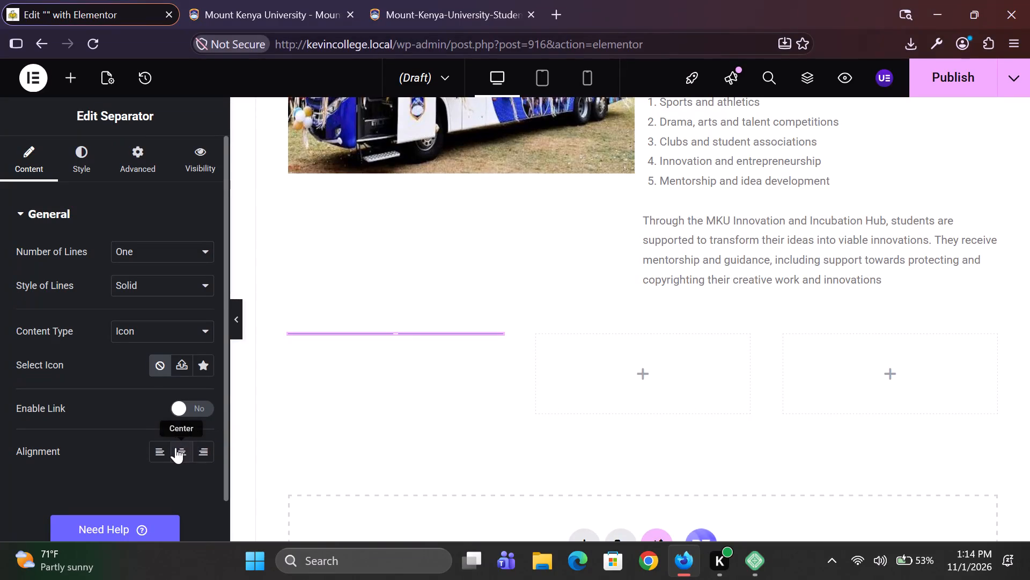
# Set Justify Content to Center for the first of the three containers so its separator sits mid-height.
pyautogui.click(283, 334)
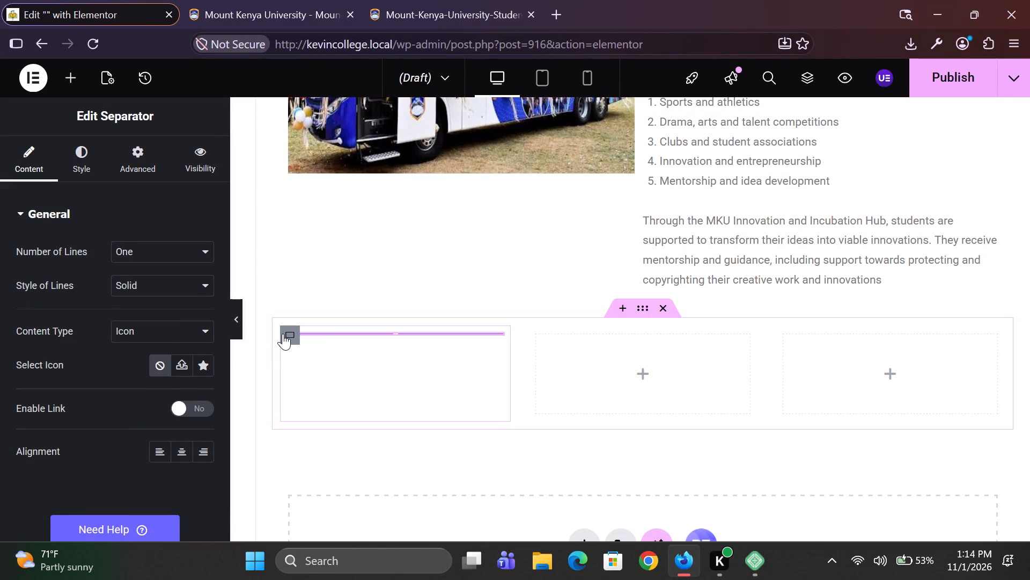
pyautogui.scroll(-1, 159, 469)
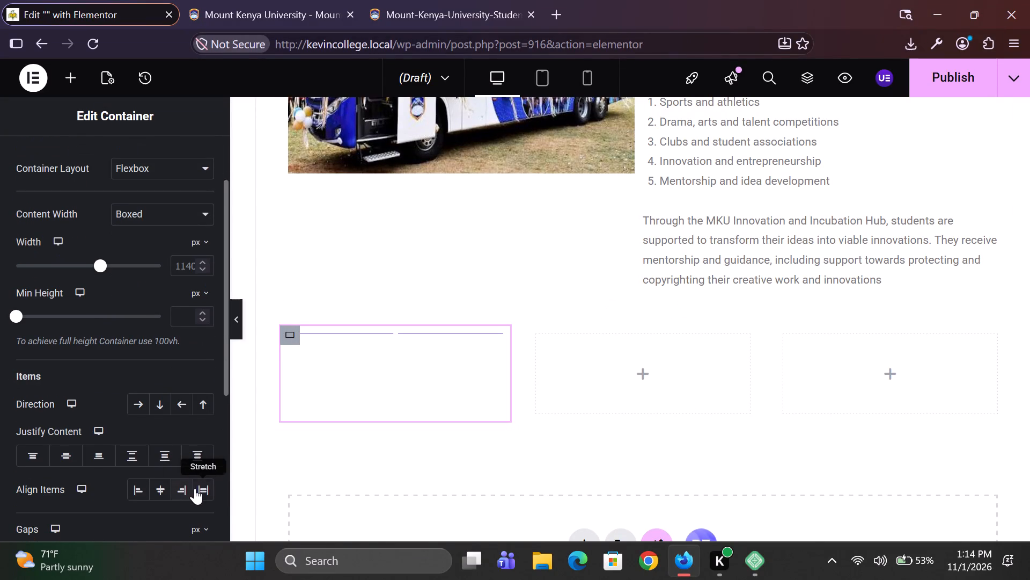
pyautogui.click(188, 487)
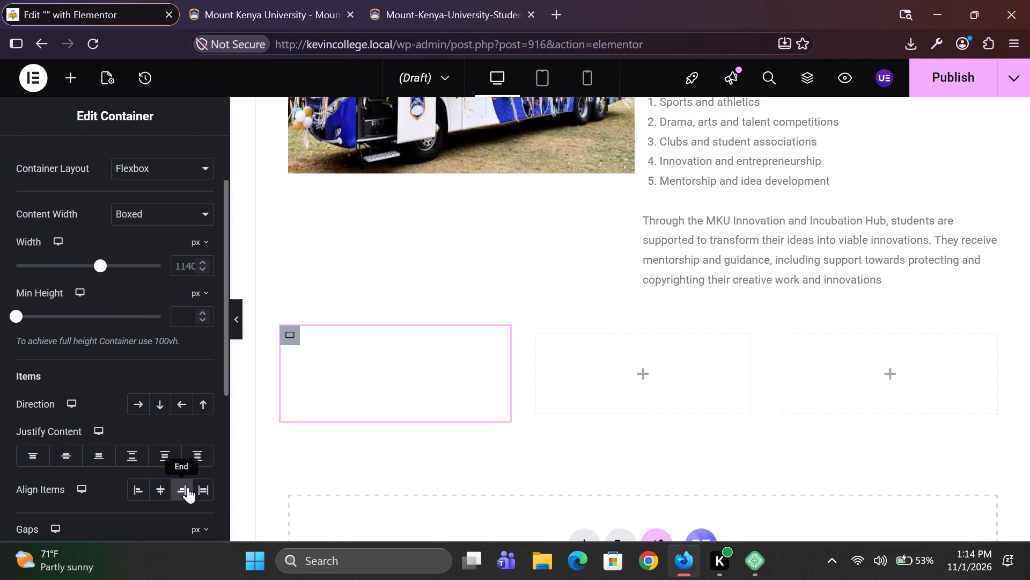
pyautogui.click(188, 487)
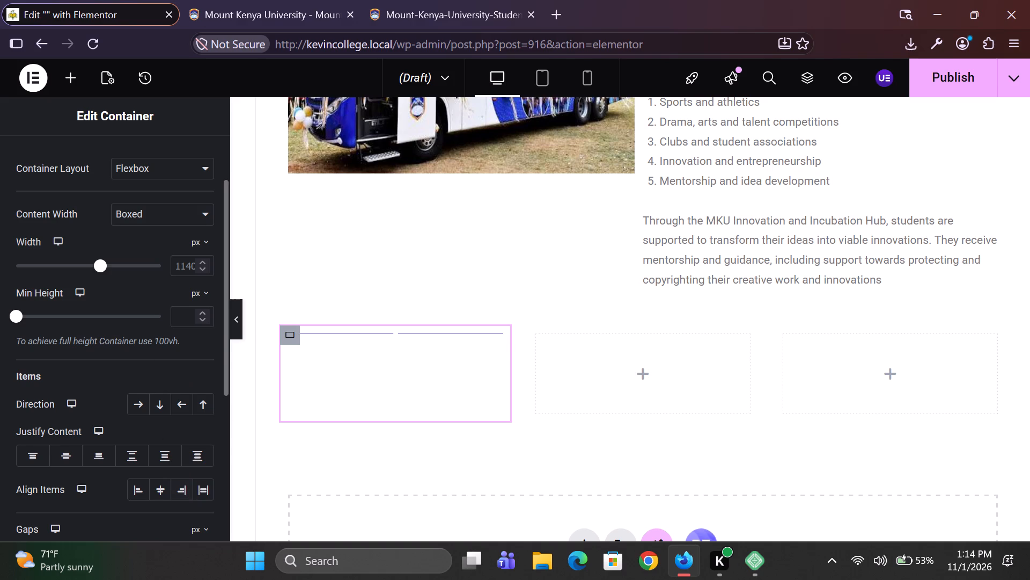
pyautogui.click(67, 452)
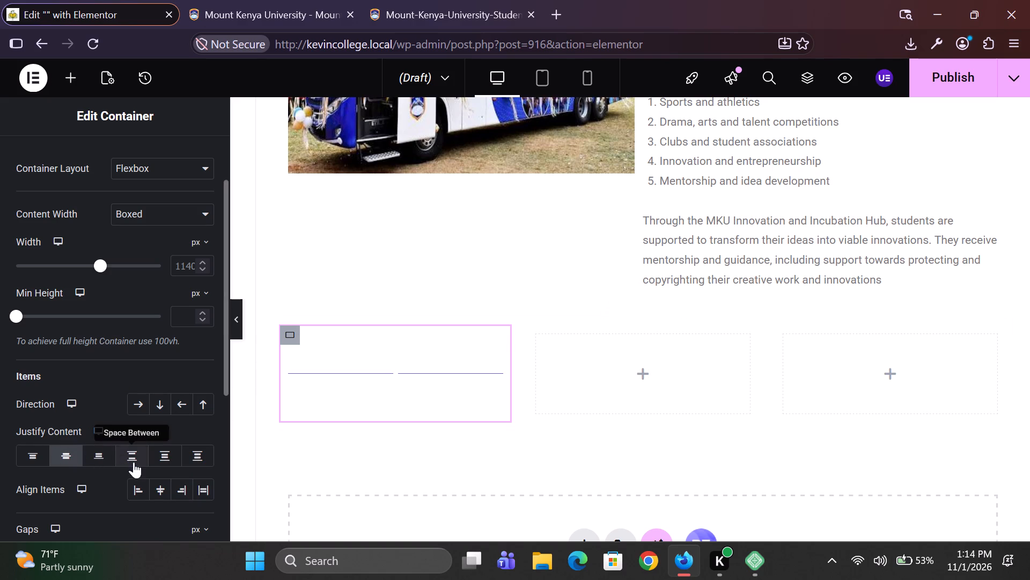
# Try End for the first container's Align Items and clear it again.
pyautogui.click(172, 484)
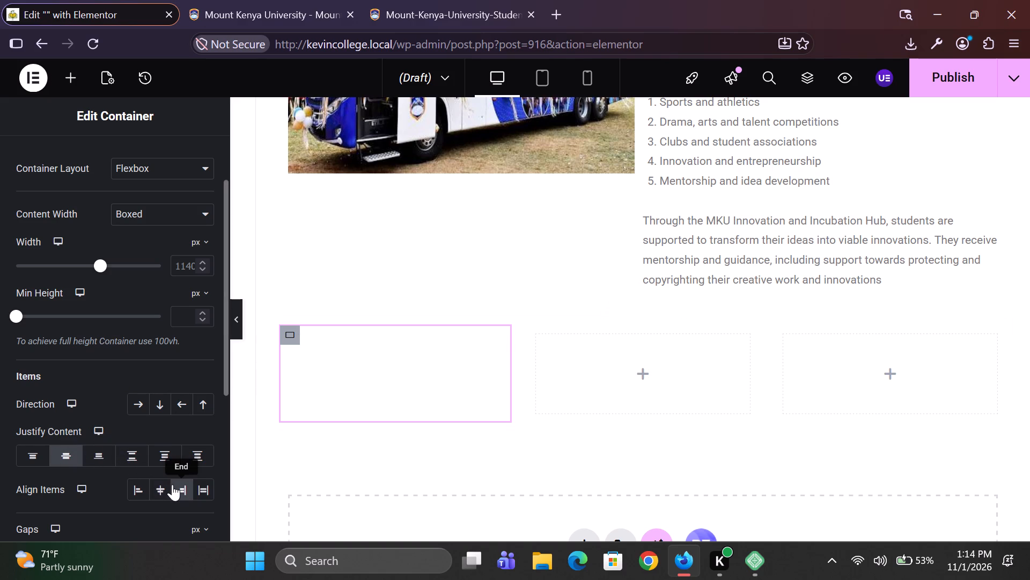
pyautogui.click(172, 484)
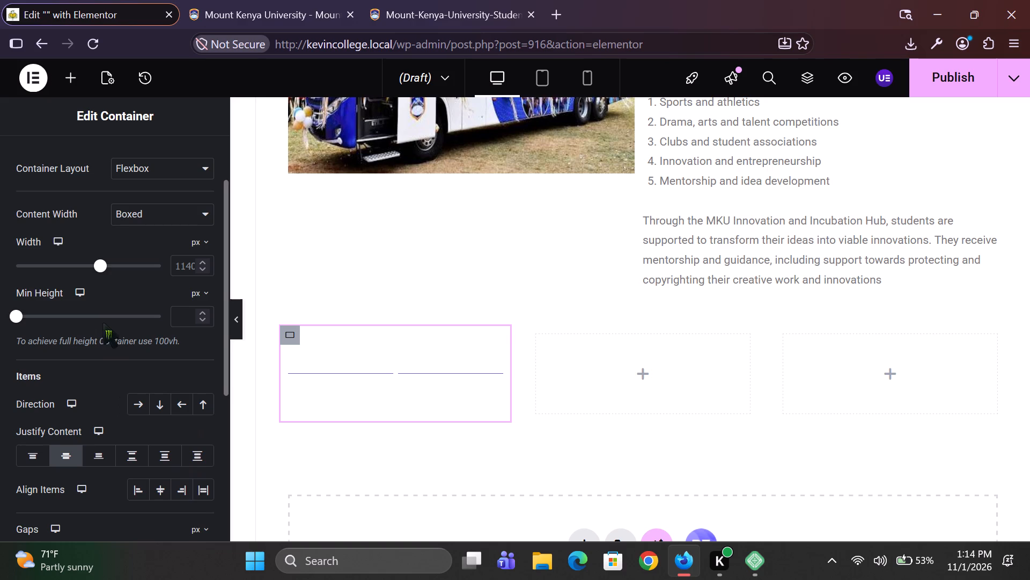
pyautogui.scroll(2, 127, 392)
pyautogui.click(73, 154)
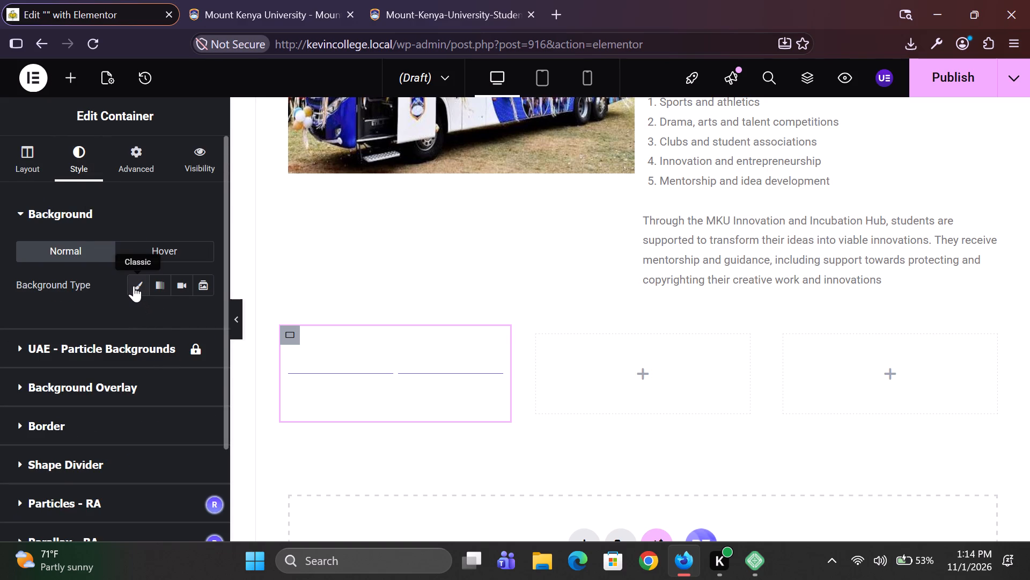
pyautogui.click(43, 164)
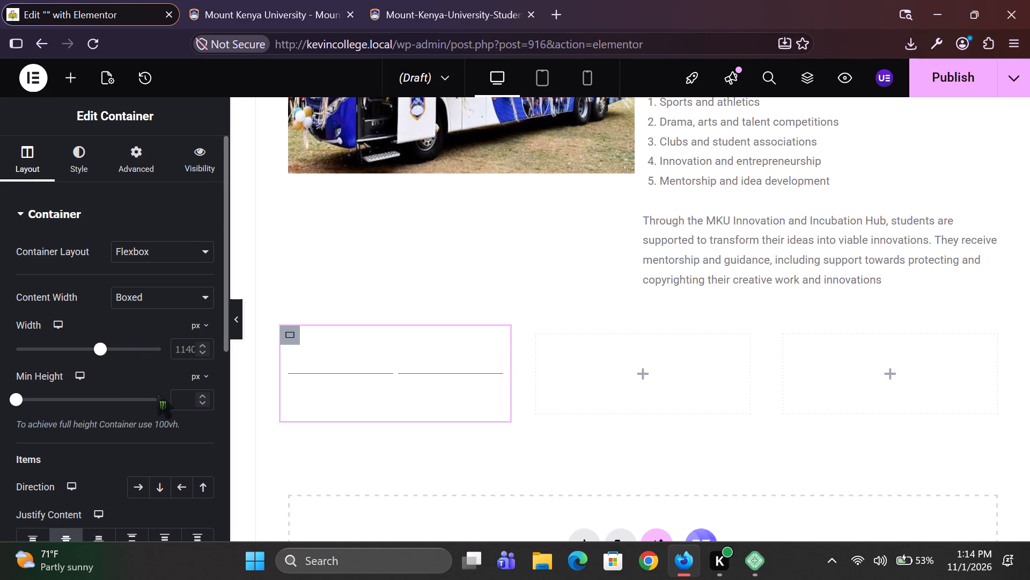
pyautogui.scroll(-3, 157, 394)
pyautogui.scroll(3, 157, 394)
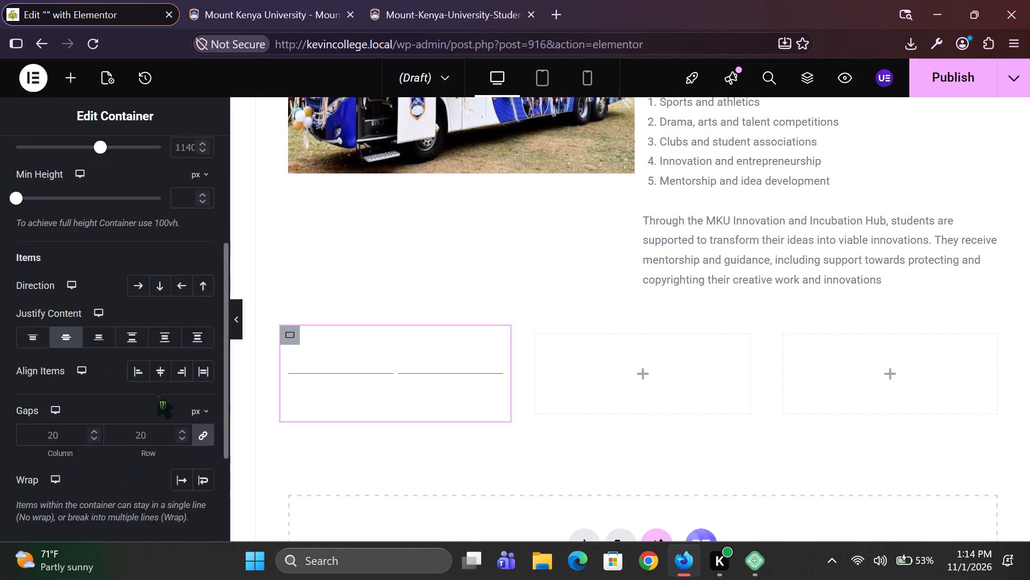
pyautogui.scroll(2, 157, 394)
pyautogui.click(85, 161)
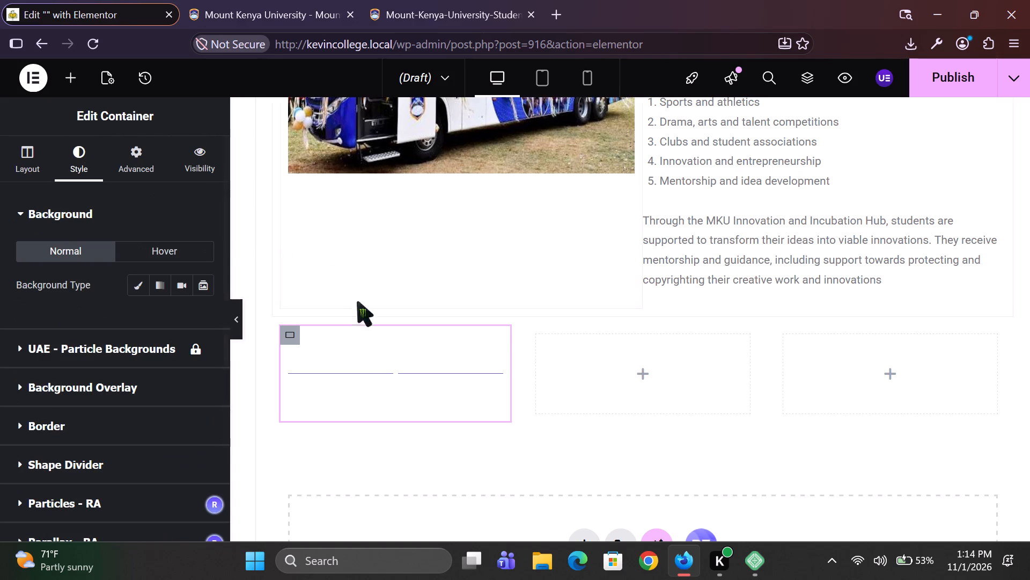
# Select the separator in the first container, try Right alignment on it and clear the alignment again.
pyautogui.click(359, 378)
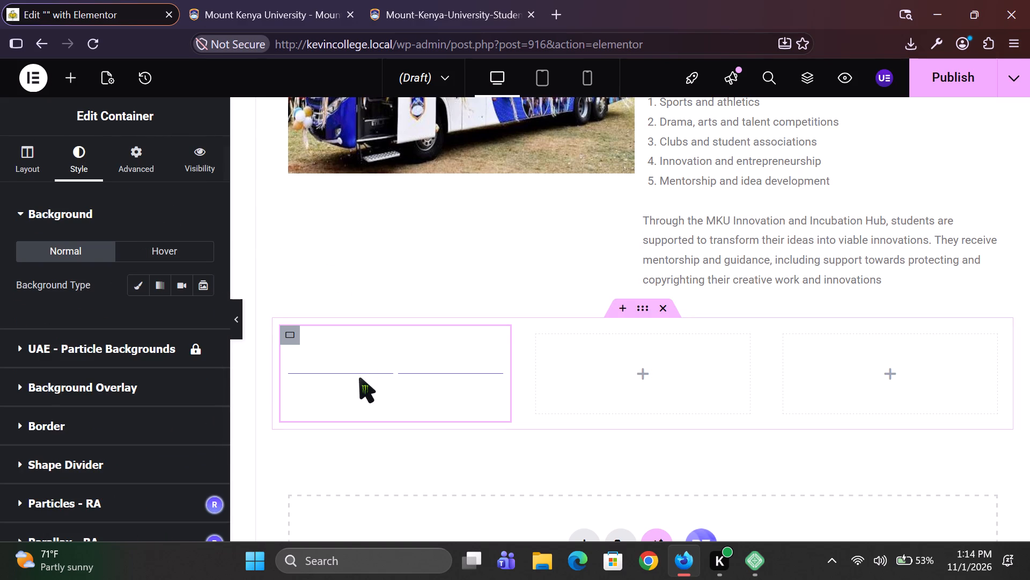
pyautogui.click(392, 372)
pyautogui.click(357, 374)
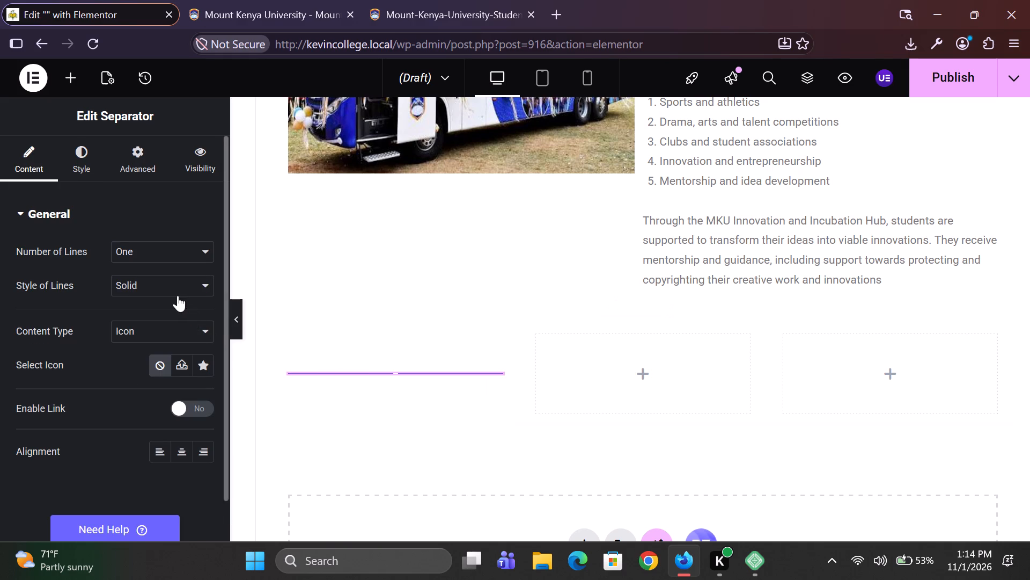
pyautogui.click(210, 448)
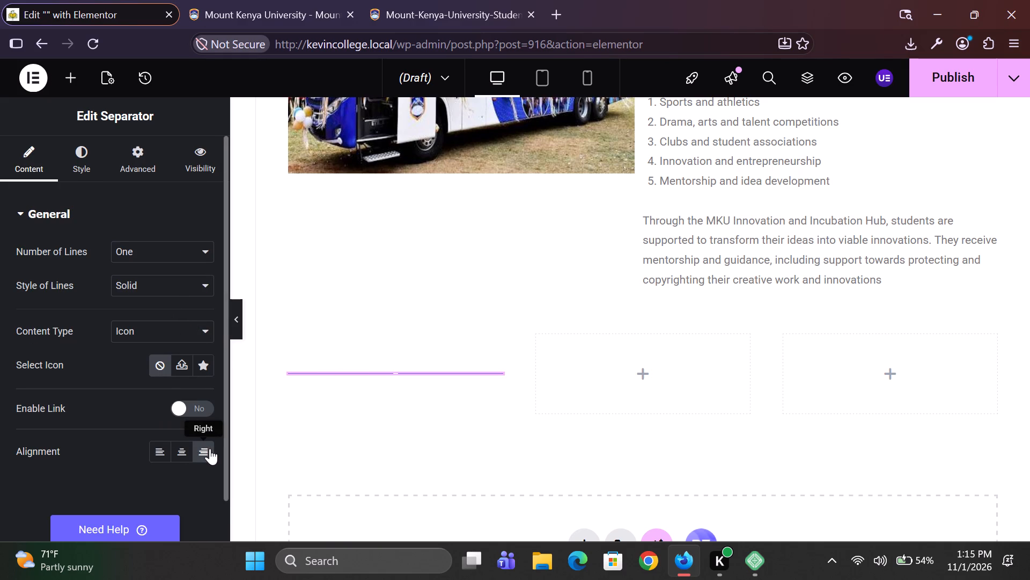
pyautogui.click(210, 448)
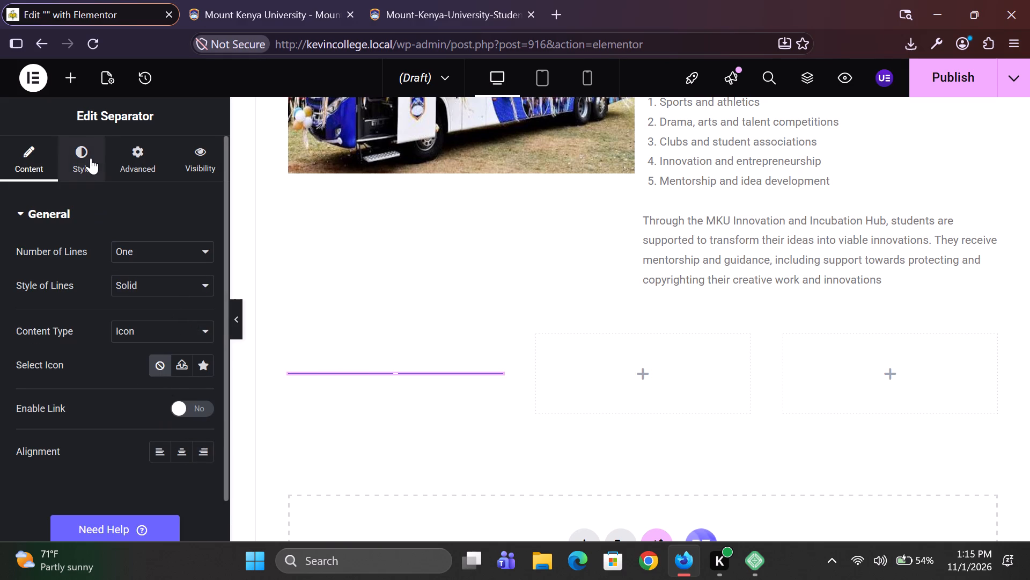
# Set the separator's line color to the global color mku yellow (#DD9933).
pyautogui.click(91, 158)
pyautogui.click(174, 254)
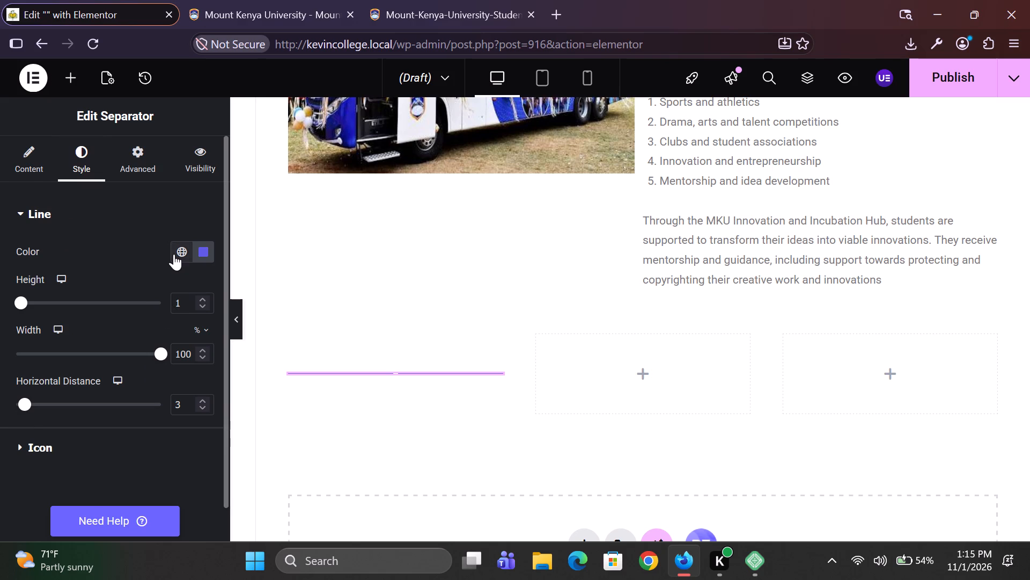
pyautogui.scroll(-2, 157, 407)
pyautogui.click(118, 269)
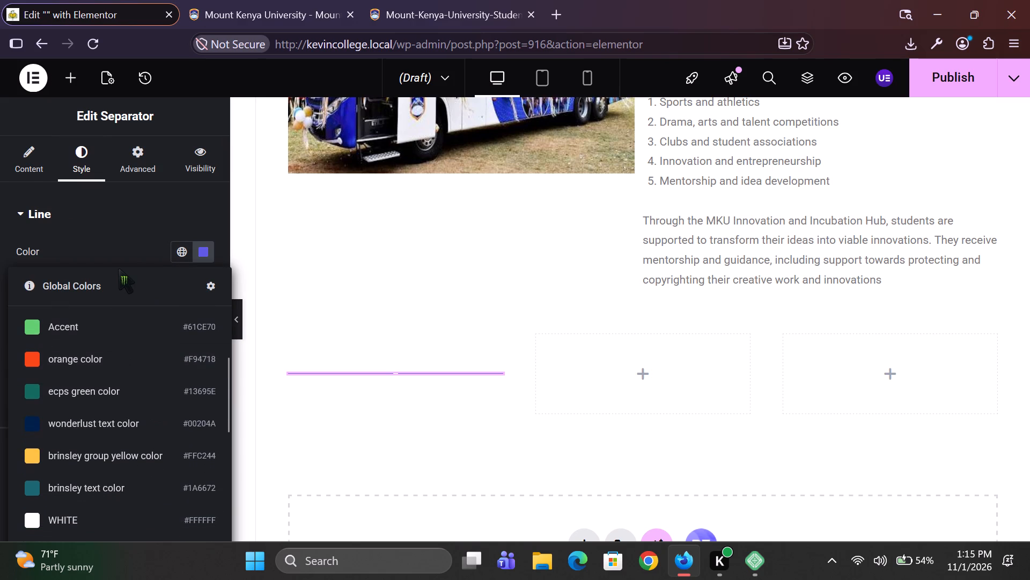
pyautogui.click(120, 249)
pyautogui.scroll(2, 120, 249)
pyautogui.scroll(-1, 120, 249)
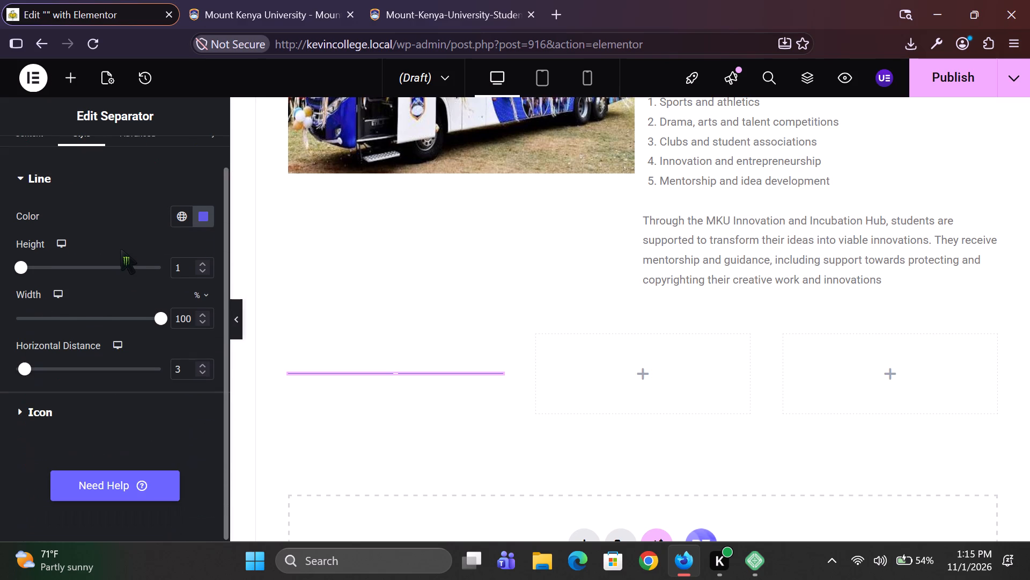
pyautogui.click(179, 201)
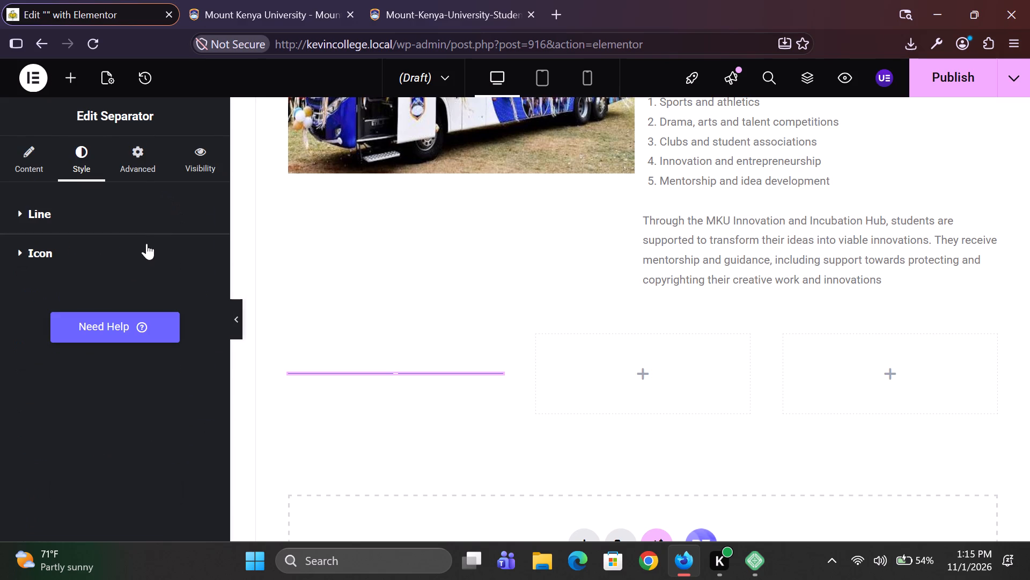
pyautogui.click(98, 222)
pyautogui.click(180, 213)
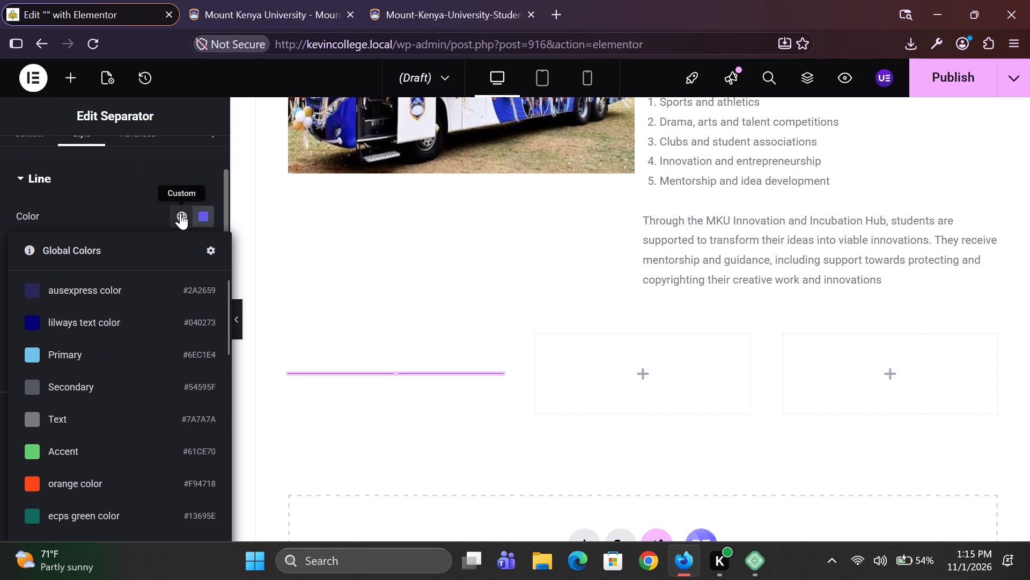
pyautogui.scroll(-7, 144, 320)
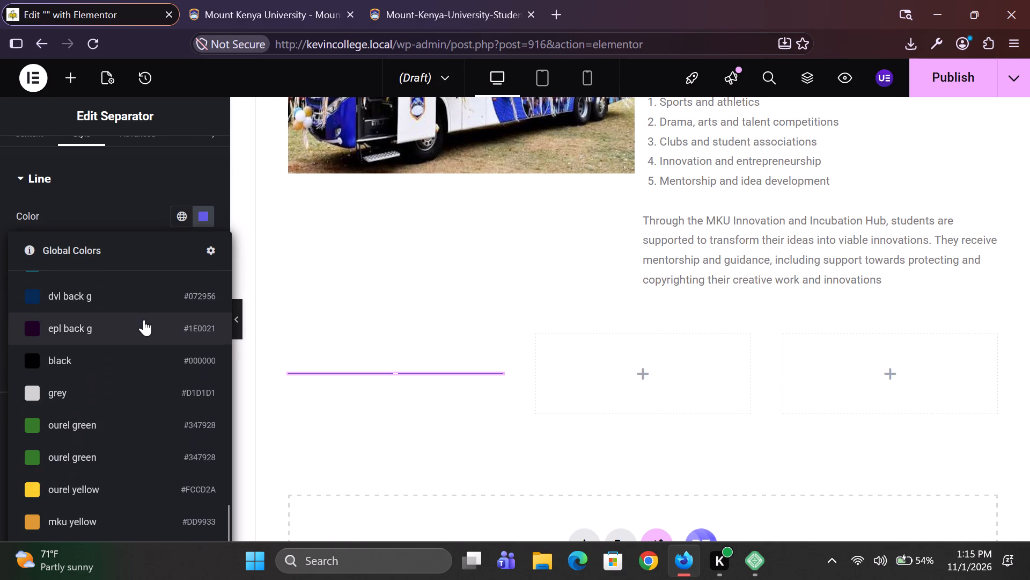
pyautogui.click(54, 512)
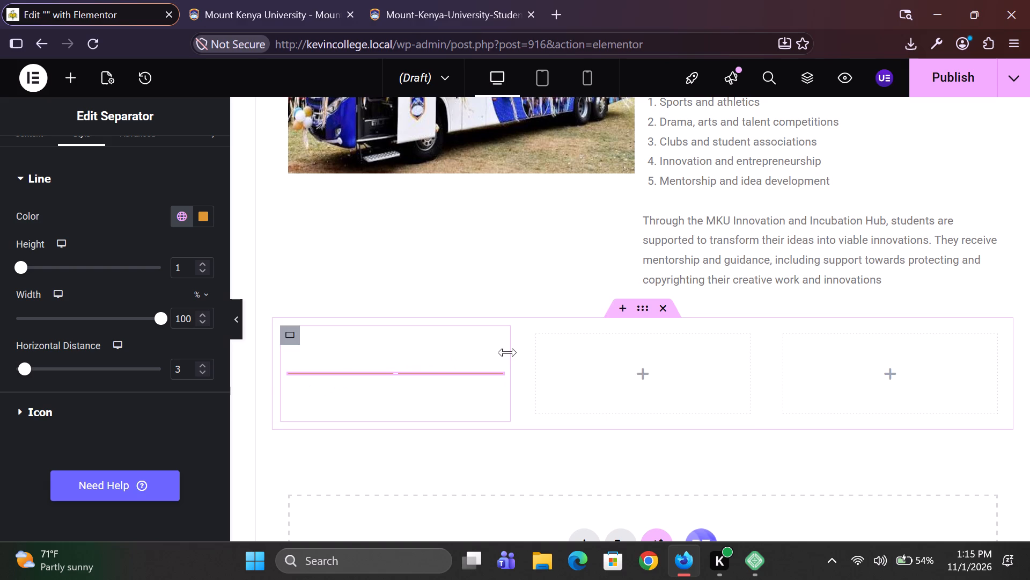
# Check the affiliates heading row on the Mount Kenya University site and add a Text Editor widget to the middle container in Elementor.
pyautogui.click(279, 0)
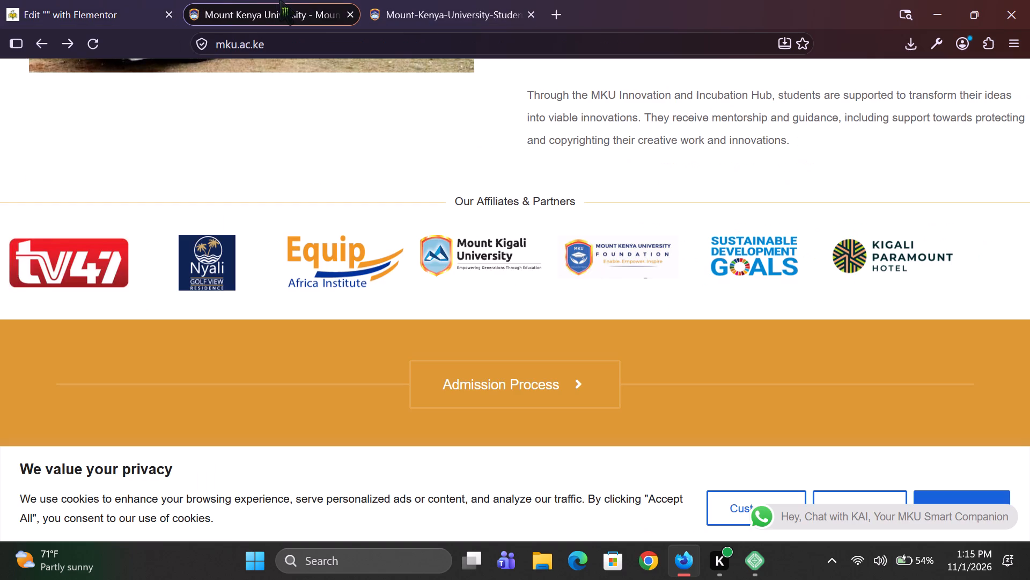
pyautogui.moveTo(135, 0); pyautogui.dragTo(608, 293)
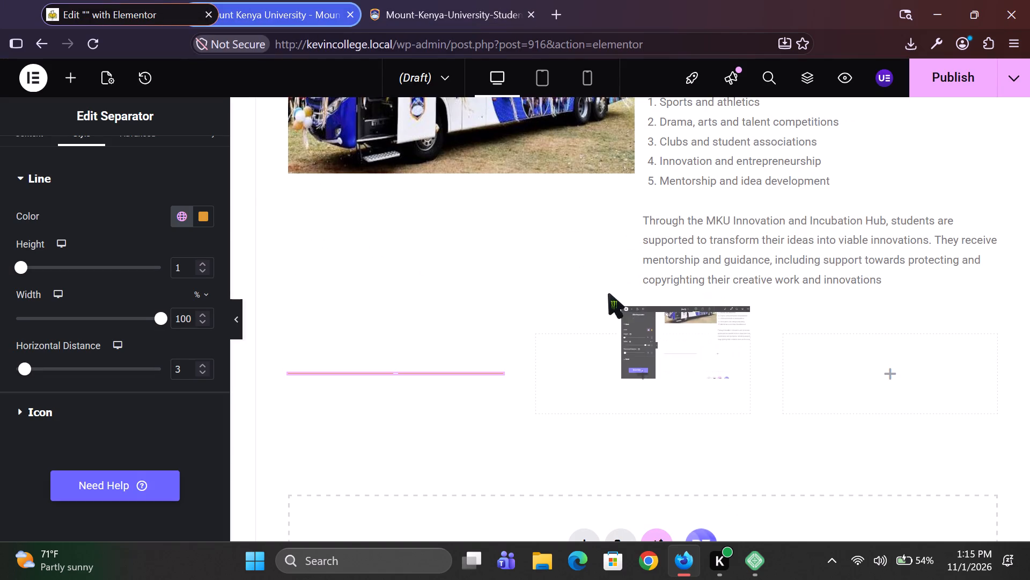
pyautogui.moveTo(608, 293); pyautogui.dragTo(76, 0)
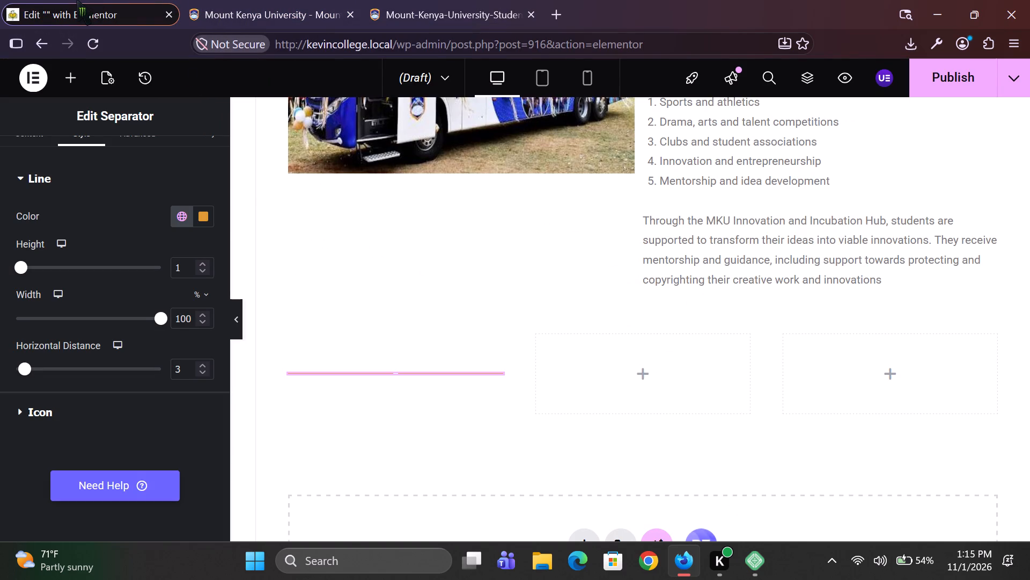
pyautogui.click(613, 354)
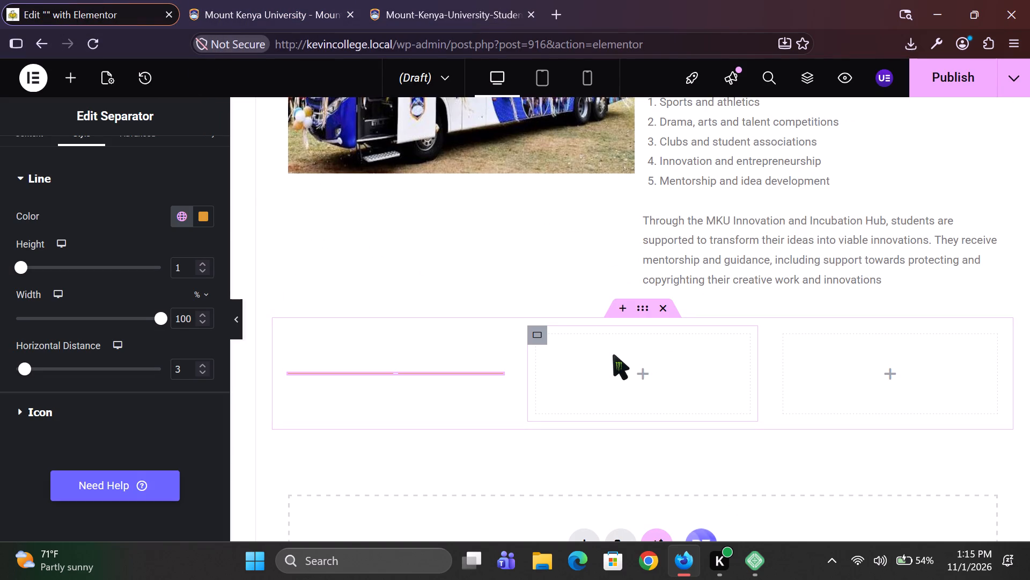
pyautogui.click(645, 373)
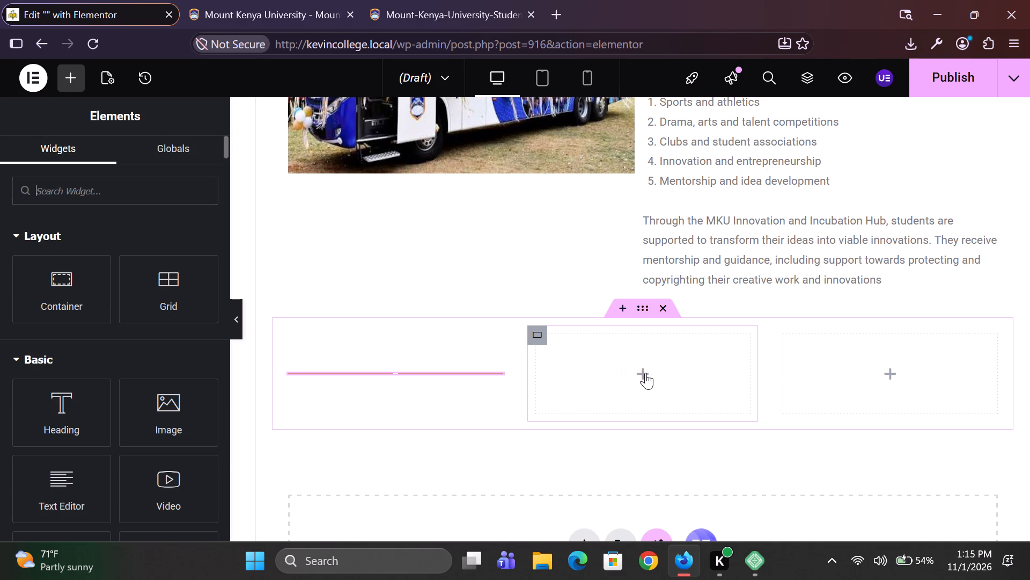
pyautogui.write('text')
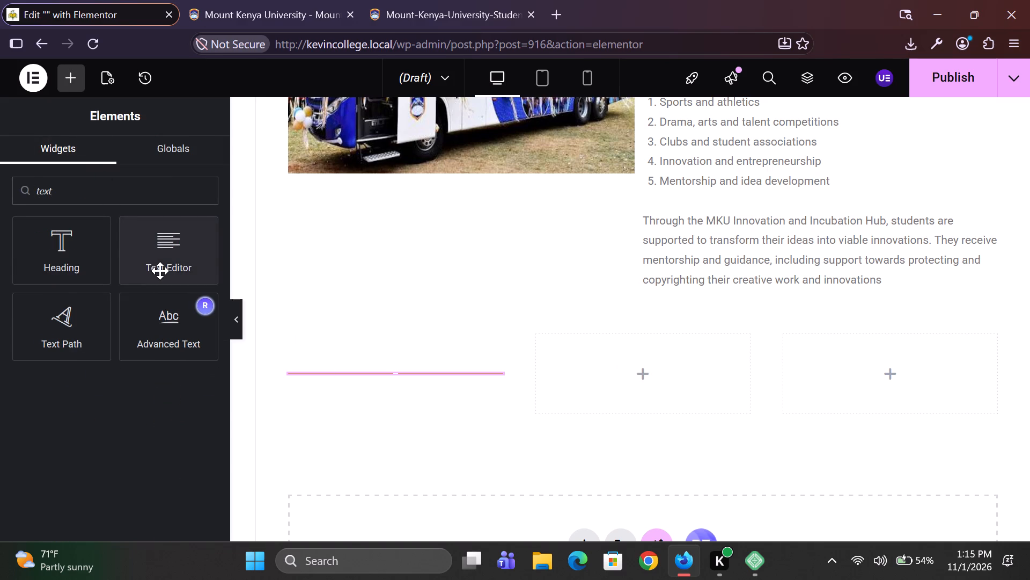
pyautogui.moveTo(160, 271); pyautogui.dragTo(648, 382)
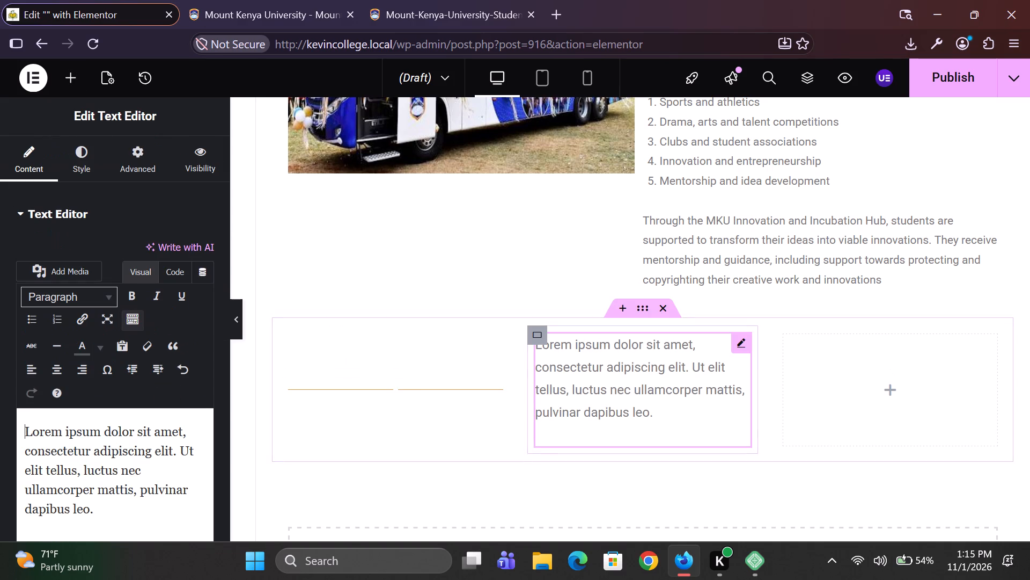
# Replace the placeholder text with "Our Affiliates & Partners", checking the wording against the heading on the Mount Kenya University site.
pyautogui.tripleClick(160, 457)
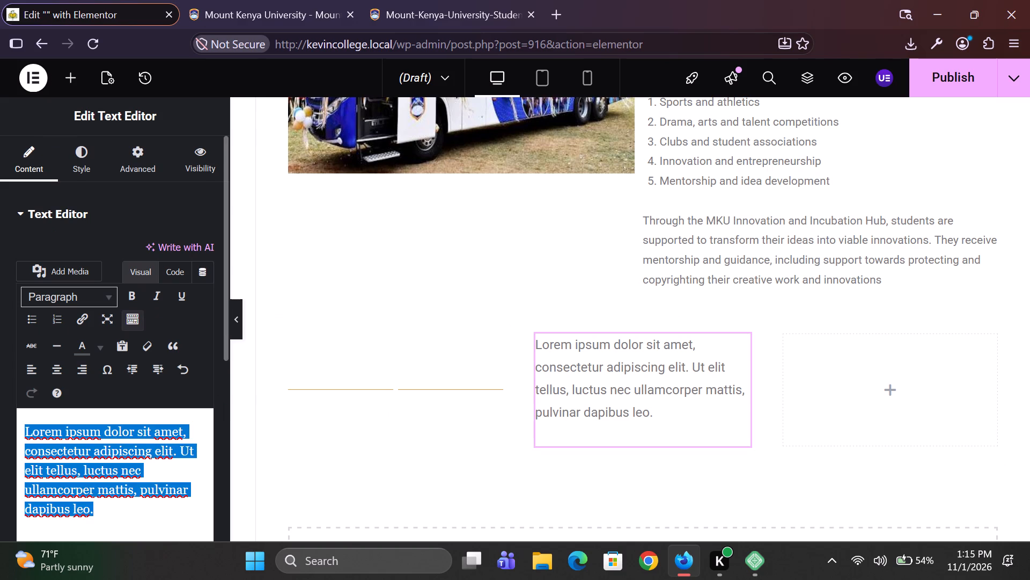
pyautogui.press('BackSpace')
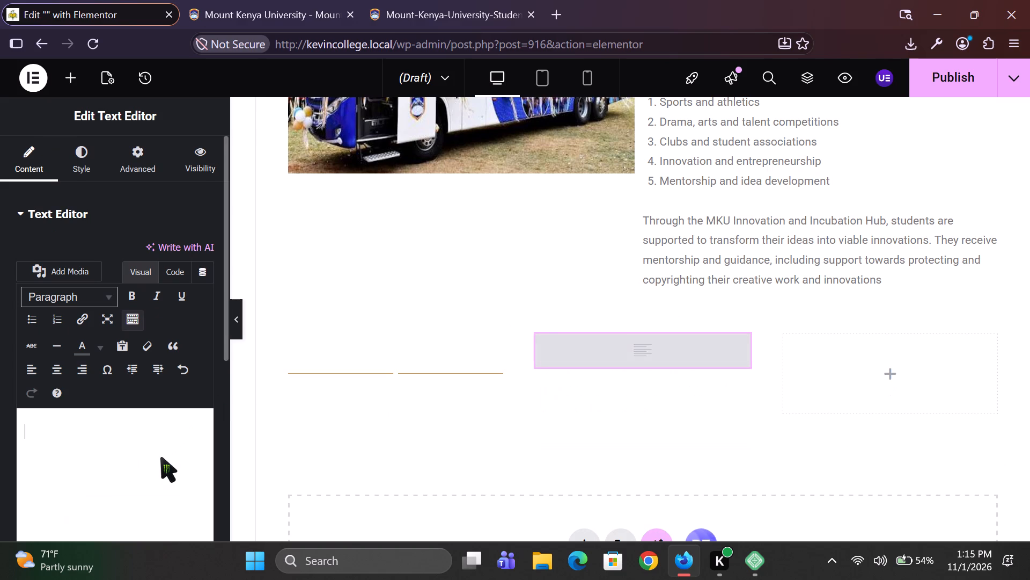
pyautogui.write('OU')
pyautogui.press('BackSpace')
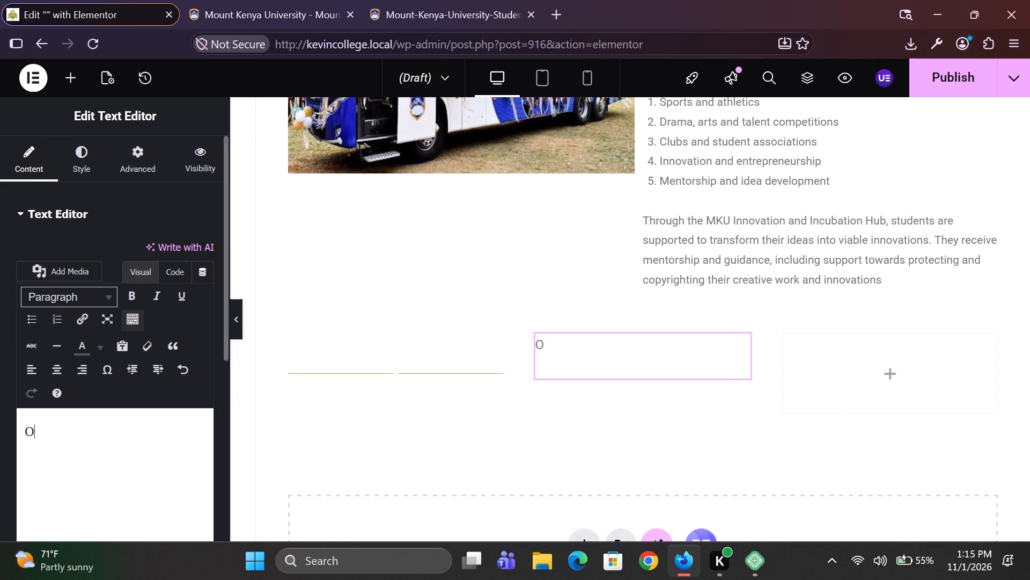
pyautogui.write('utr')
pyautogui.press('space')
pyautogui.press('BackSpace')
pyautogui.press('BackSpace')
pyautogui.press('BackSpace')
pyautogui.write('rn')
pyautogui.press('BackSpace')
pyautogui.press('space')
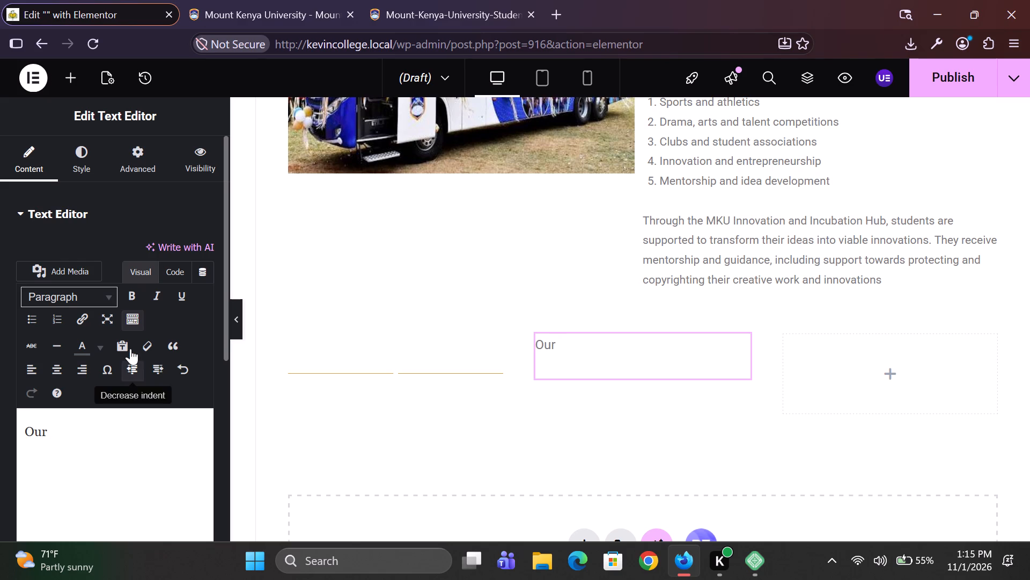
pyautogui.click(289, 12)
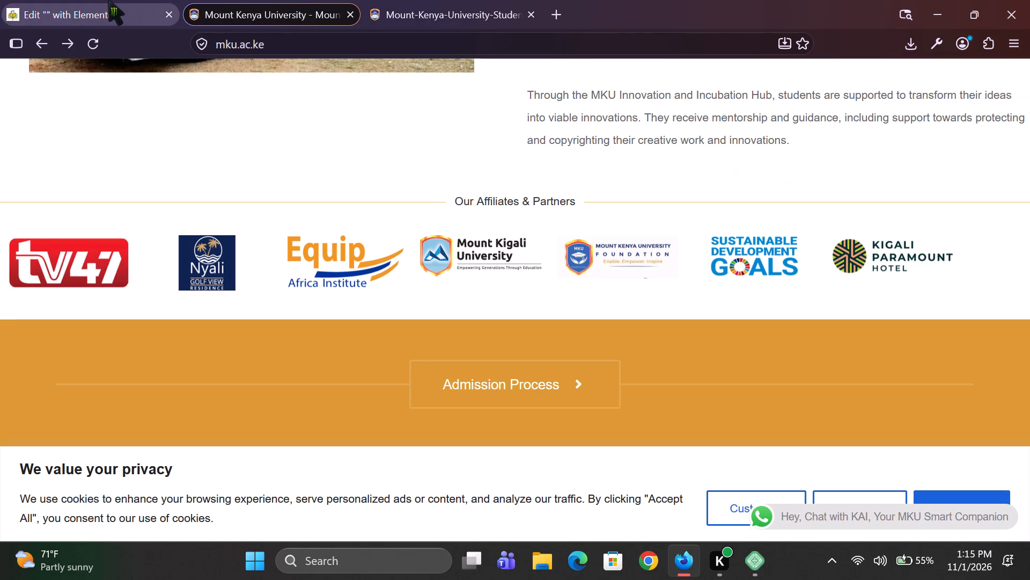
pyautogui.click(101, 0)
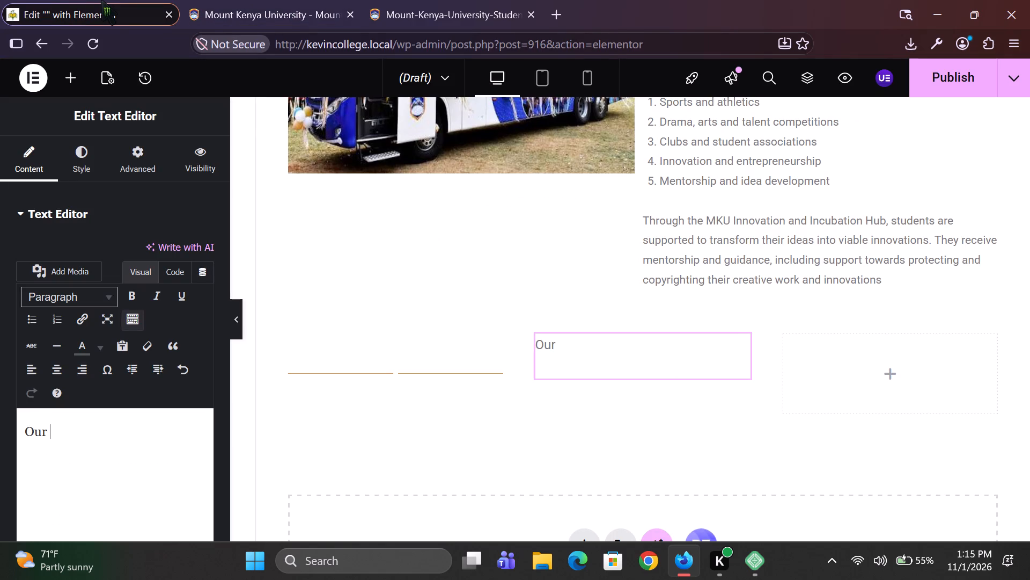
pyautogui.write('ff')
pyautogui.write('iliates')
pyautogui.click(204, 12)
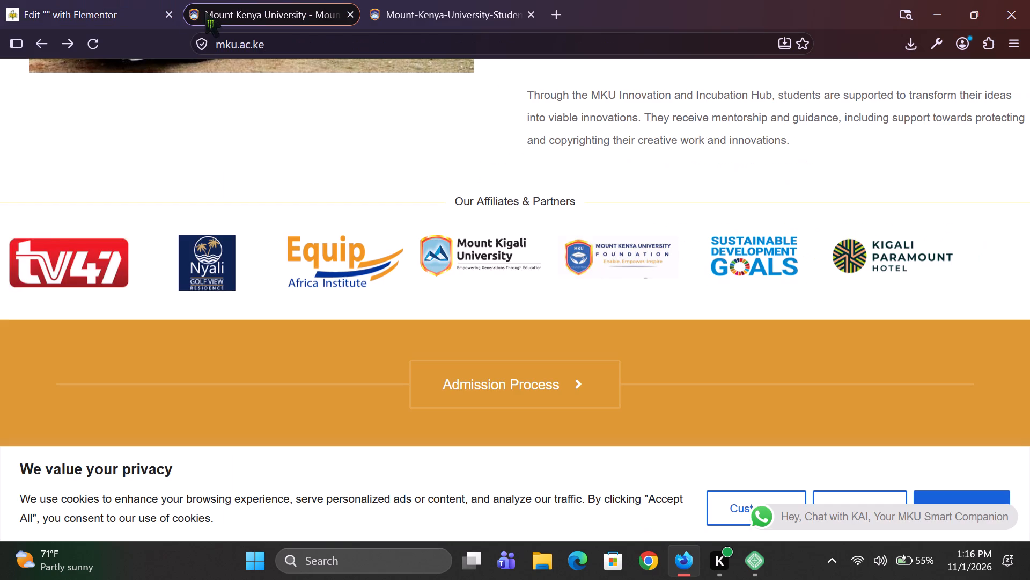
pyautogui.click(100, 0)
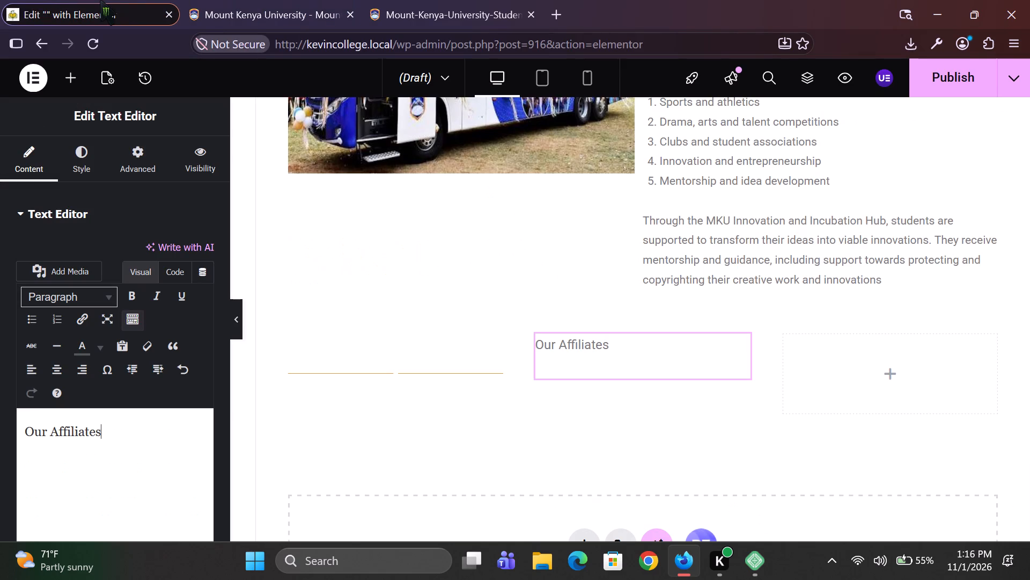
pyautogui.click(213, 0)
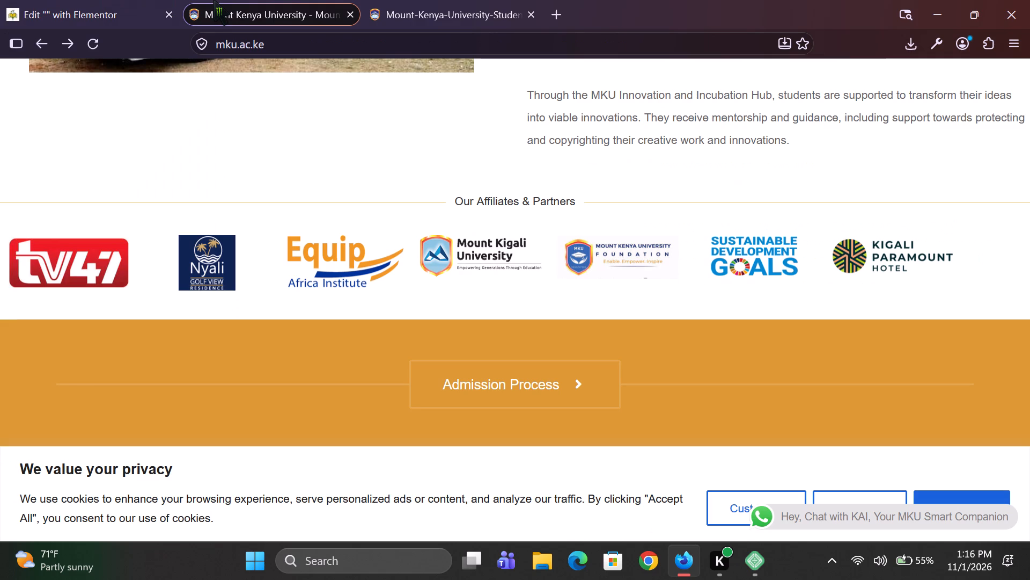
pyautogui.click(115, 0)
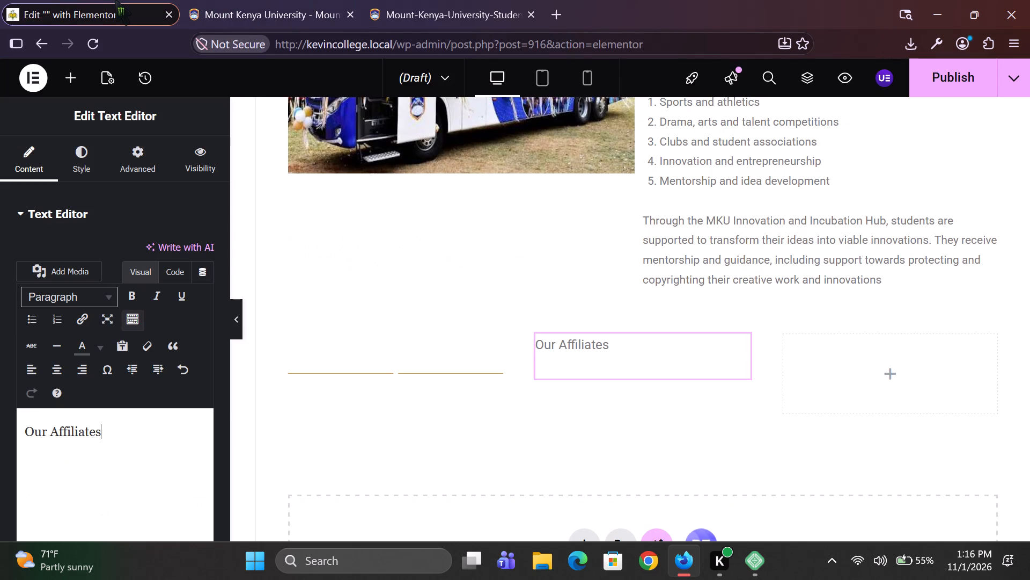
pyautogui.hotkey('shift', '&')
pyautogui.press('BackSpace')
pyautogui.press('space')
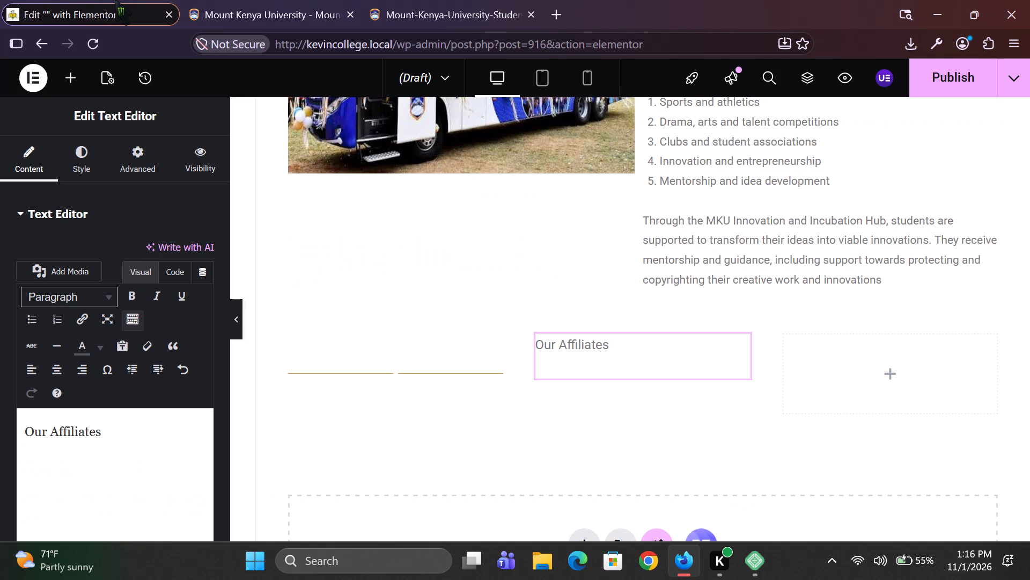
pyautogui.write('&')
pyautogui.press('space')
pyautogui.write('artners')
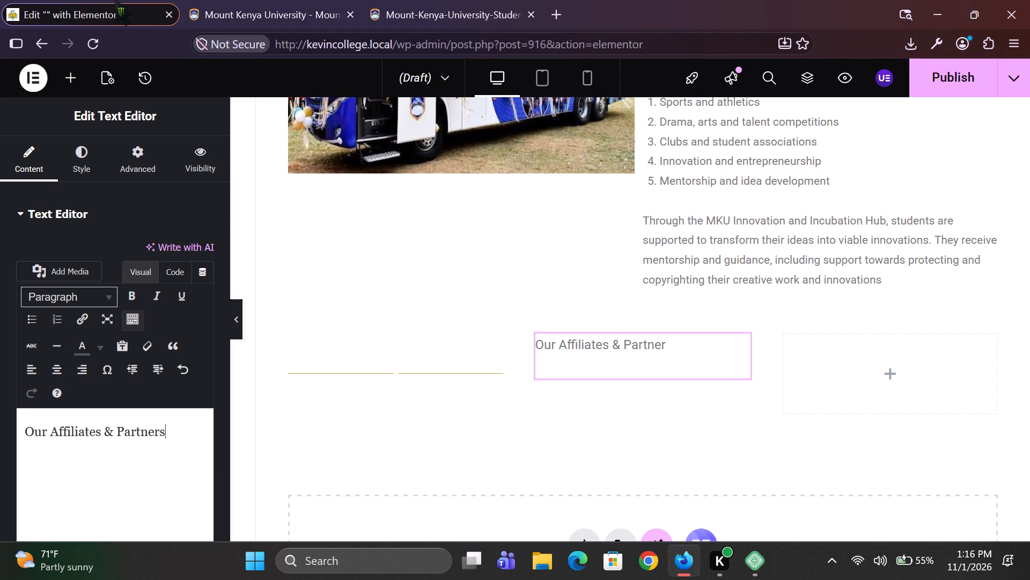
# Inspect the affiliates heading's computed styles on the Mount Kenya University site and set the Elementor text's font size to 14 px.
pyautogui.click(279, 0)
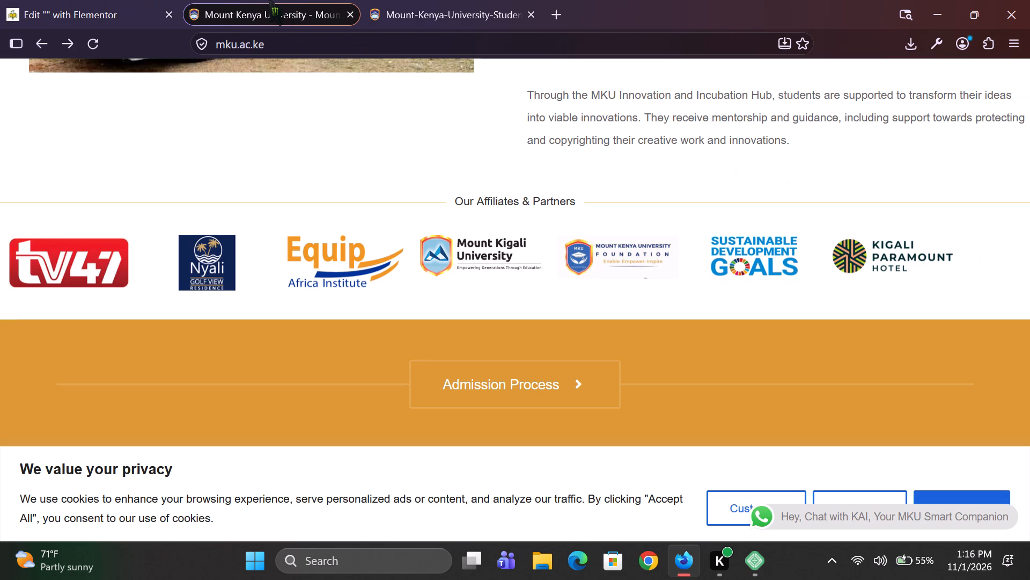
pyautogui.click(112, 0)
pyautogui.click(240, 1)
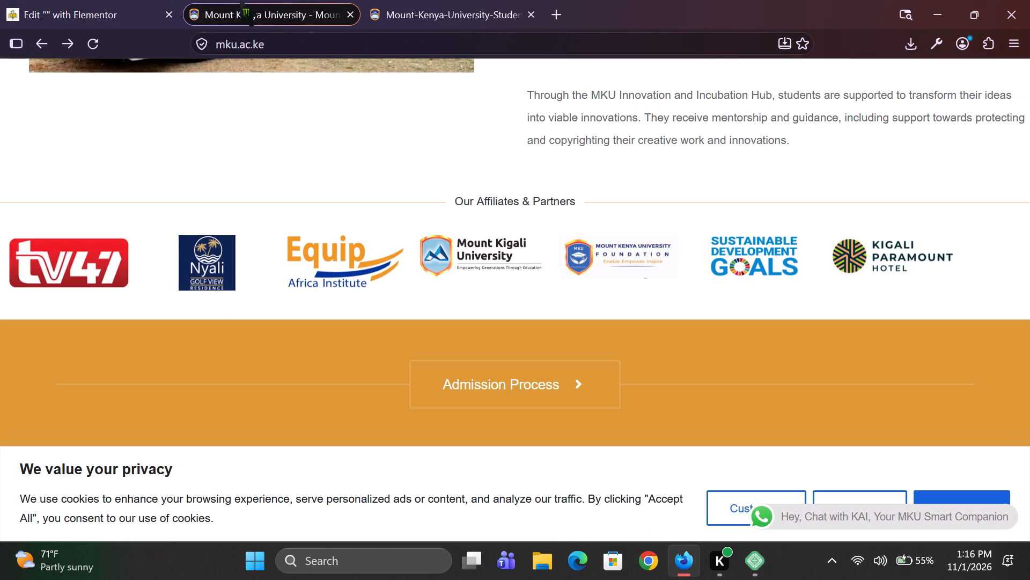
pyautogui.rightClick(502, 199)
pyautogui.click(582, 433)
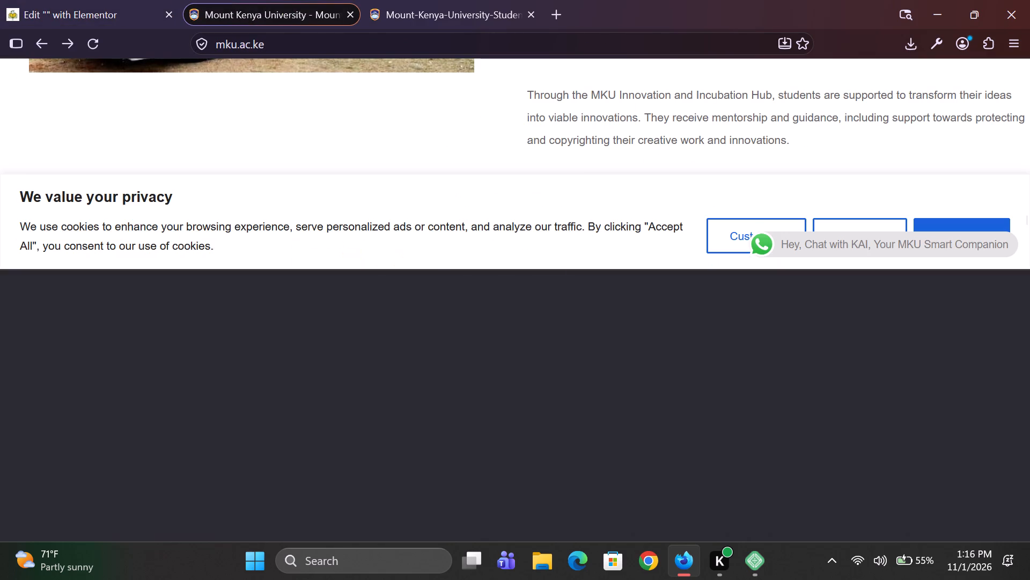
pyautogui.scroll(-1, 817, 437)
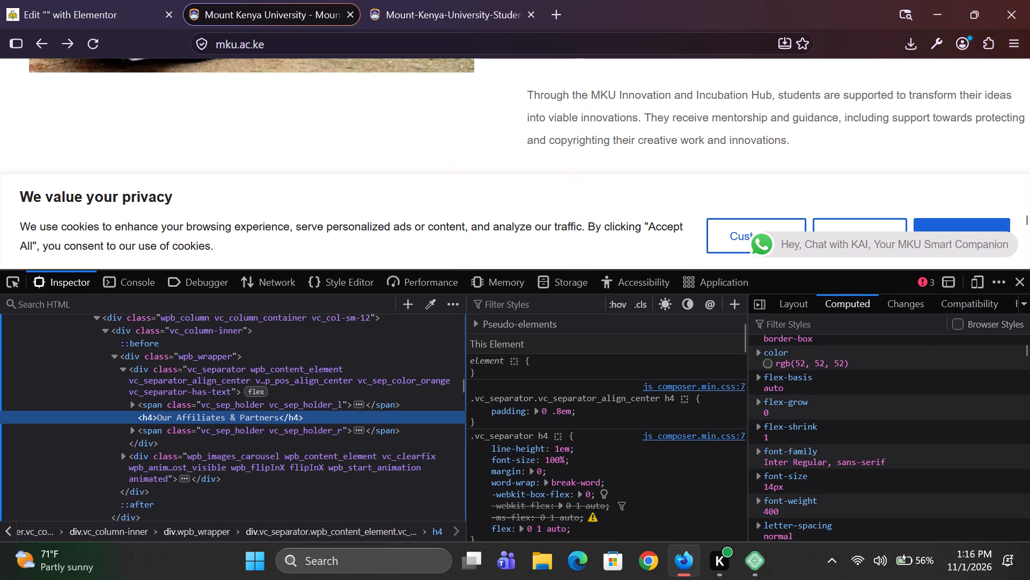
pyautogui.scroll(-1, 817, 437)
pyautogui.click(102, 1)
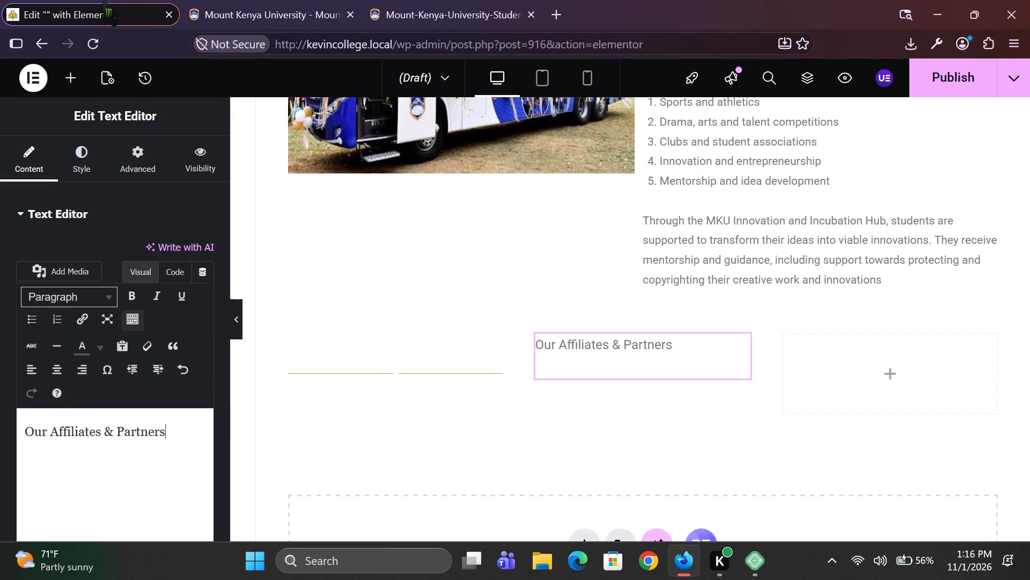
pyautogui.click(74, 152)
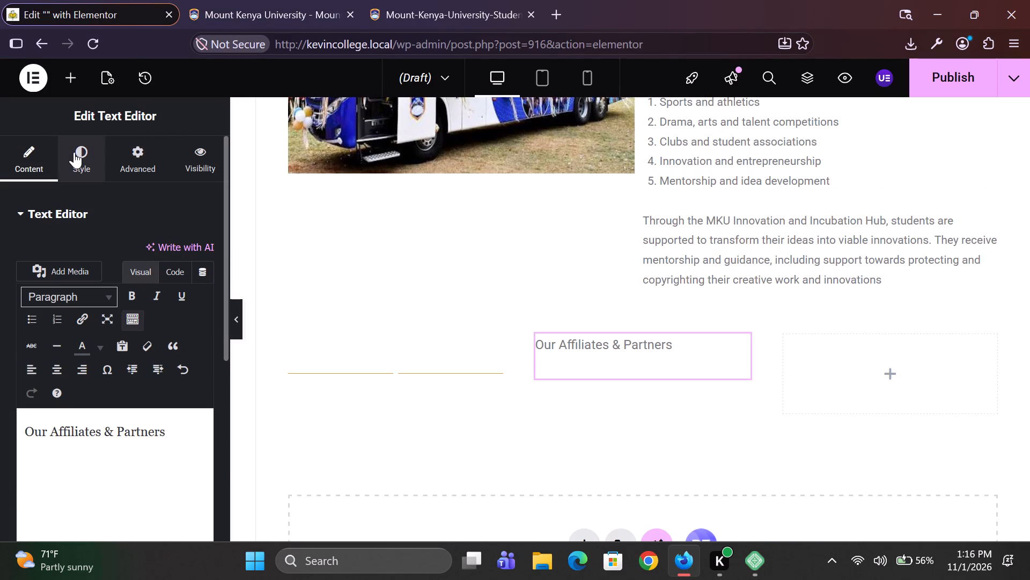
pyautogui.click(196, 302)
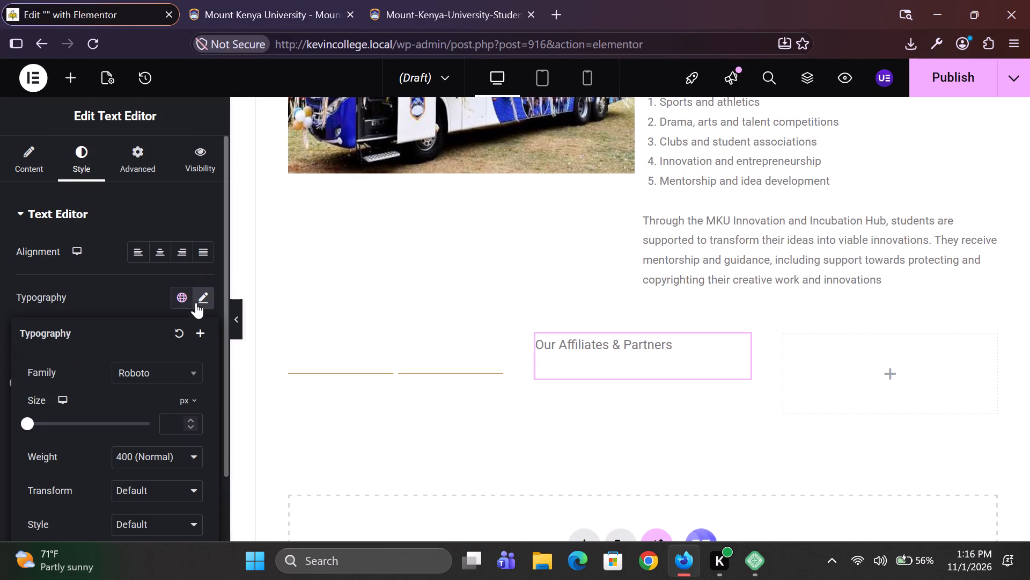
pyautogui.click(166, 417)
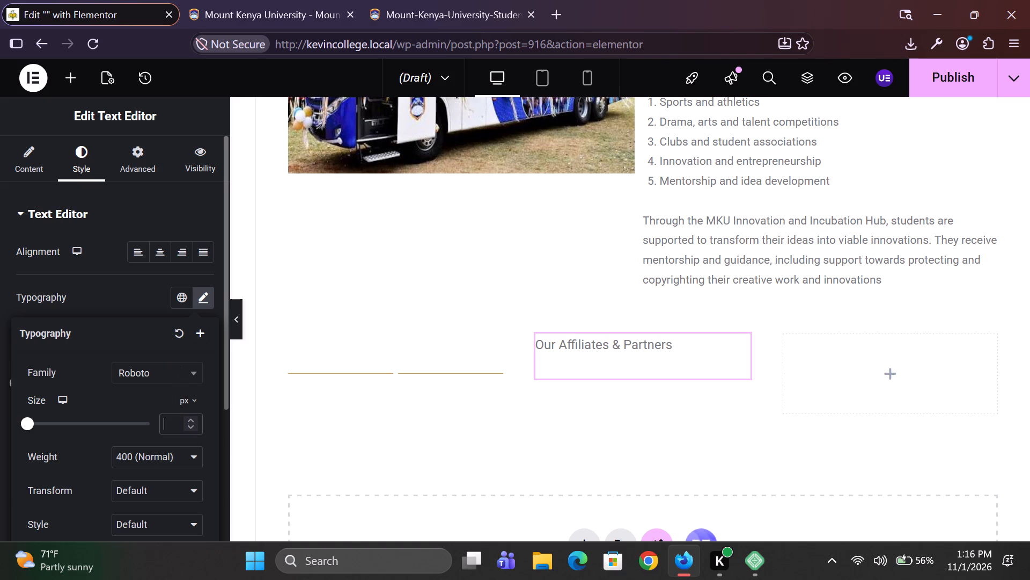
pyautogui.write('14')
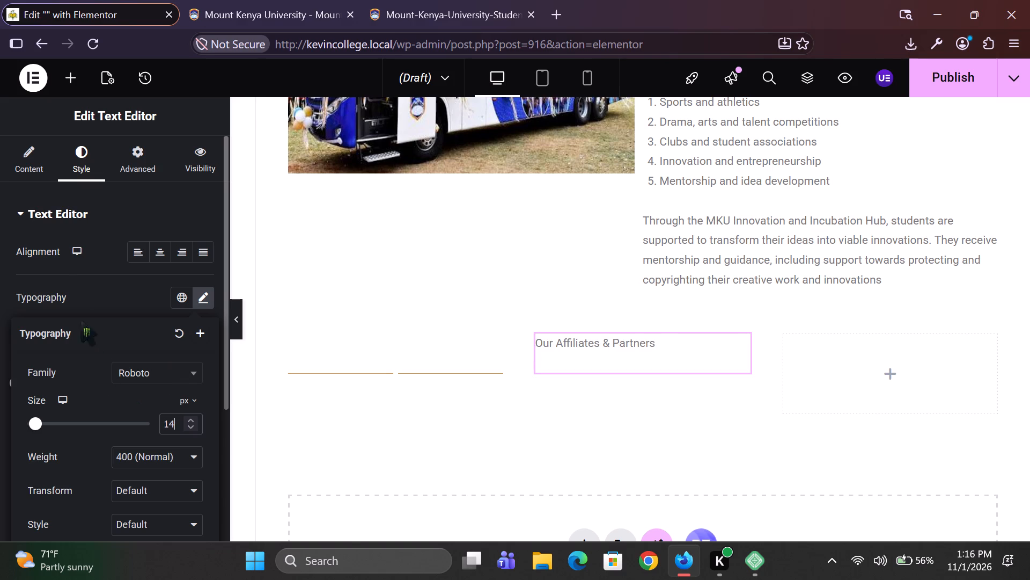
pyautogui.click(102, 287)
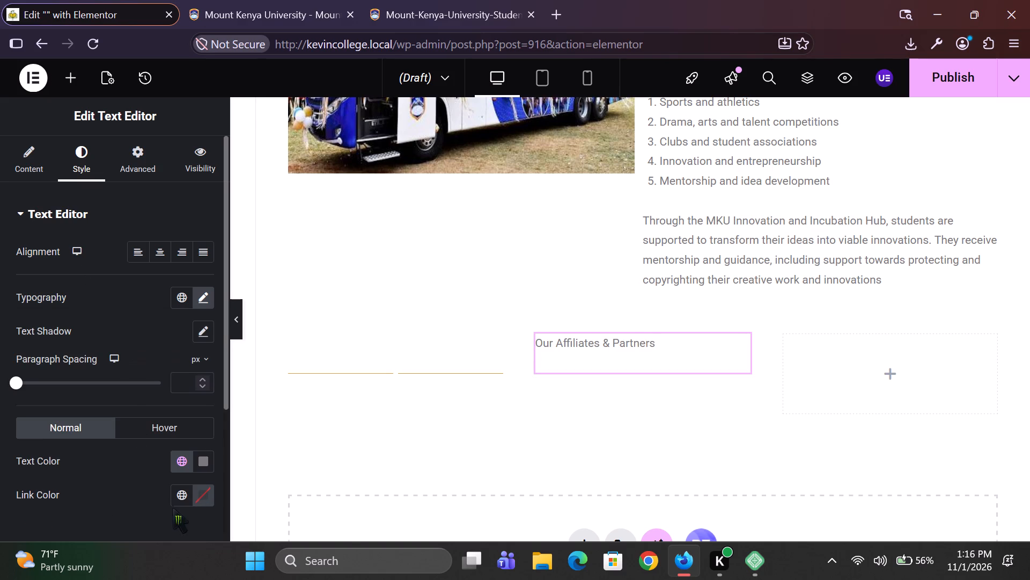
# Set the affiliates heading's text color to the global color black (#000000).
pyautogui.click(182, 461)
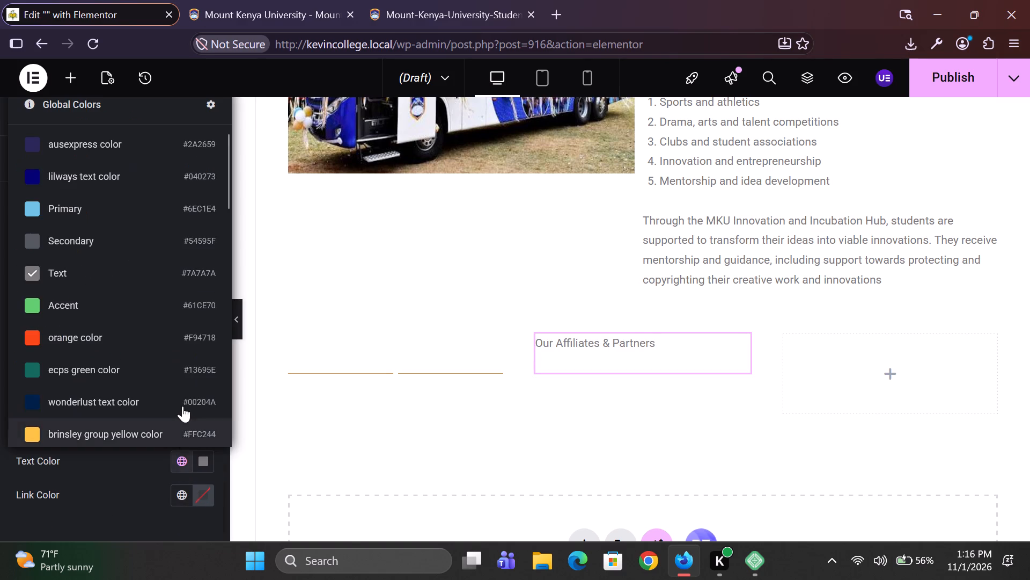
pyautogui.scroll(-1, 179, 390)
pyautogui.scroll(-2, 162, 332)
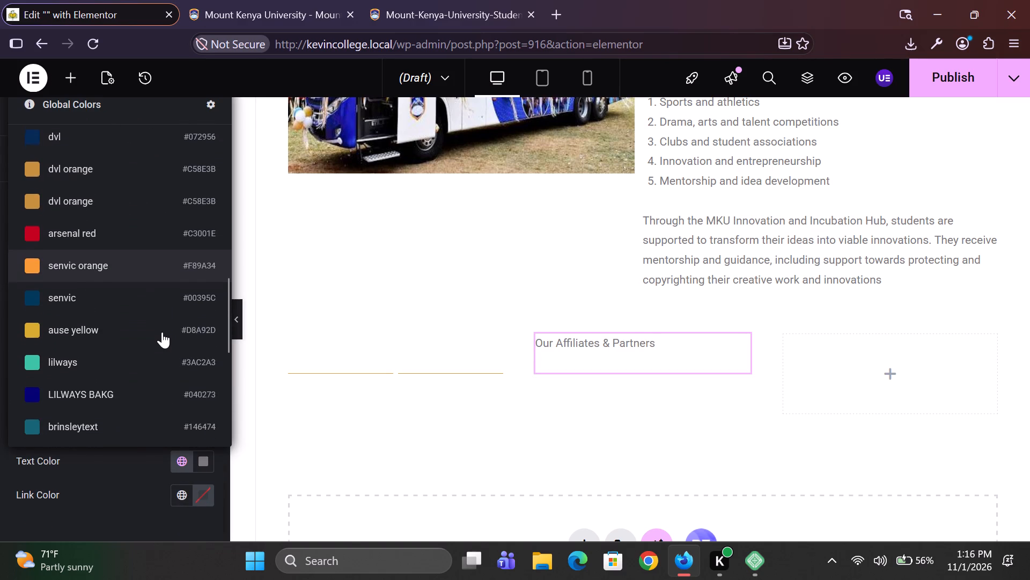
pyautogui.scroll(-3, 162, 332)
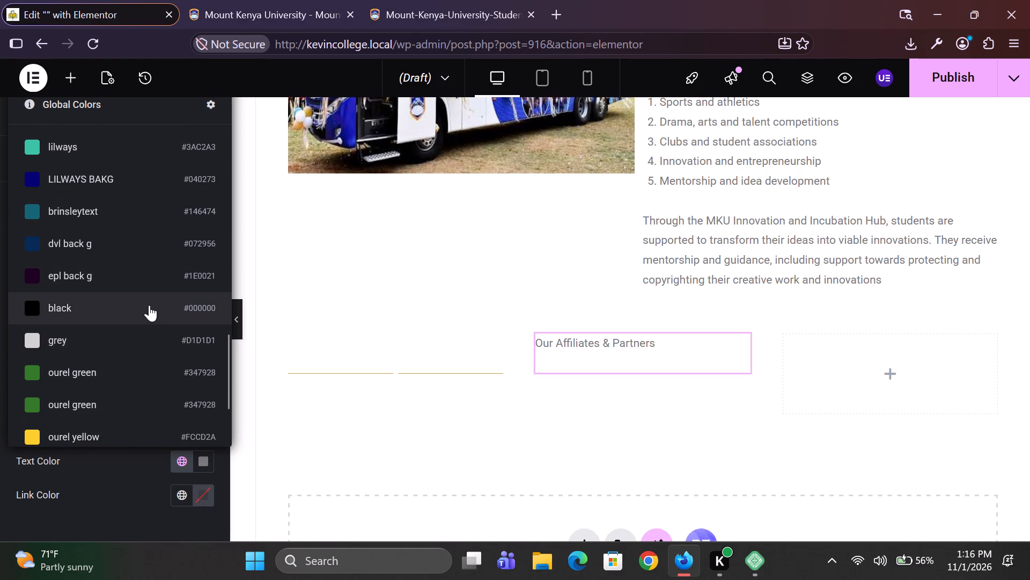
pyautogui.click(149, 305)
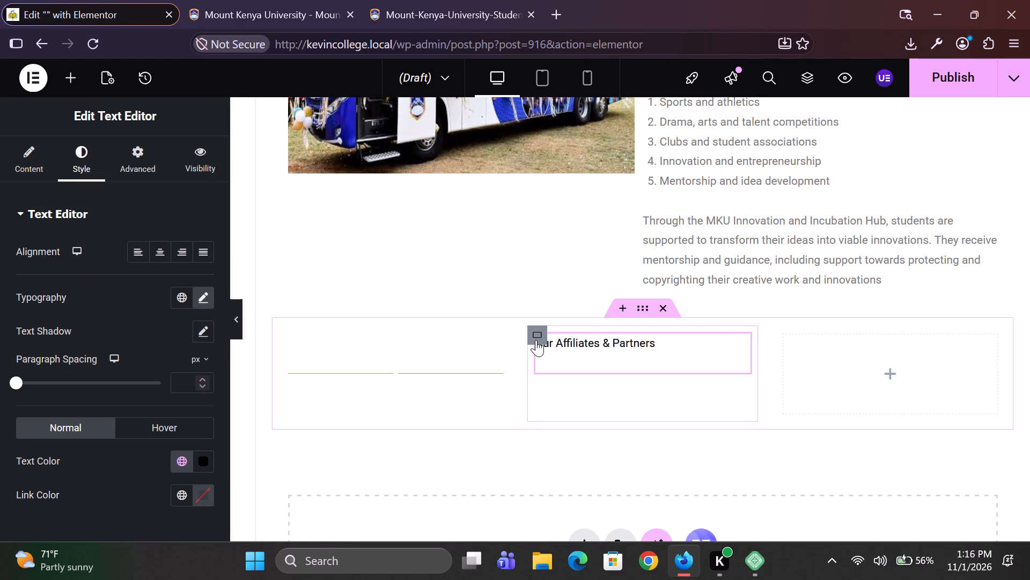
# Set both Justify Content and Align Items to Center for the middle container holding the affiliates heading.
pyautogui.click(536, 332)
pyautogui.scroll(-1, 146, 472)
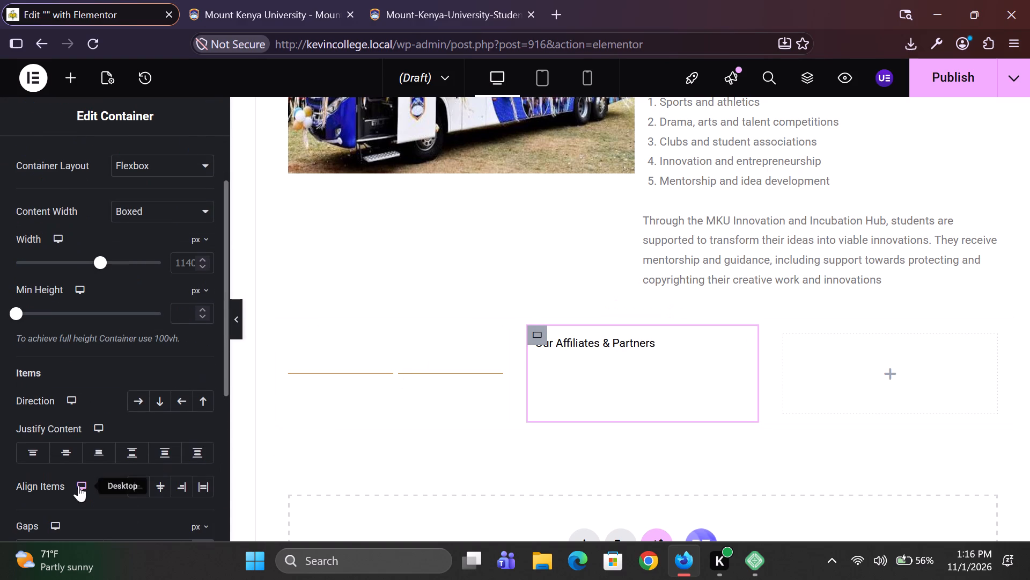
pyautogui.click(76, 450)
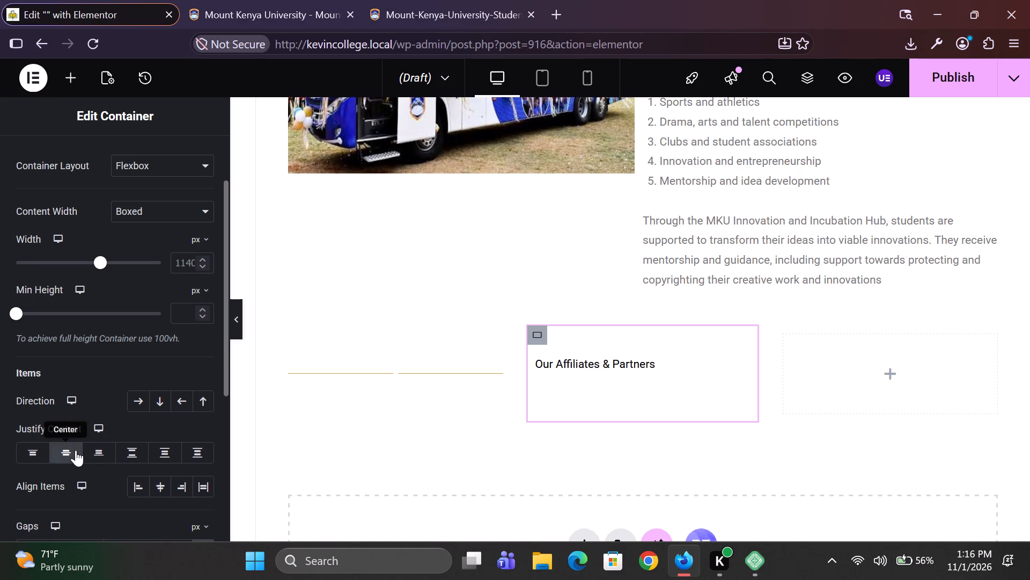
pyautogui.click(166, 484)
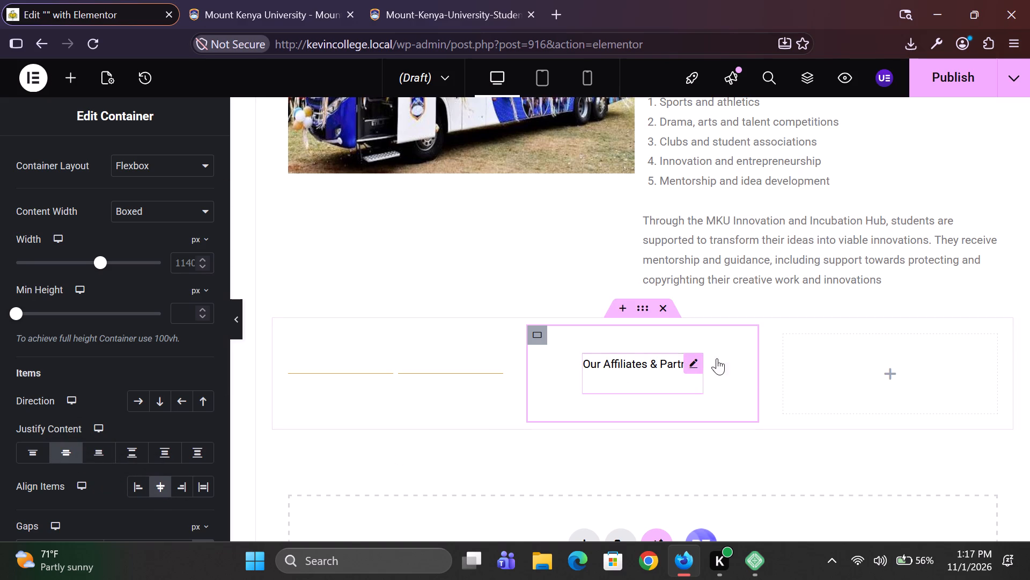
# Copy the yellow separator from the row's first container into the empty third container beside the affiliates heading.
pyautogui.click(785, 337)
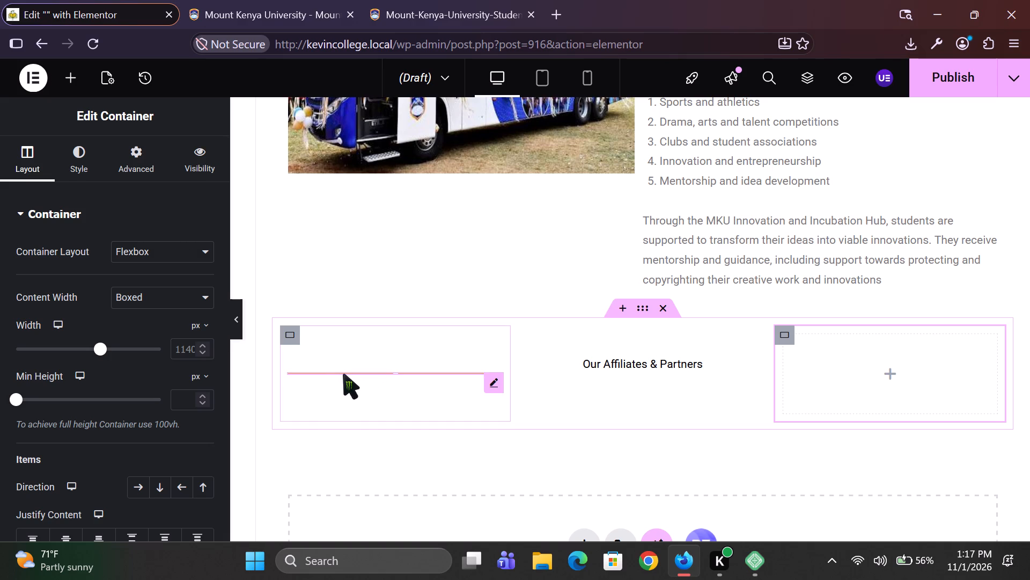
pyautogui.rightClick(343, 374)
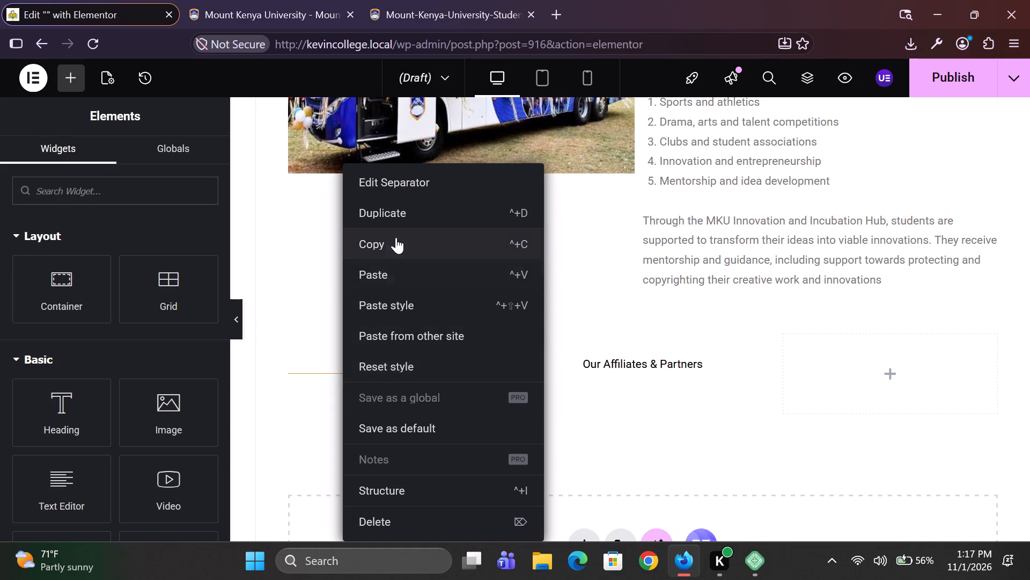
pyautogui.click(396, 237)
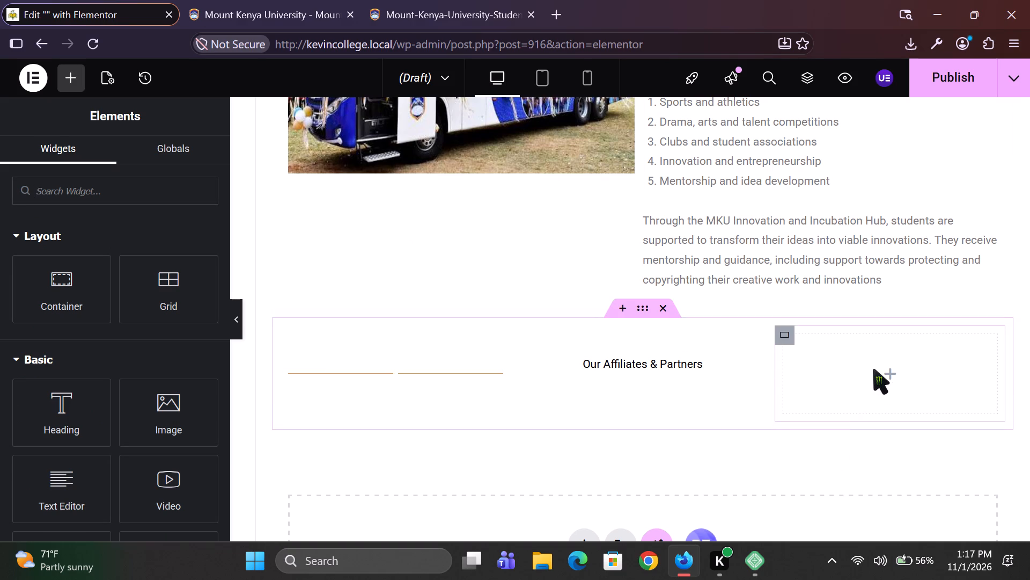
pyautogui.rightClick(873, 369)
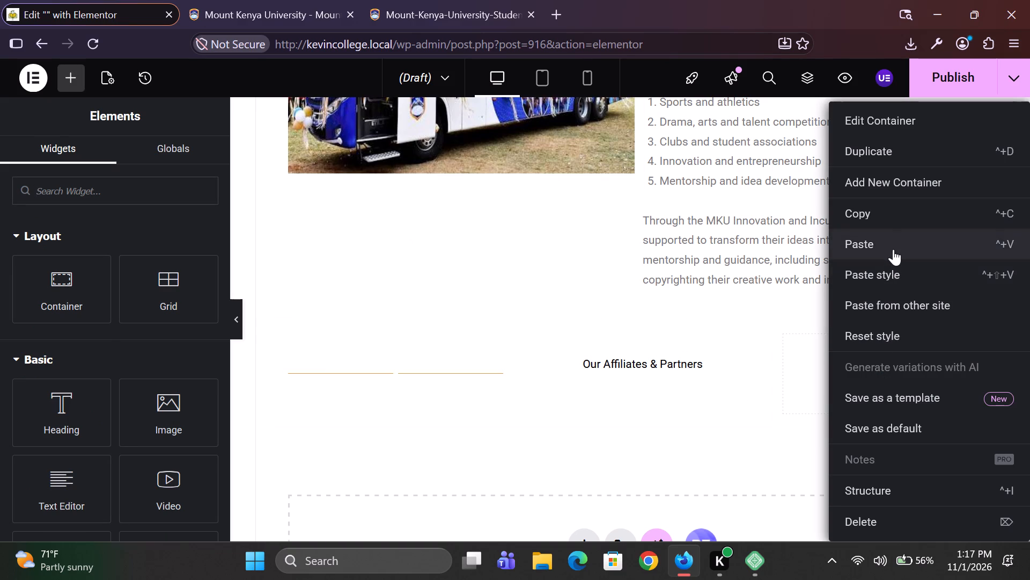
pyautogui.click(893, 249)
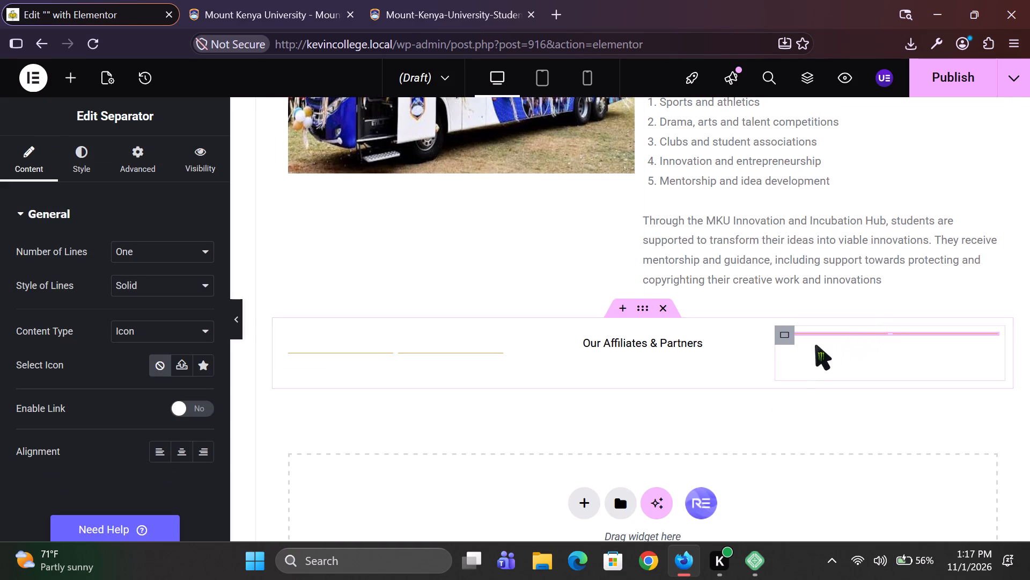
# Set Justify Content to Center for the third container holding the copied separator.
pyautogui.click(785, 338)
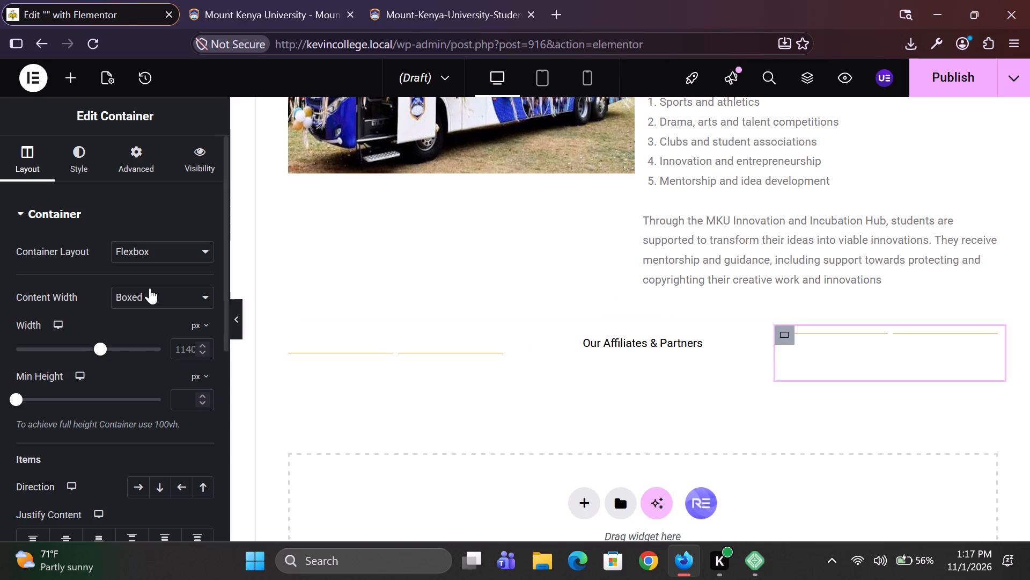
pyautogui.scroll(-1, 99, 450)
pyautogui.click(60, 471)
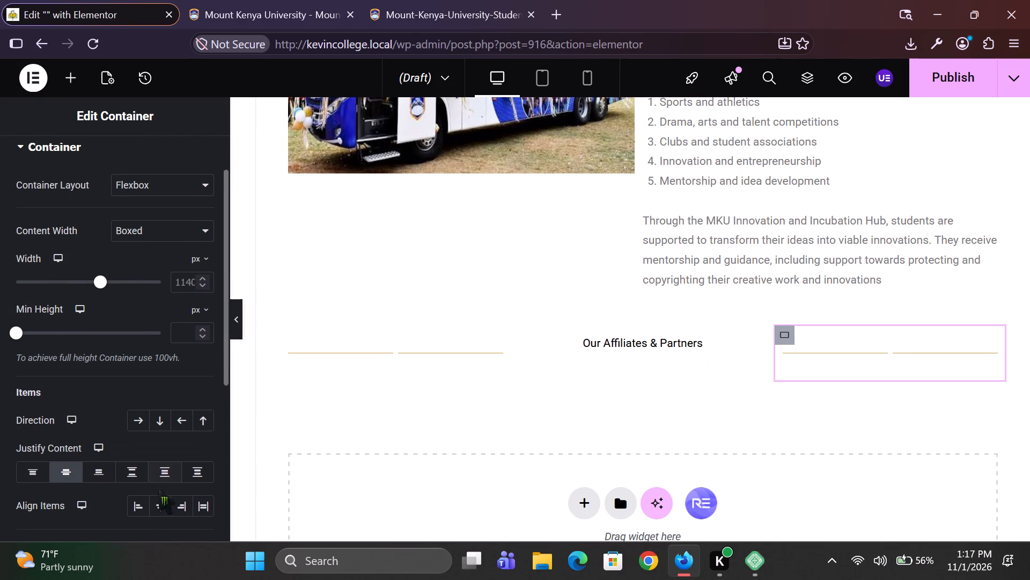
# Center-align the "Our Affiliates & Partners" text and set its padding to 0 px on all sides.
pyautogui.click(606, 341)
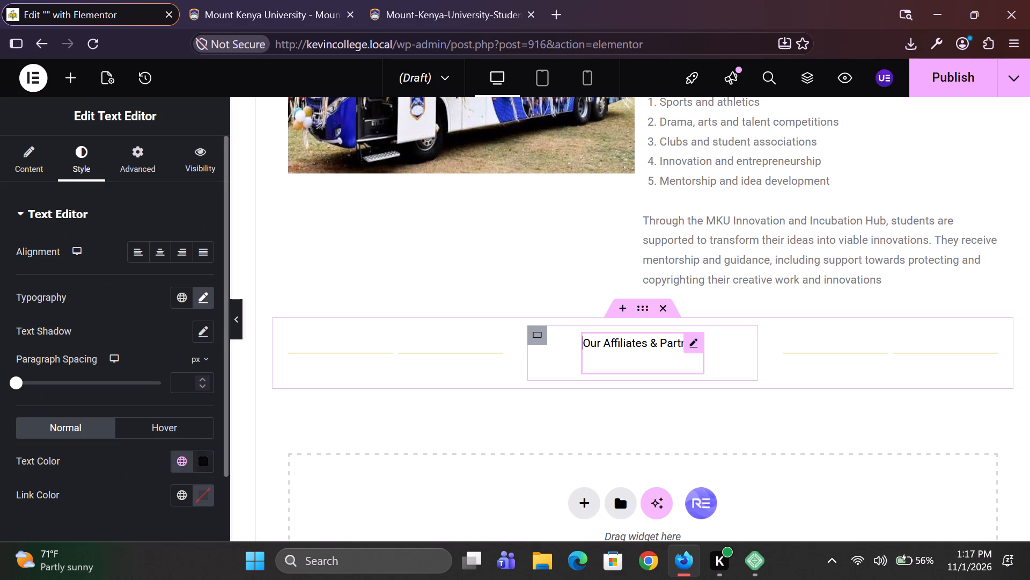
pyautogui.click(158, 245)
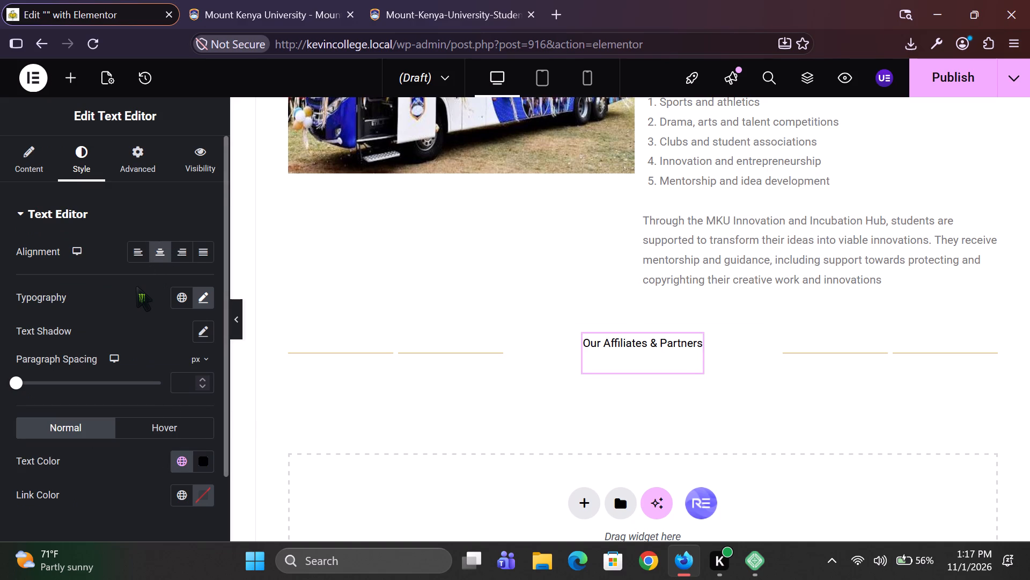
pyautogui.scroll(-2, 136, 286)
pyautogui.scroll(2, 136, 286)
pyautogui.click(133, 162)
pyautogui.click(18, 336)
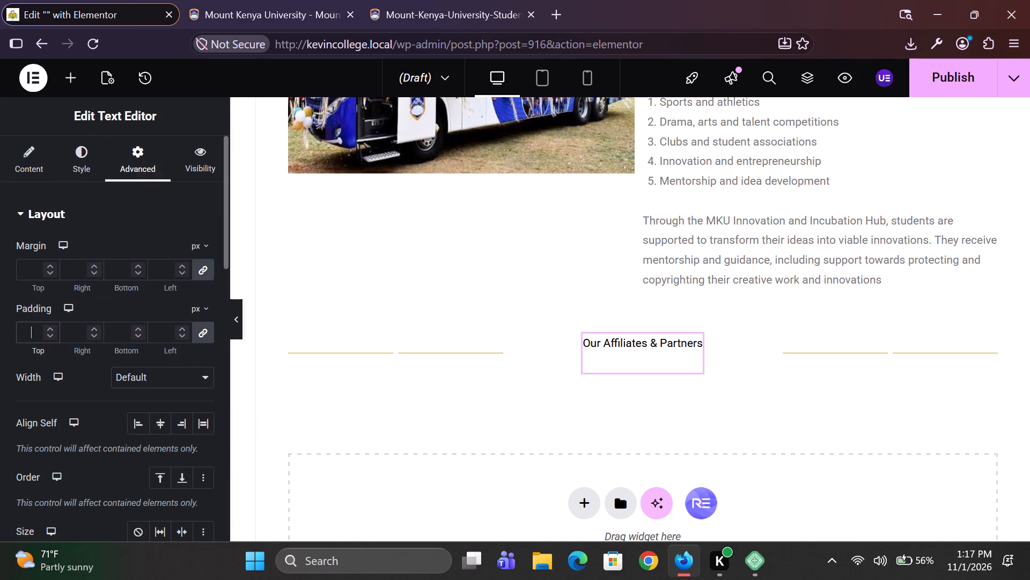
pyautogui.press('0')
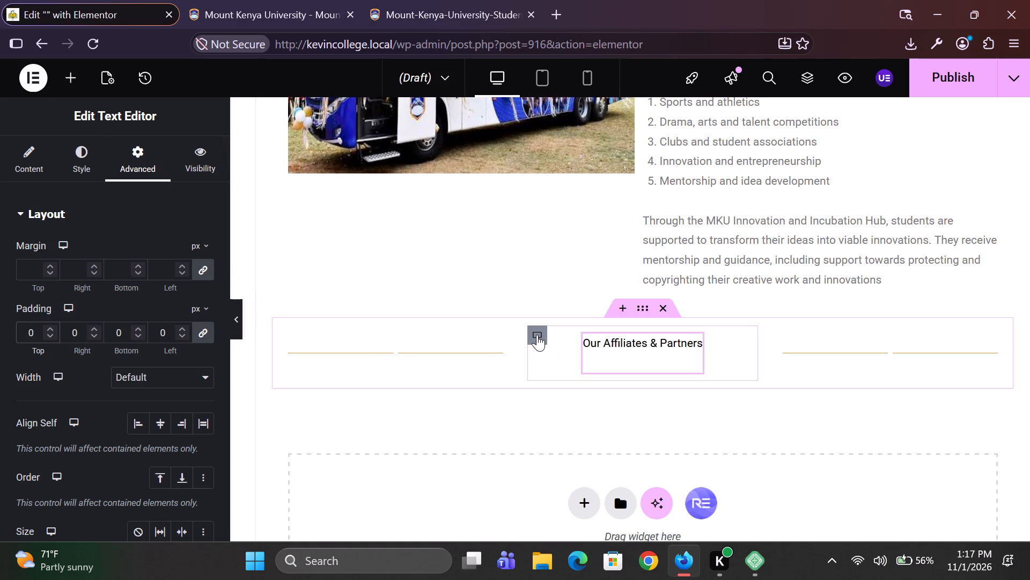
# Set the padding to 0 px on all sides for the middle container holding the affiliates heading.
pyautogui.click(537, 335)
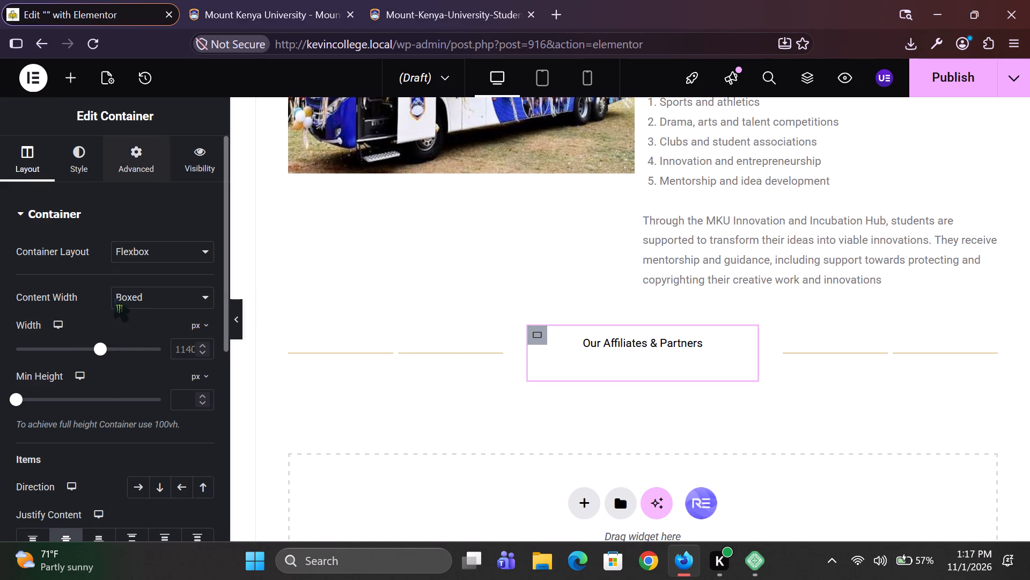
pyautogui.scroll(-2, 96, 371)
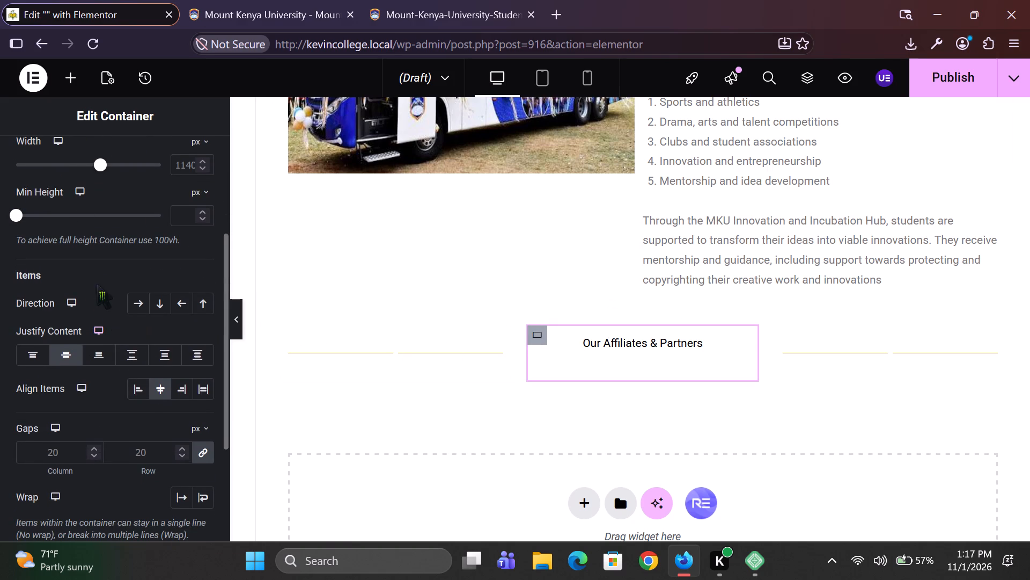
pyautogui.scroll(1, 100, 178)
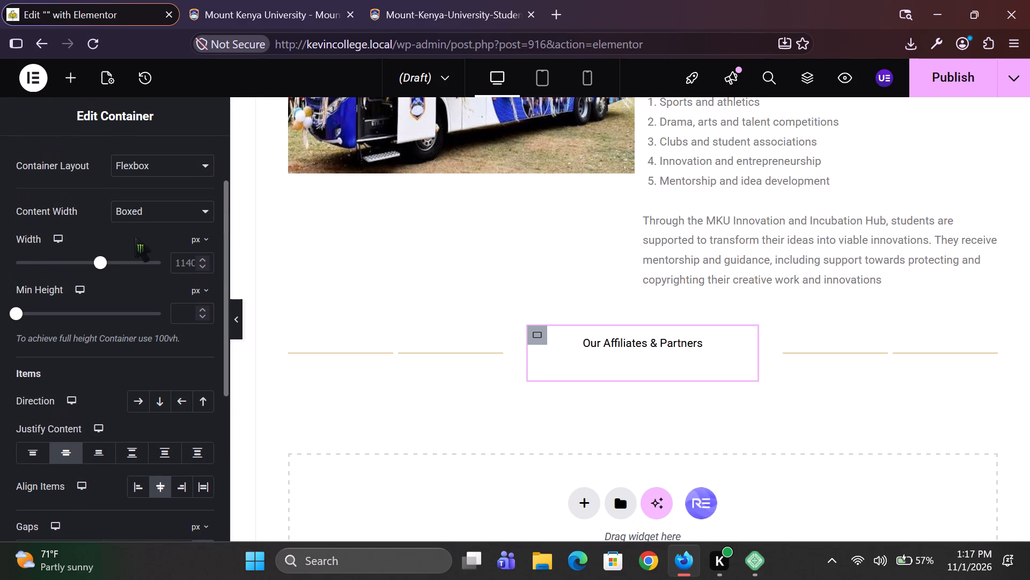
pyautogui.scroll(2, 109, 184)
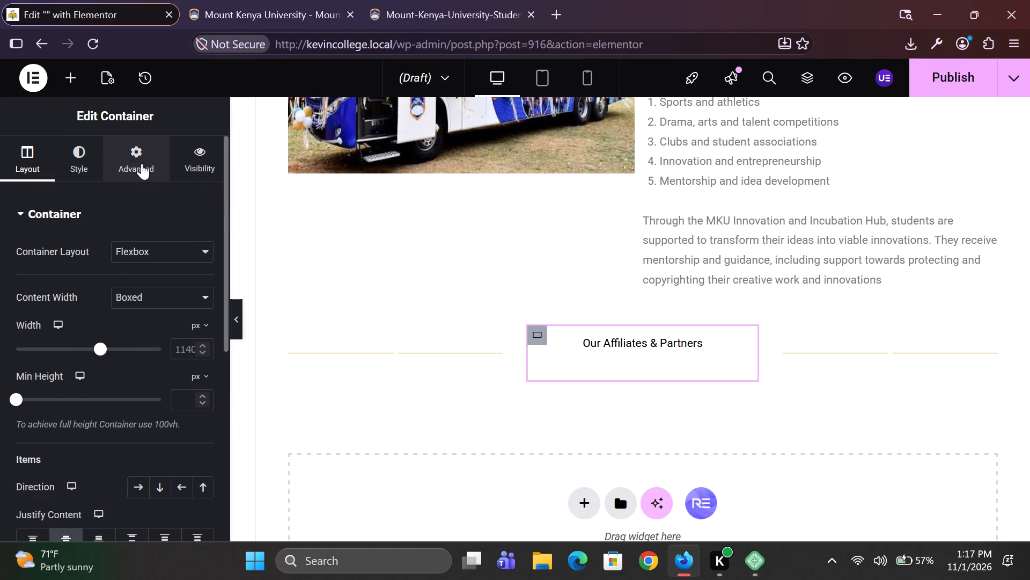
pyautogui.click(142, 163)
pyautogui.click(20, 330)
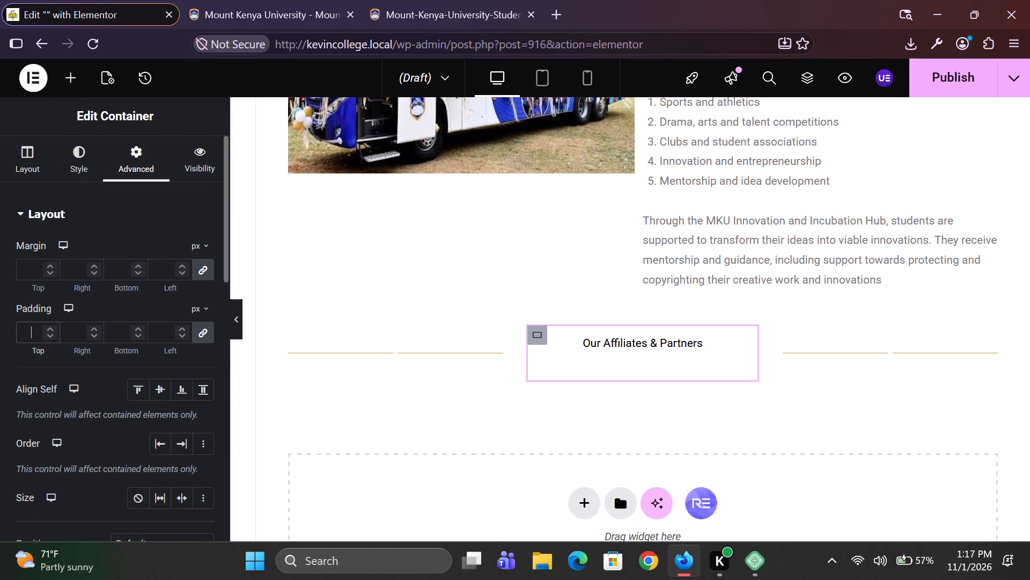
pyautogui.press('0')
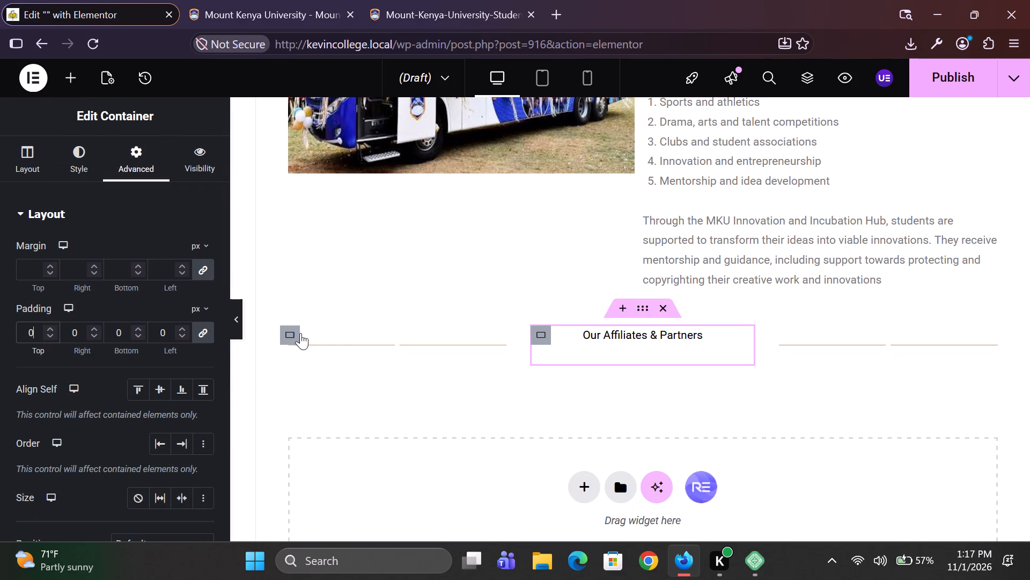
# Clear the Center setting of Justify Content for the first container holding the original separator.
pyautogui.click(293, 332)
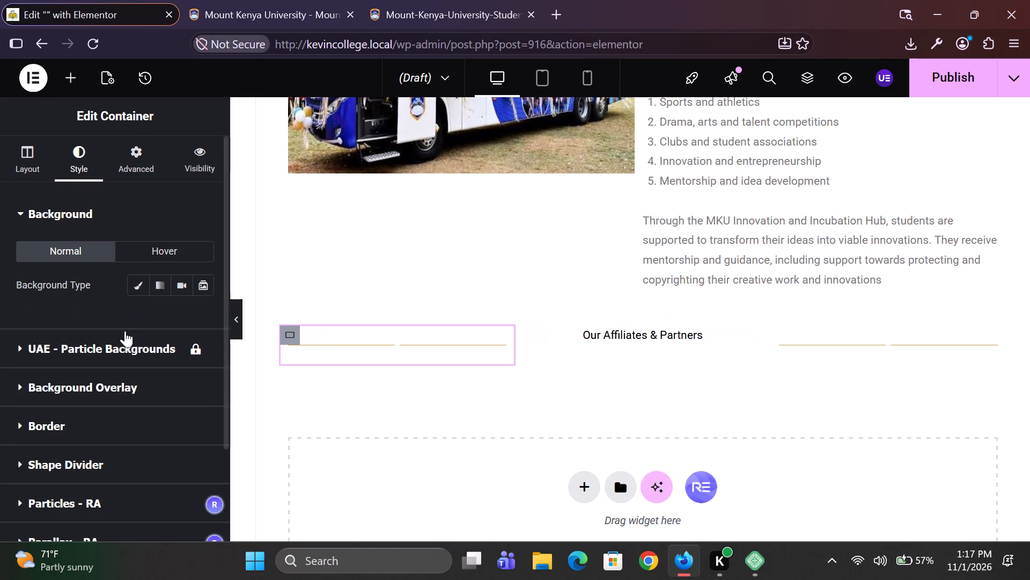
pyautogui.scroll(1, 98, 249)
pyautogui.click(28, 141)
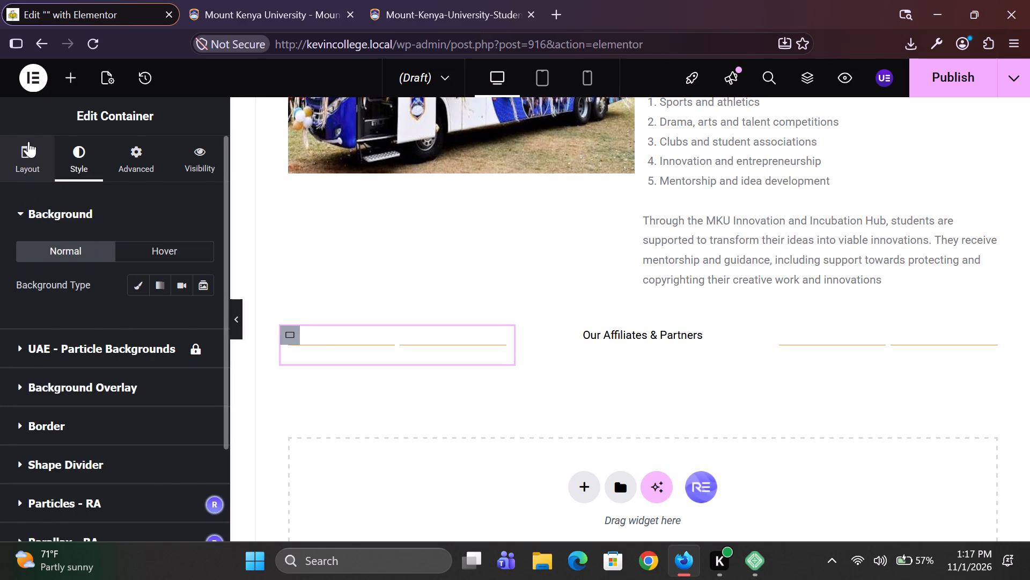
pyautogui.scroll(-1, 99, 476)
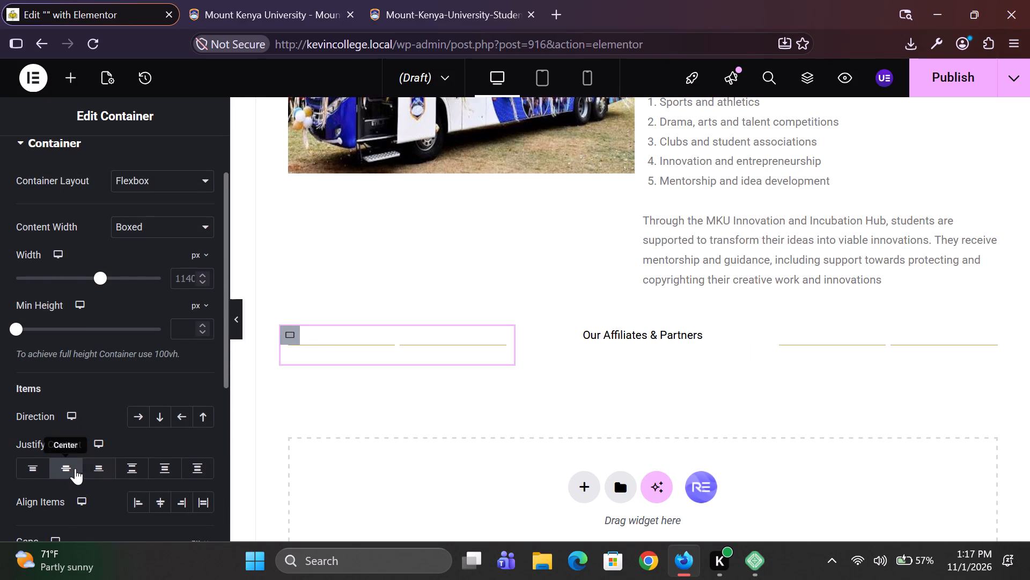
pyautogui.click(72, 467)
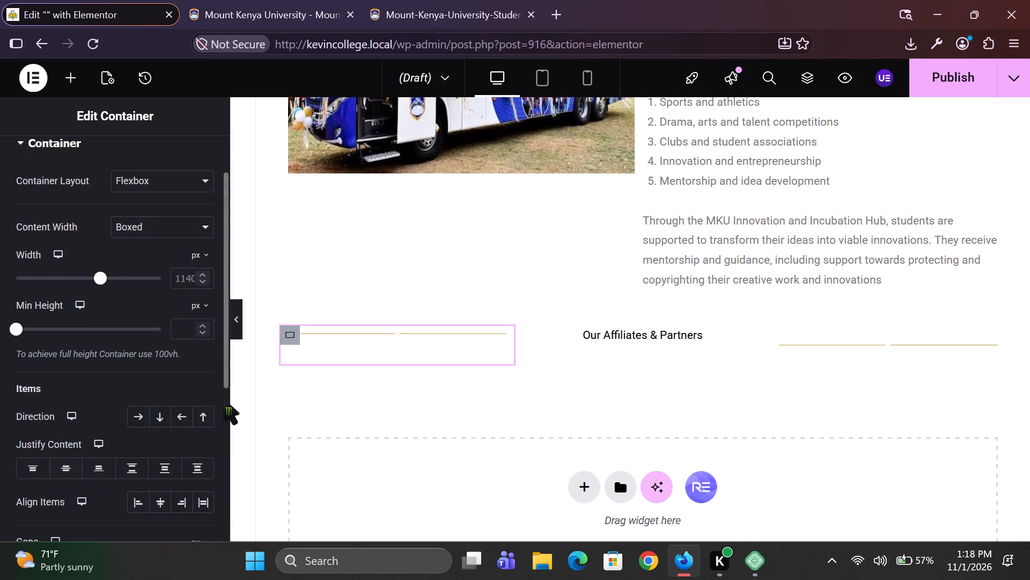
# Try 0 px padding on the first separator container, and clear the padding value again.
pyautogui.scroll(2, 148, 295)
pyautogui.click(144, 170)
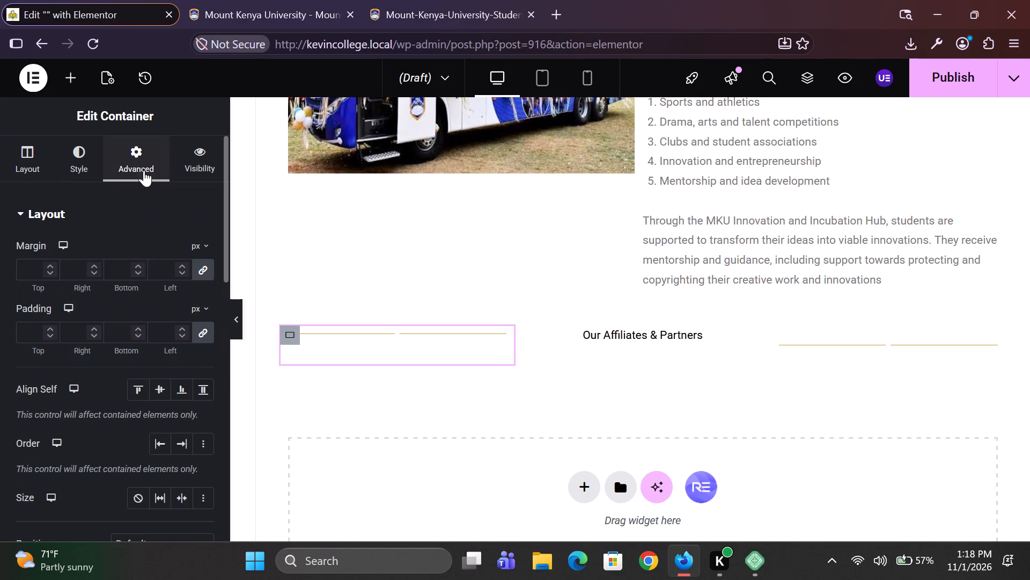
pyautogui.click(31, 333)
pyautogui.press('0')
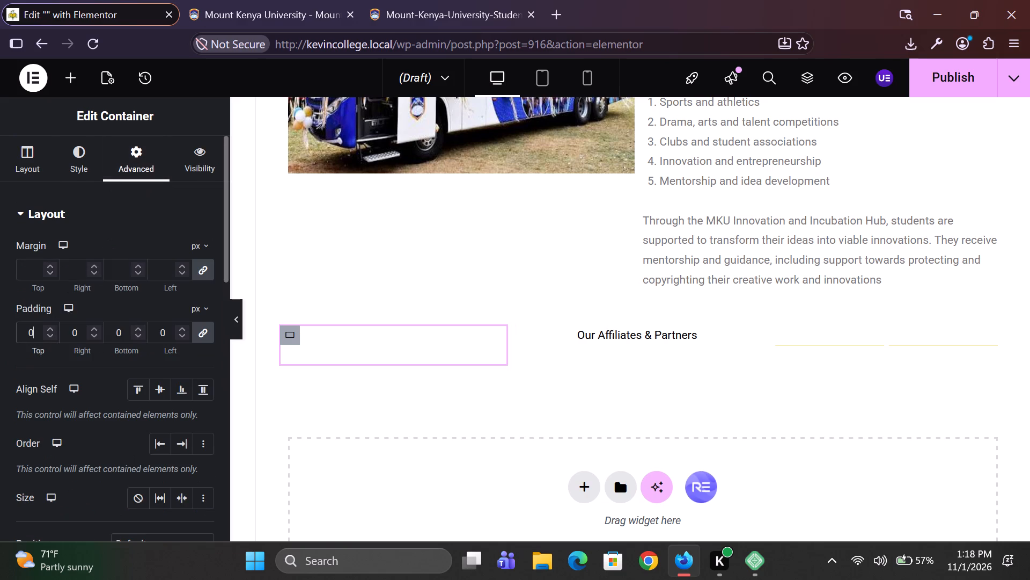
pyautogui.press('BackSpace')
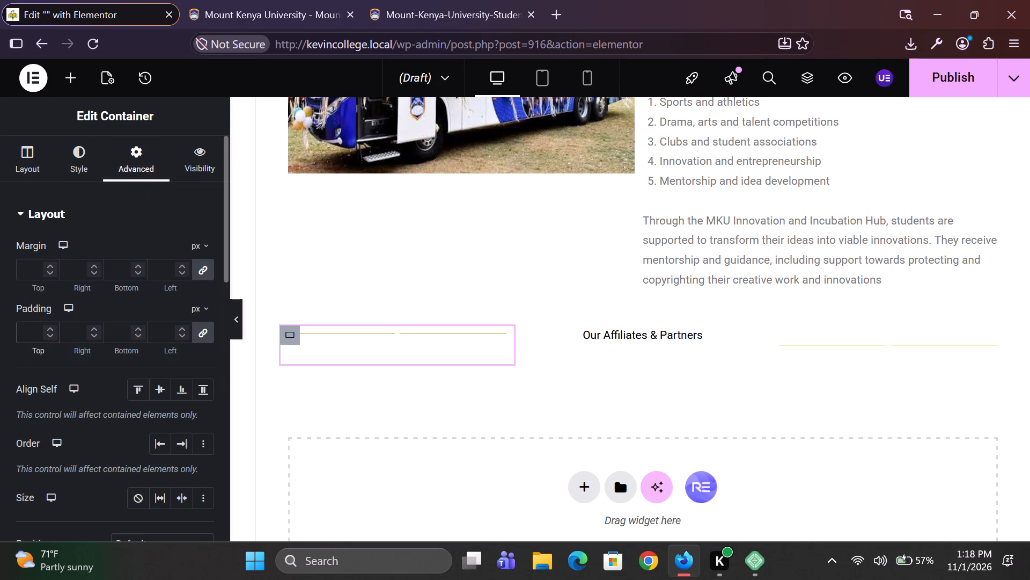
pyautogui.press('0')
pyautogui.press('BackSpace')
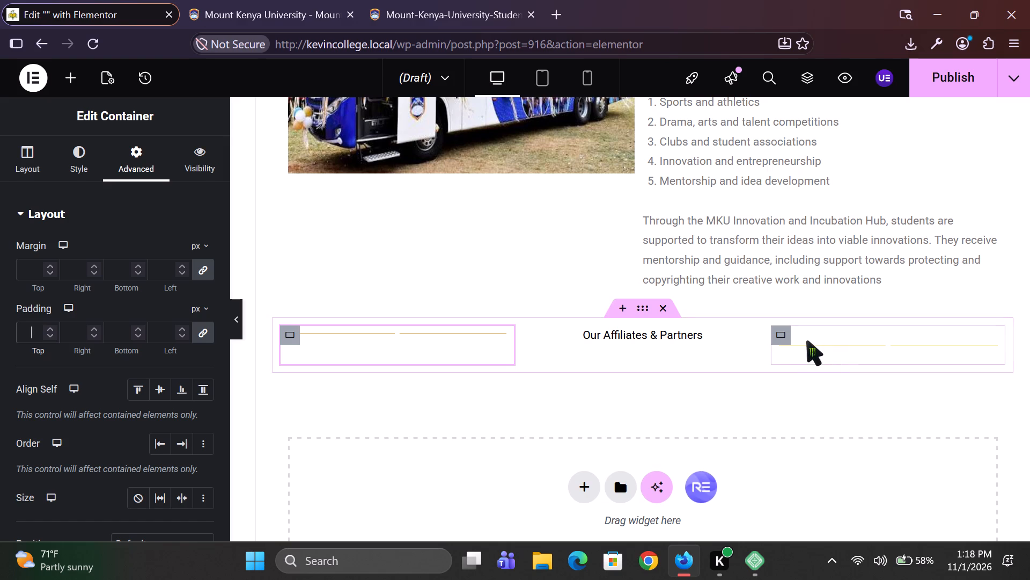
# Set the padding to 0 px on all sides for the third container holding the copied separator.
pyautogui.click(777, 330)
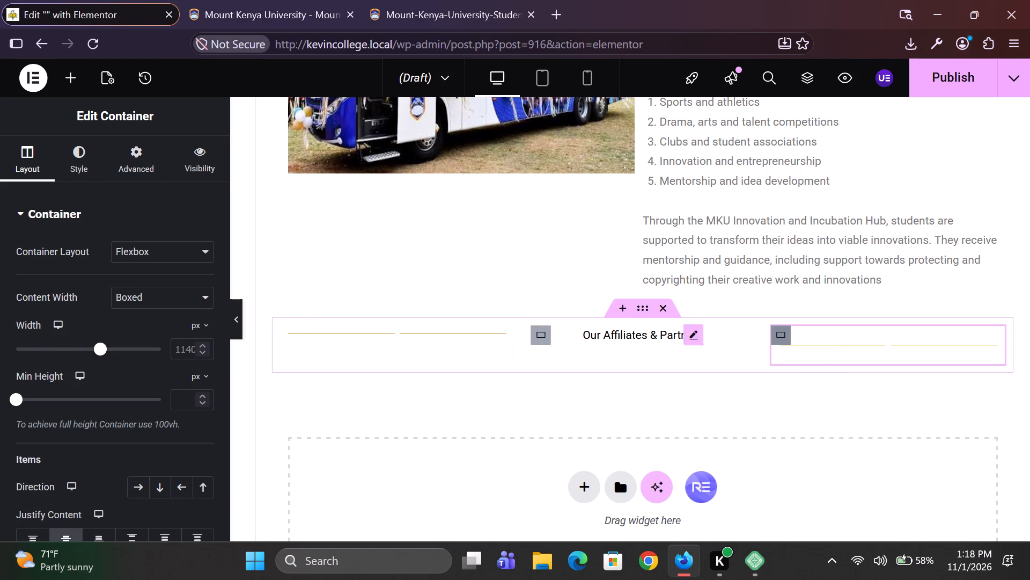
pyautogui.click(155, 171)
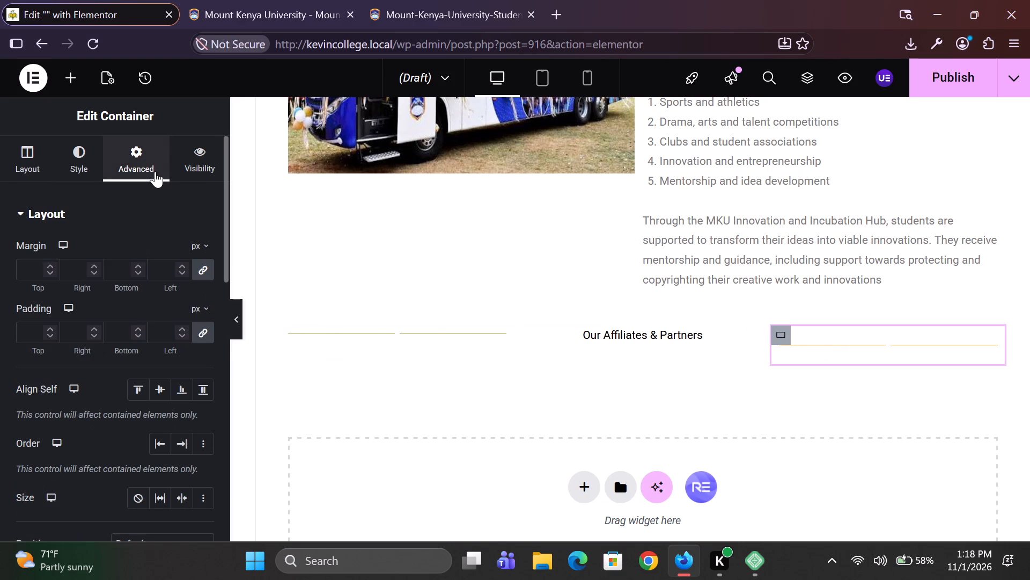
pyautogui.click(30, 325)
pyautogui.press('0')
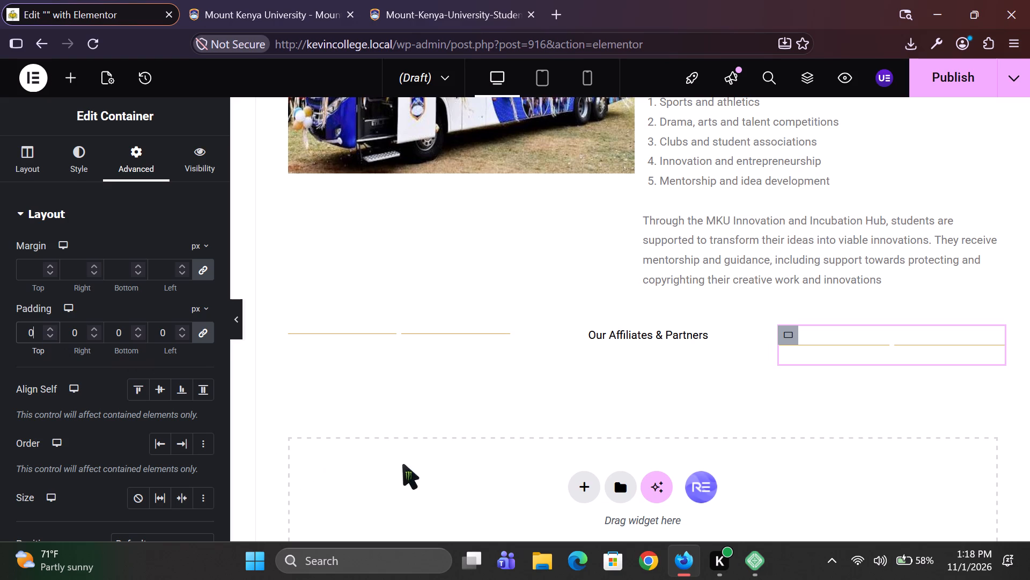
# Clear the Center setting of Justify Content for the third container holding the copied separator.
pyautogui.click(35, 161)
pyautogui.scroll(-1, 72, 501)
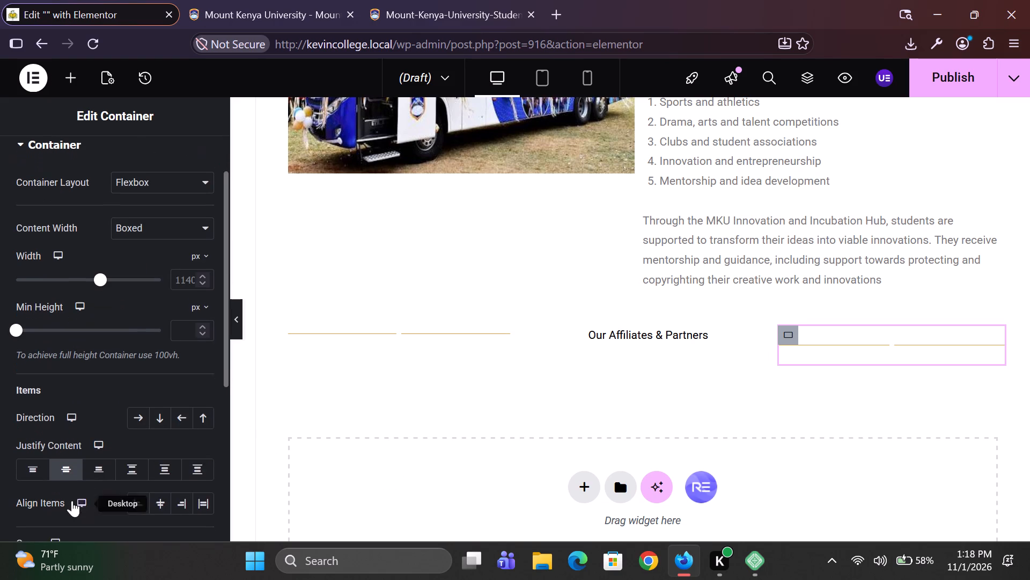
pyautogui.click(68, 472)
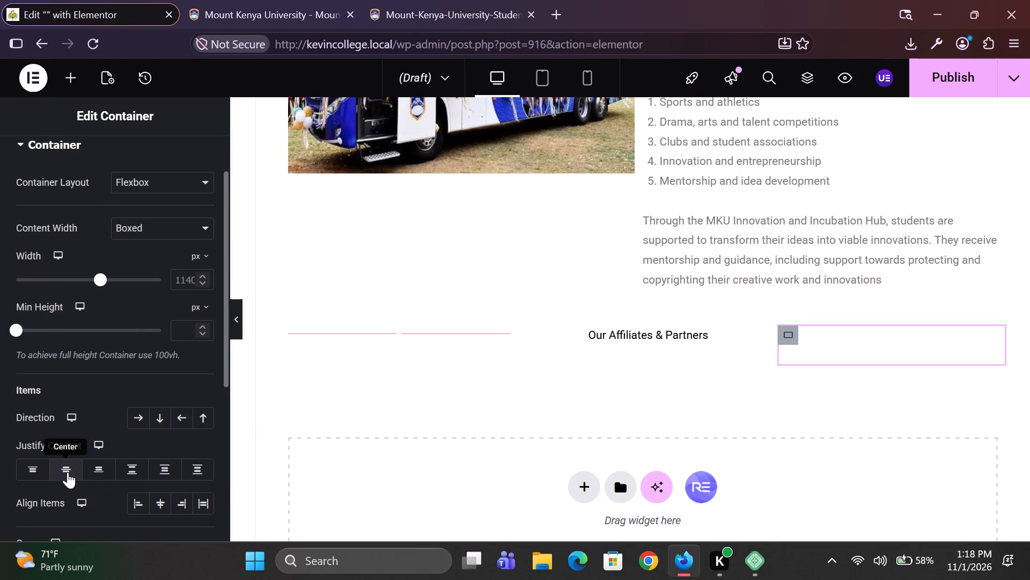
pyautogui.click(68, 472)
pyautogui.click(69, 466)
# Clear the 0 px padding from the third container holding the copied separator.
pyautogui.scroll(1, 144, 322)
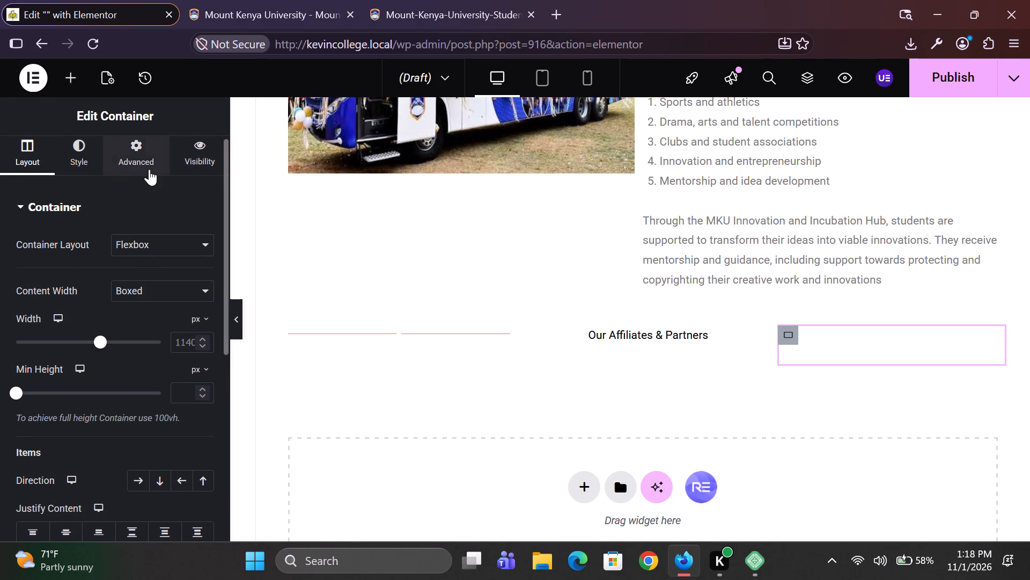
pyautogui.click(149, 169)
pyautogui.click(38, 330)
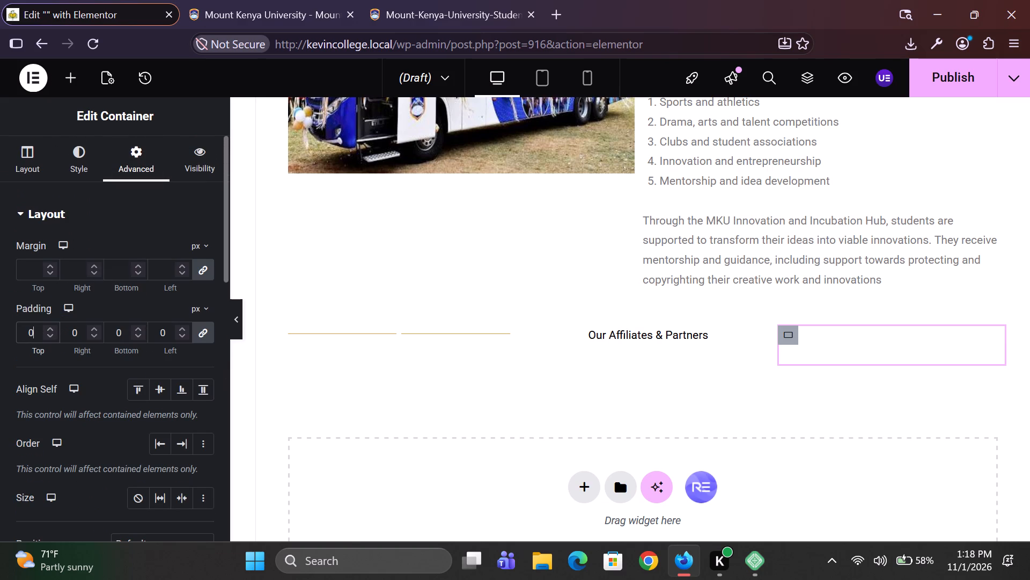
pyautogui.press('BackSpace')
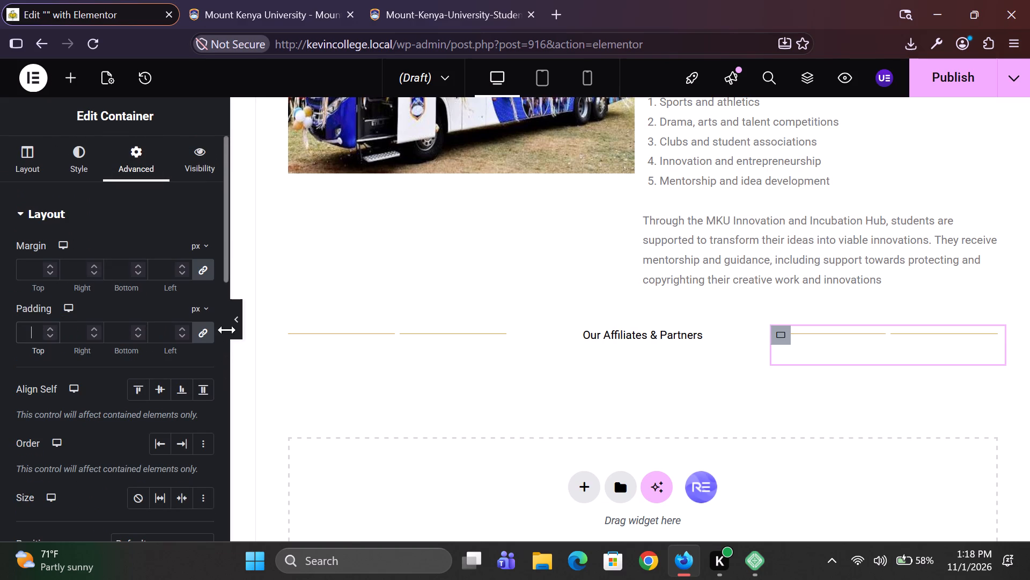
# Preview the Our Affiliates & Partners row at full width and compare it with that section on the mku.ac.ke page, without developer tools.
pyautogui.click(238, 323)
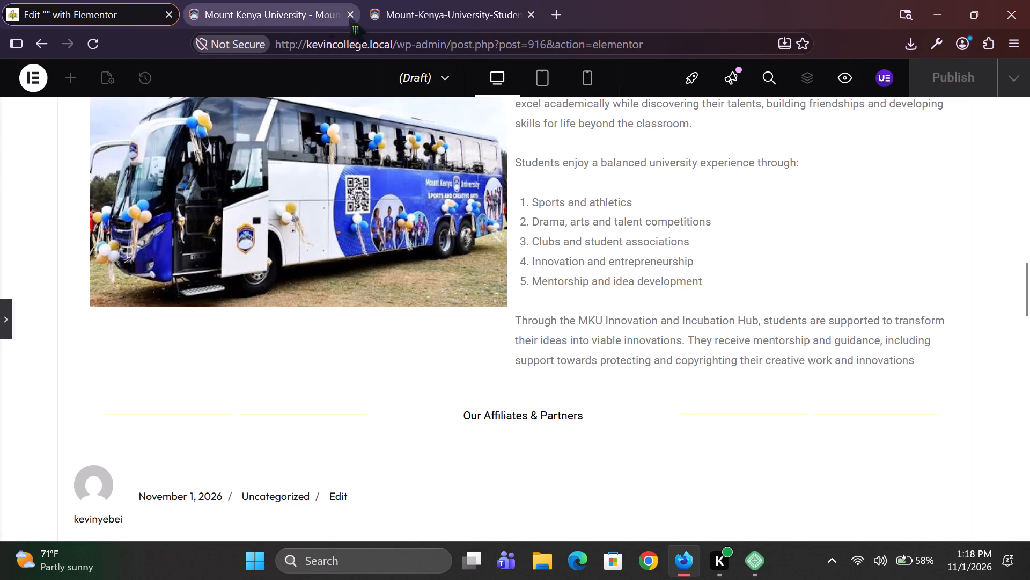
pyautogui.click(307, 8)
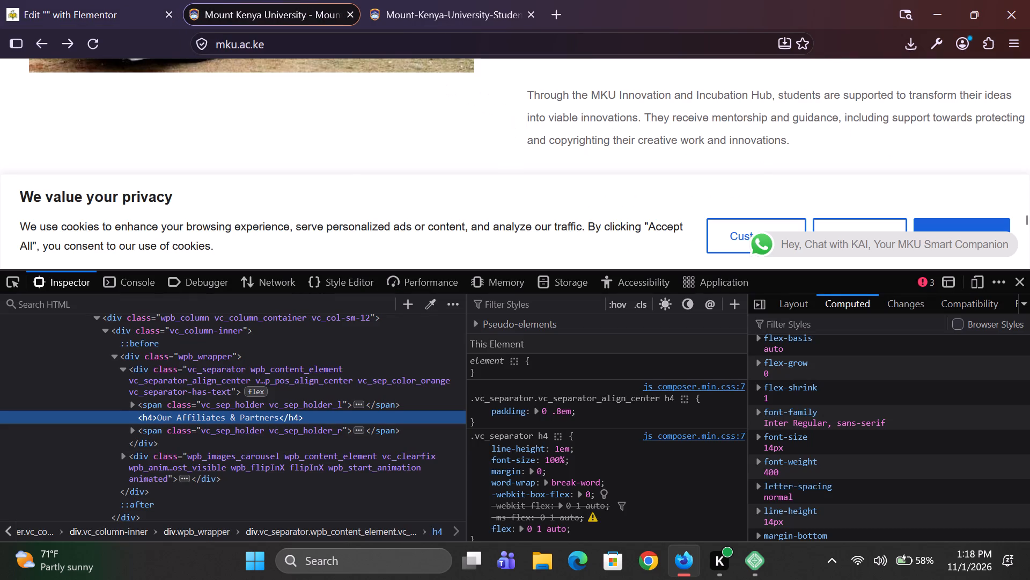
pyautogui.click(1011, 278)
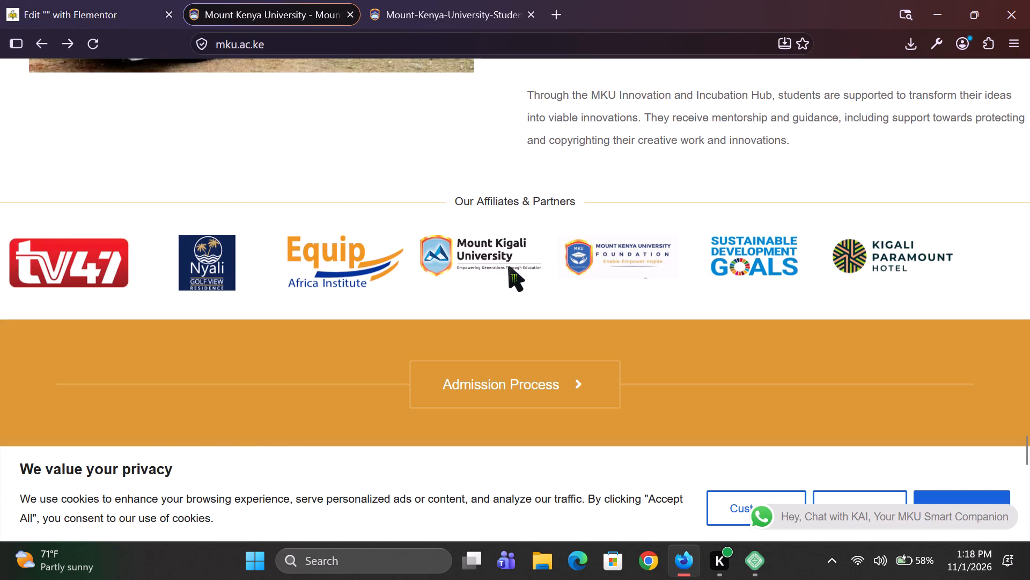
pyautogui.scroll(-1, 508, 266)
pyautogui.click(48, 0)
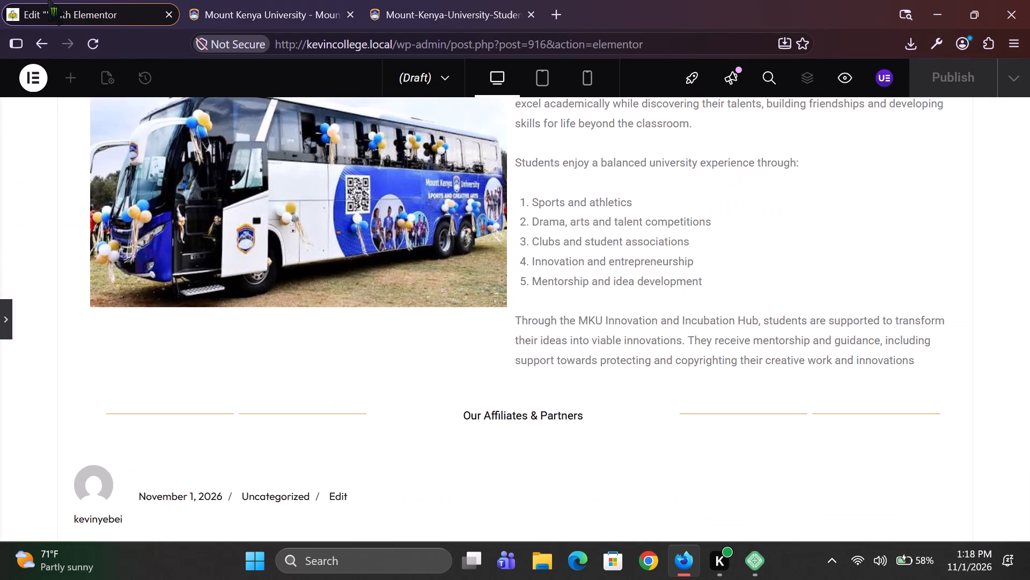
pyautogui.click(251, 1)
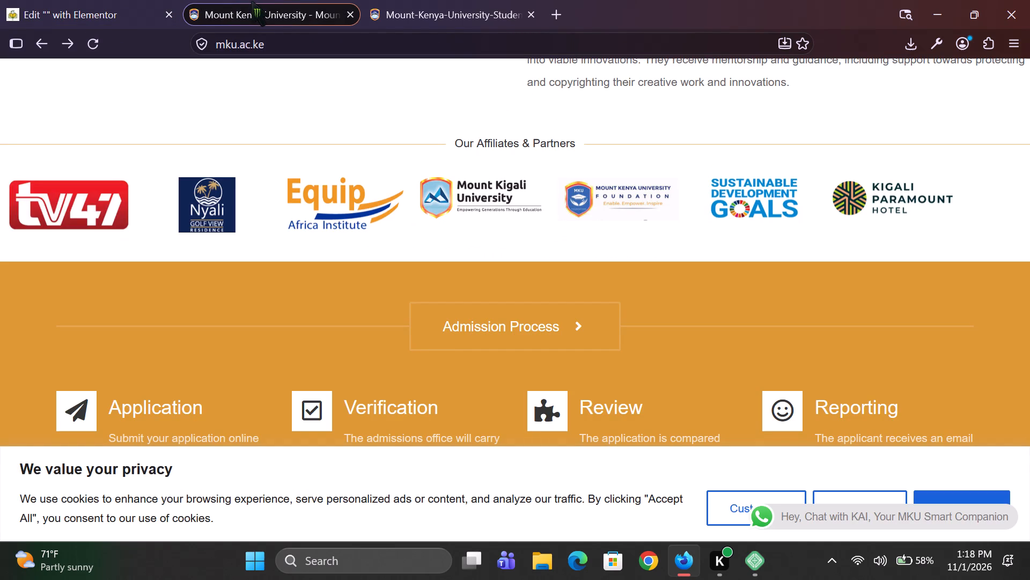
# Save the TV47 and Nyali Golf View Residence partner logos from the mku.ac.ke page to Downloads under their default file names.
pyautogui.rightClick(97, 204)
pyautogui.click(152, 248)
pyautogui.click(378, 360)
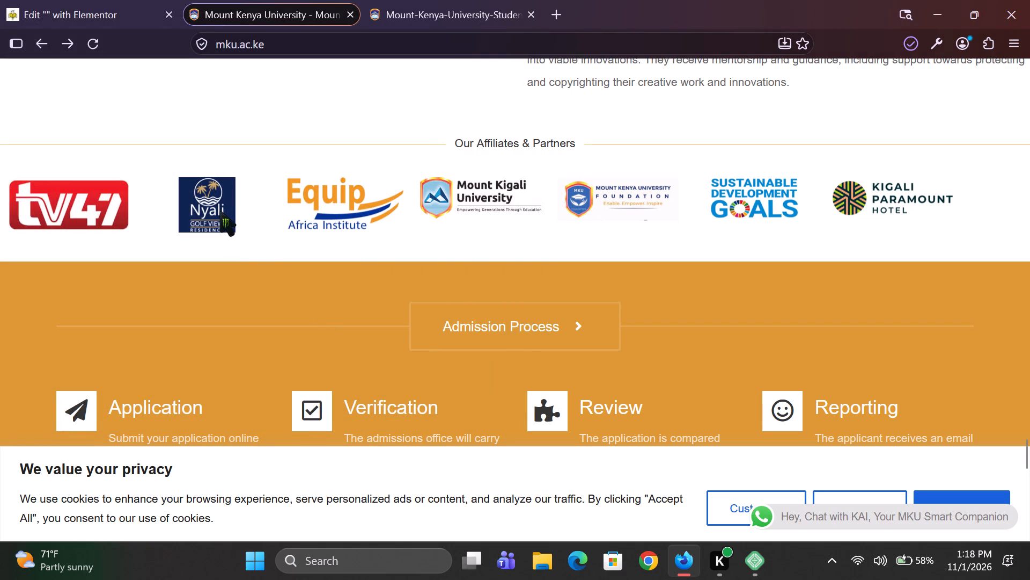
pyautogui.rightClick(219, 211)
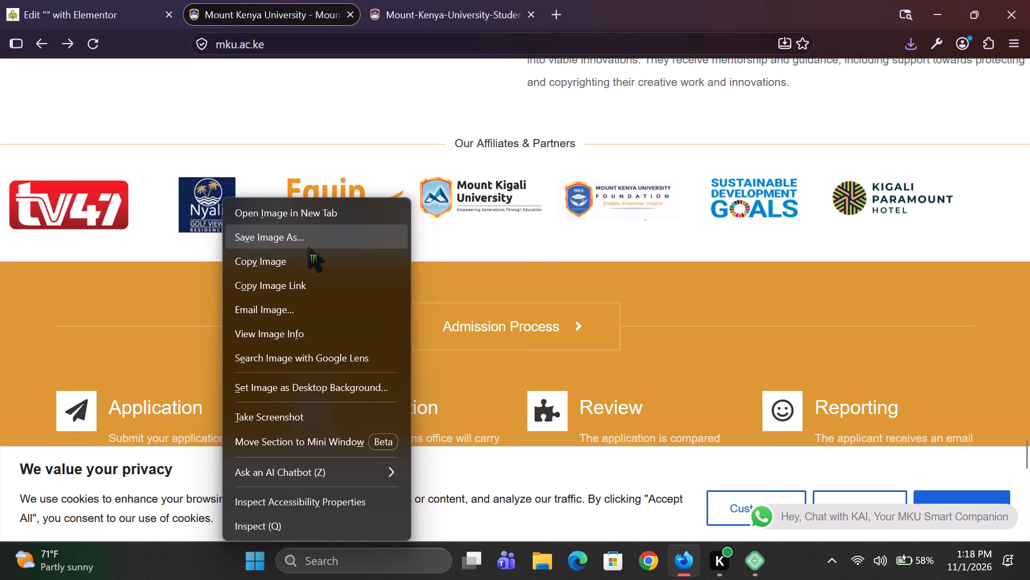
pyautogui.click(310, 242)
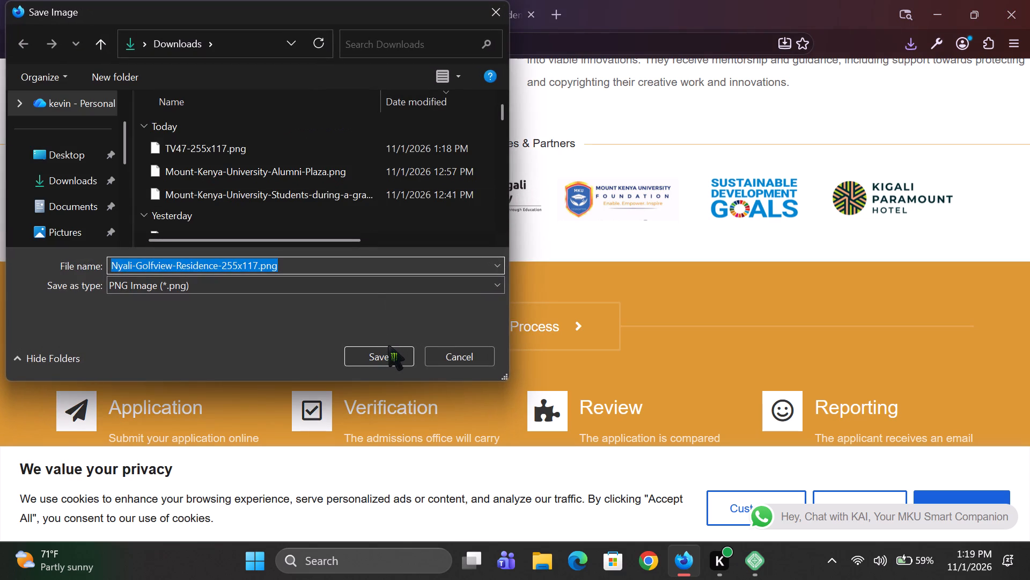
pyautogui.click(388, 345)
pyautogui.click(386, 354)
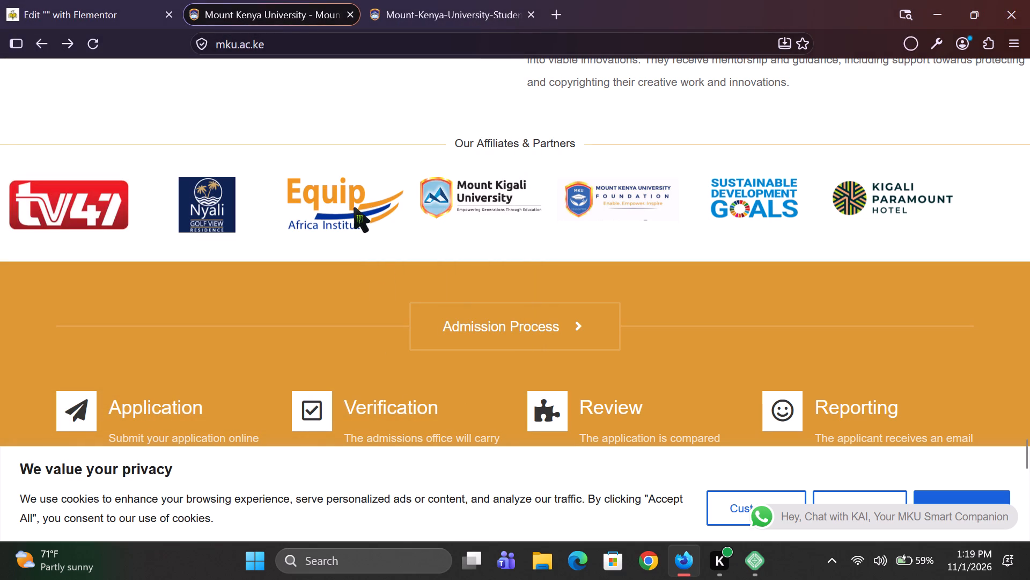
# Save the Equip Africa Institute and Mount Kigali University logos to Downloads under their default file names.
pyautogui.press('space')
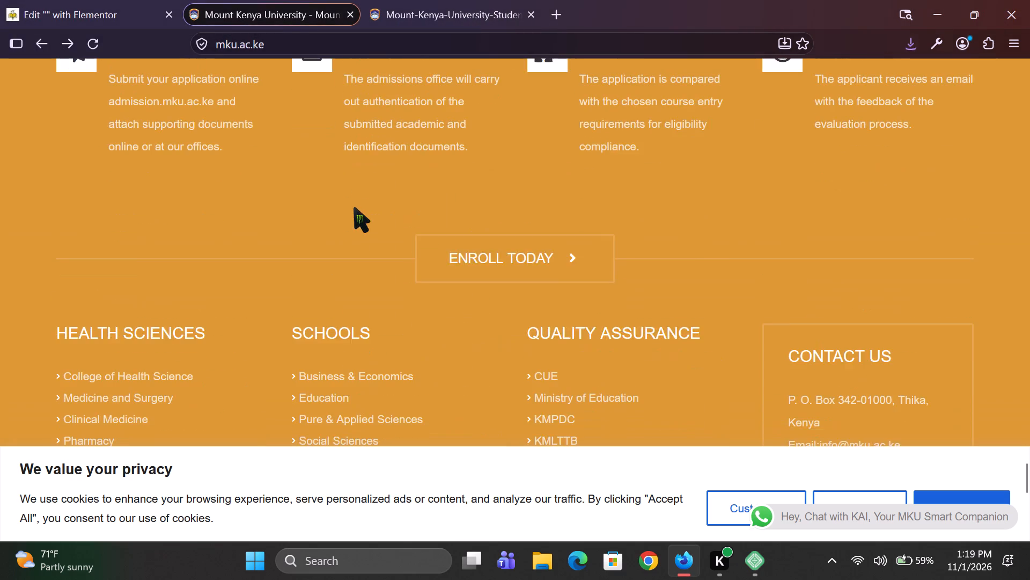
pyautogui.scroll(5, 354, 207)
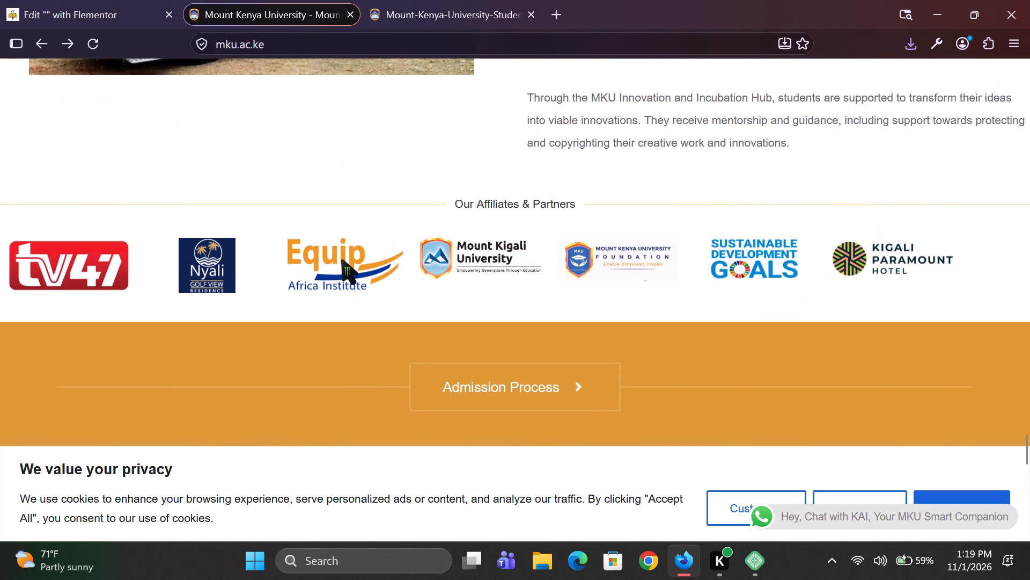
pyautogui.rightClick(341, 259)
pyautogui.click(414, 240)
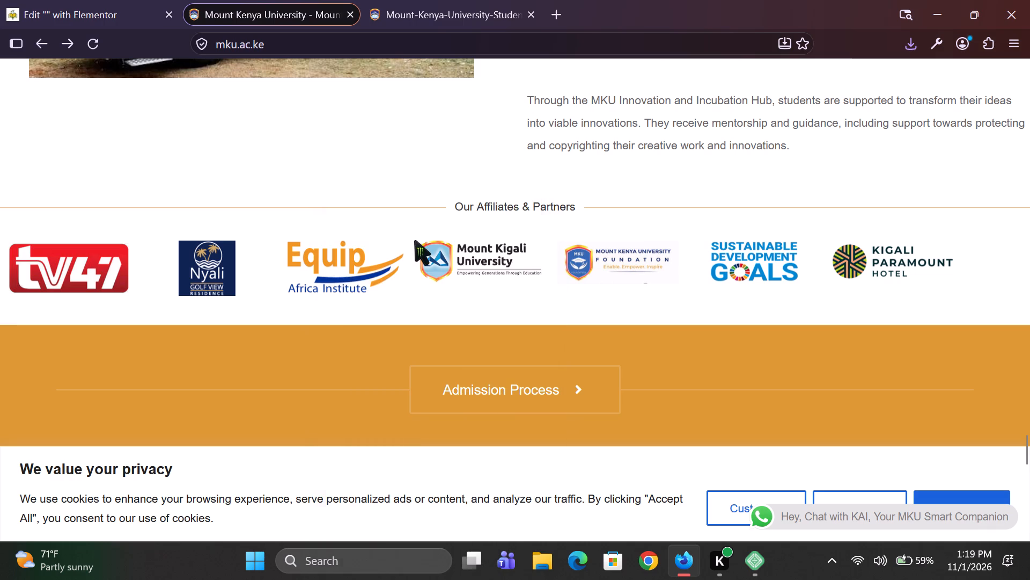
pyautogui.click(394, 359)
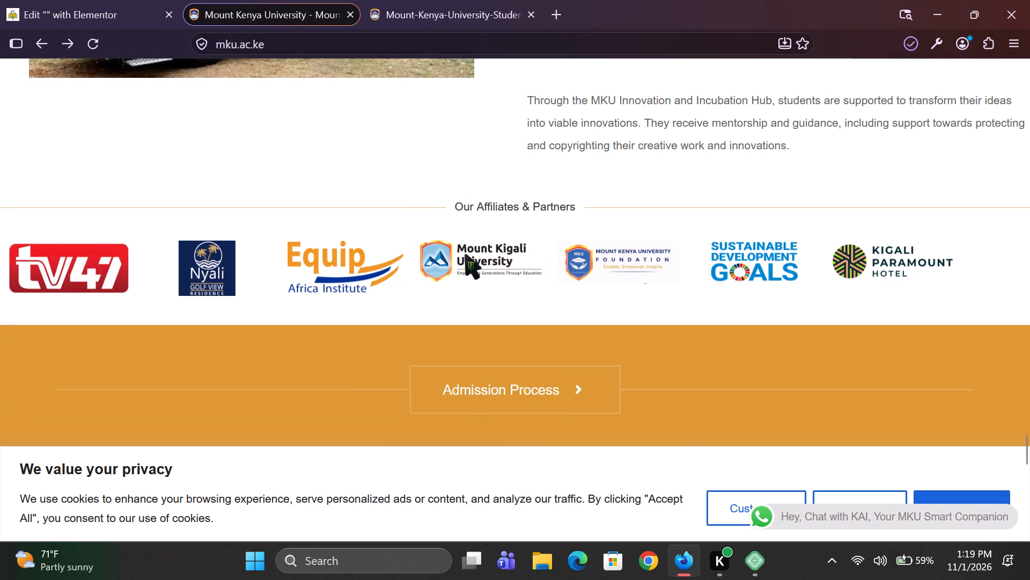
pyautogui.rightClick(465, 254)
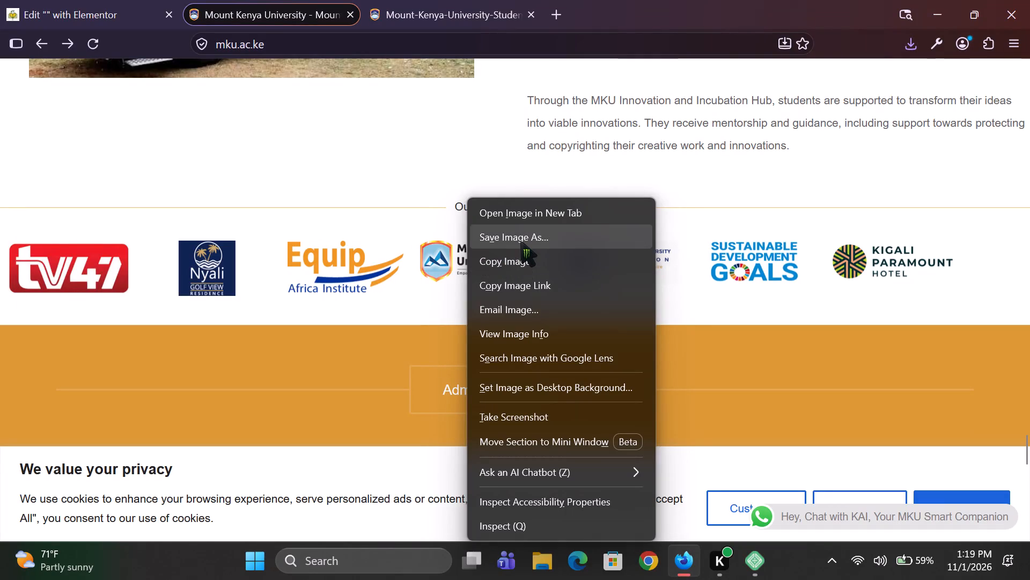
pyautogui.click(520, 242)
pyautogui.rightClick(591, 260)
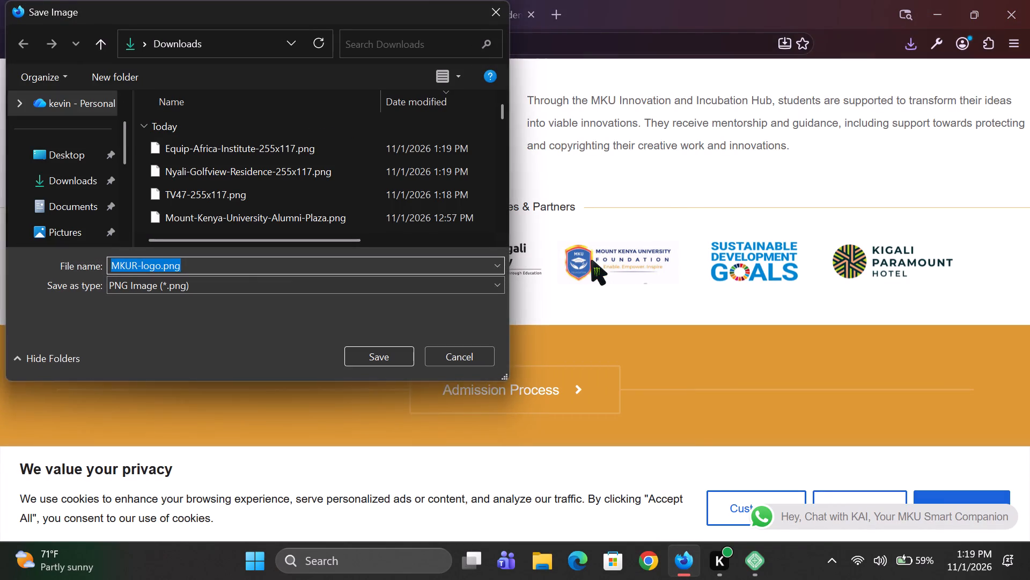
pyautogui.click(381, 357)
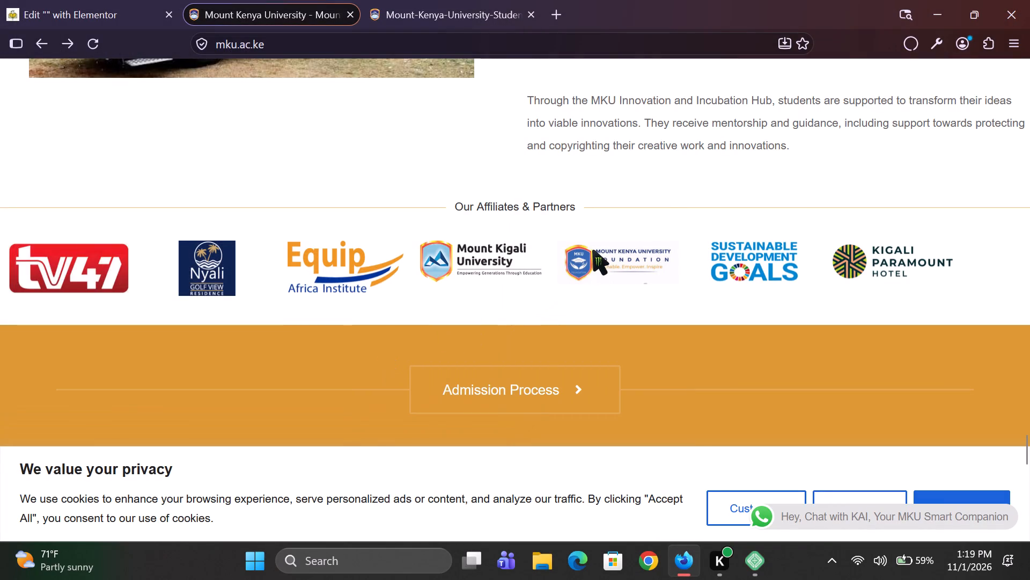
# Save the Mount Kenya University Foundation and Sustainable Development Goals logos to Downloads under their default file names.
pyautogui.rightClick(592, 250)
pyautogui.click(663, 244)
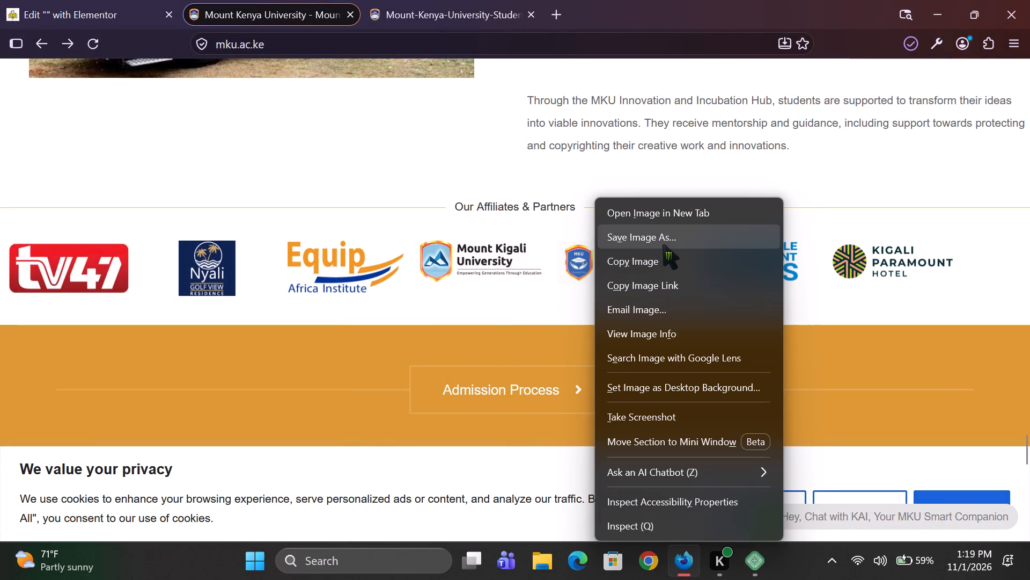
pyautogui.click(401, 355)
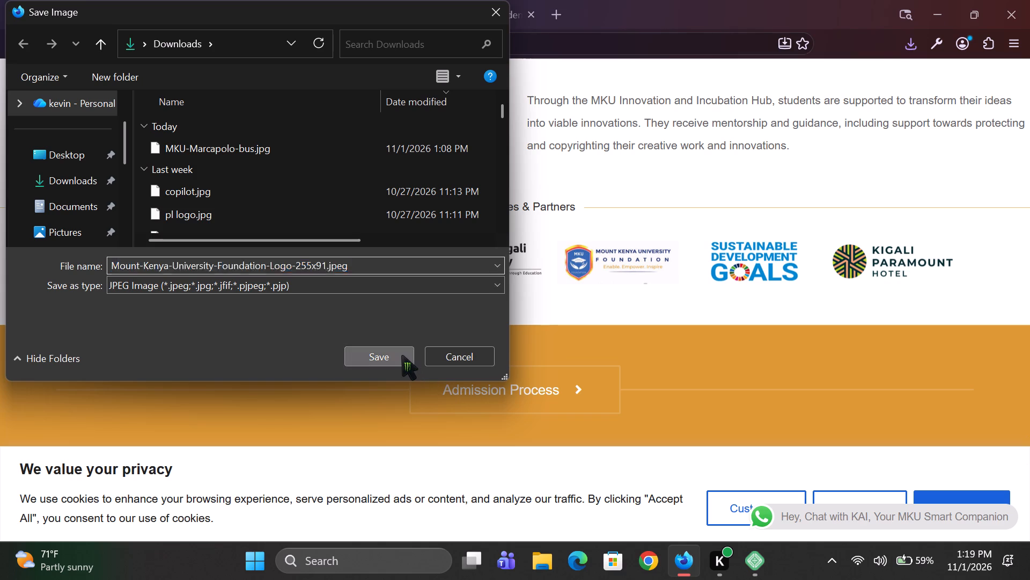
pyautogui.rightClick(748, 240)
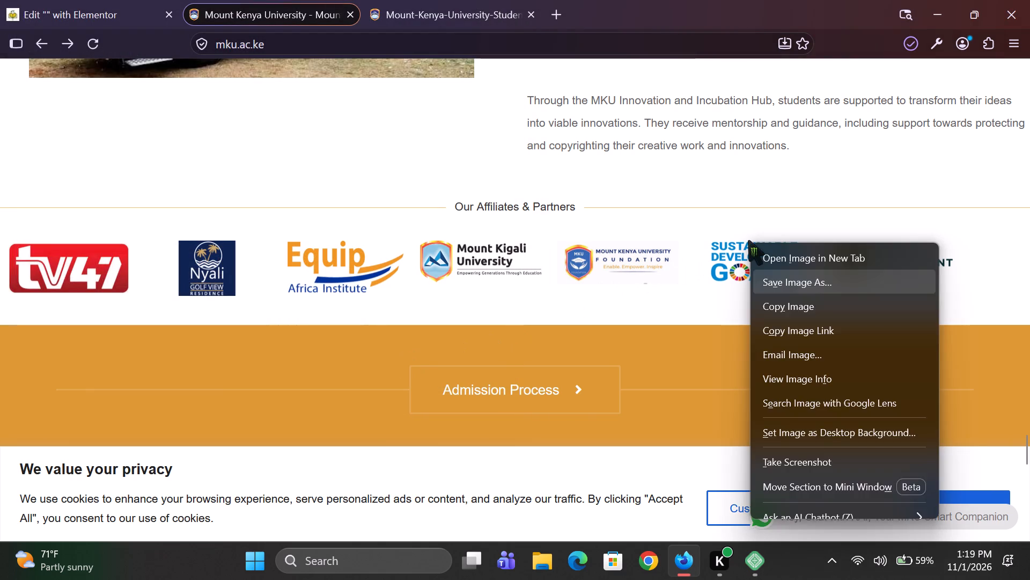
pyautogui.moveTo(717, 274); pyautogui.dragTo(743, 259)
pyautogui.rightClick(743, 259)
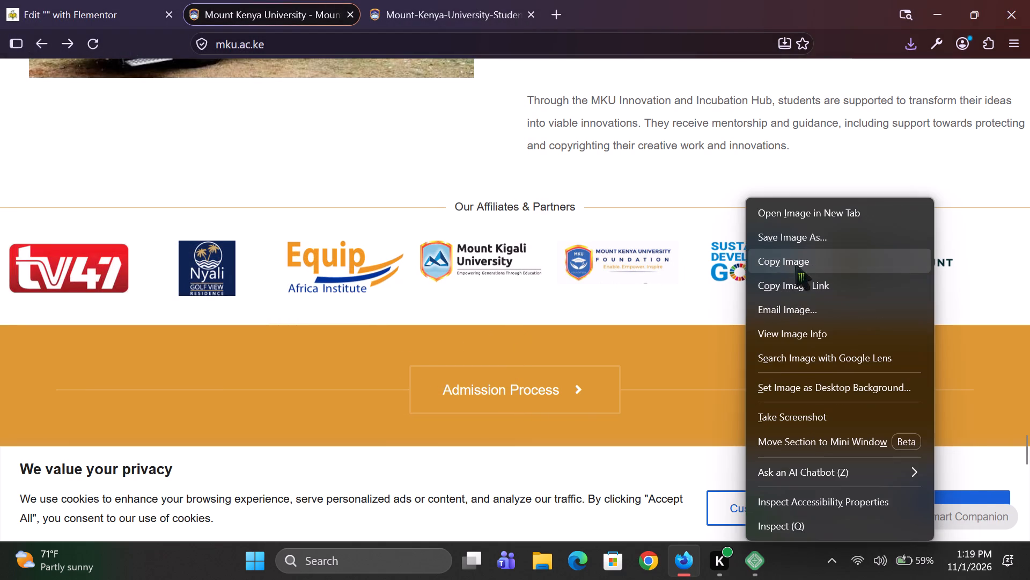
pyautogui.click(795, 242)
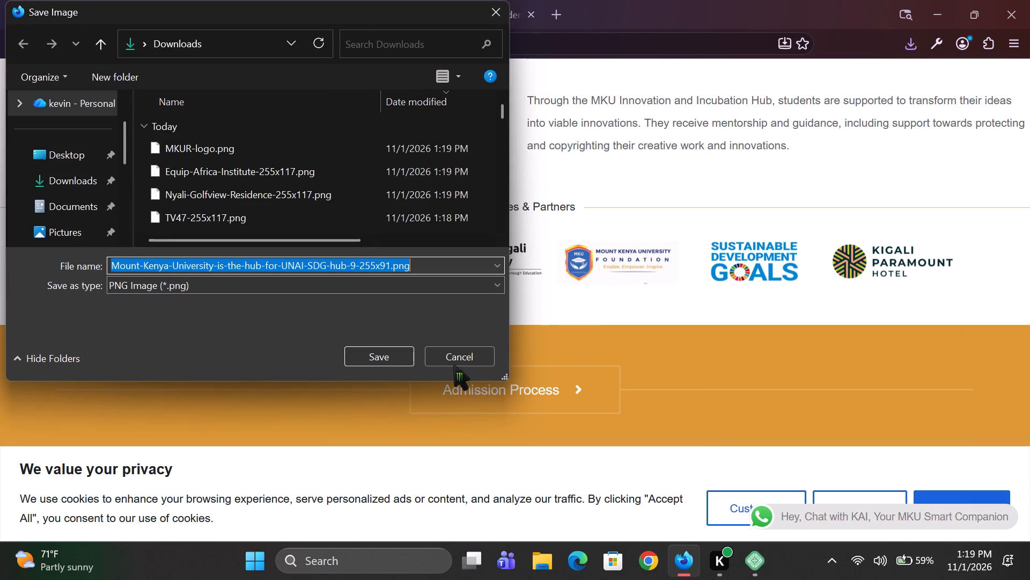
pyautogui.click(405, 350)
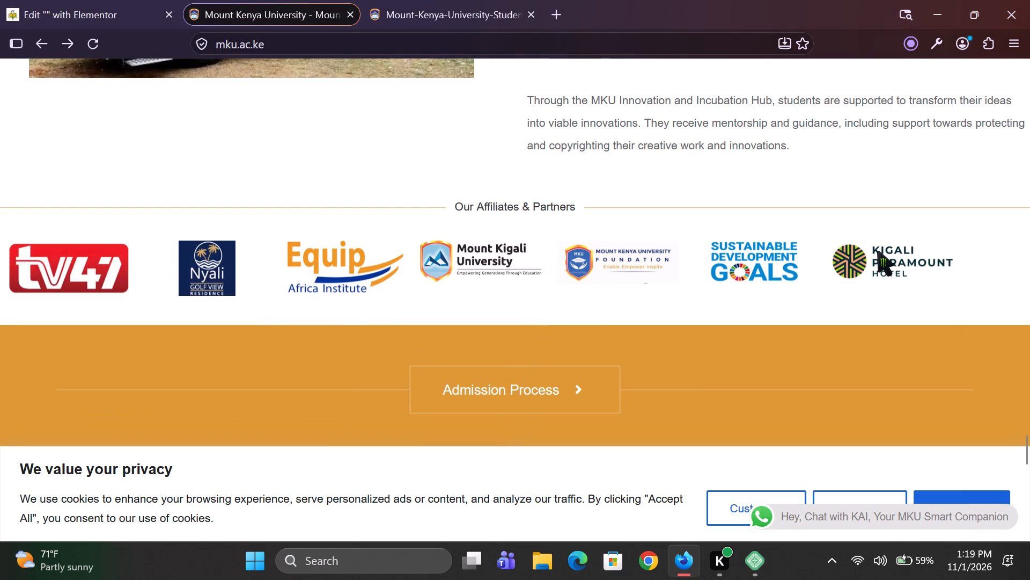
# Save the Kigali Paramount Hotel logo to Downloads as Kigali-Paramount-Hotel-255x91.png.
pyautogui.rightClick(877, 251)
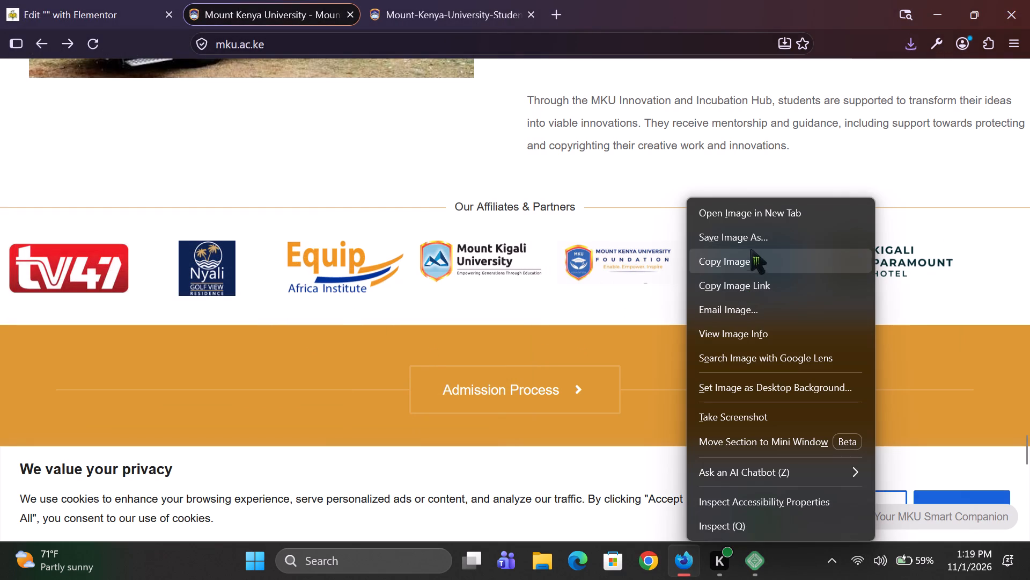
pyautogui.click(755, 238)
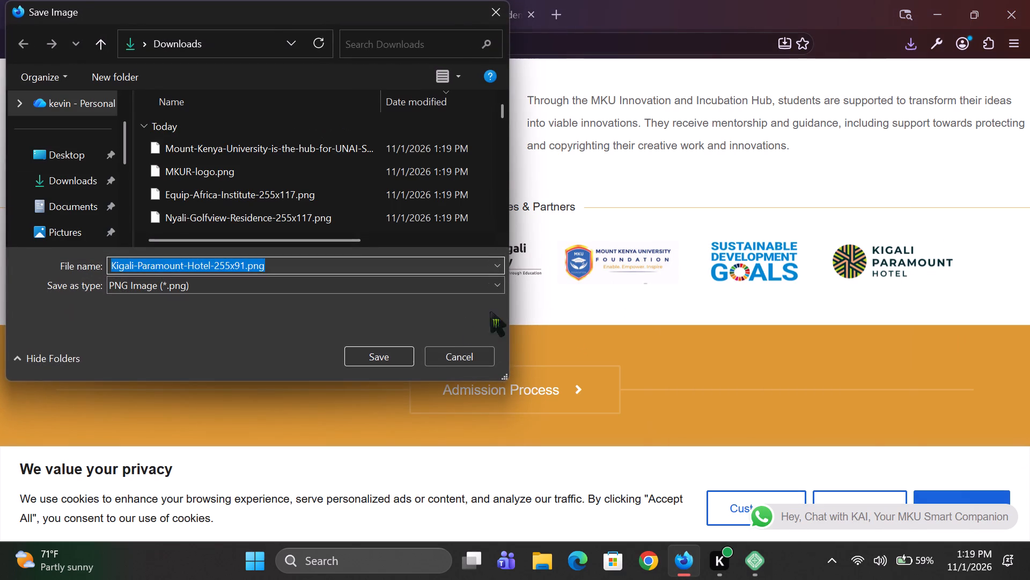
pyautogui.click(397, 348)
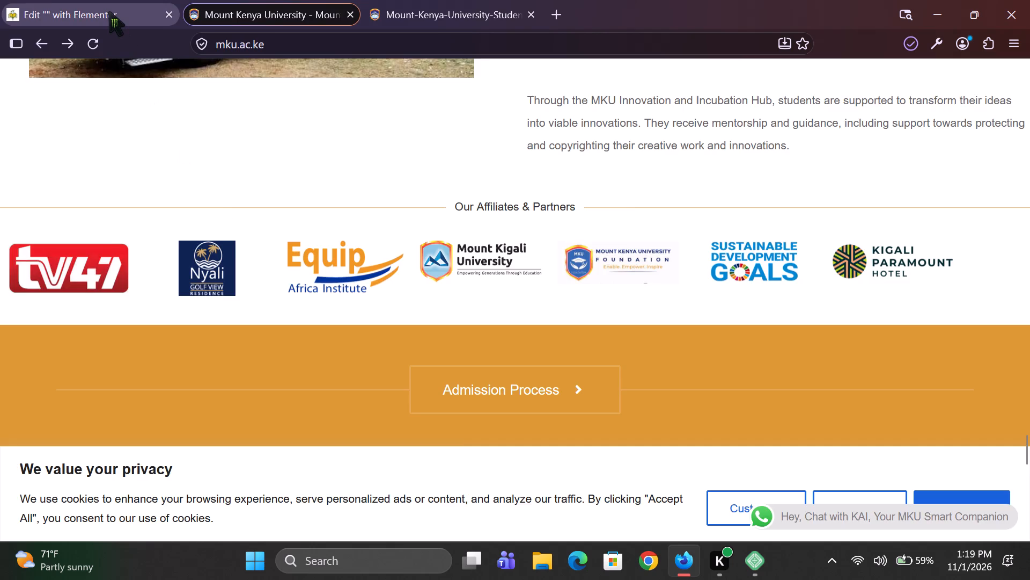
# In the Elementor page, add a new Flexbox container with row direction below the Our Affiliates & Partners heading.
pyautogui.click(108, 11)
pyautogui.scroll(-1, 470, 274)
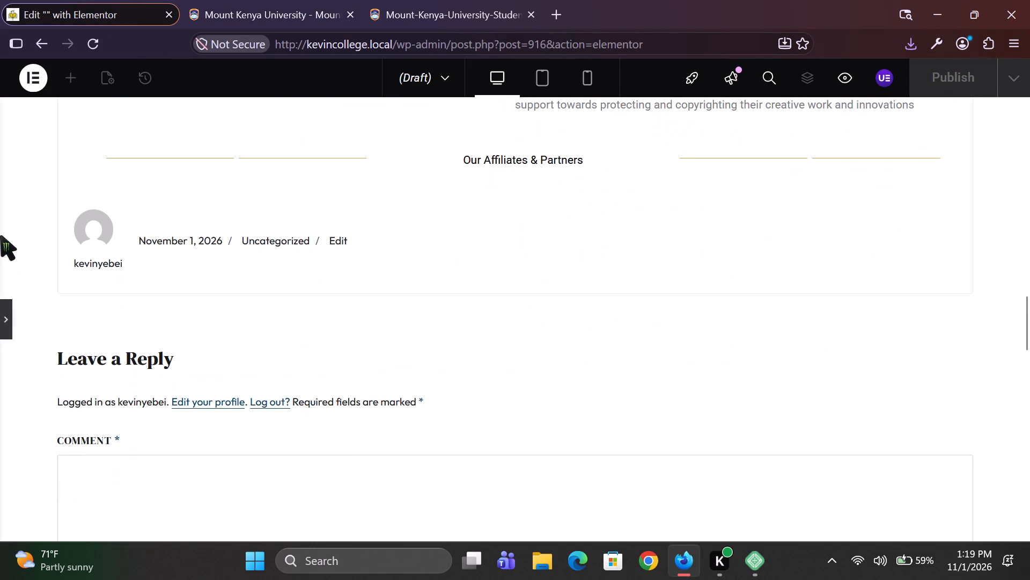
pyautogui.click(2, 309)
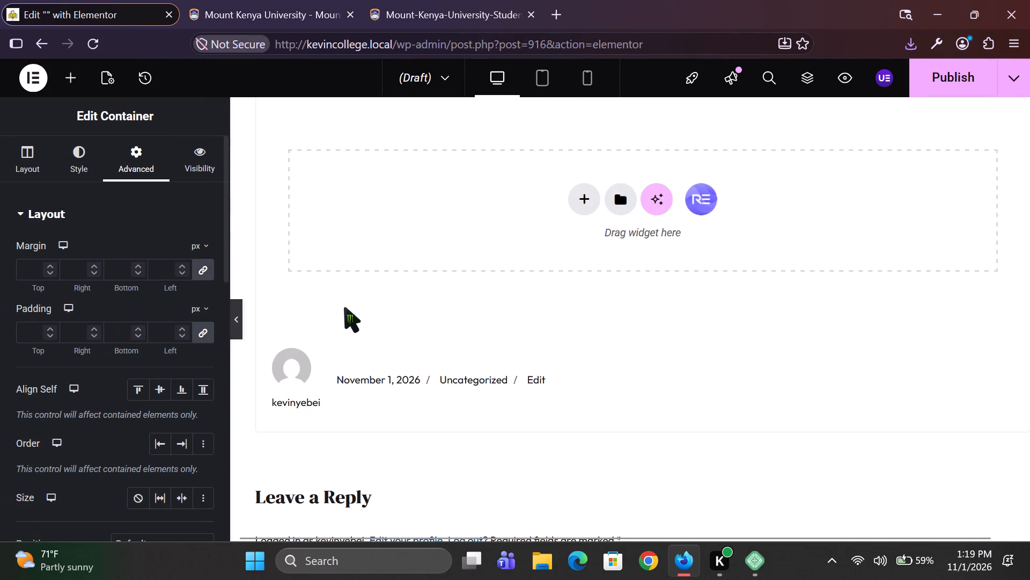
pyautogui.scroll(3, 456, 278)
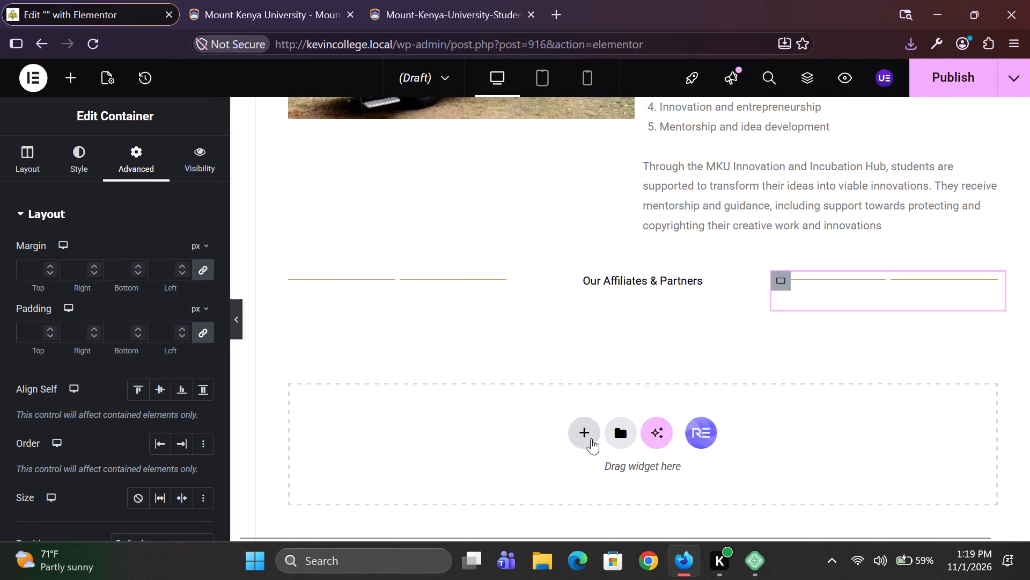
pyautogui.click(591, 438)
pyautogui.click(583, 506)
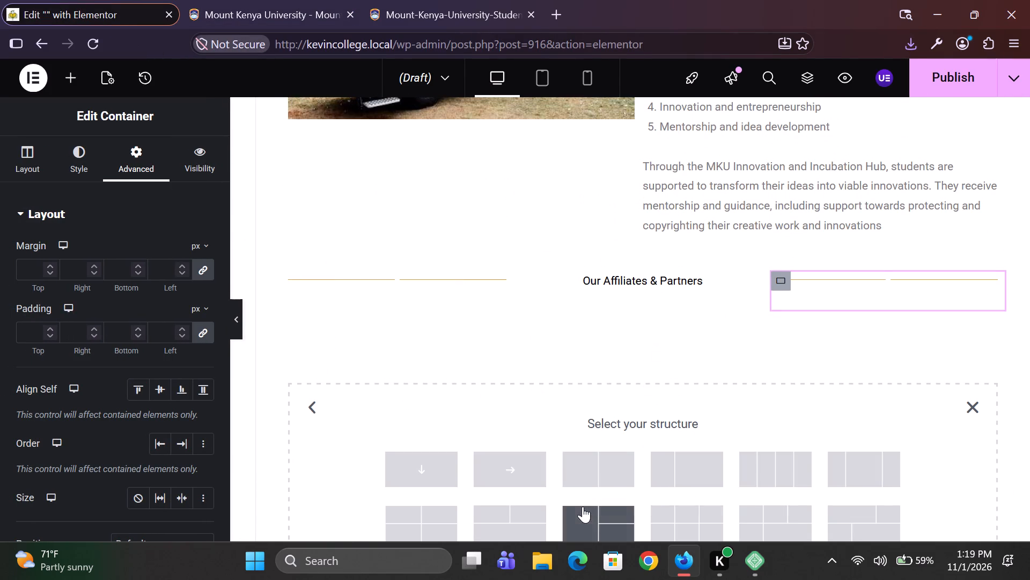
pyautogui.click(527, 475)
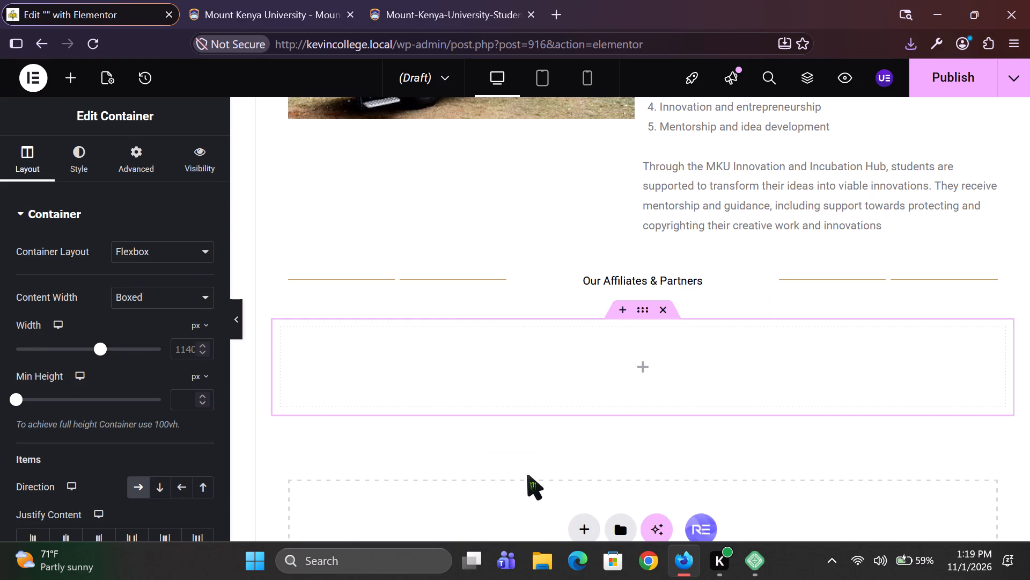
# Search the widget library for "ga" and for "row" to find a widget for the new empty container.
pyautogui.click(646, 364)
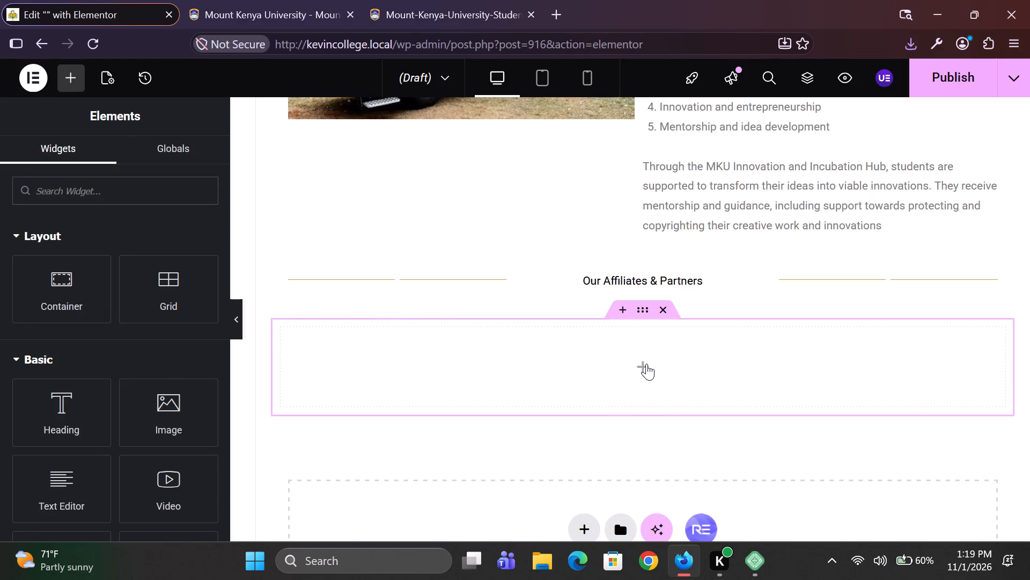
pyautogui.write('ga')
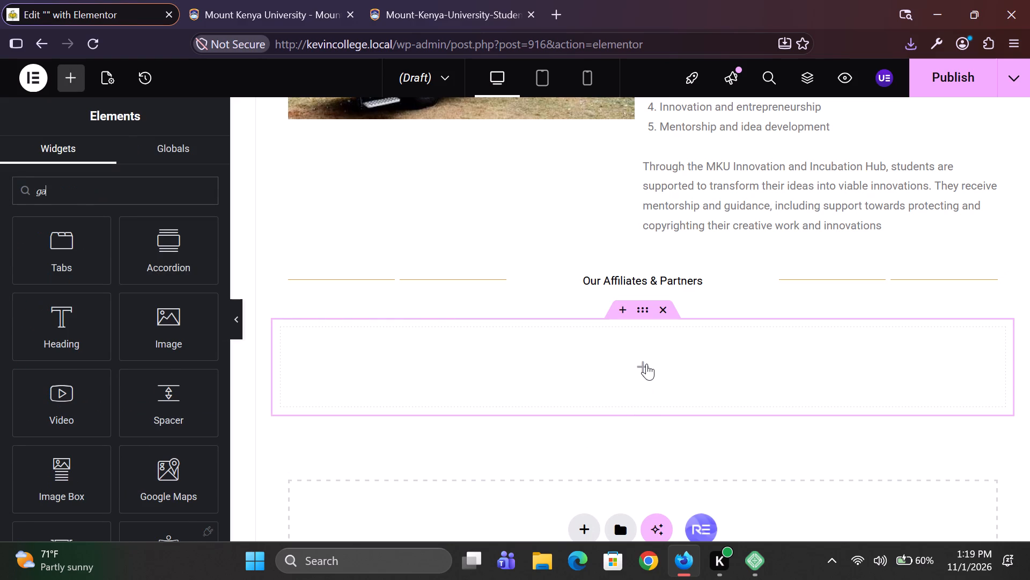
pyautogui.press('BackSpace')
pyautogui.press('BackSpace')
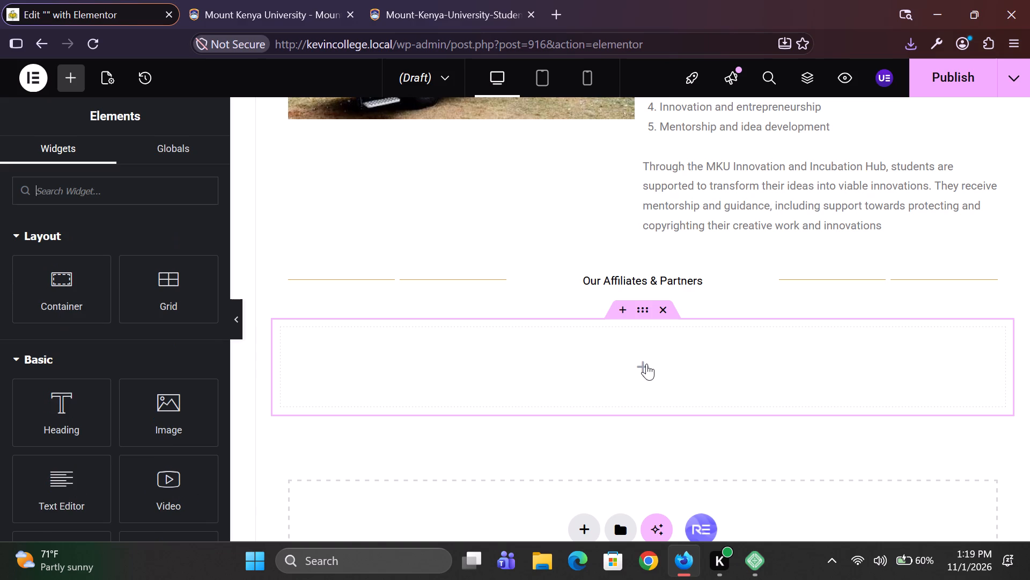
pyautogui.write('row')
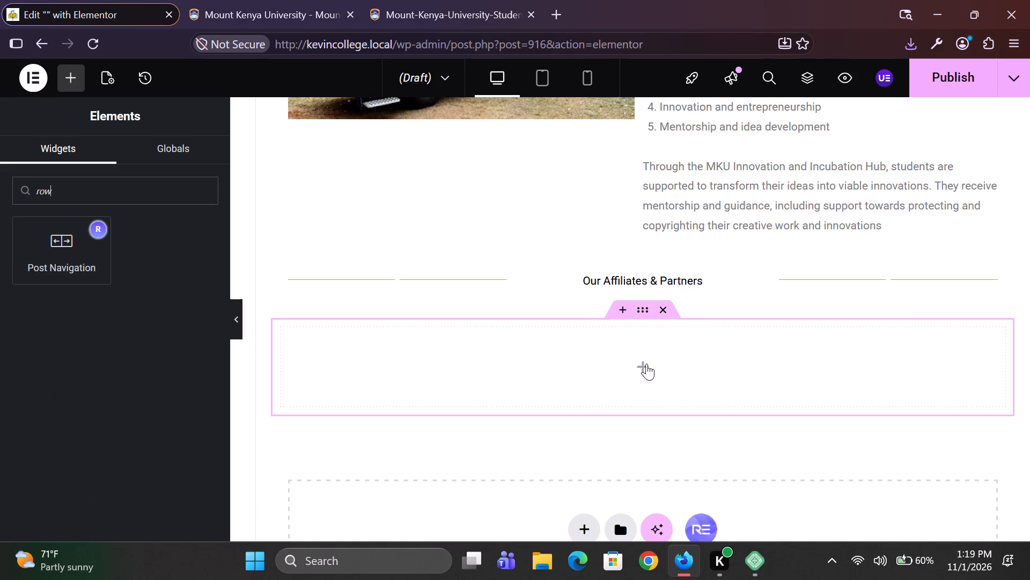
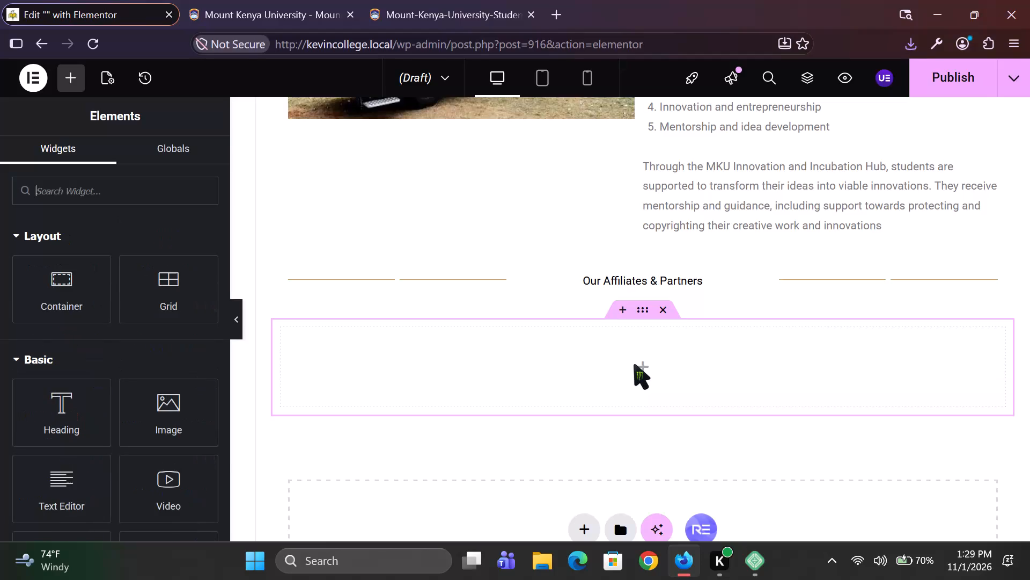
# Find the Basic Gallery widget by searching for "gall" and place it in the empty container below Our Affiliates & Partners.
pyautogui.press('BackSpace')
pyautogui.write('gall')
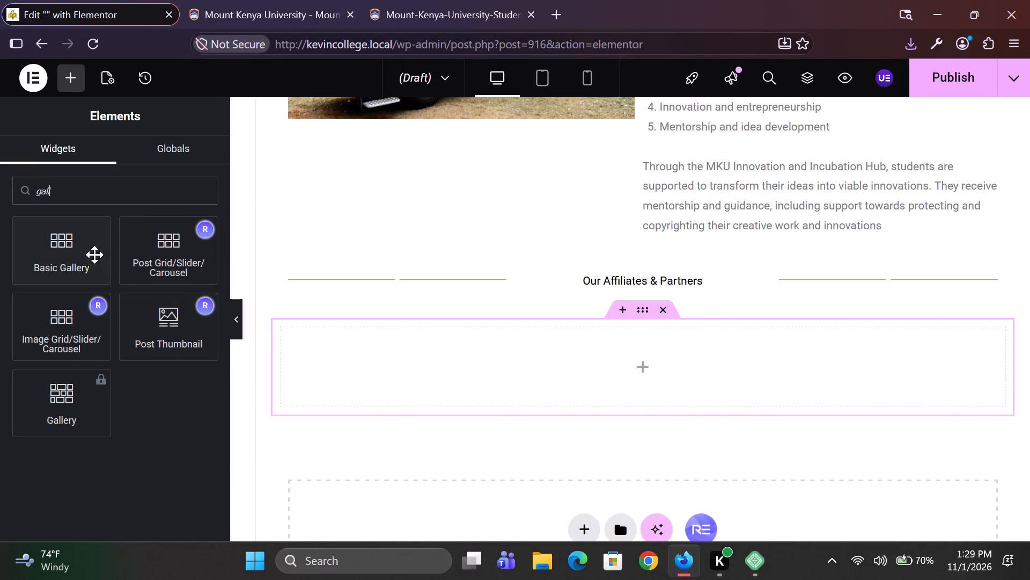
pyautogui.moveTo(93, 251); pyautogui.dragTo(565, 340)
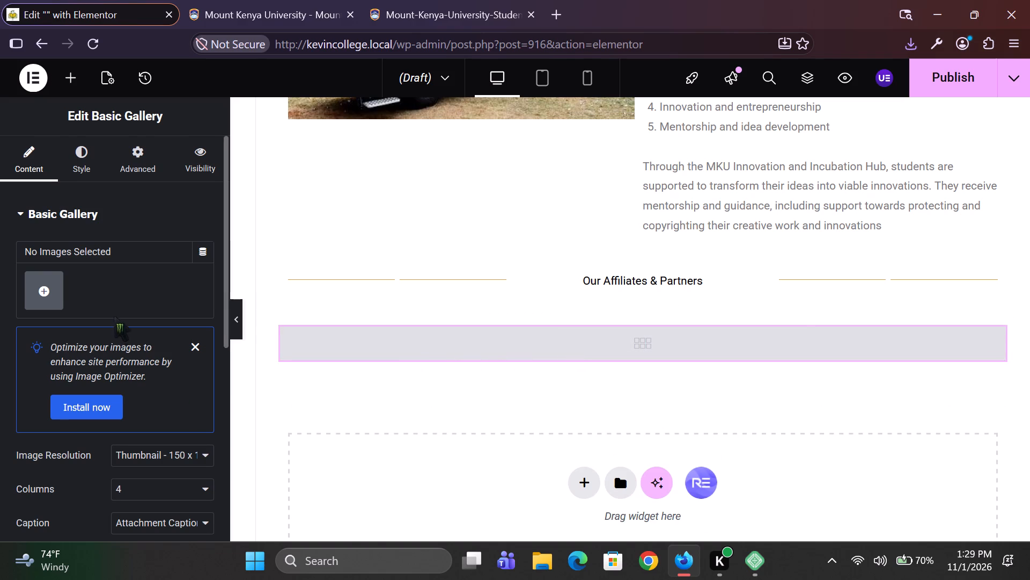
# Upload the downloaded Kigali Paramount Hotel, UNAI SDG hub, Mount Kenya University Foundation, MKUR and Equip Africa Institute logos to the media library through the gallery's image picker.
pyautogui.click(49, 290)
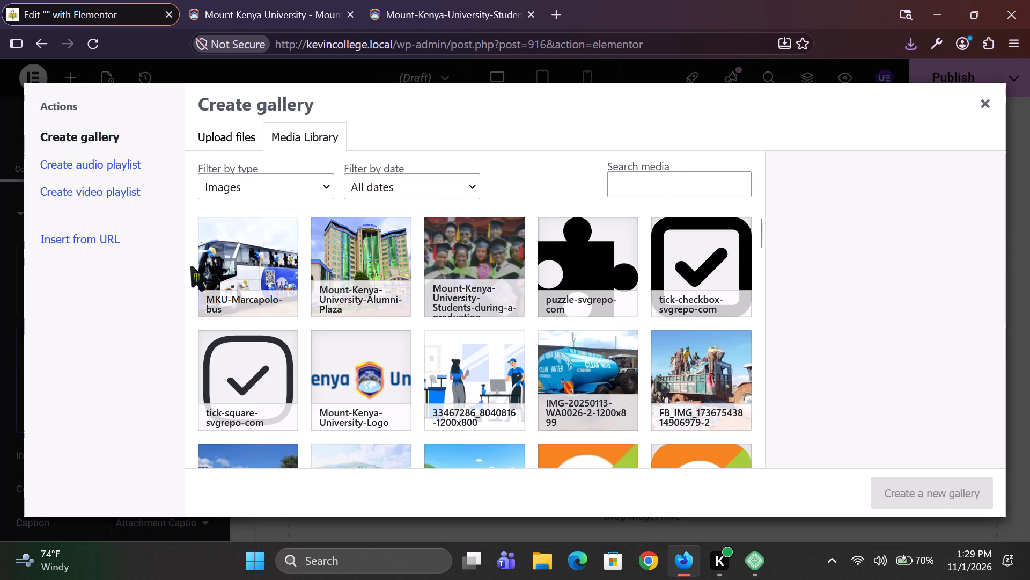
pyautogui.click(914, 40)
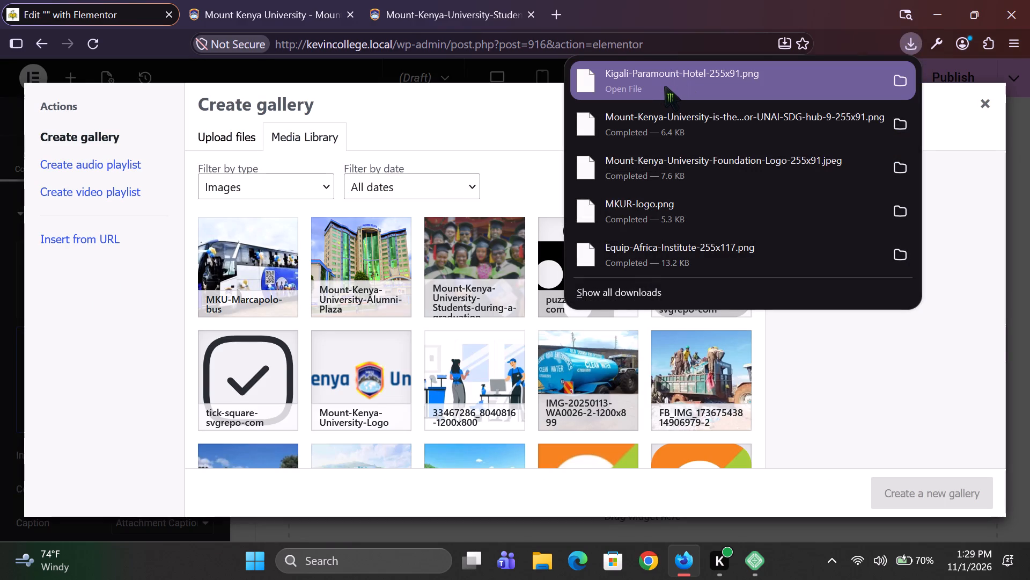
pyautogui.moveTo(664, 86); pyautogui.dragTo(482, 146)
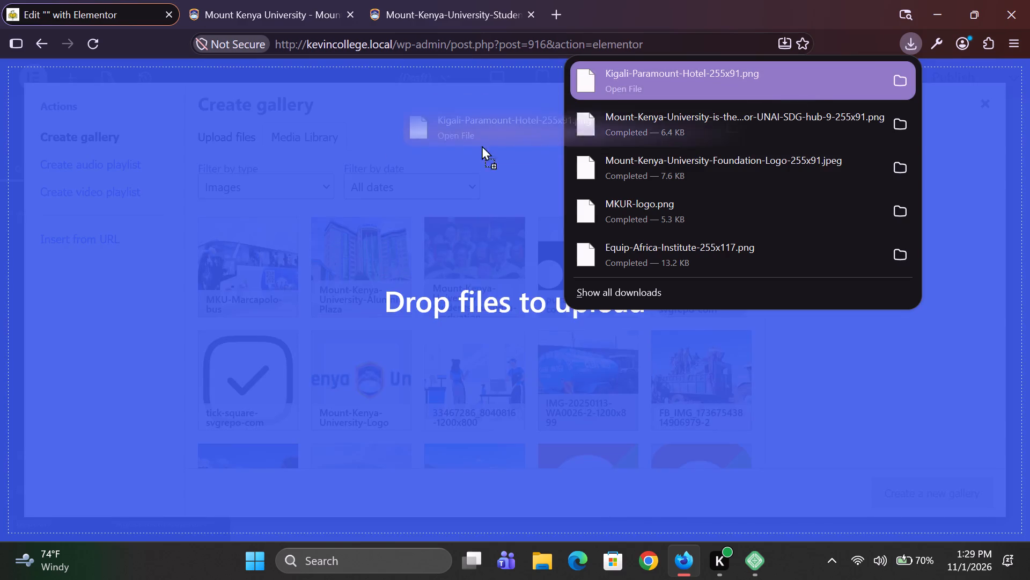
pyautogui.moveTo(482, 146); pyautogui.dragTo(474, 154)
pyautogui.moveTo(597, 134); pyautogui.dragTo(467, 178)
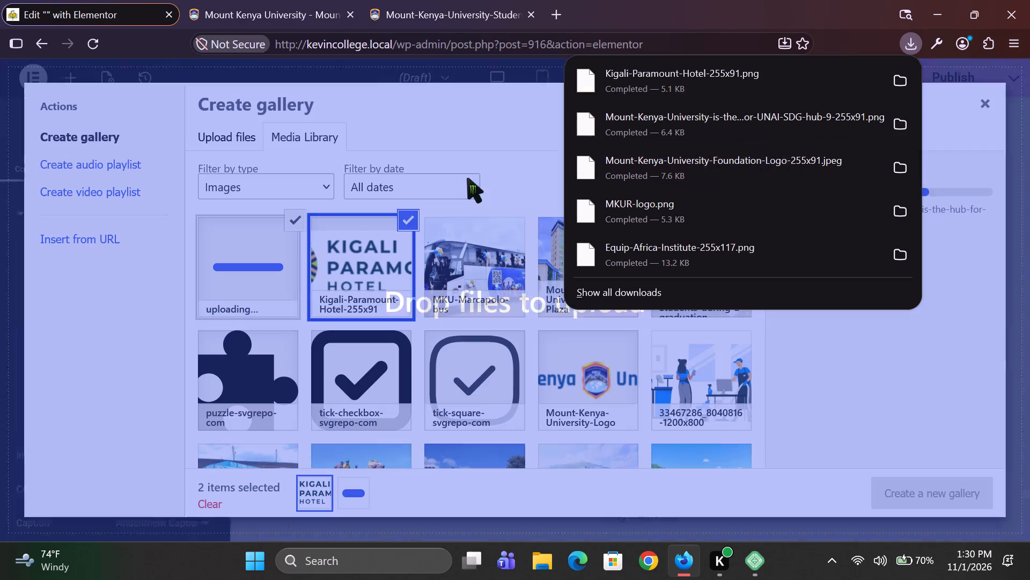
pyautogui.moveTo(646, 165); pyautogui.dragTo(431, 228)
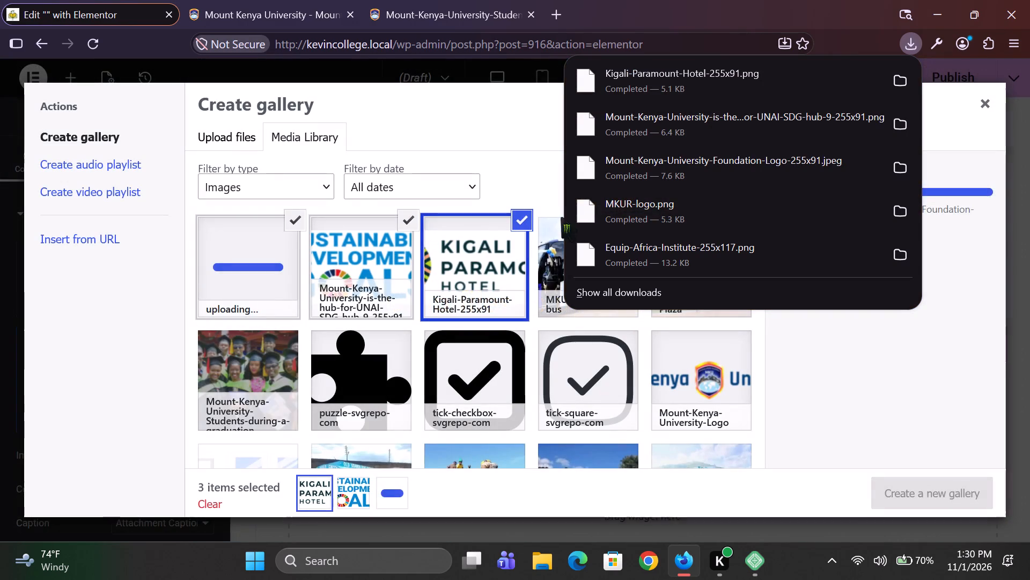
pyautogui.moveTo(630, 210); pyautogui.dragTo(437, 273)
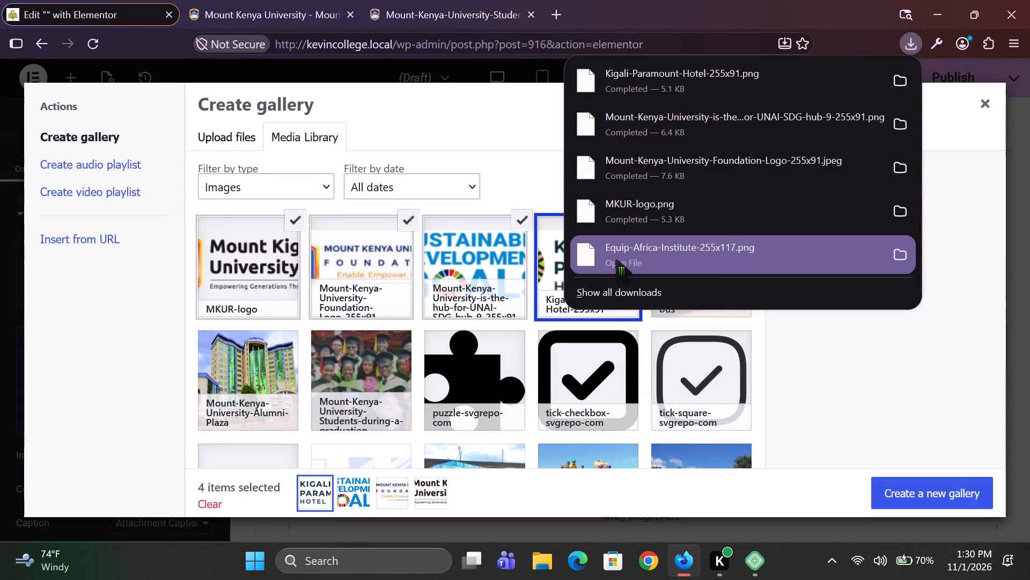
pyautogui.moveTo(615, 259); pyautogui.dragTo(407, 305)
# Upload Nyali-Golfview-Residence-255x117.png and TV47-255x117.png to the media library from the full downloads list, and close that list.
pyautogui.scroll(-1, 609, 236)
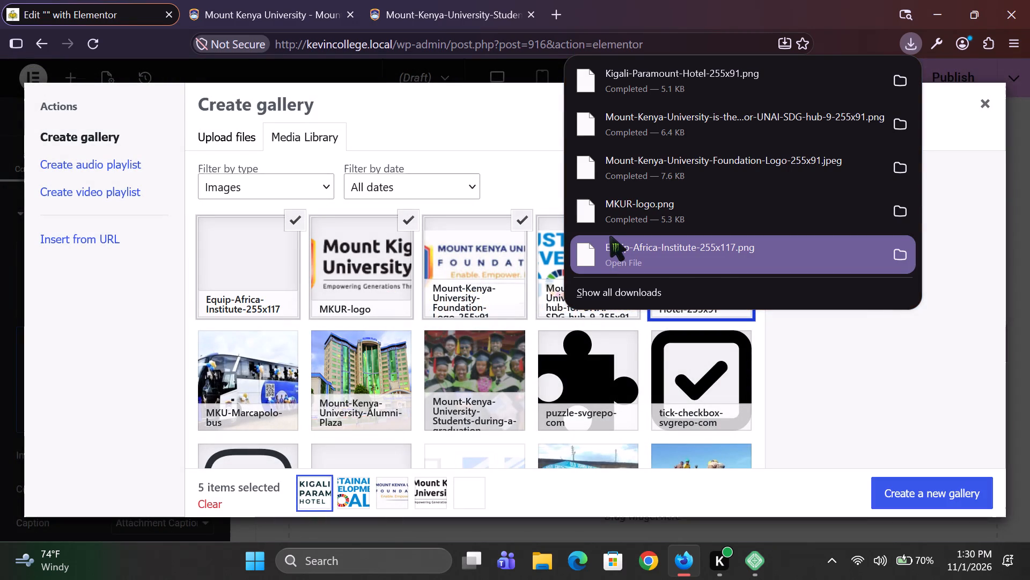
pyautogui.scroll(-2, 609, 236)
pyautogui.scroll(-1, 686, 224)
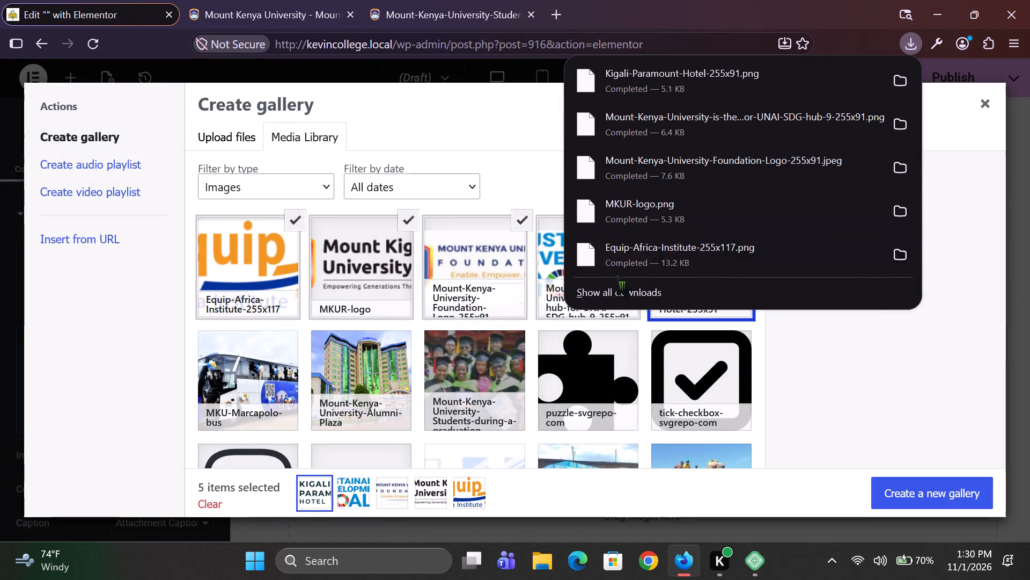
pyautogui.click(711, 285)
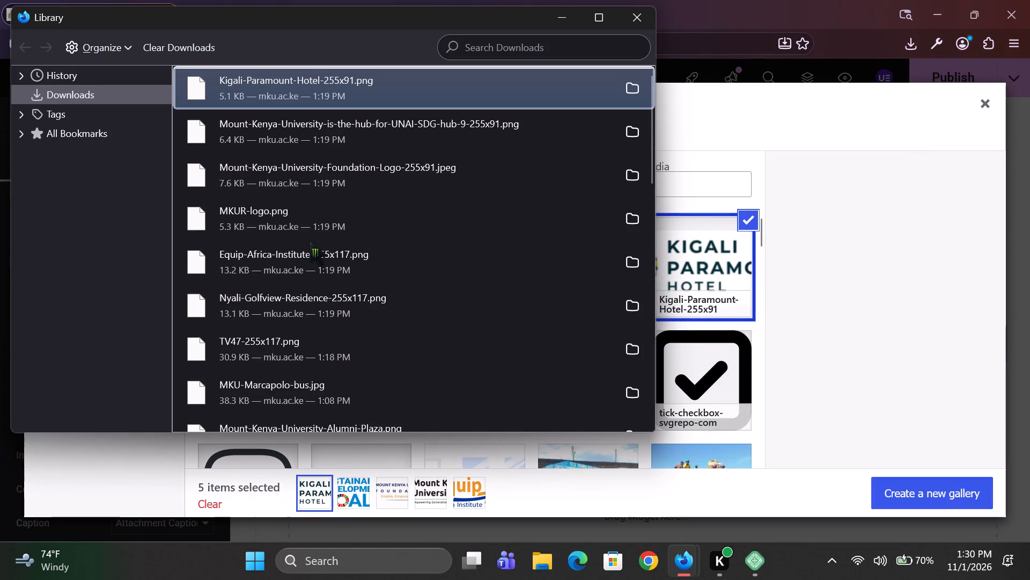
pyautogui.moveTo(277, 294); pyautogui.dragTo(350, 284)
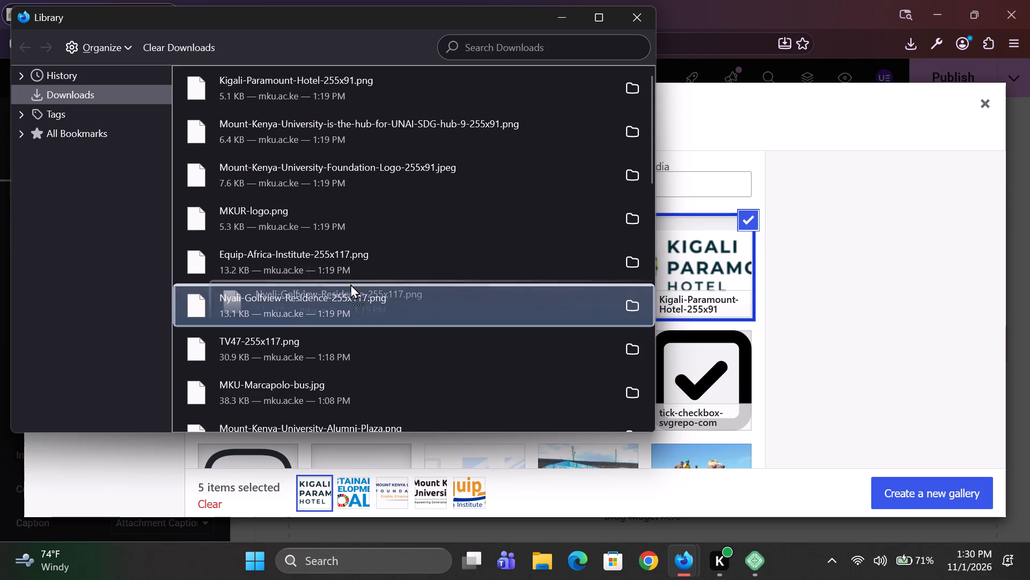
pyautogui.moveTo(350, 284); pyautogui.dragTo(773, 249)
pyautogui.moveTo(360, 344); pyautogui.dragTo(837, 273)
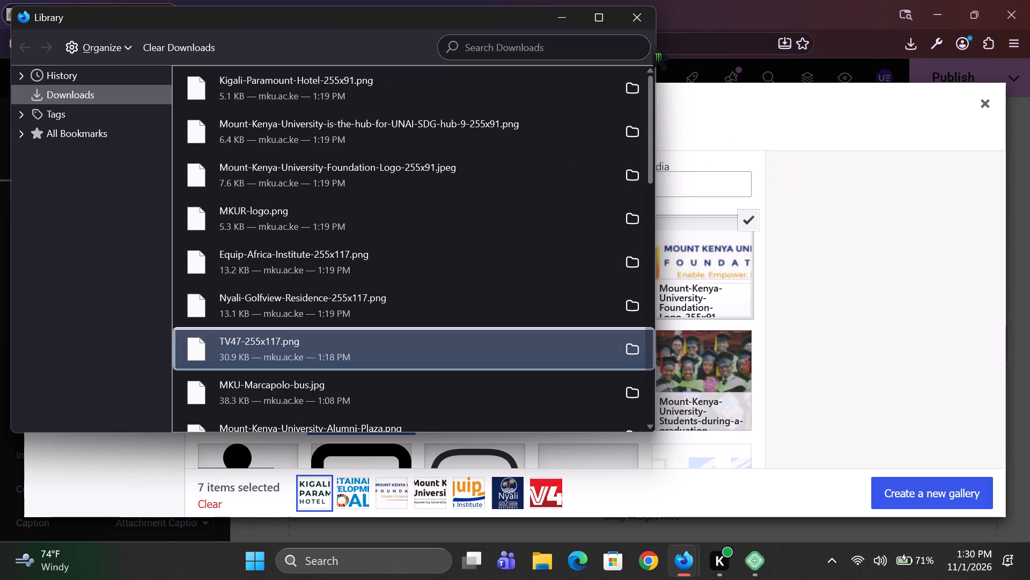
pyautogui.click(636, 8)
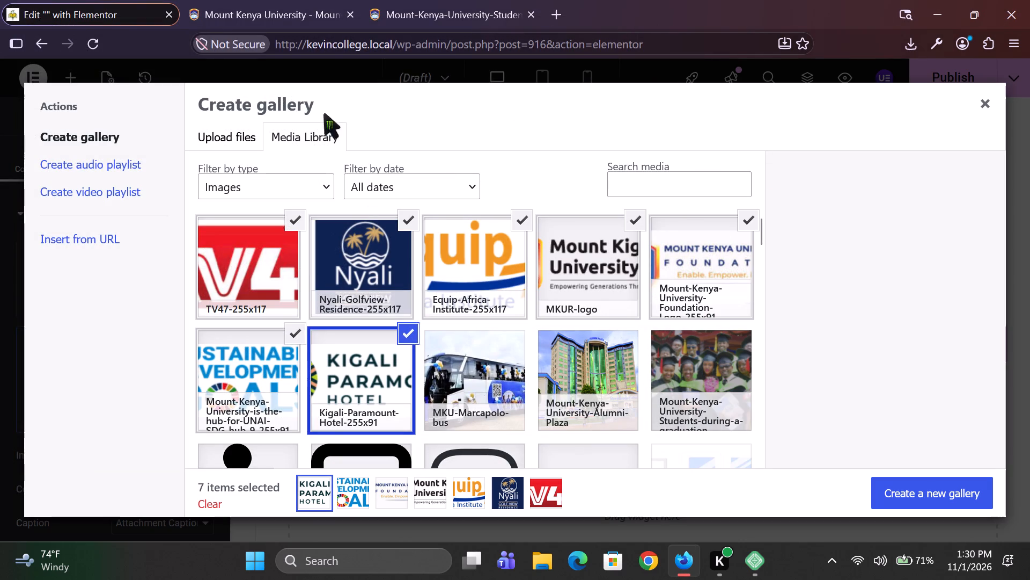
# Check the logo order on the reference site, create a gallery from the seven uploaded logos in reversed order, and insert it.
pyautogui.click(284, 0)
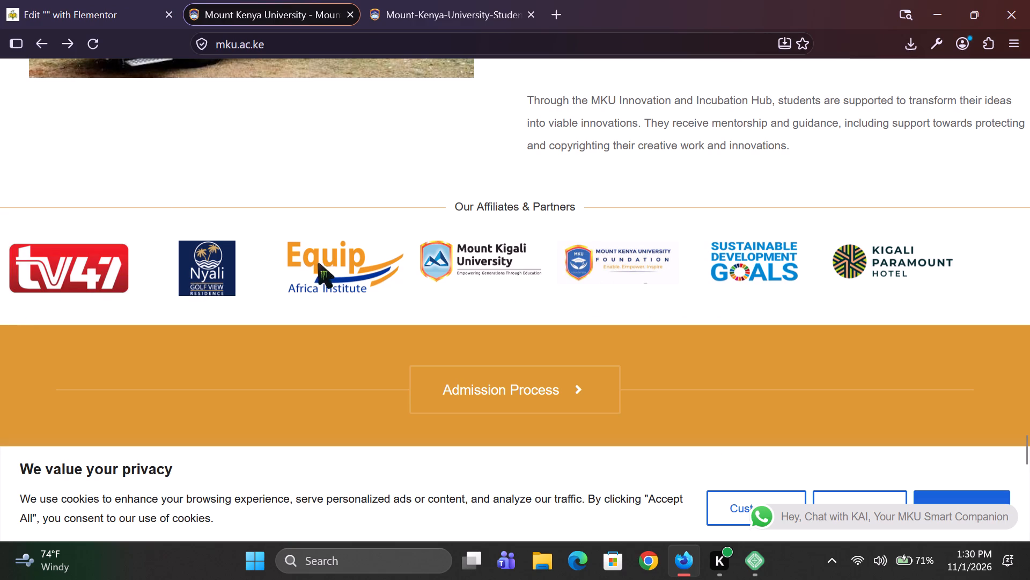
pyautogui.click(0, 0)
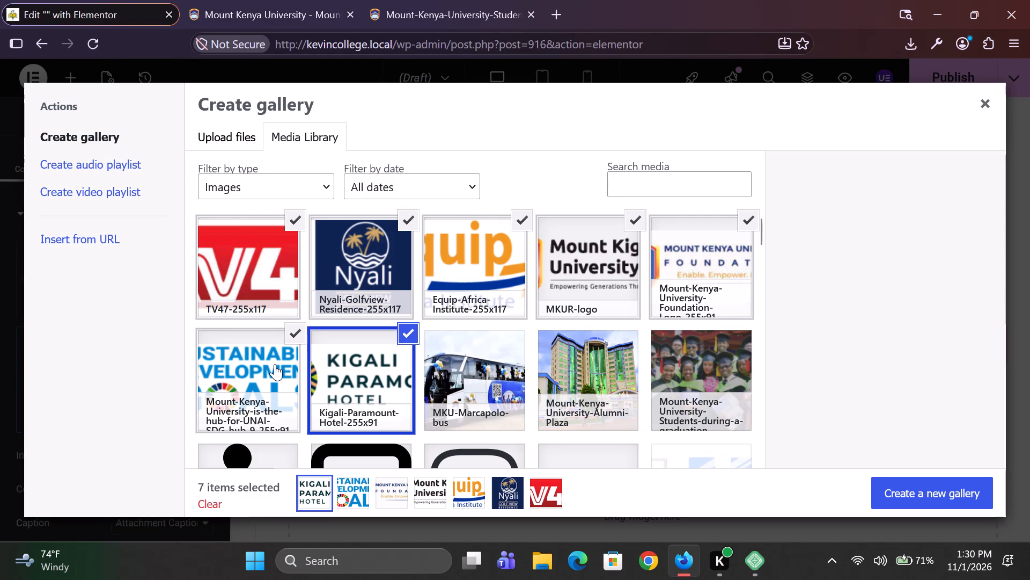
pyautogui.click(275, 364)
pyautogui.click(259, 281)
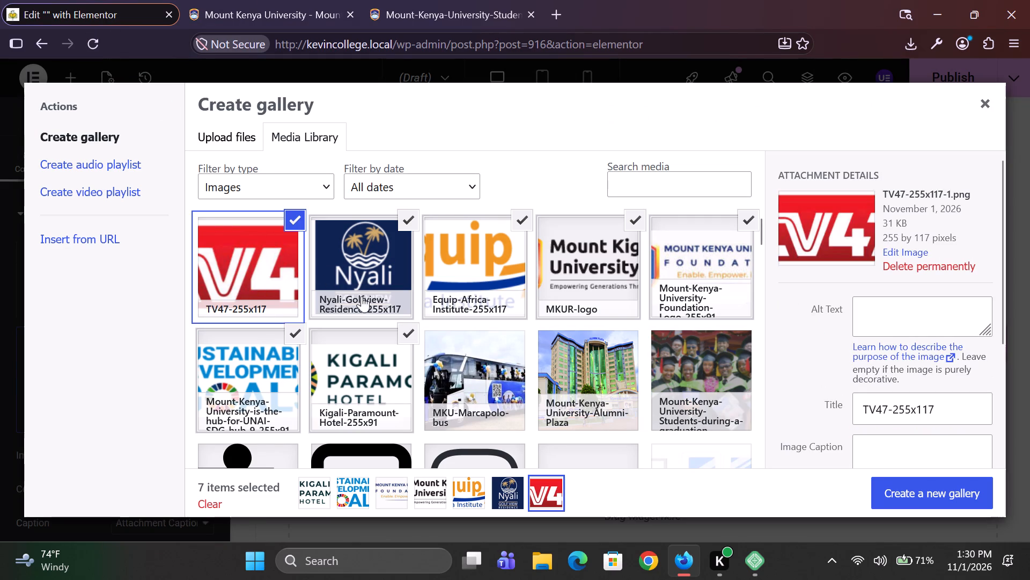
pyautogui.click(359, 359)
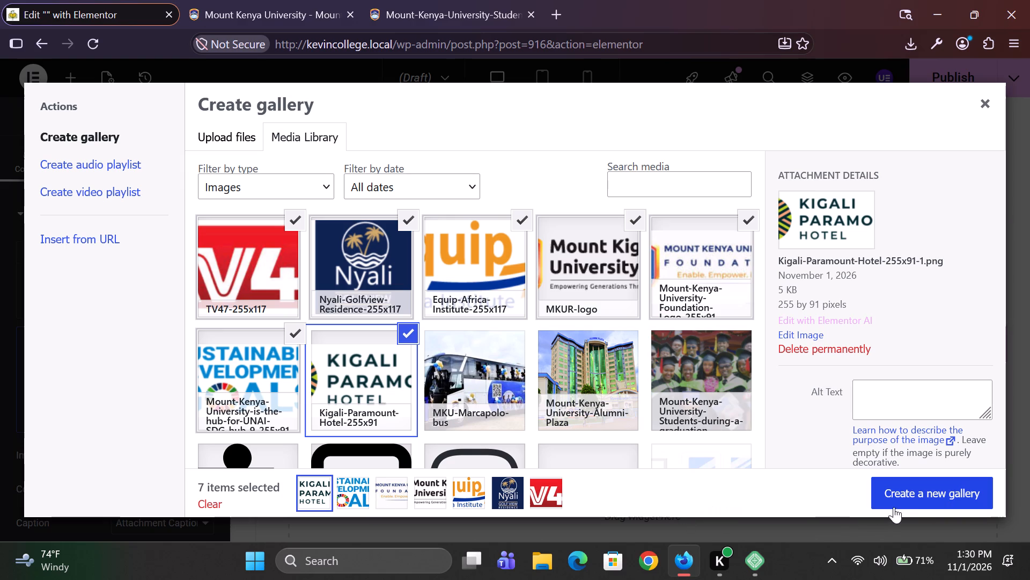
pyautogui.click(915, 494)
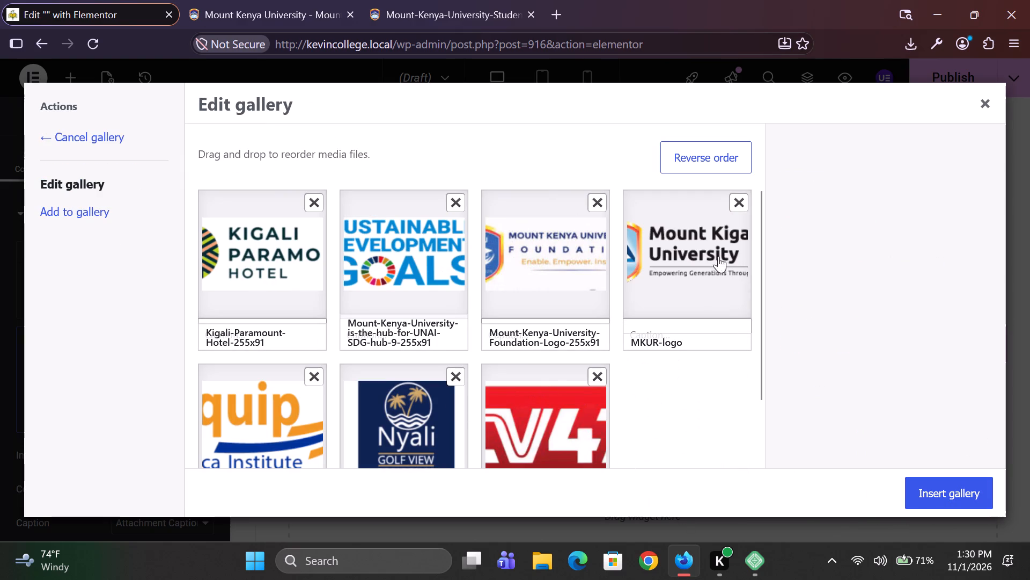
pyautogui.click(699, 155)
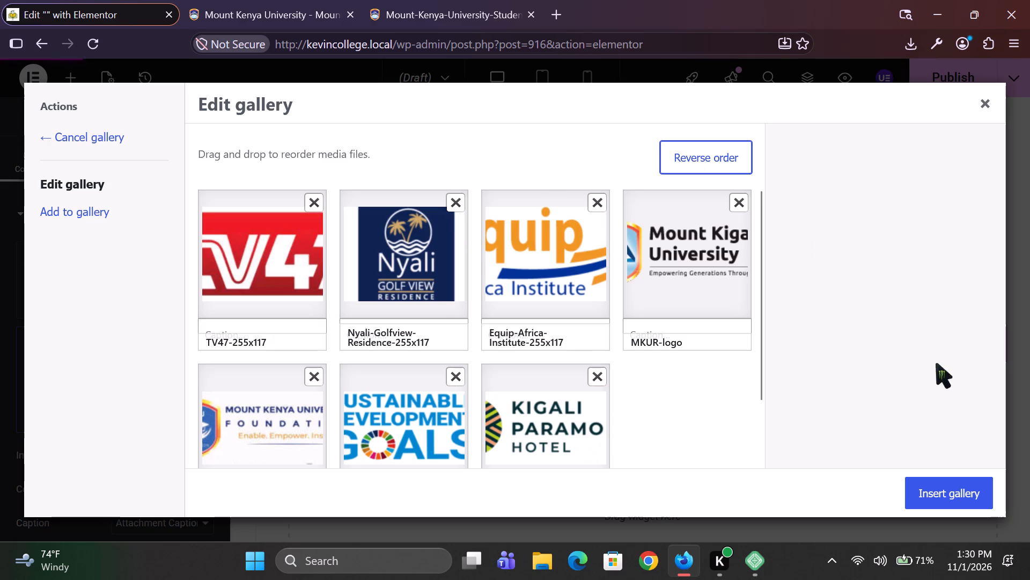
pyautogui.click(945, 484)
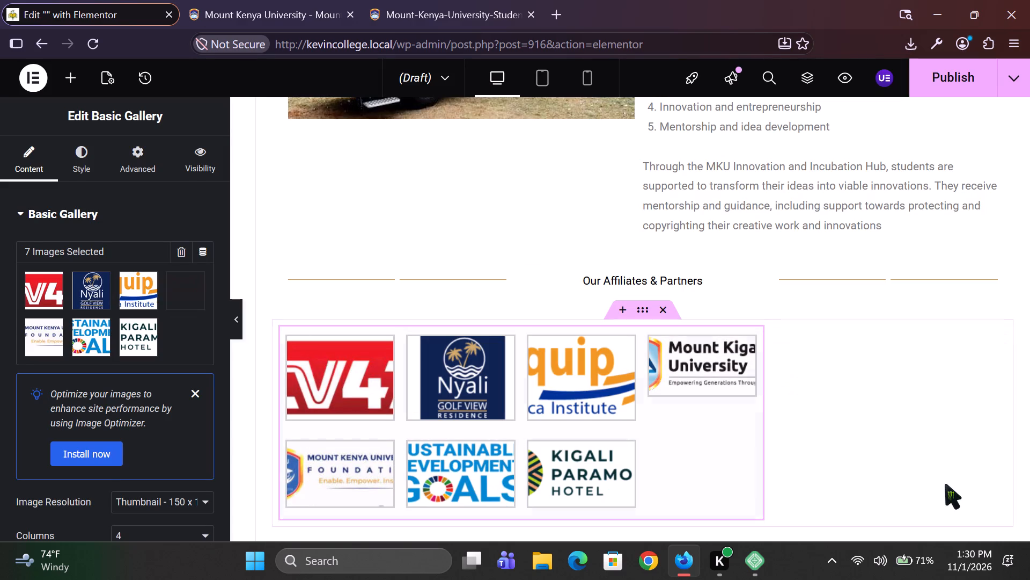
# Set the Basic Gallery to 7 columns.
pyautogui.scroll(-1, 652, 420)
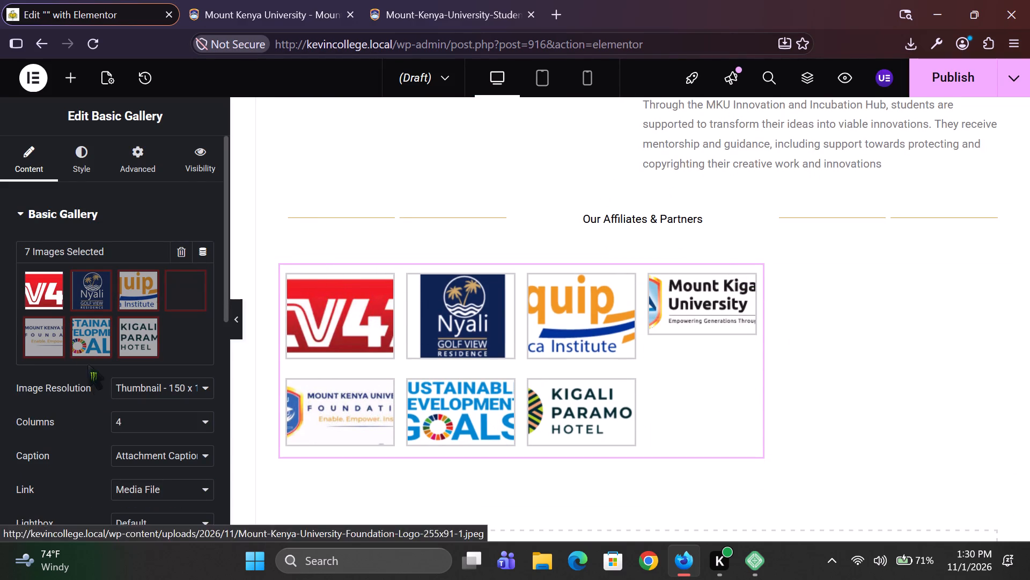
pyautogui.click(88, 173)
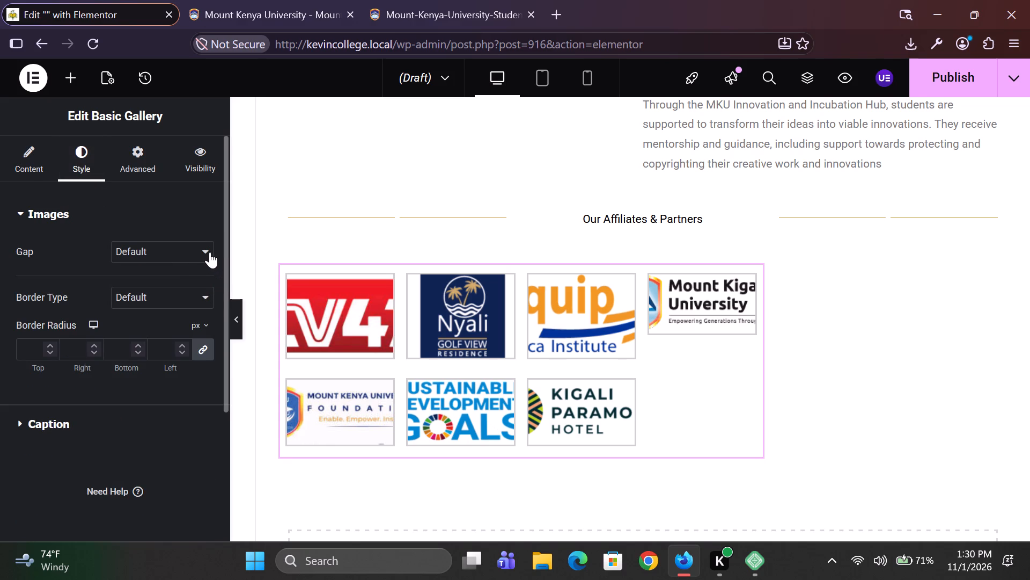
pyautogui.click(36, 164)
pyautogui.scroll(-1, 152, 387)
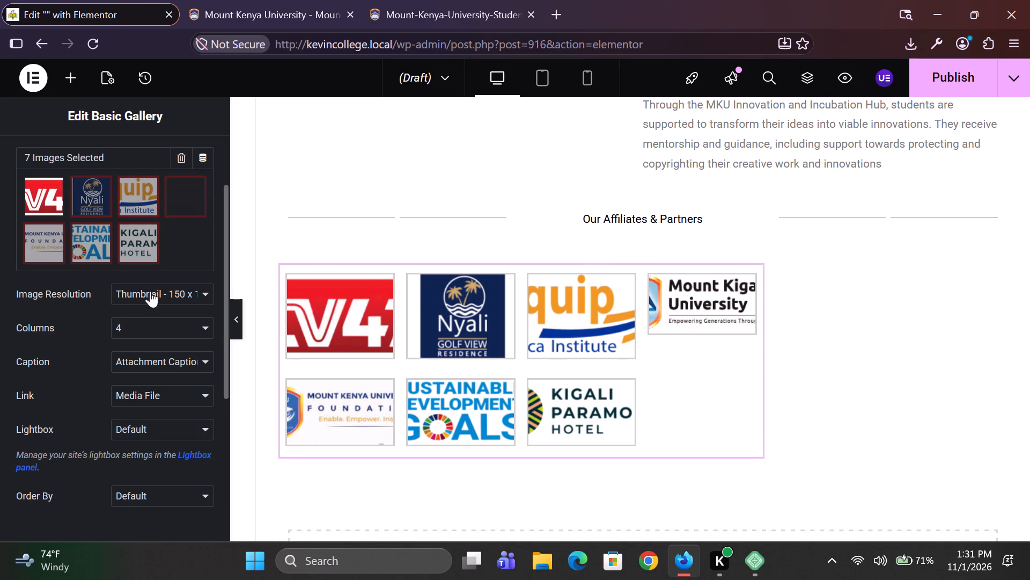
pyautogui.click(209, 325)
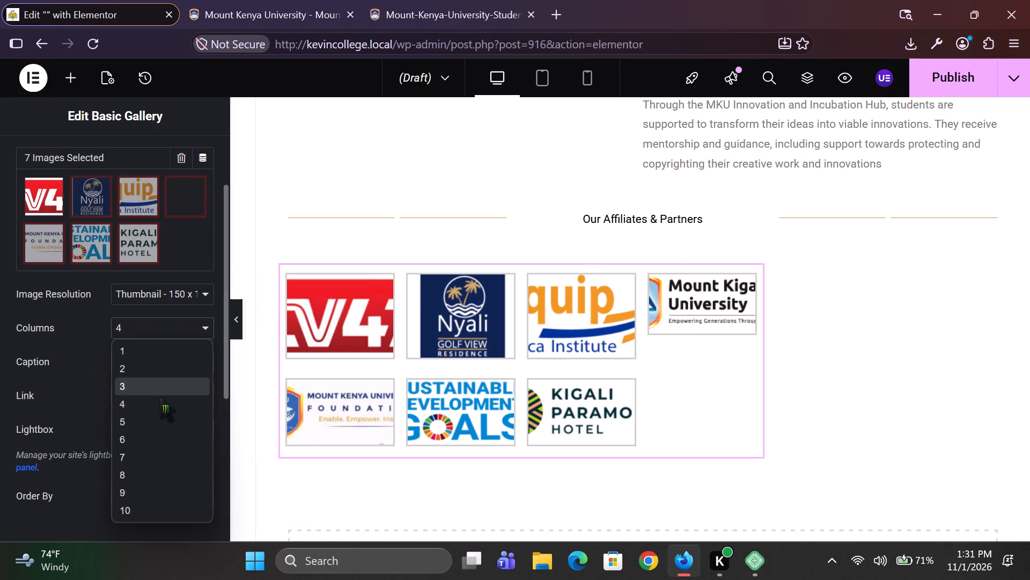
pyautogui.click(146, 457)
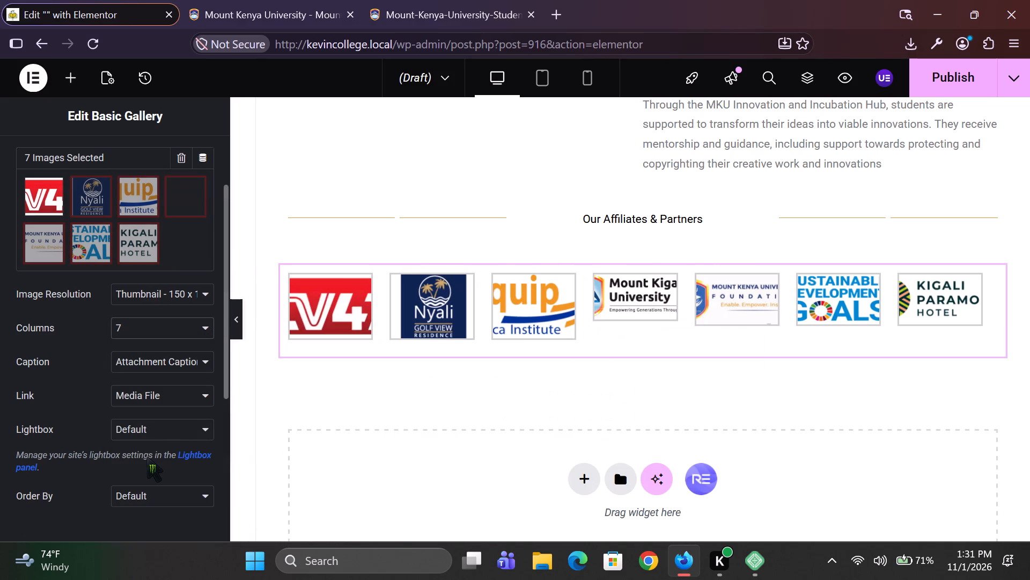
# Compare the gallery's logo row with the reference site's partner row, also viewing the page at full width.
pyautogui.click(281, 10)
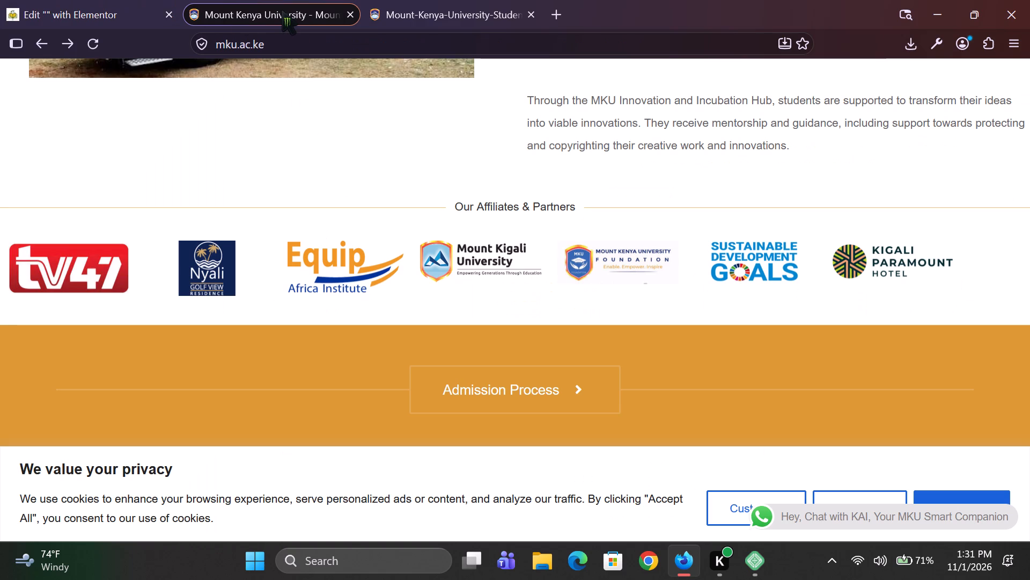
pyautogui.click(136, 3)
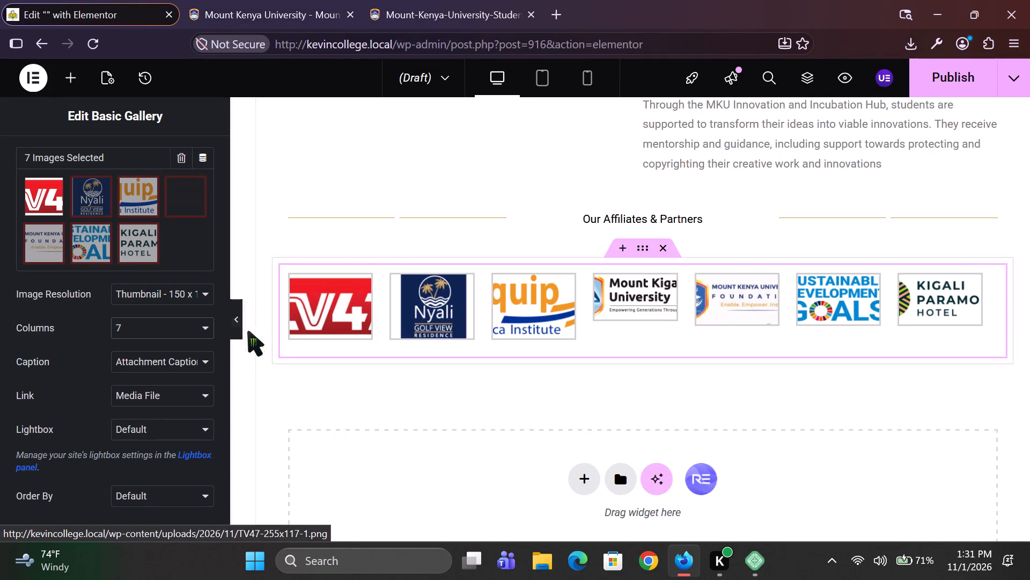
pyautogui.click(234, 326)
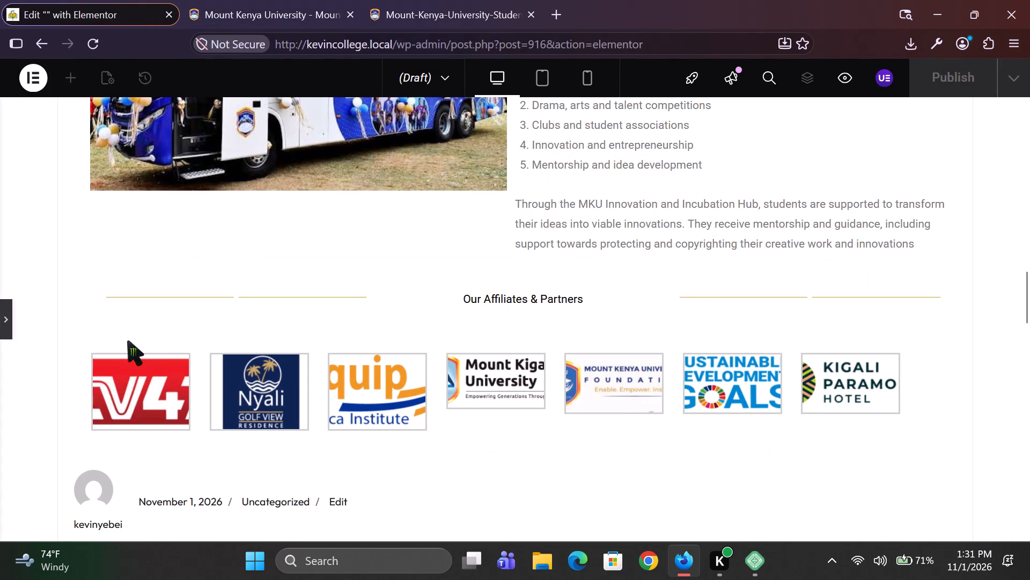
pyautogui.click(12, 333)
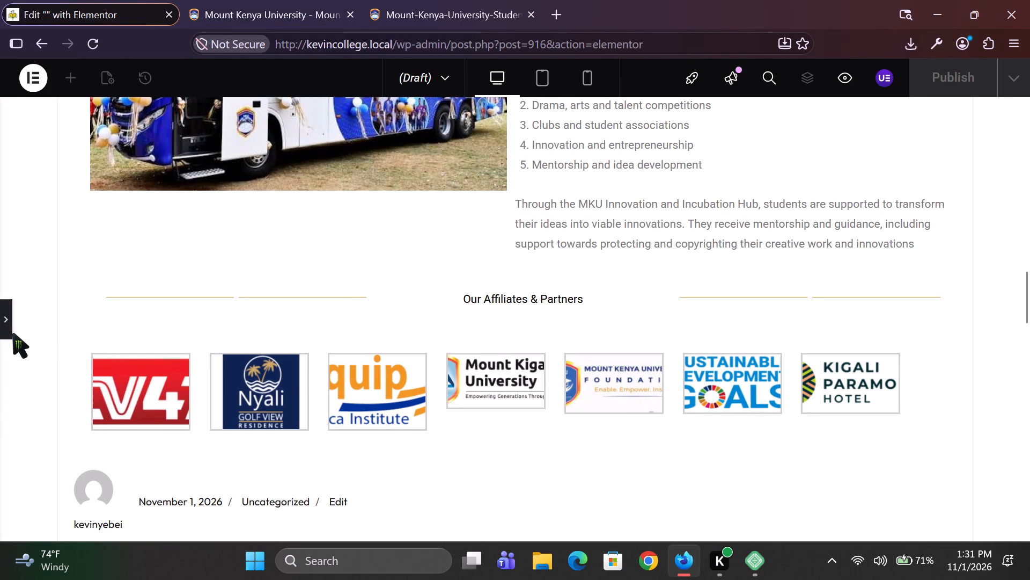
pyautogui.click(9, 327)
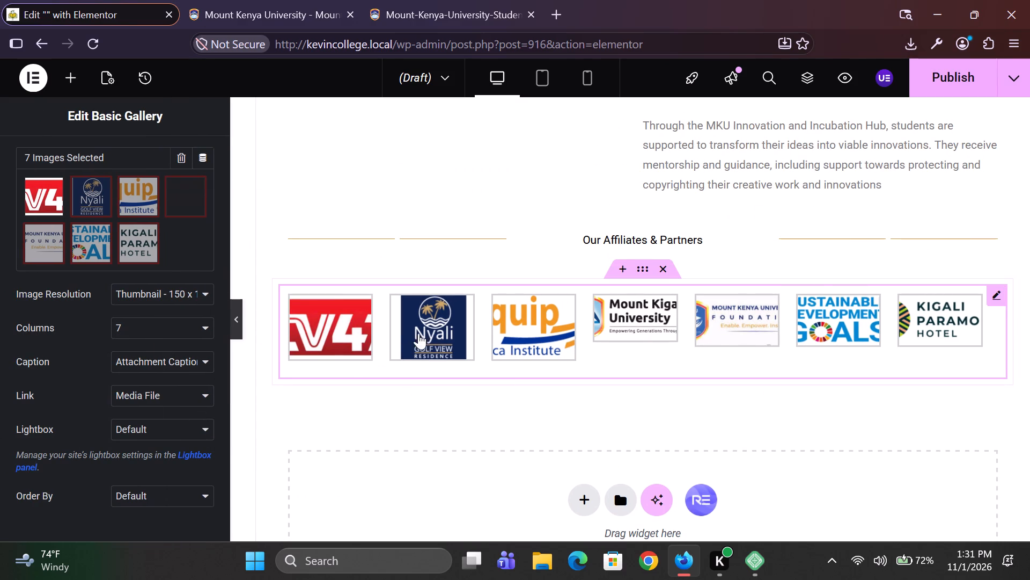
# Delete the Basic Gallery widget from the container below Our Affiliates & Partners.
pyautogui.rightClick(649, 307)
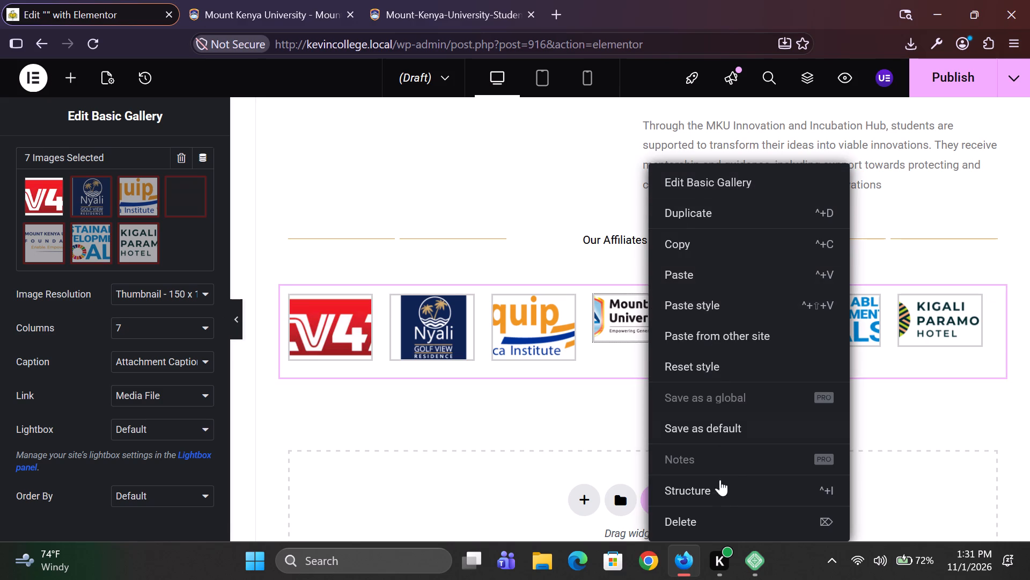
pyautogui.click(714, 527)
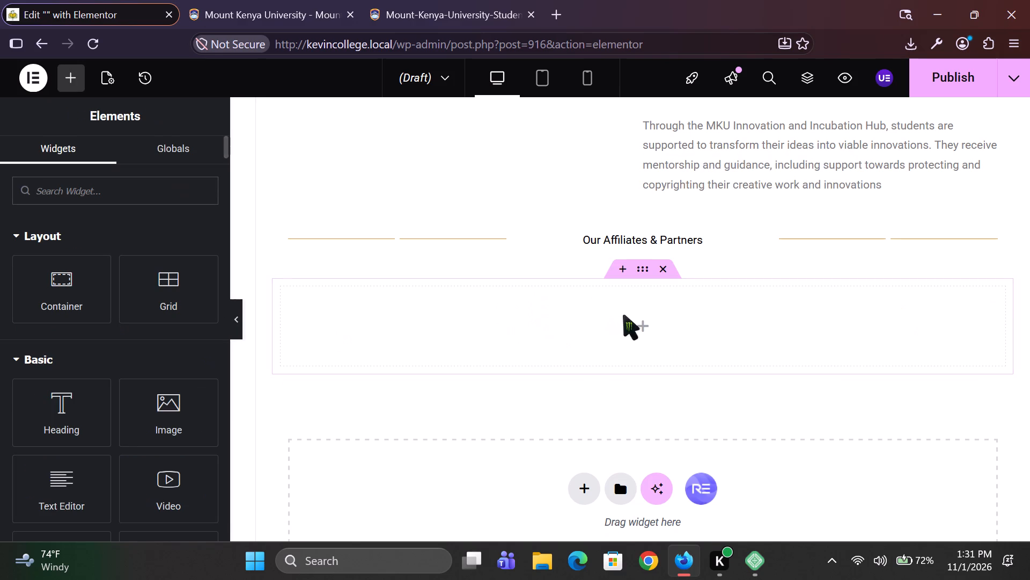
# Add an inner container inside the empty container below the Our Affiliates & Partners heading.
pyautogui.click(644, 276)
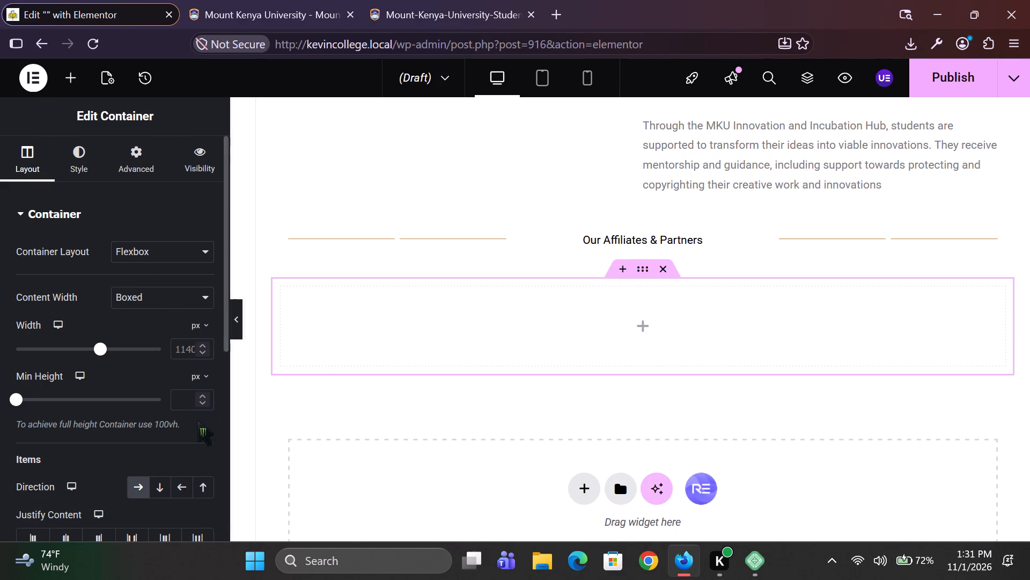
pyautogui.click(642, 327)
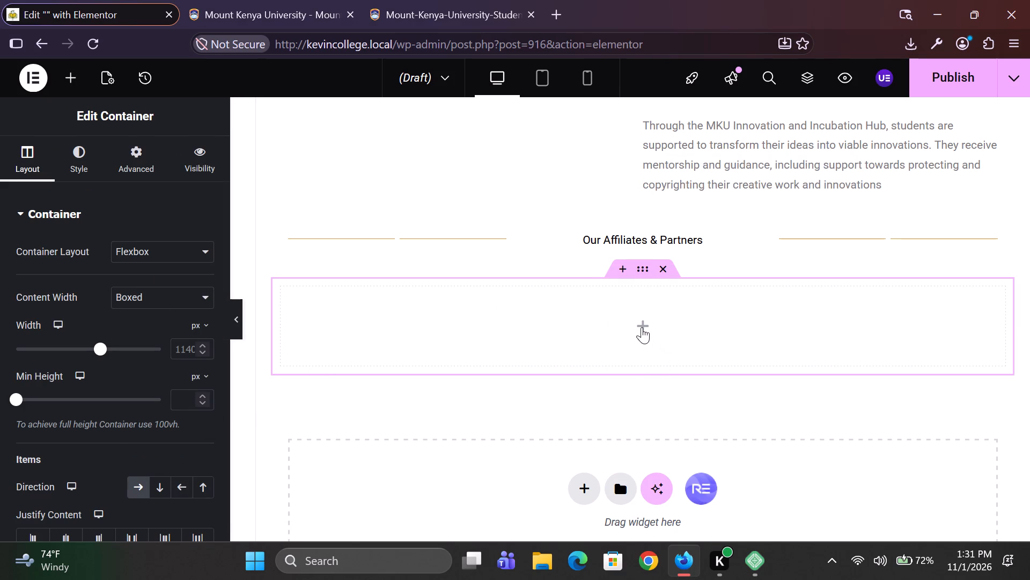
pyautogui.moveTo(78, 285); pyautogui.dragTo(451, 328)
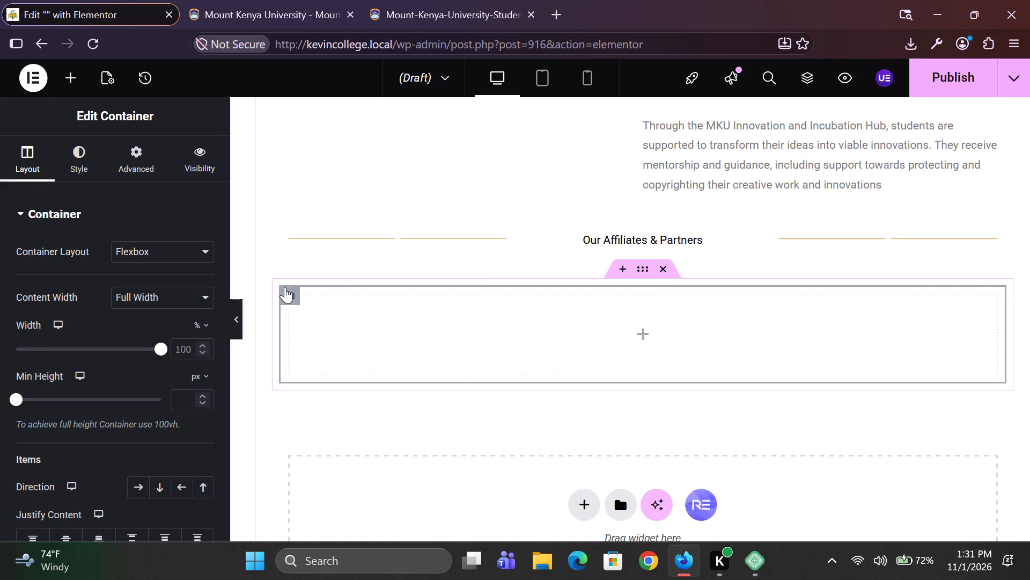
# Duplicate the inner container six times to make seven equal columns side by side in the partners row.
pyautogui.click(291, 295)
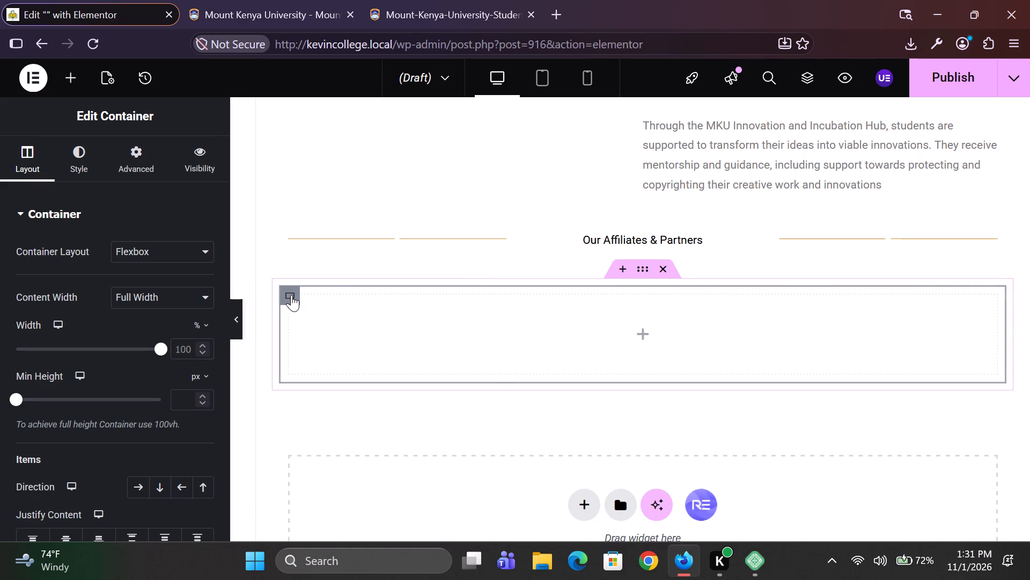
pyautogui.rightClick(291, 295)
pyautogui.click(364, 159)
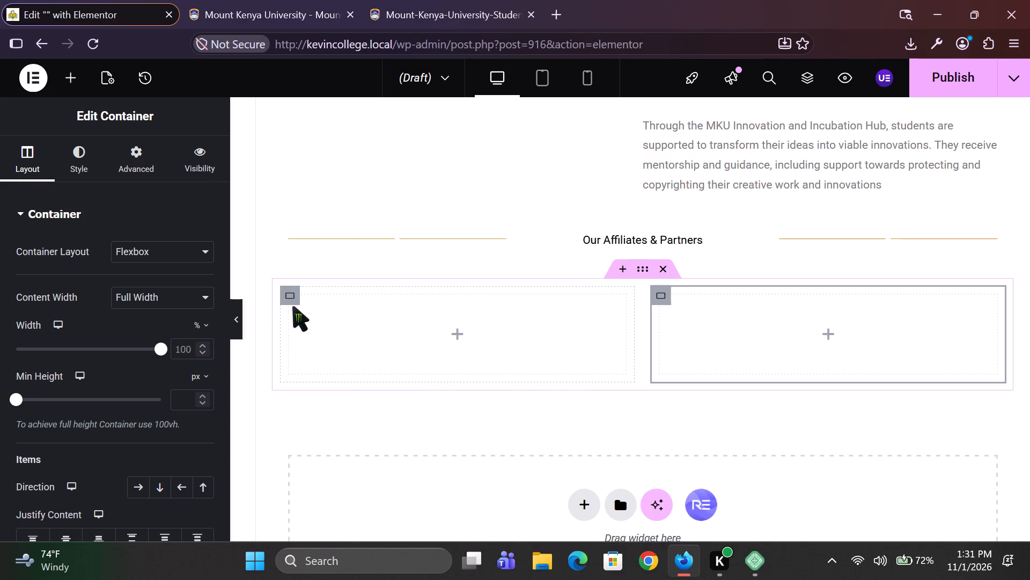
pyautogui.rightClick(289, 295)
pyautogui.click(359, 151)
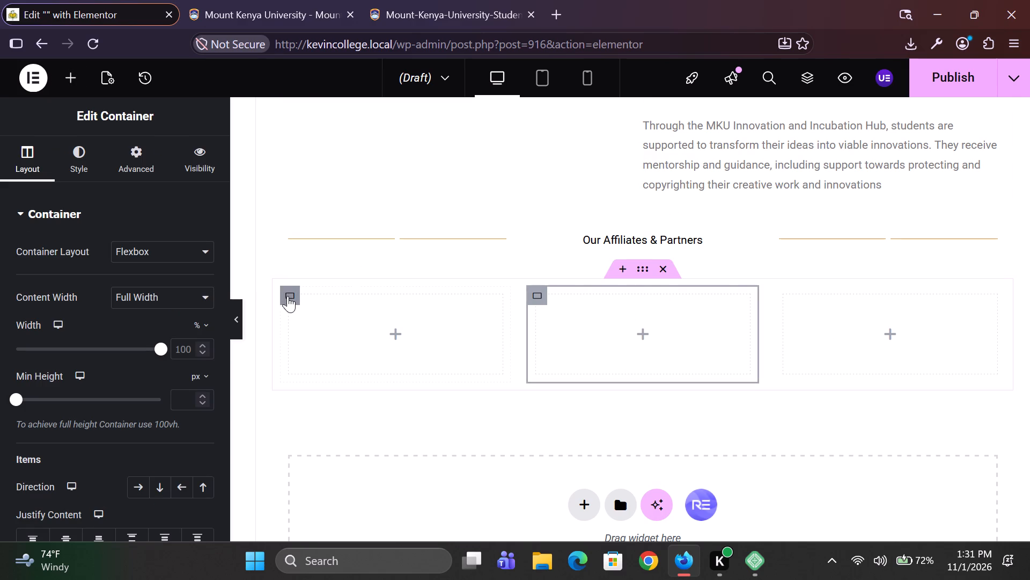
pyautogui.rightClick(290, 296)
pyautogui.click(371, 155)
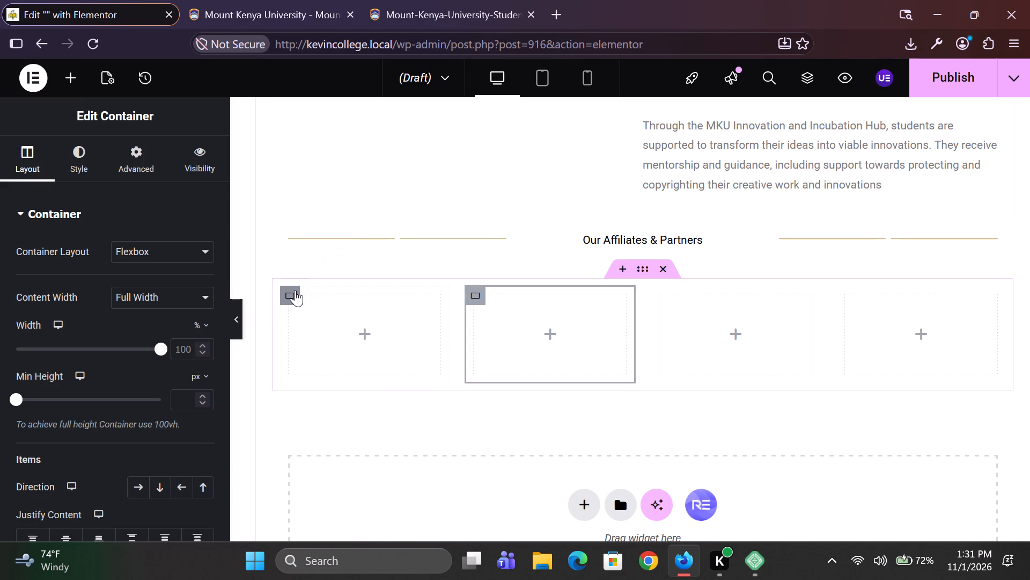
pyautogui.rightClick(295, 290)
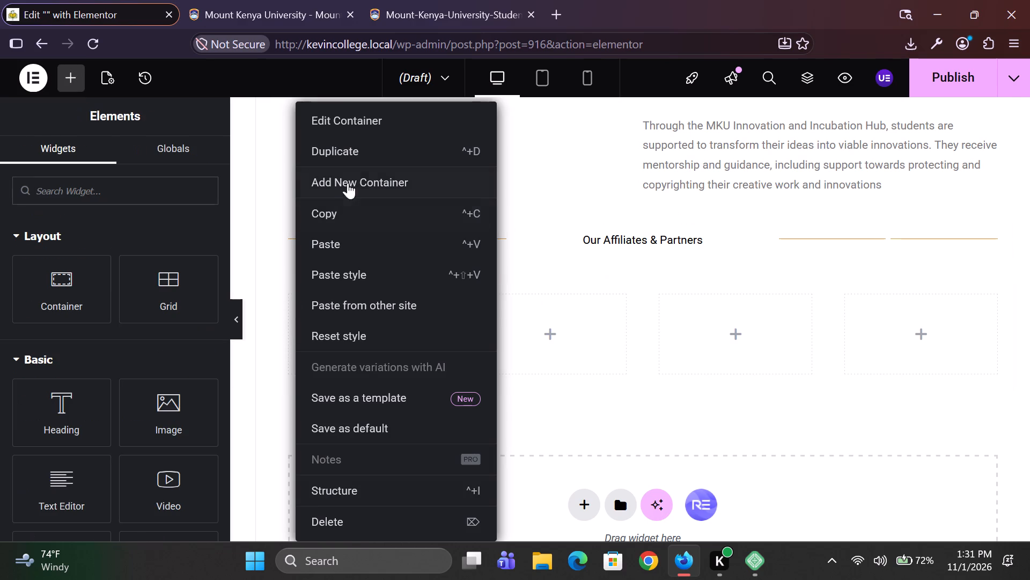
pyautogui.click(365, 157)
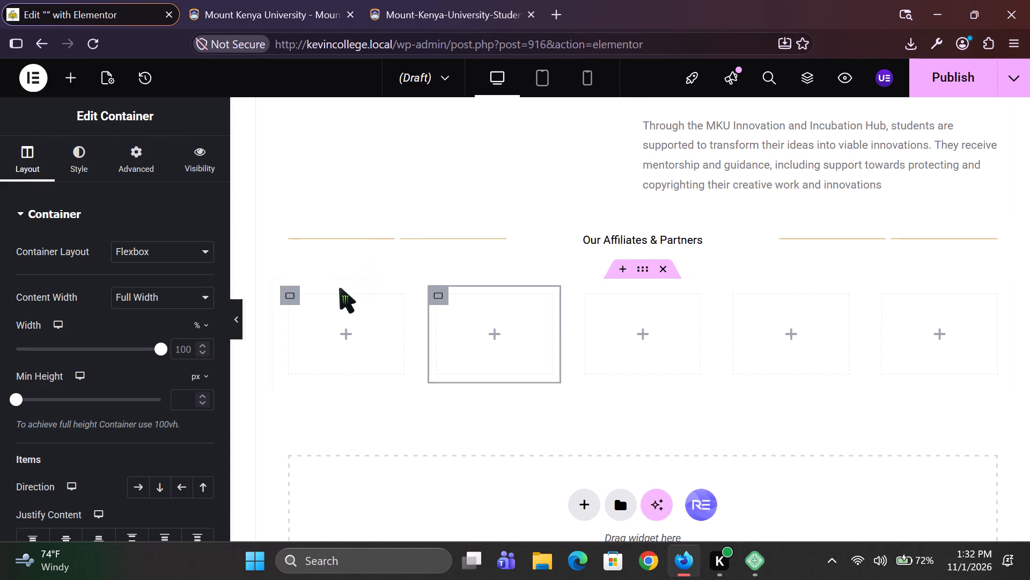
pyautogui.rightClick(294, 289)
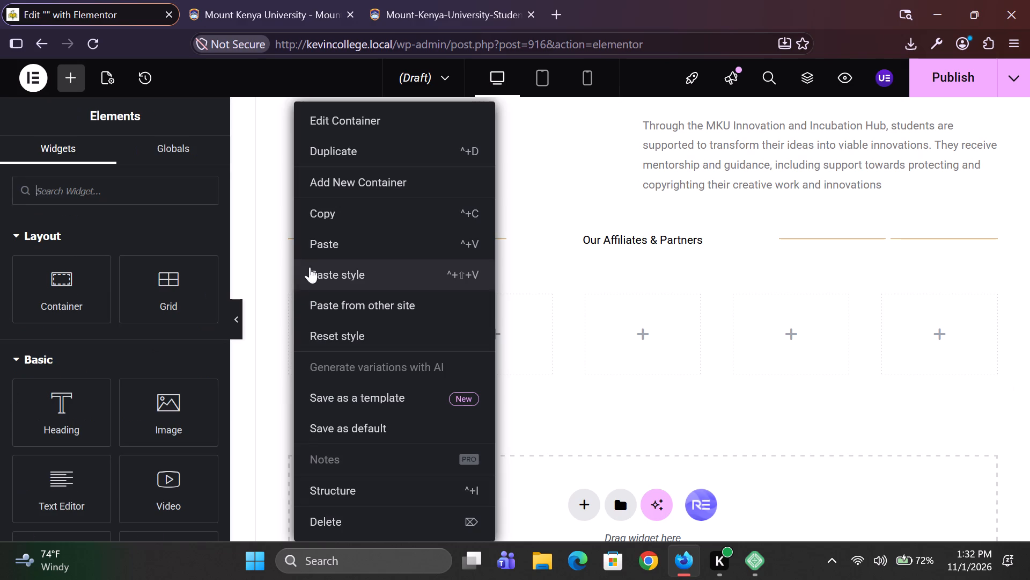
pyautogui.click(359, 157)
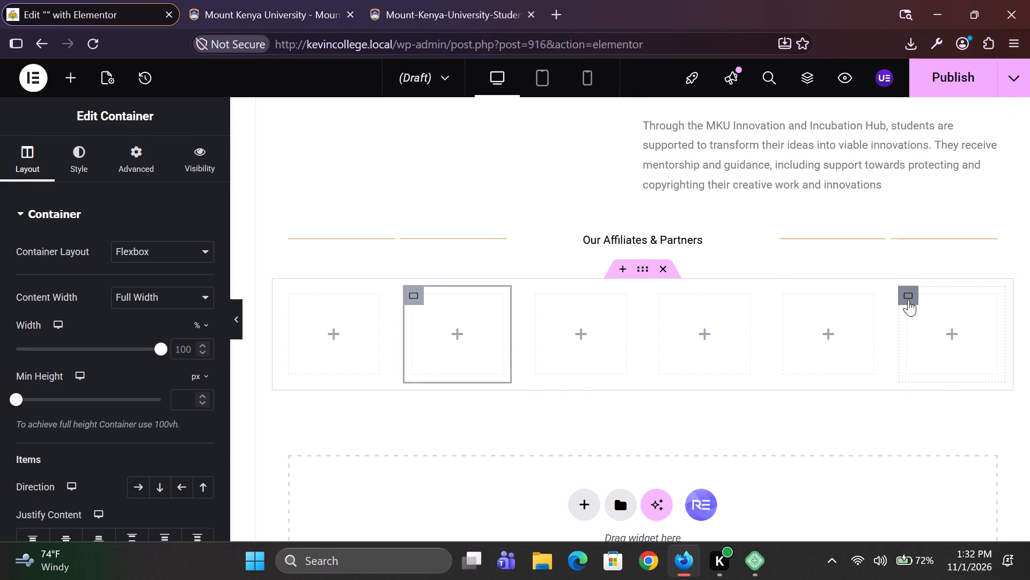
pyautogui.rightClick(908, 300)
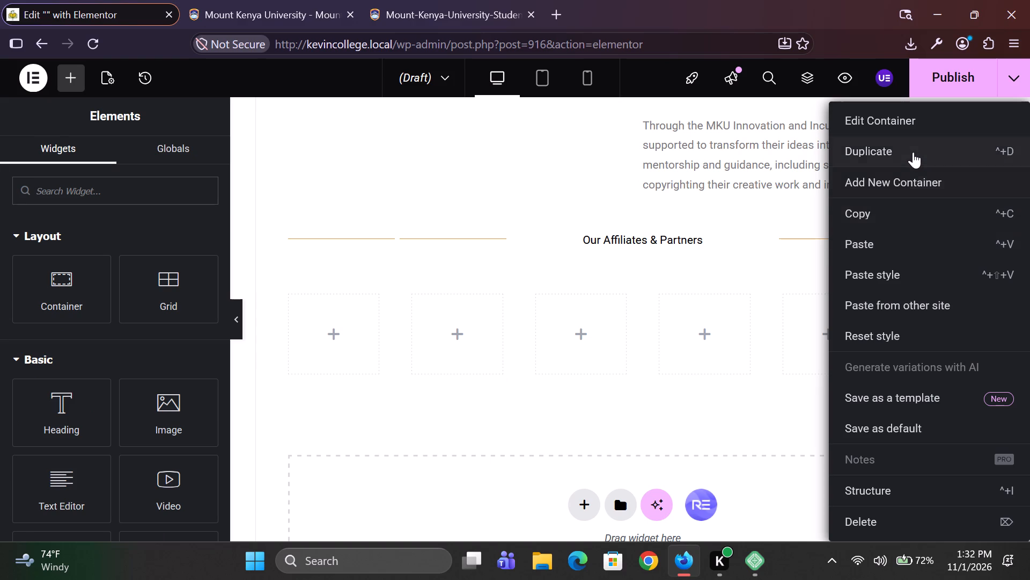
pyautogui.click(913, 152)
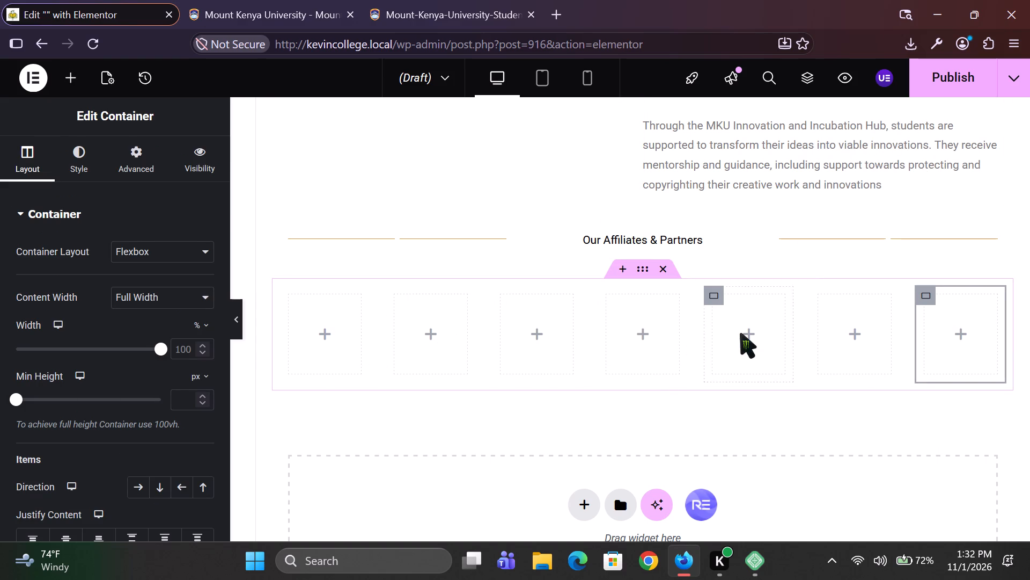
# Place an Image widget in the first partner column and set its image to TV47-255x117 from the media library.
pyautogui.click(323, 338)
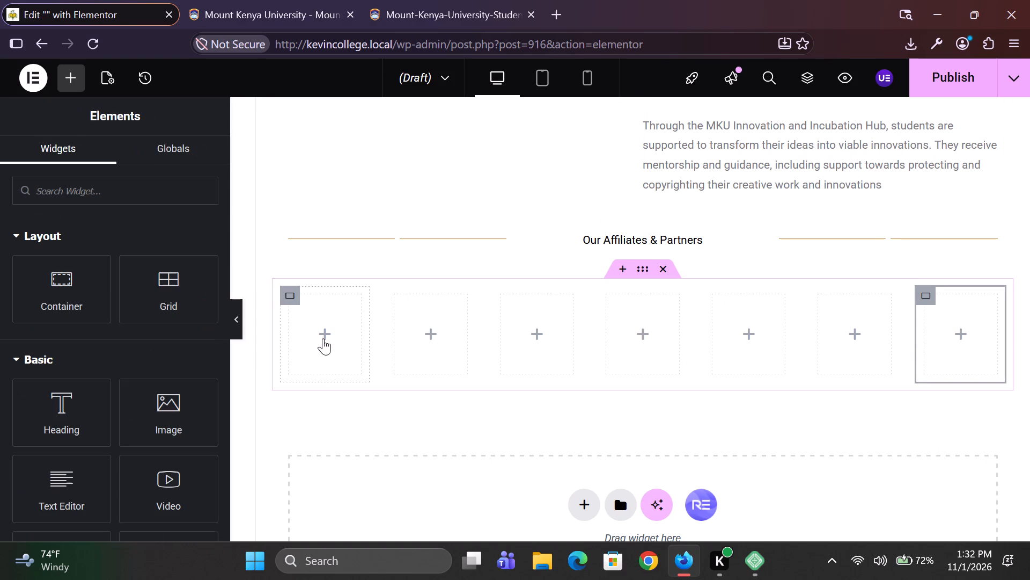
pyautogui.write('im')
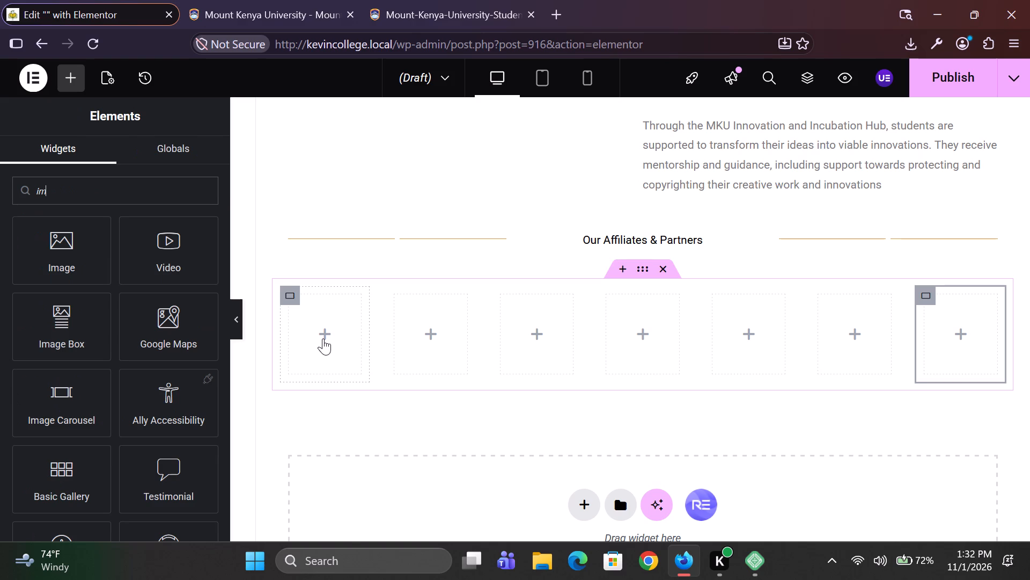
pyautogui.moveTo(39, 250); pyautogui.dragTo(254, 308)
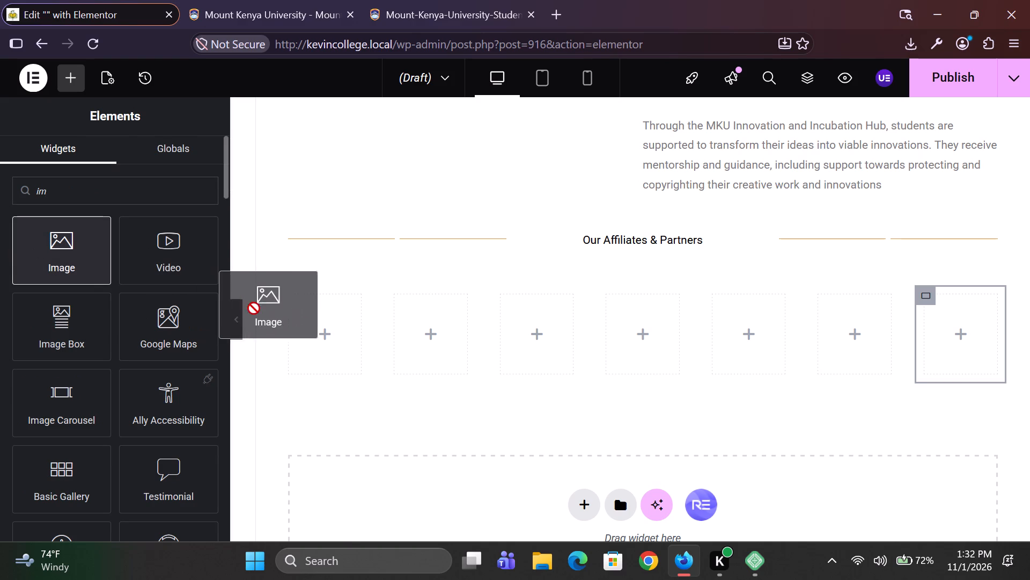
pyautogui.moveTo(254, 308); pyautogui.dragTo(277, 318)
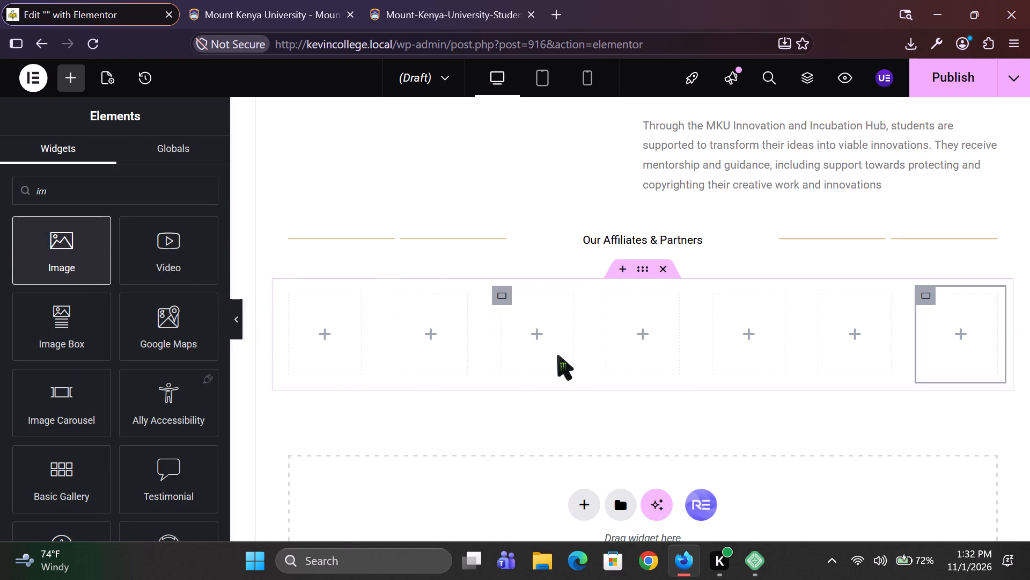
pyautogui.hotkey('ctrl', 'z')
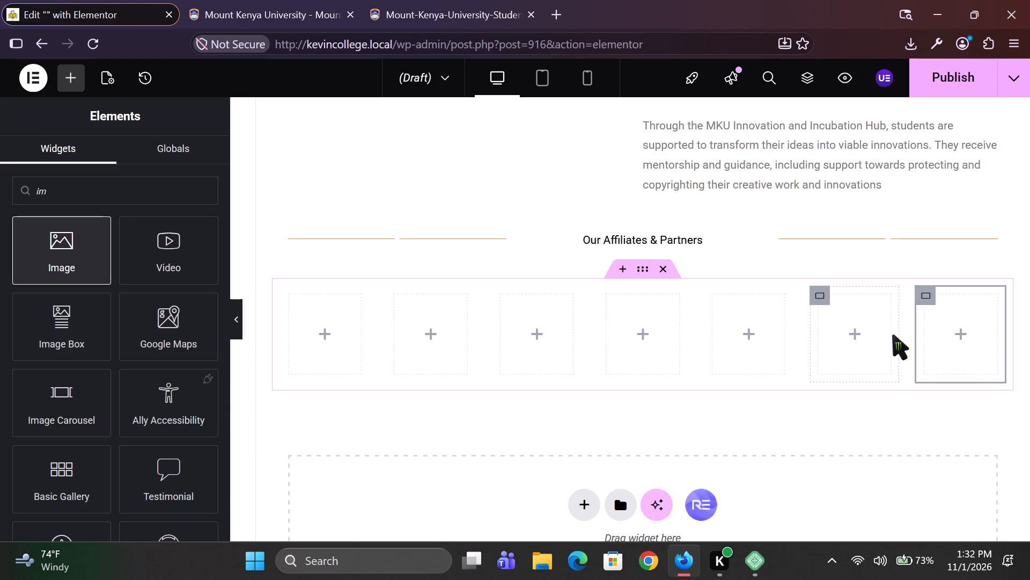
pyautogui.click(329, 334)
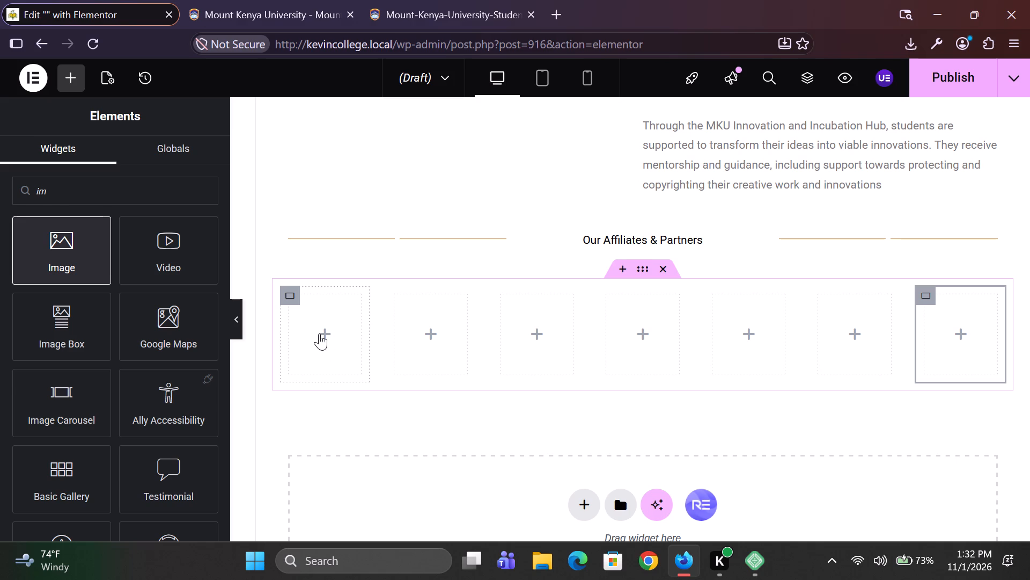
pyautogui.click(319, 334)
pyautogui.moveTo(57, 269); pyautogui.dragTo(311, 346)
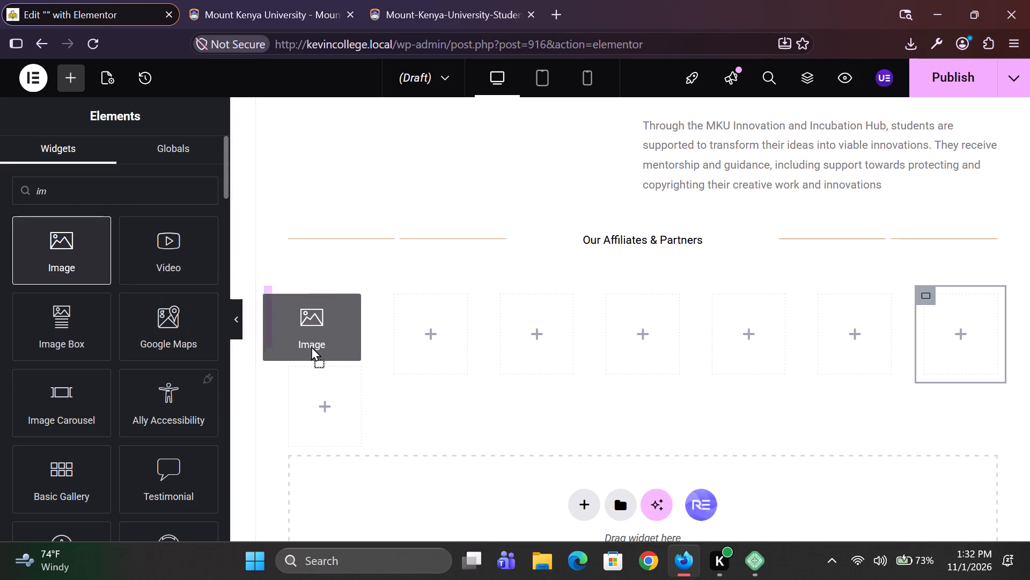
pyautogui.moveTo(311, 346); pyautogui.dragTo(319, 353)
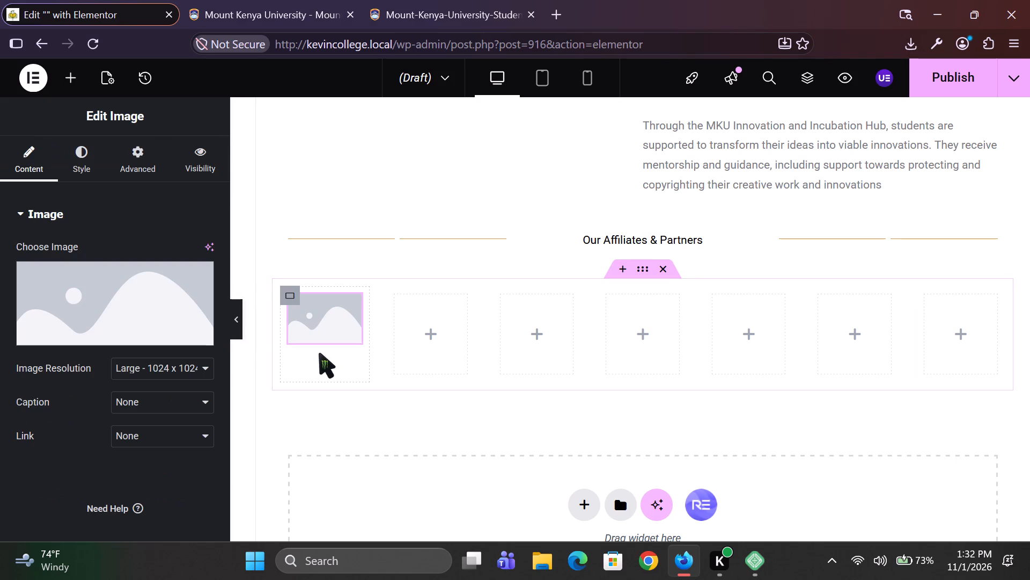
pyautogui.click(81, 331)
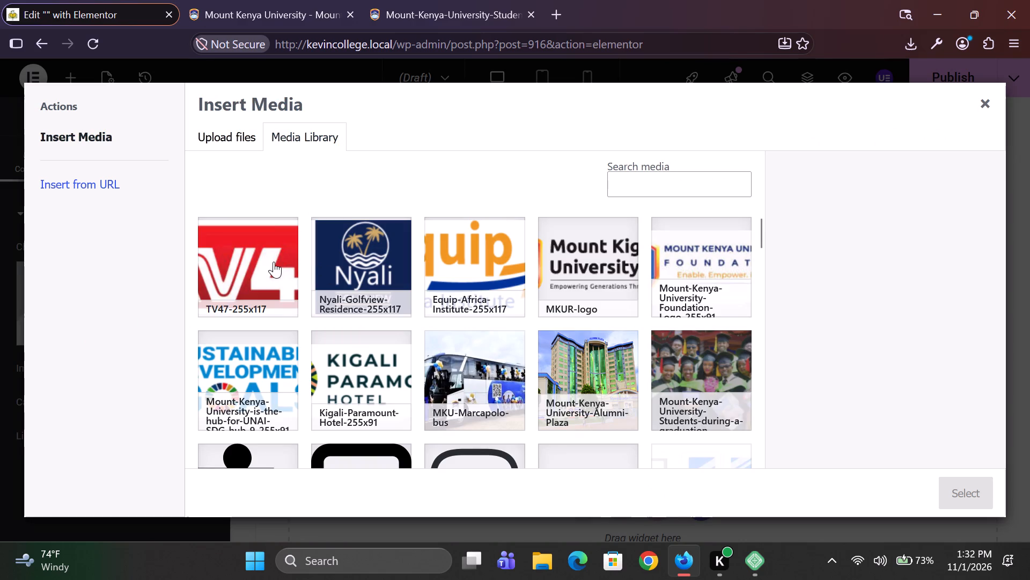
pyautogui.click(274, 262)
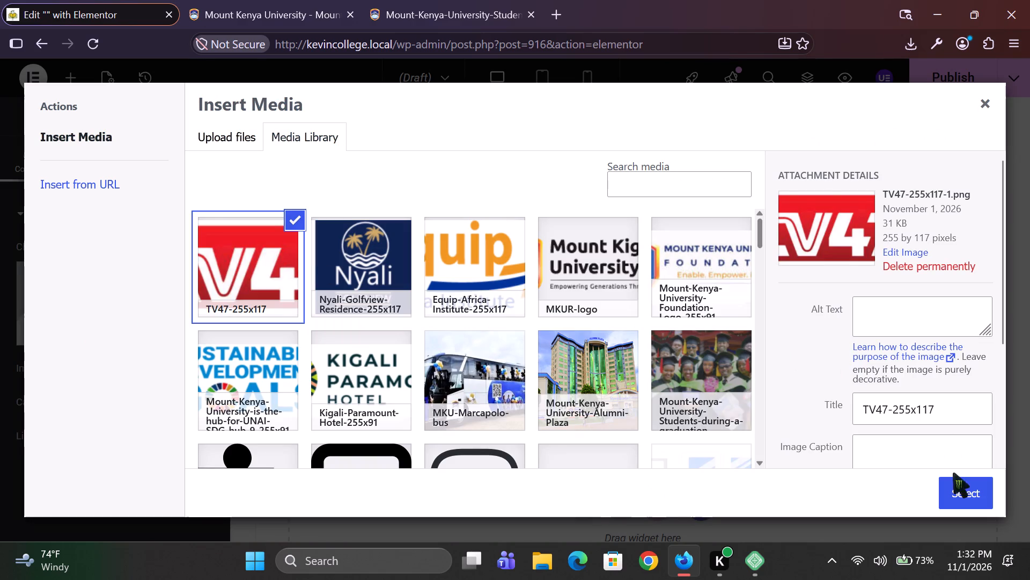
pyautogui.click(959, 491)
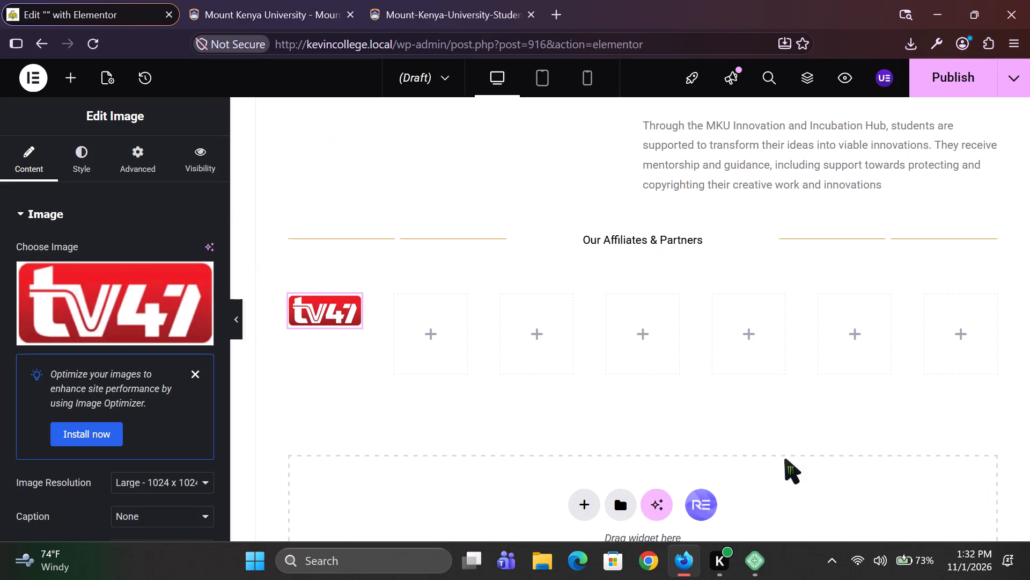
# Place an Image widget in the second partner column and set its image to Nyali-Golfview-Residence-255x117.
pyautogui.click(430, 335)
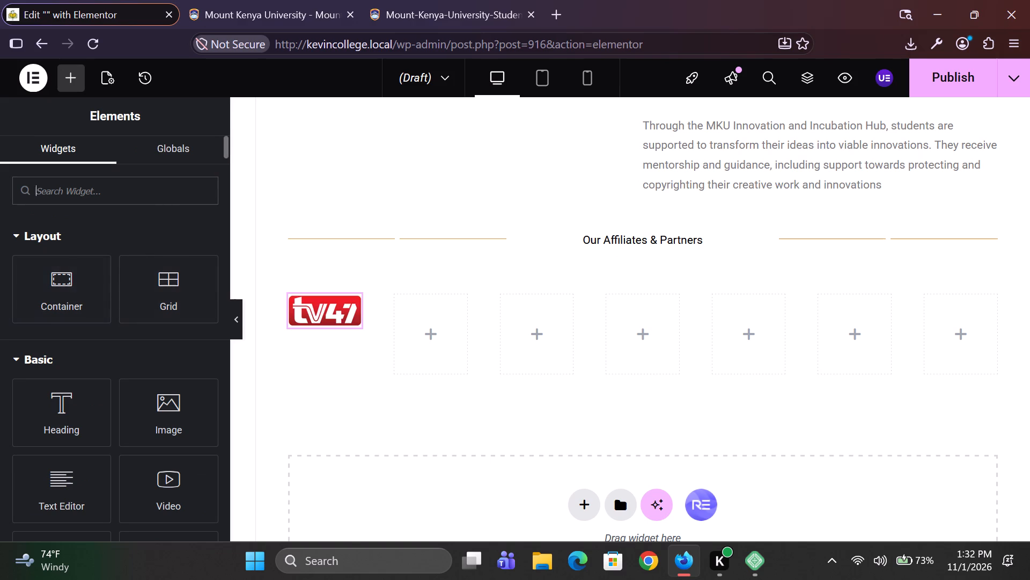
pyautogui.write('ima')
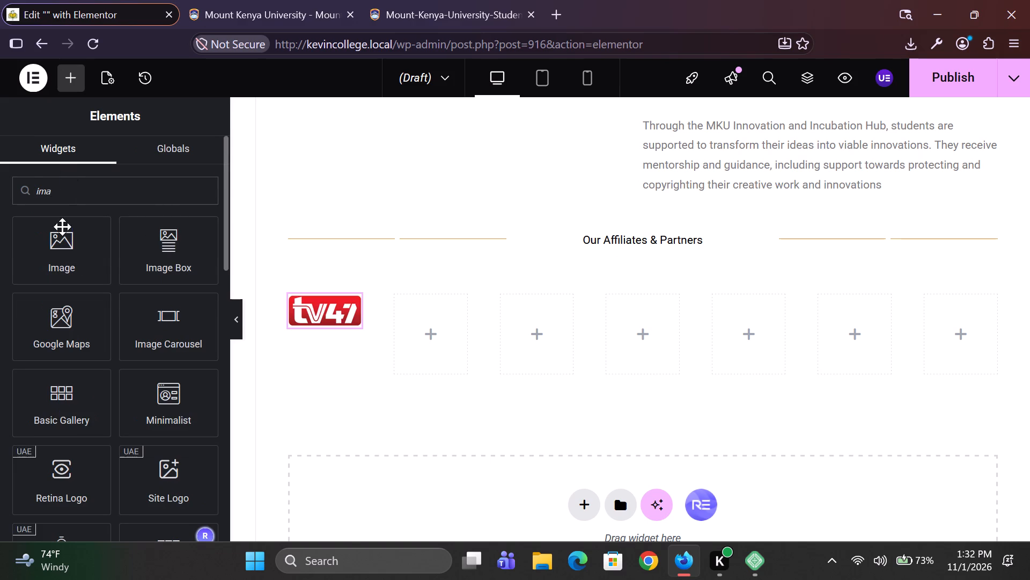
pyautogui.moveTo(67, 259); pyautogui.dragTo(430, 337)
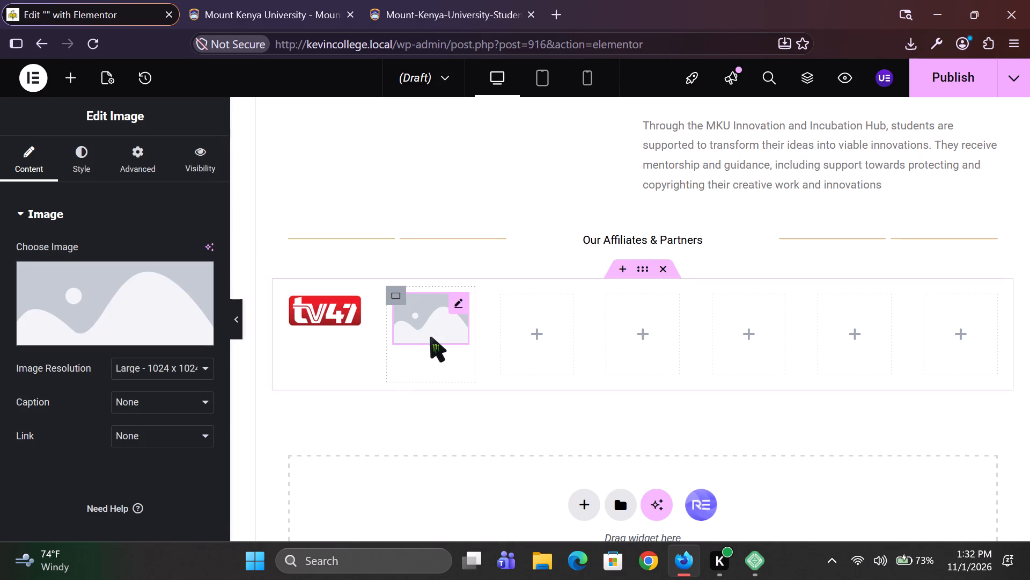
pyautogui.click(84, 338)
pyautogui.click(332, 268)
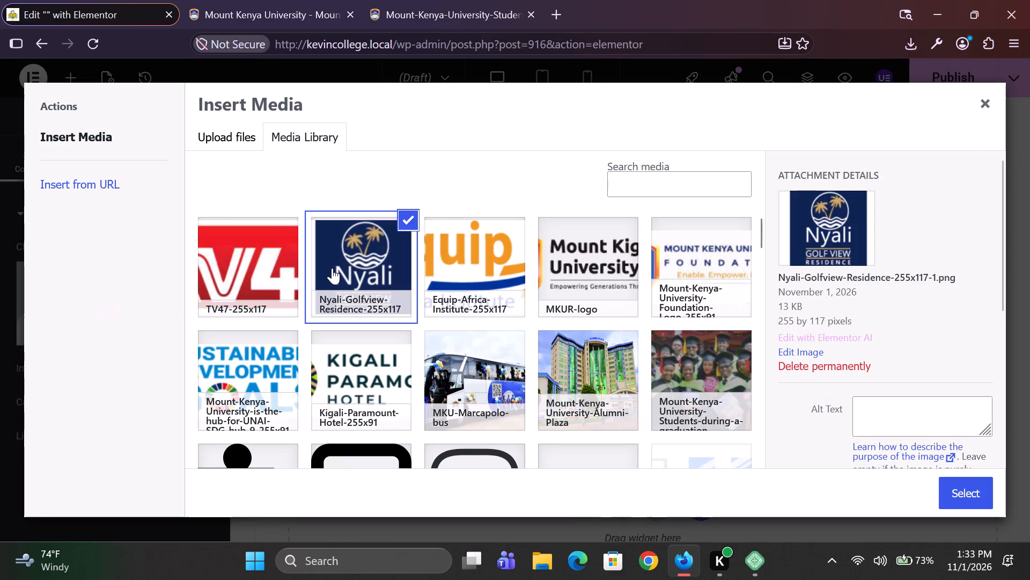
pyautogui.click(974, 505)
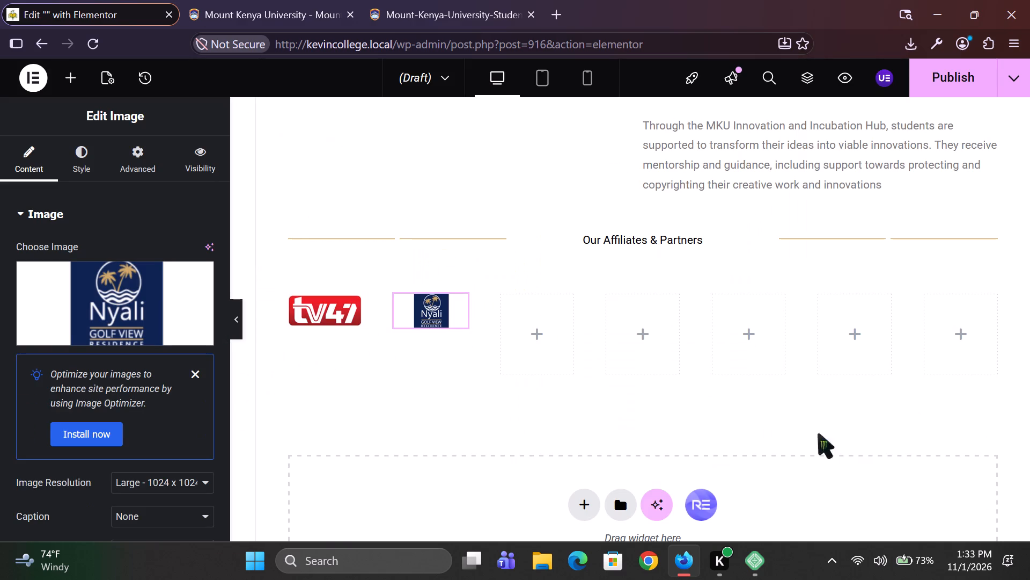
# Place an Image widget in the third partner column and set its image to Equip-Africa-Institute-255x117 from the media library.
pyautogui.click(502, 296)
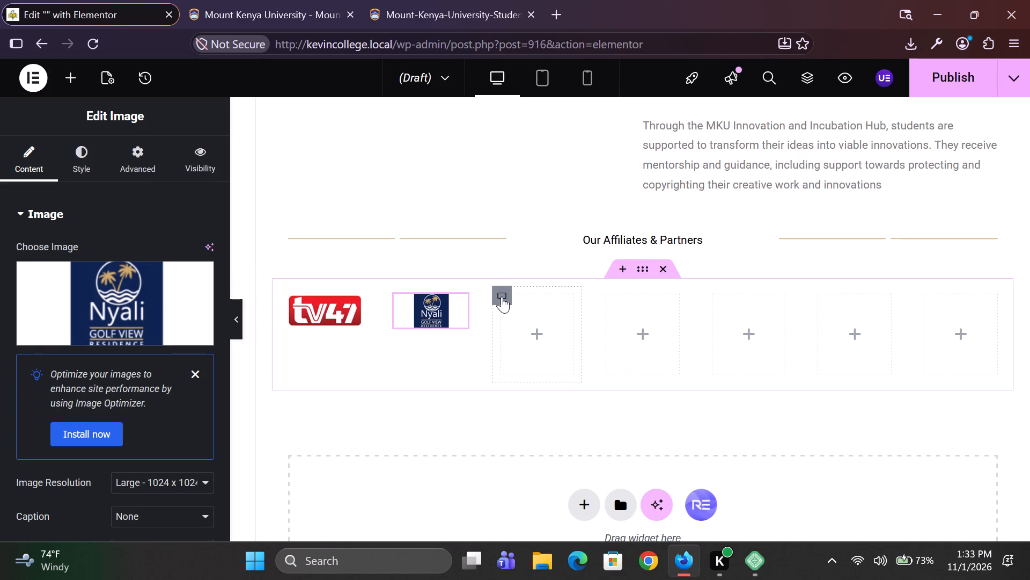
pyautogui.click(538, 334)
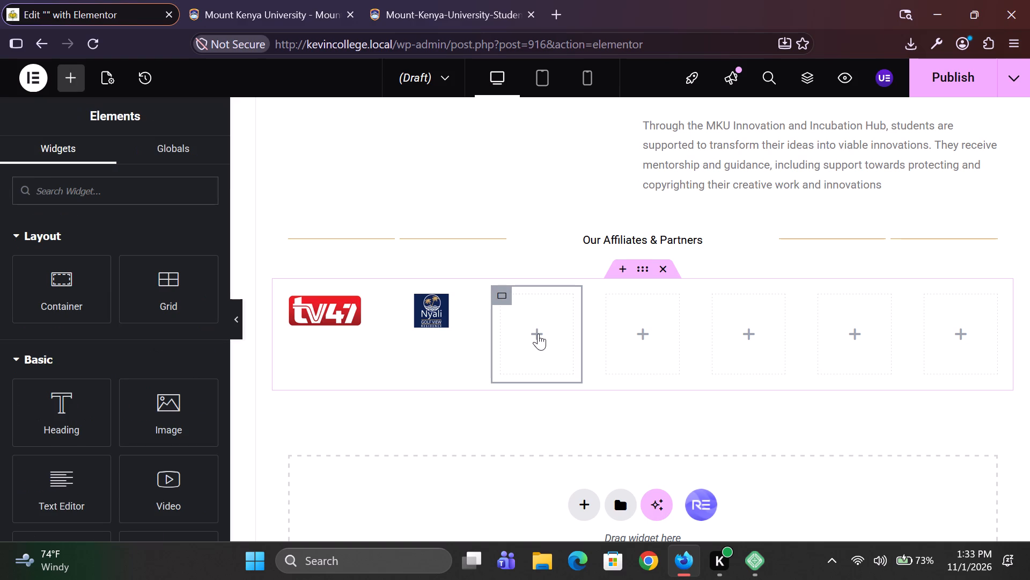
pyautogui.write('im')
pyautogui.moveTo(94, 269); pyautogui.dragTo(254, 294)
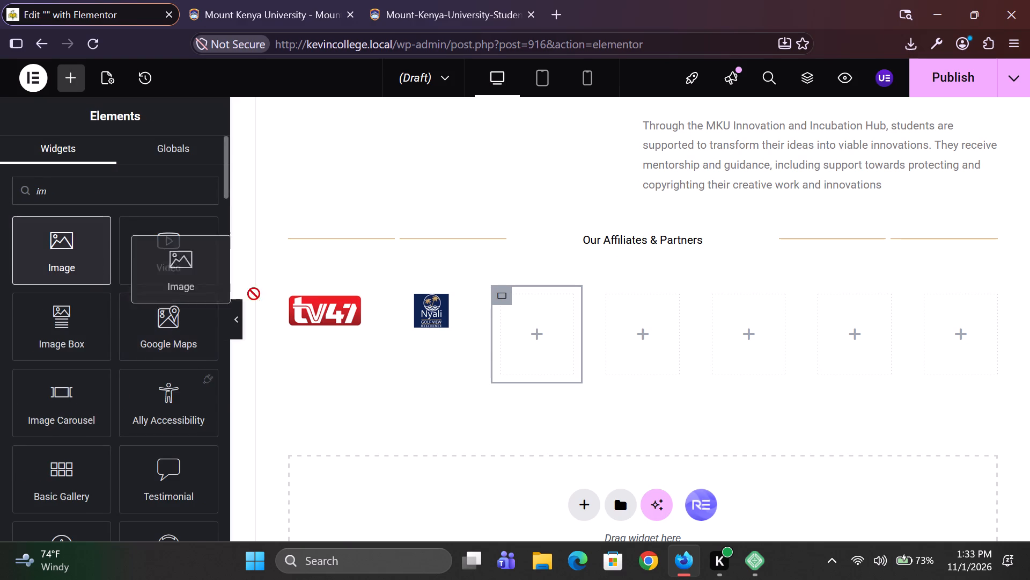
pyautogui.moveTo(254, 294); pyautogui.dragTo(555, 341)
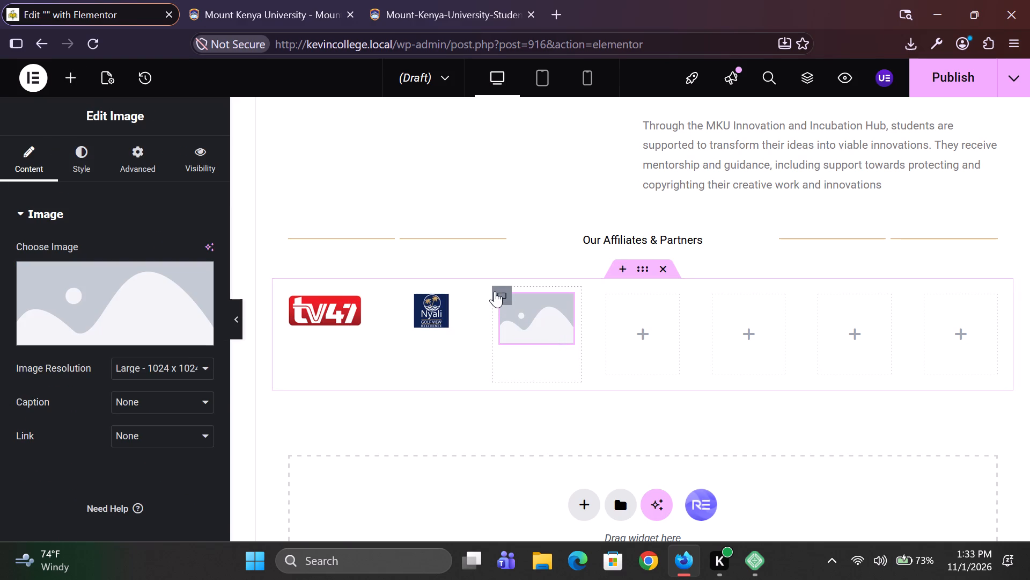
pyautogui.click(77, 338)
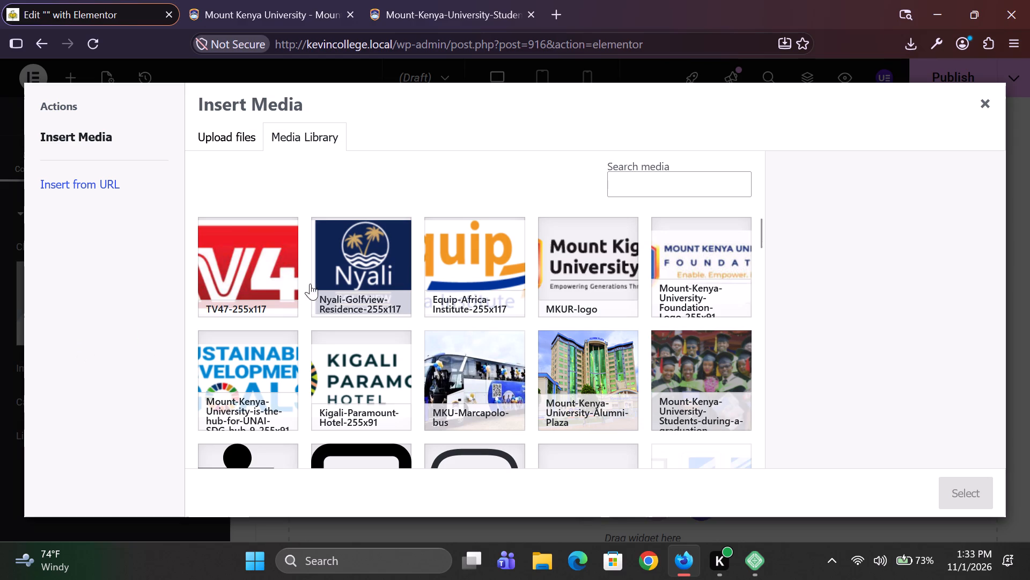
pyautogui.click(489, 255)
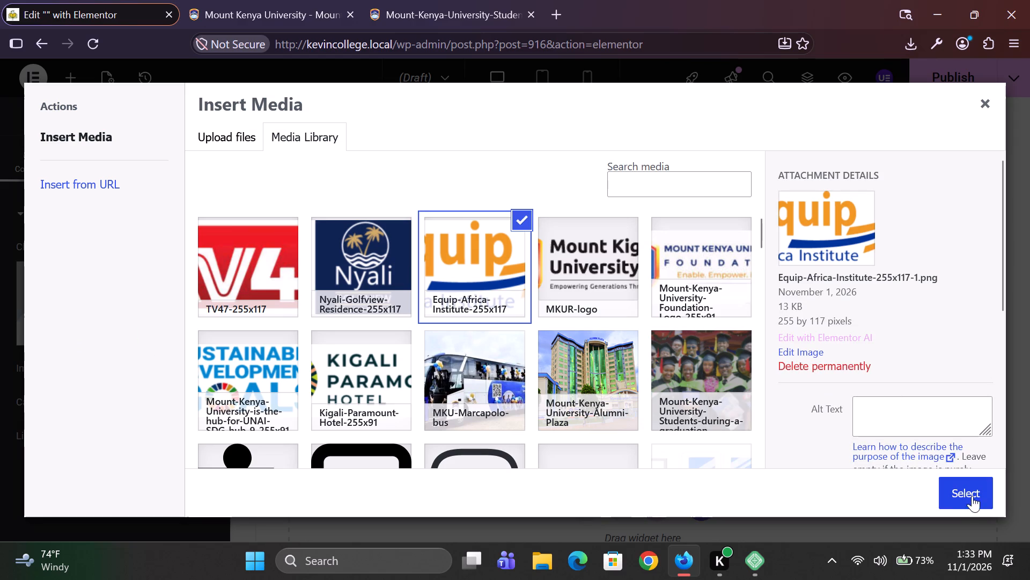
pyautogui.click(967, 502)
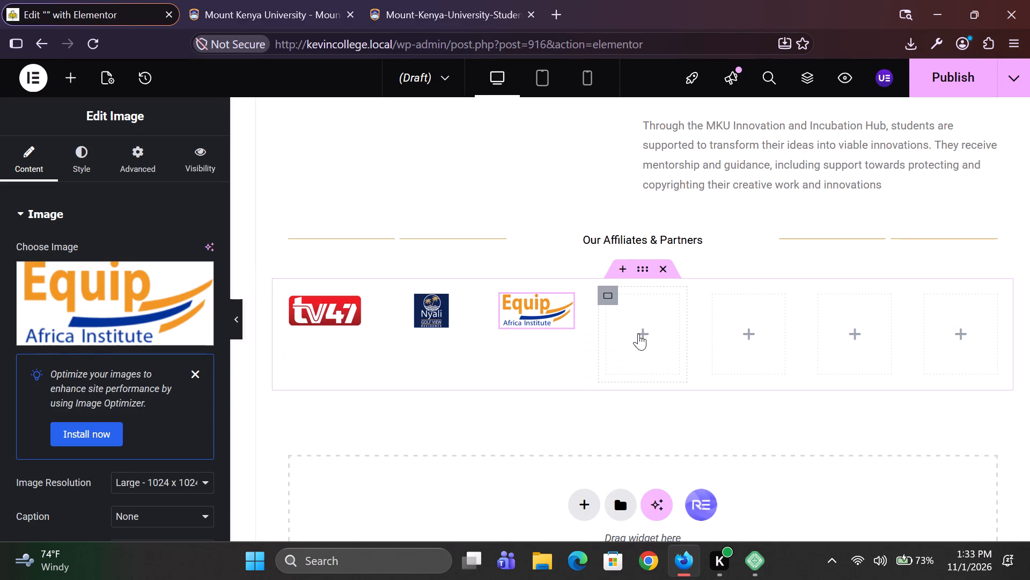
# Place an Image widget in the fourth partner column and set its image to MKUR-logo.
pyautogui.click(638, 332)
pyautogui.write('ima')
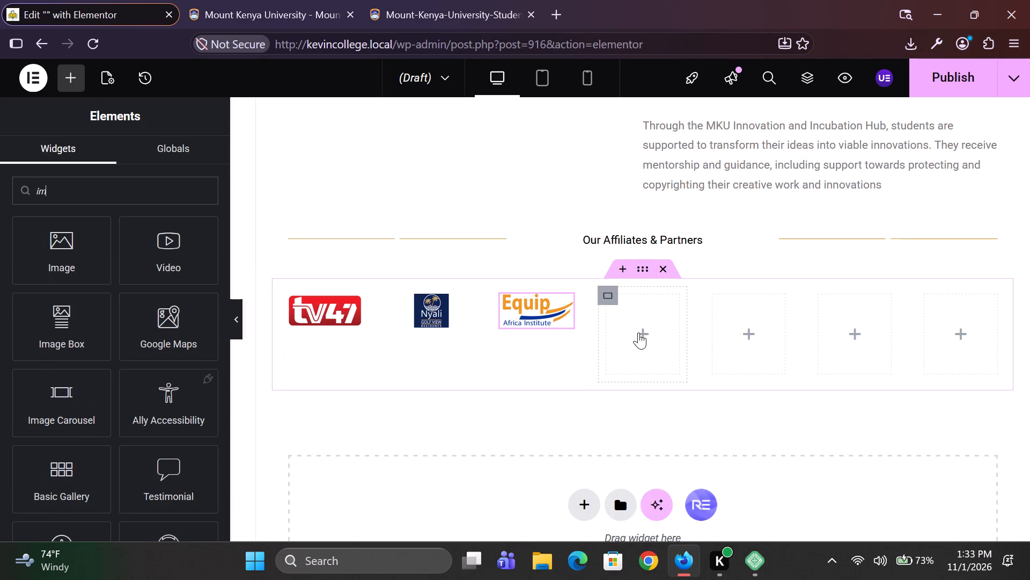
pyautogui.moveTo(76, 233); pyautogui.dragTo(659, 323)
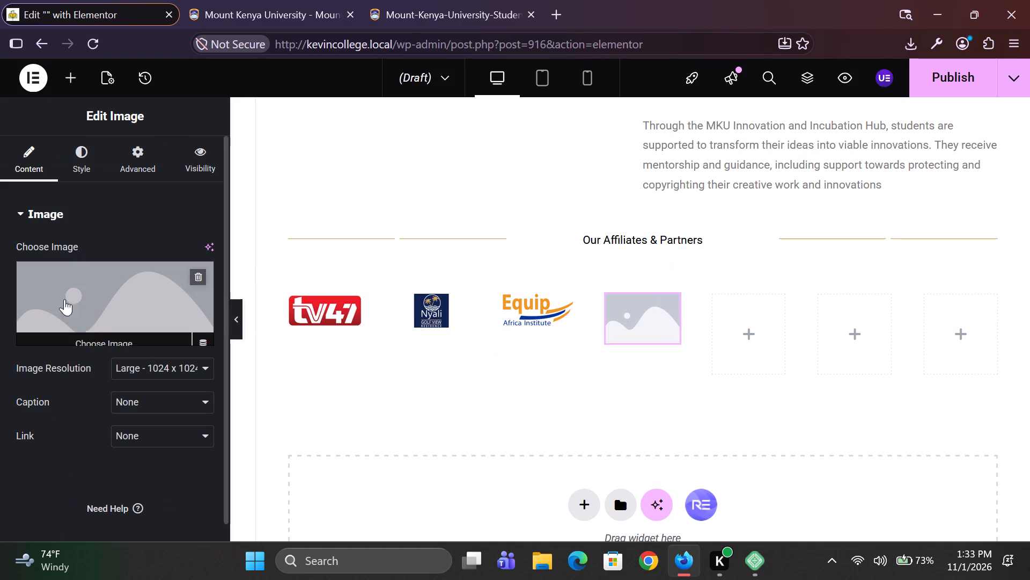
pyautogui.click(77, 328)
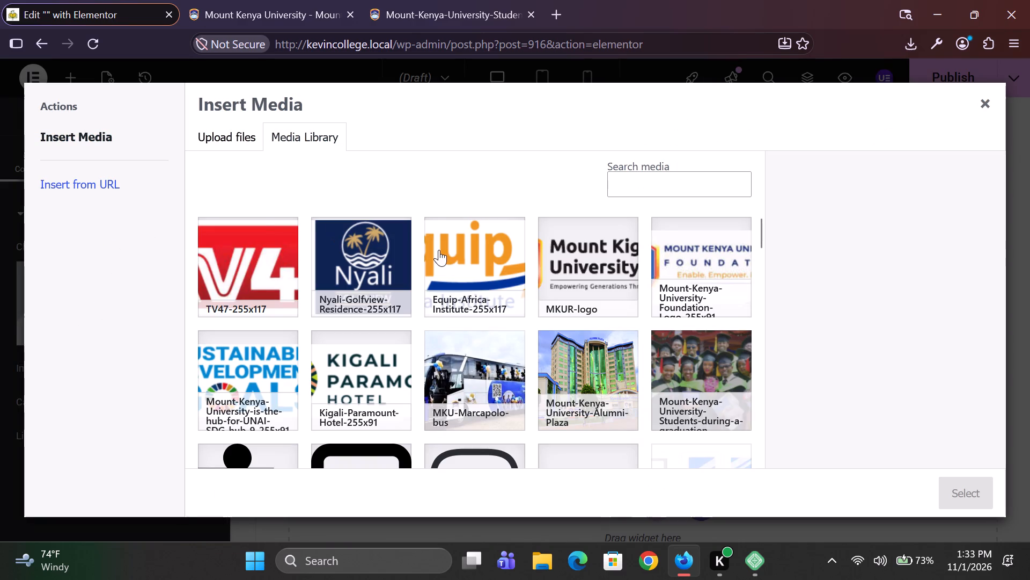
pyautogui.click(582, 267)
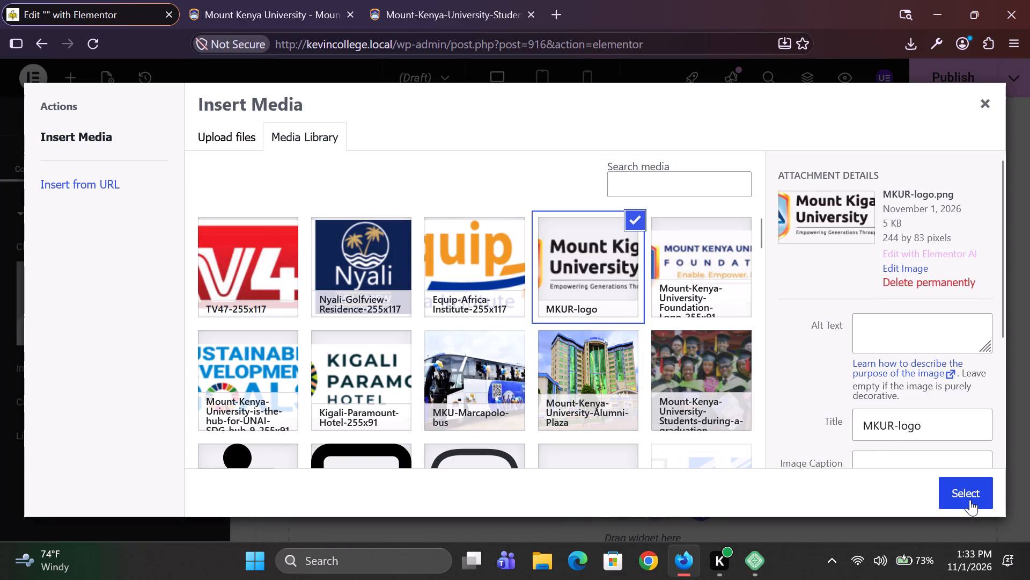
pyautogui.click(976, 504)
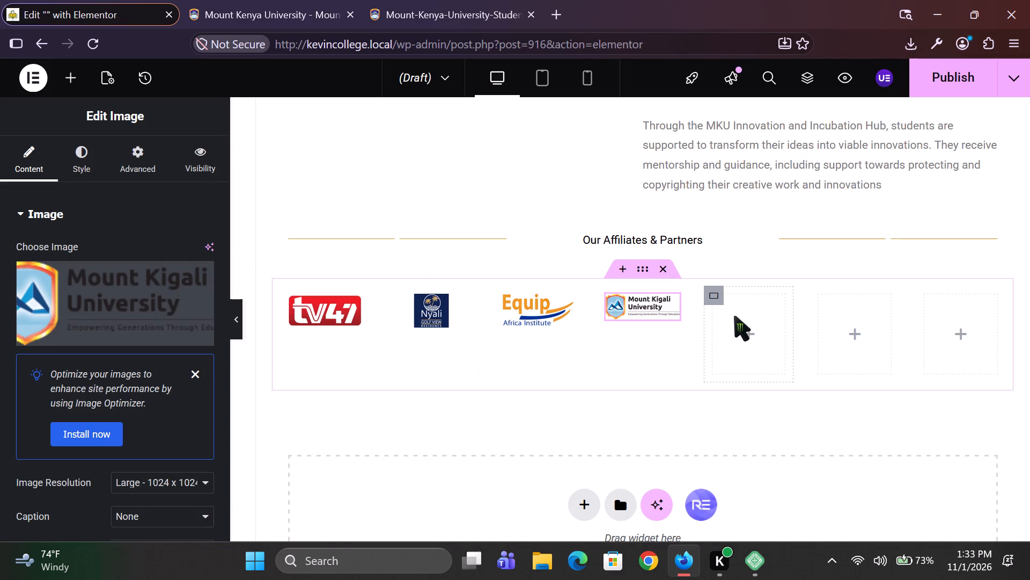
# Place an Image widget in the fifth partner column and set its image to Mount-Kenya-University-Foundation-Logo-255x91.
pyautogui.click(750, 332)
pyautogui.write('ima')
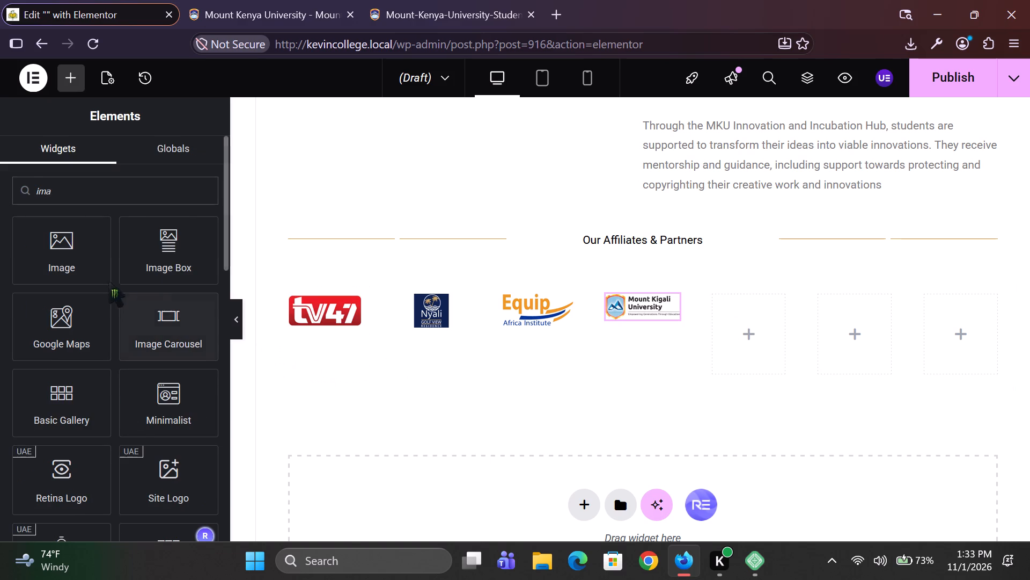
pyautogui.moveTo(87, 265); pyautogui.dragTo(747, 336)
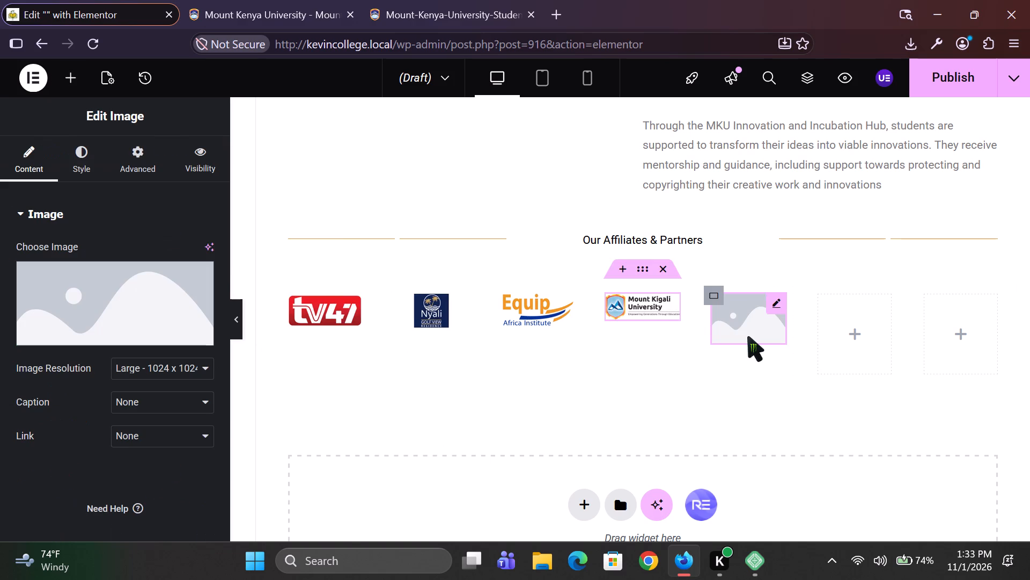
pyautogui.click(40, 341)
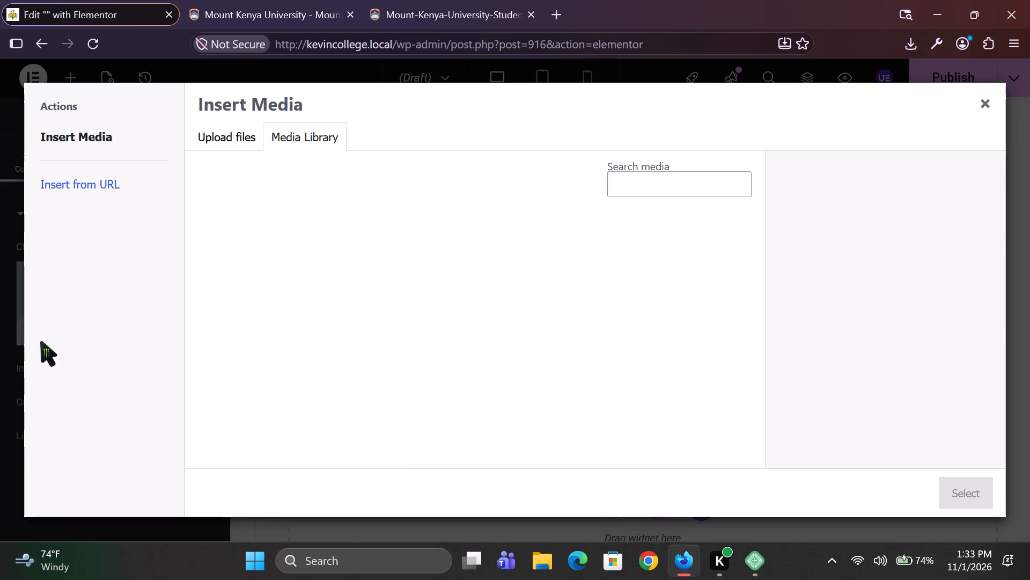
pyautogui.click(686, 287)
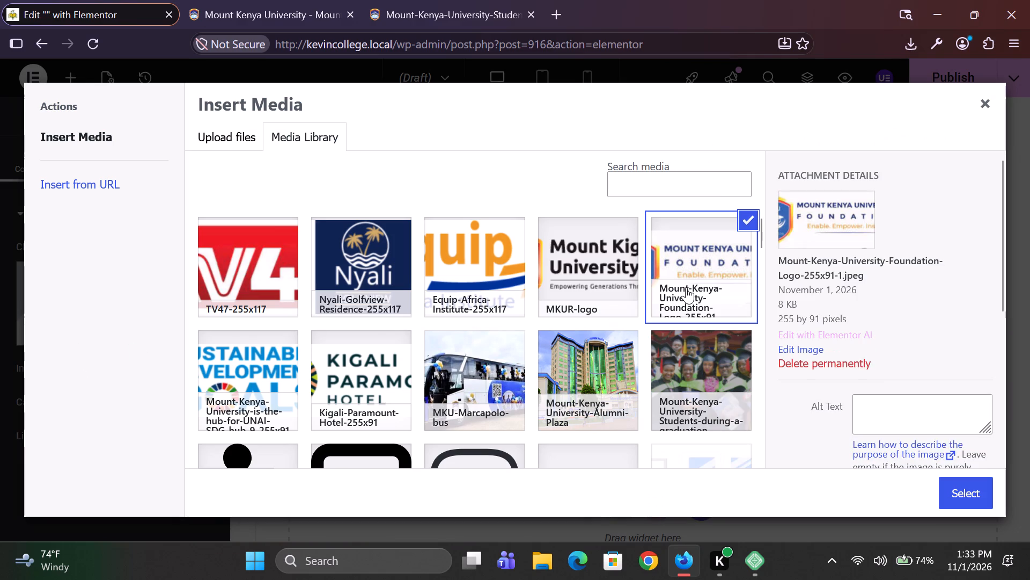
pyautogui.click(982, 504)
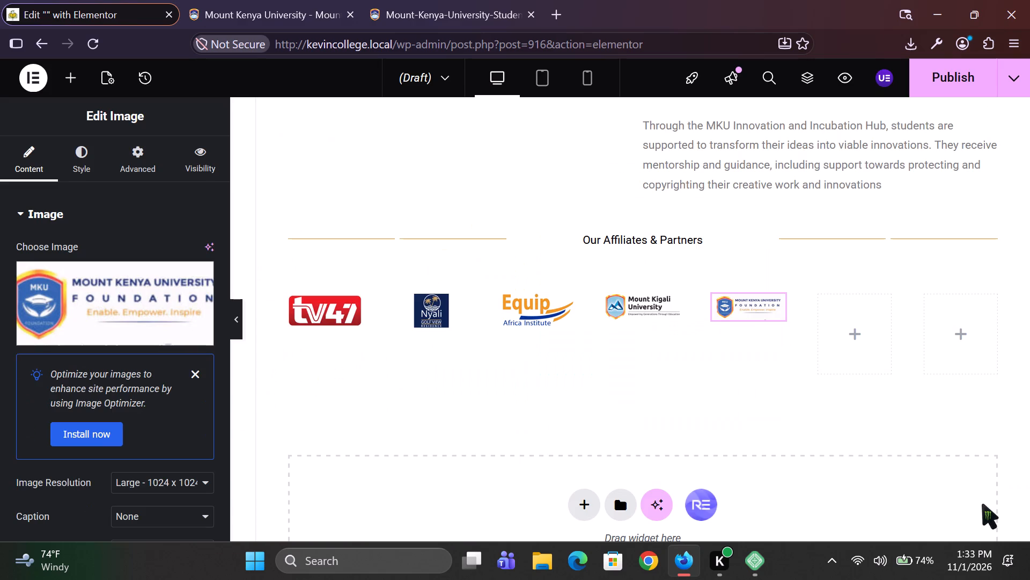
# Place an Image widget in the sixth partner column and set its image to Mount-Kenya-University-is-the-hub-for-UNAI-SDG-hub-9-255x91.
pyautogui.click(825, 300)
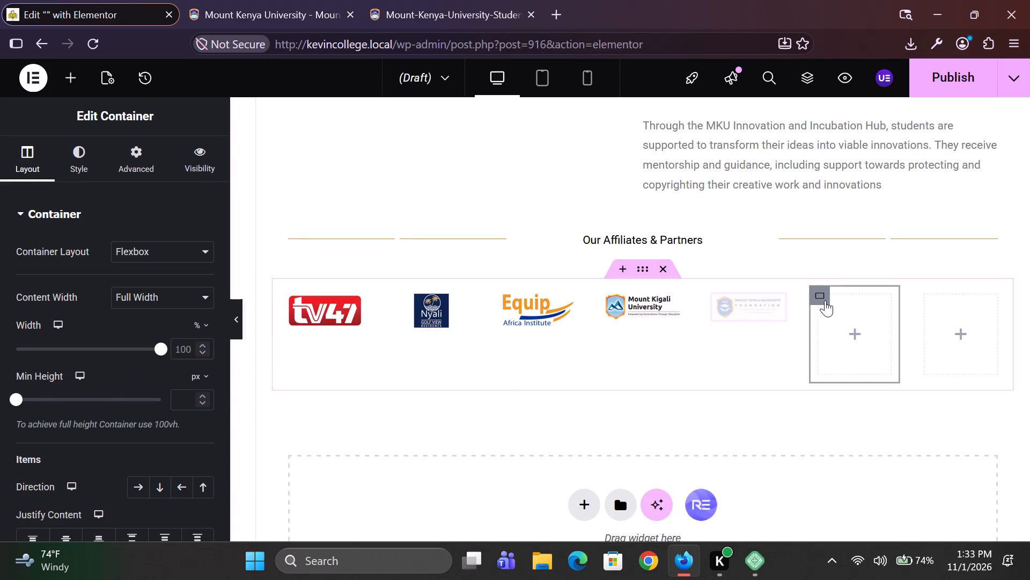
pyautogui.click(855, 333)
pyautogui.write('ik')
pyautogui.press('BackSpace')
pyautogui.press('k')
pyautogui.press('BackSpace')
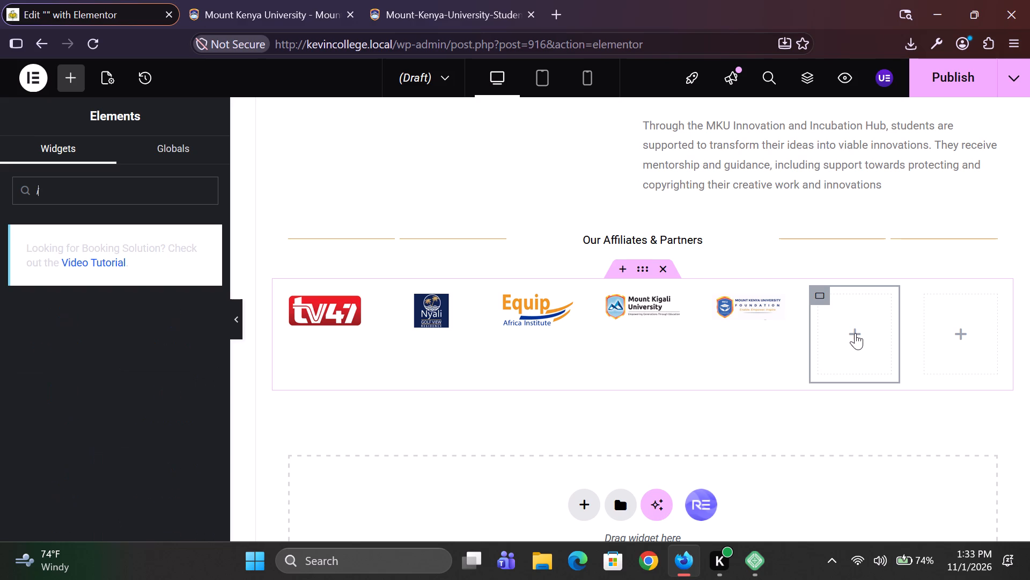
pyautogui.press('m')
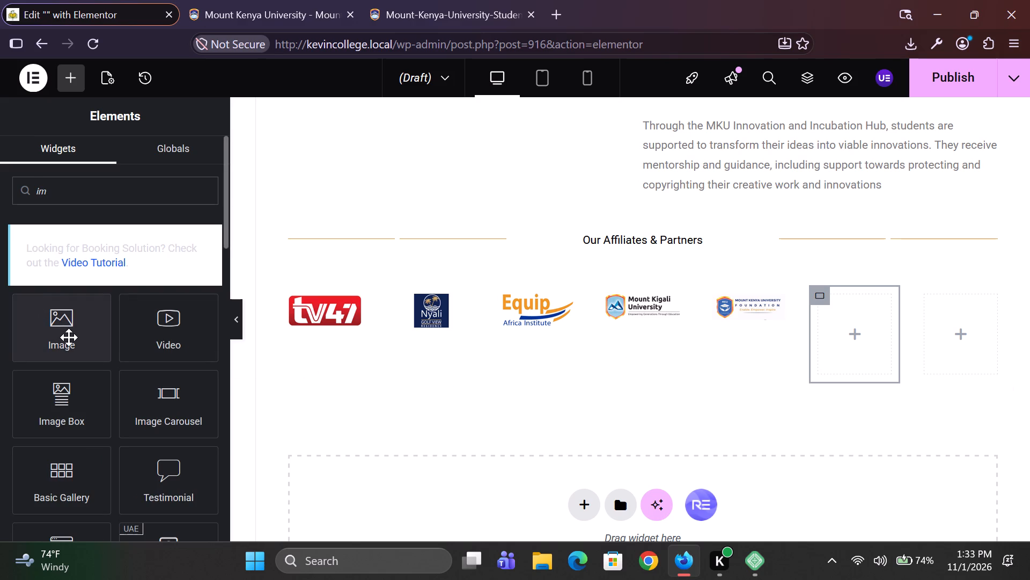
pyautogui.moveTo(69, 337); pyautogui.dragTo(853, 338)
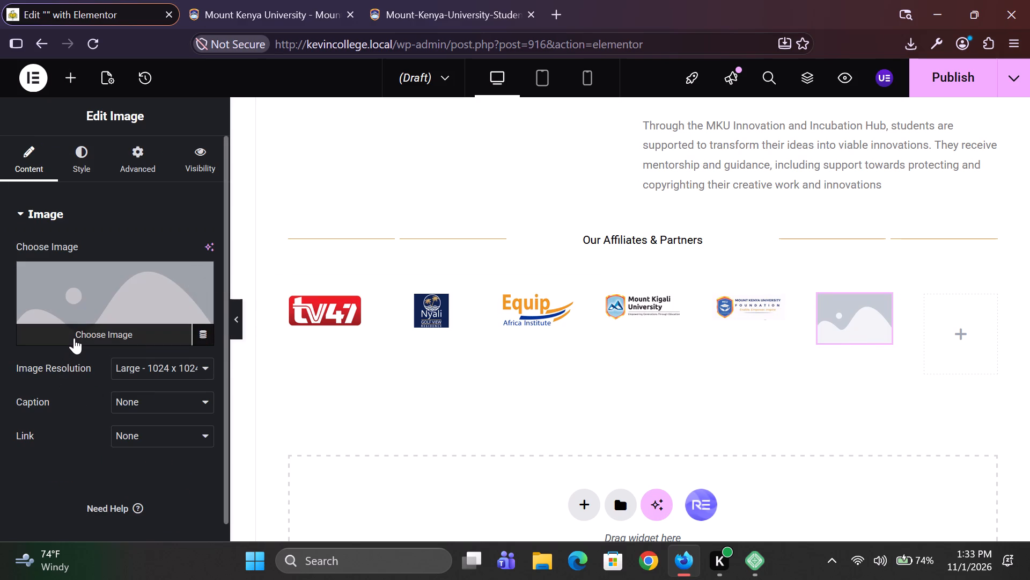
pyautogui.click(74, 338)
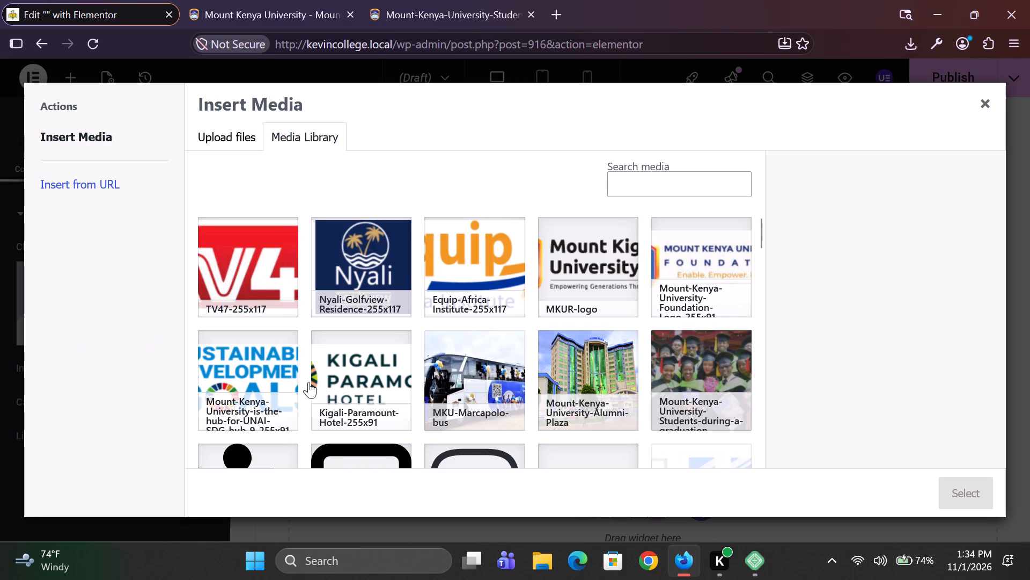
pyautogui.click(266, 366)
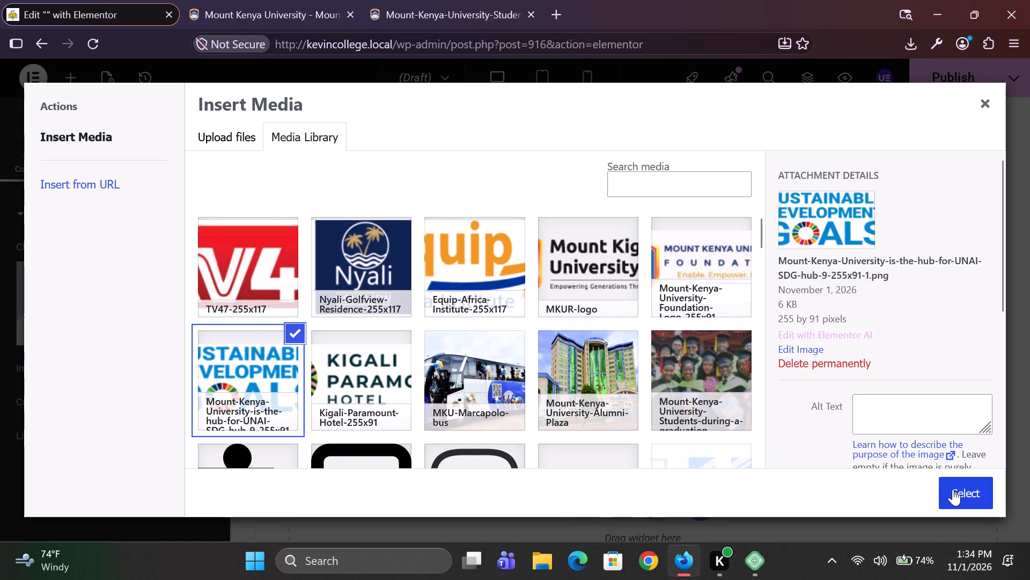
pyautogui.click(959, 494)
# Place an Image widget in the seventh partner column and set its image to Kigali-Paramount-Hotel-255x91.
pyautogui.click(958, 335)
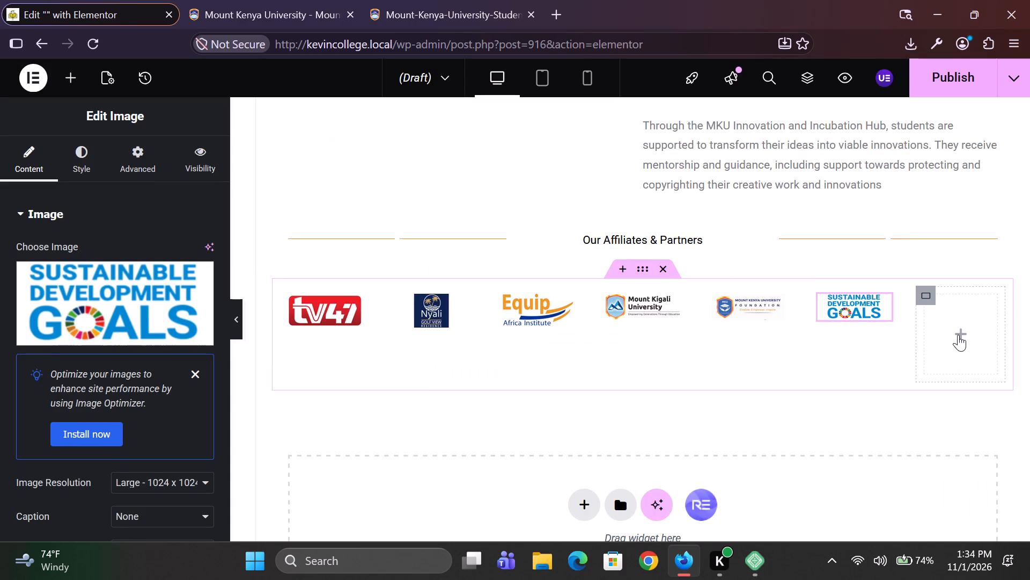
pyautogui.write('imag')
pyautogui.moveTo(63, 236); pyautogui.dragTo(463, 291)
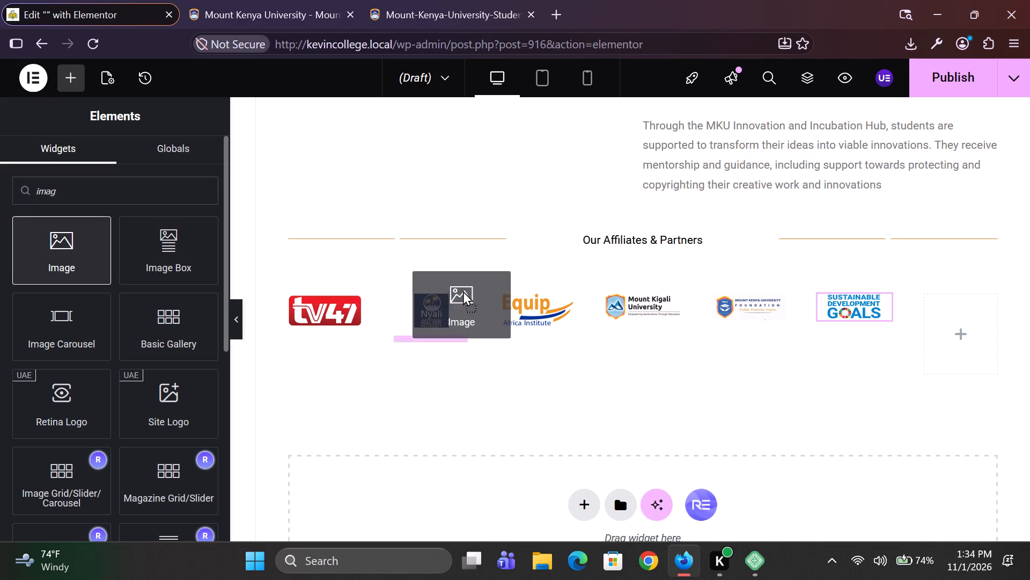
pyautogui.moveTo(463, 291); pyautogui.dragTo(951, 309)
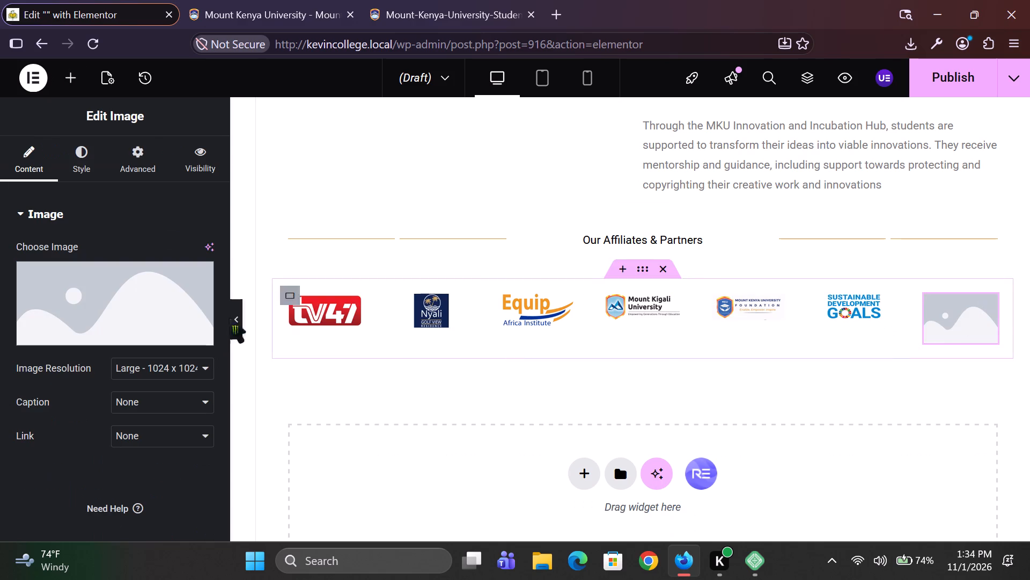
pyautogui.click(73, 330)
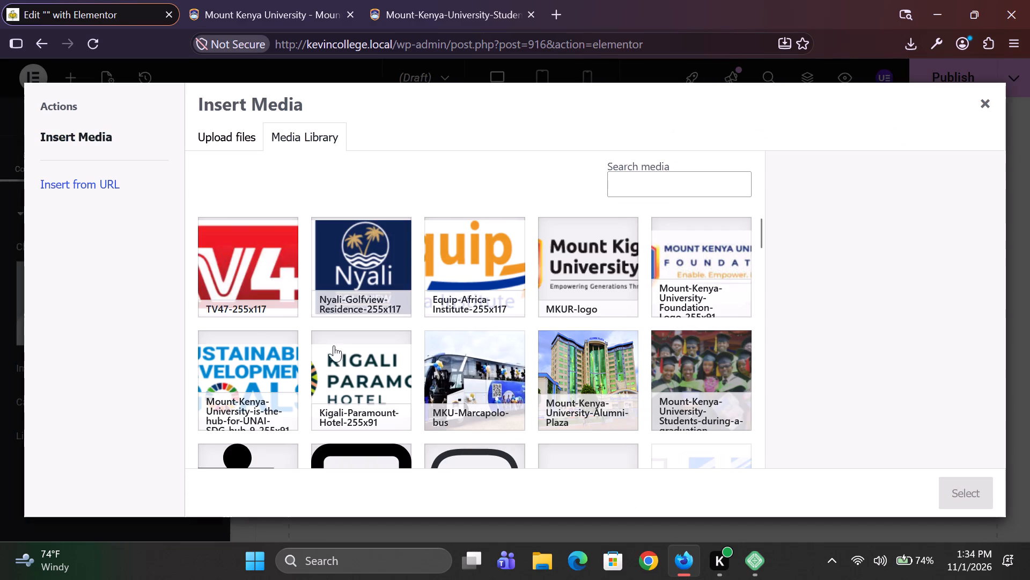
pyautogui.click(357, 369)
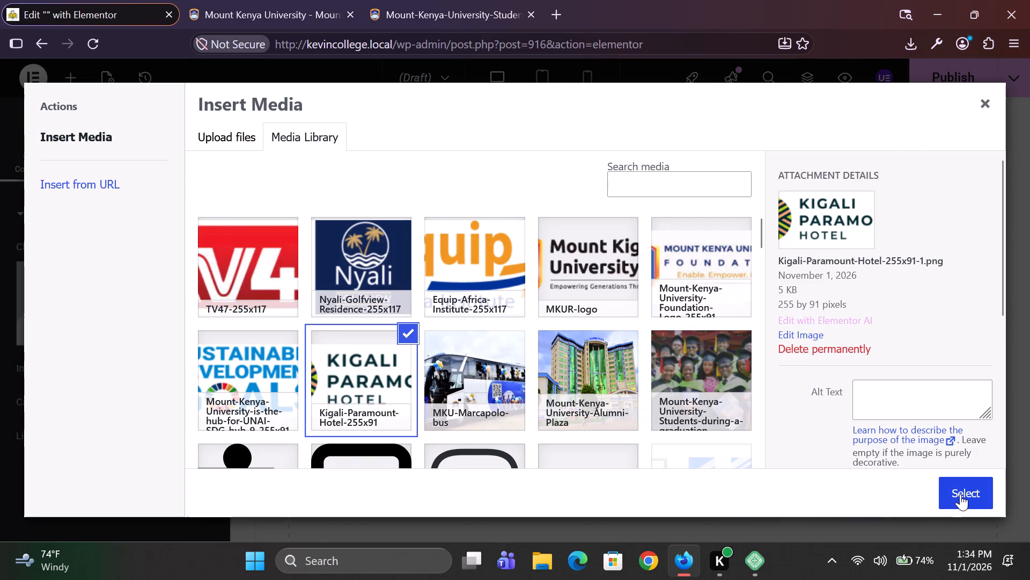
pyautogui.click(960, 494)
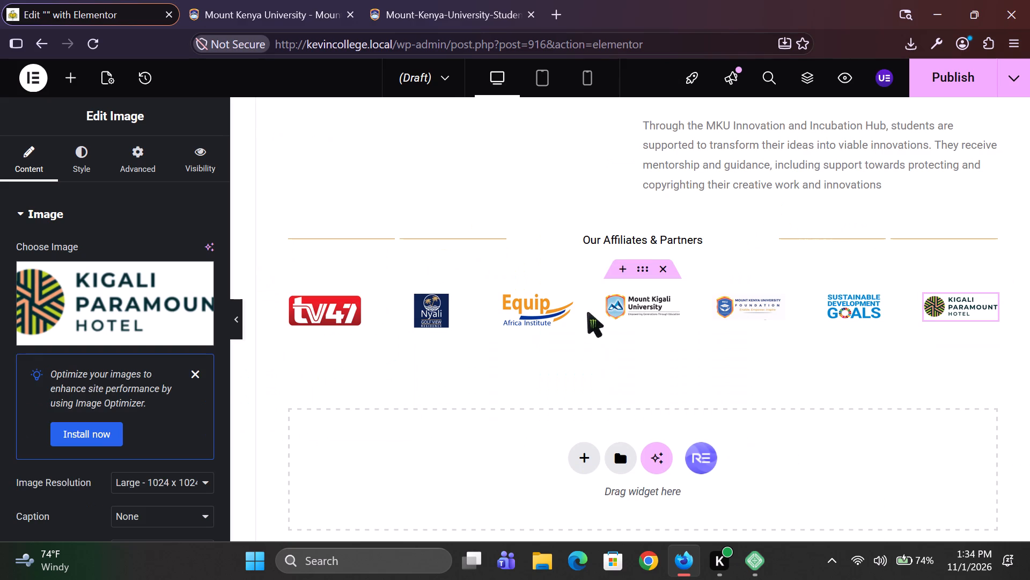
# Set the content justification of the partner logos' parent container to Center.
pyautogui.click(639, 272)
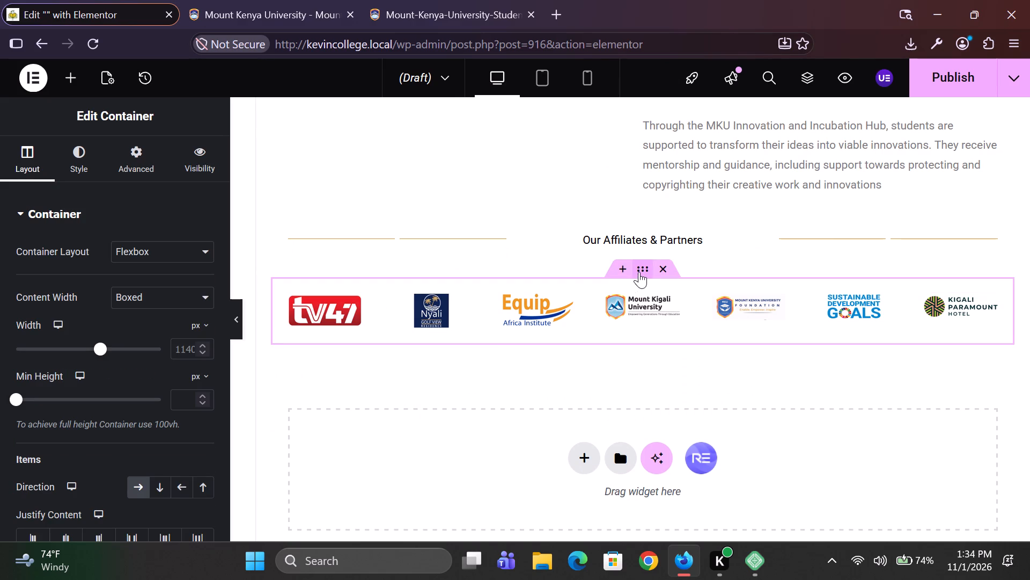
pyautogui.click(639, 272)
pyautogui.scroll(-1, 64, 388)
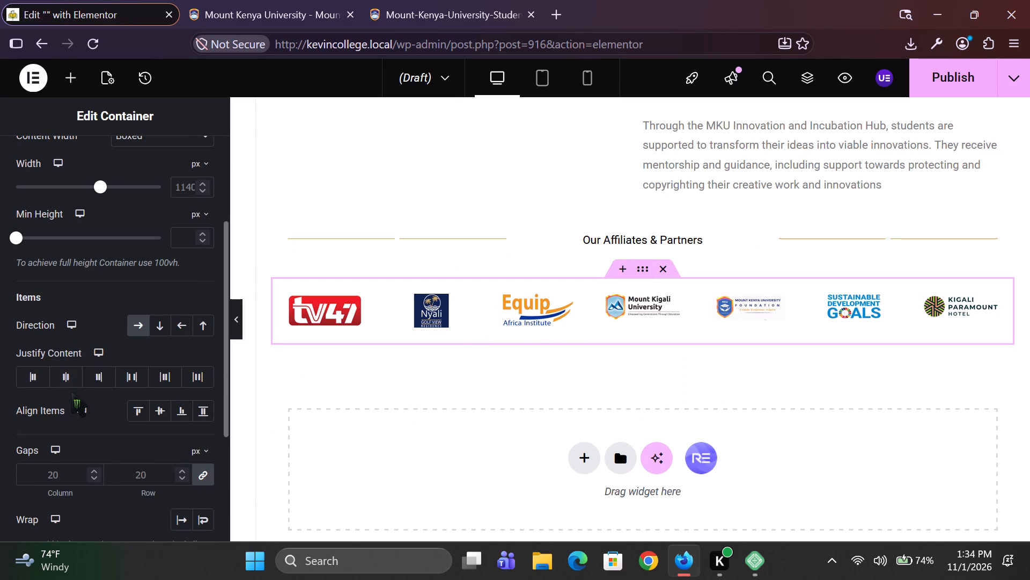
pyautogui.click(61, 381)
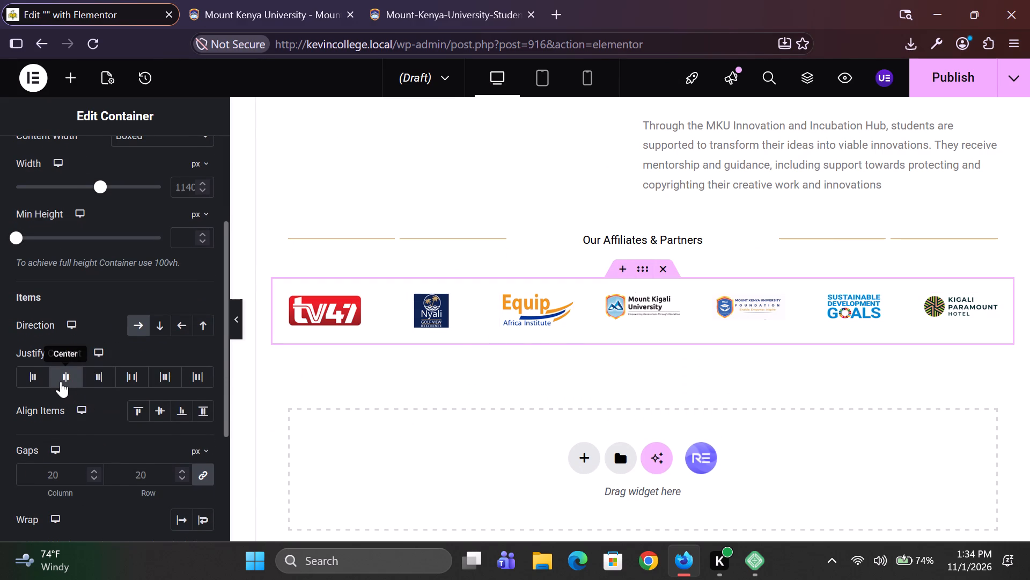
# Set the padding of the partner logos' parent container to 0 px on all four sides.
pyautogui.scroll(2, 116, 298)
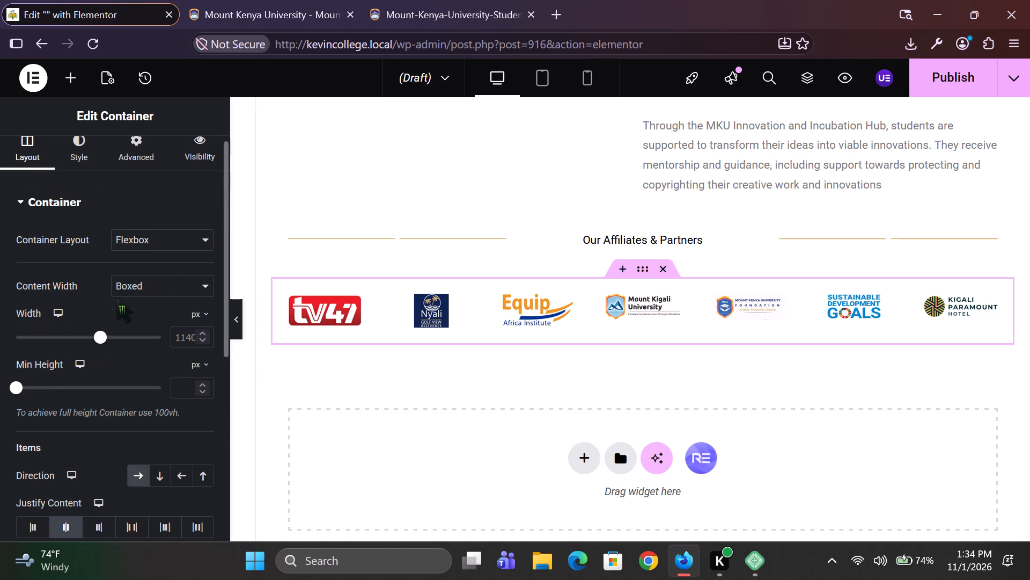
pyautogui.click(131, 176)
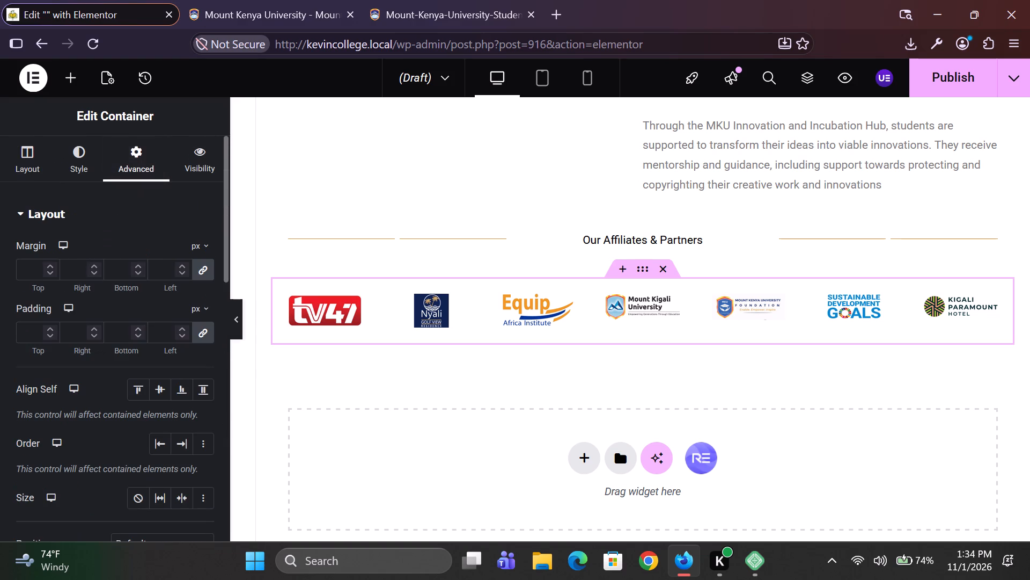
pyautogui.click(30, 323)
pyautogui.press('0')
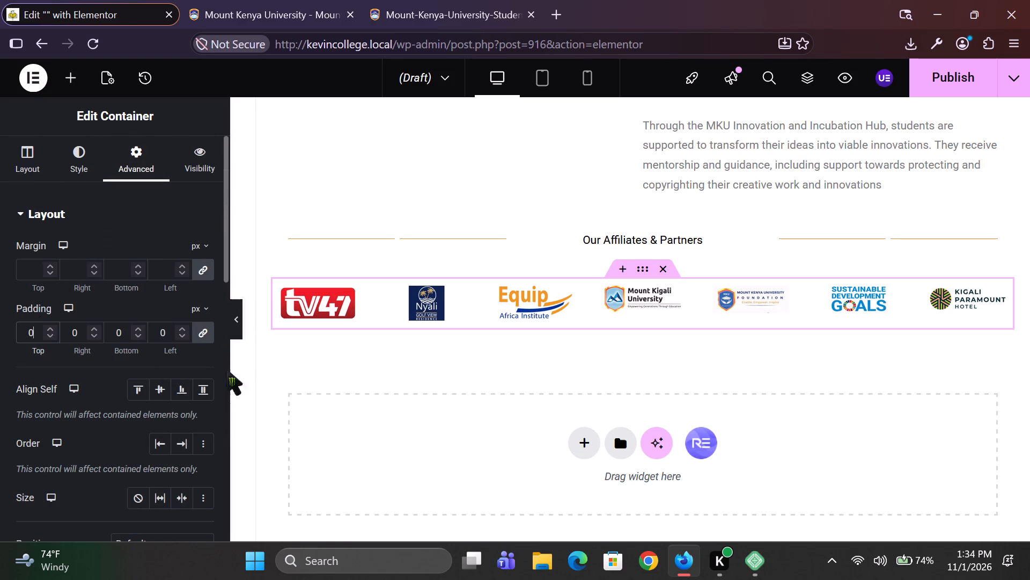
# Preview the page without the editing controls and compare the partner logos row with the original mku.ac.ke homepage.
pyautogui.click(235, 318)
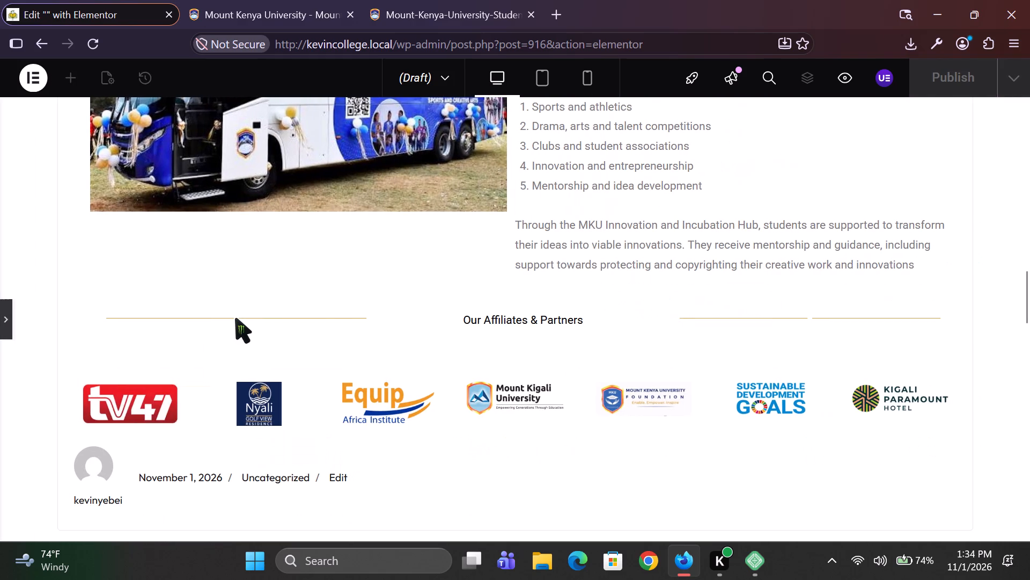
pyautogui.click(273, 17)
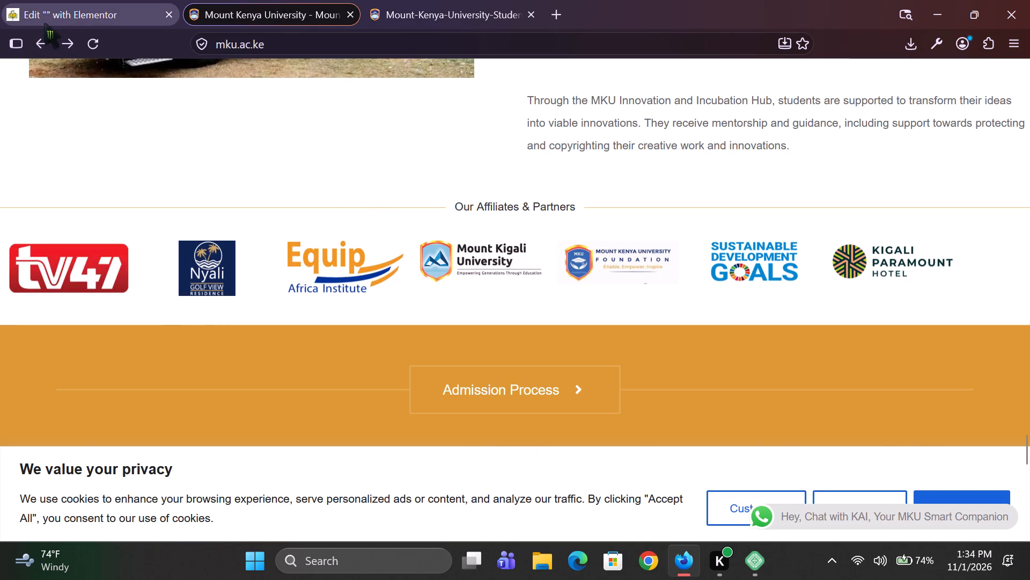
pyautogui.click(69, 15)
pyautogui.scroll(-2, 316, 202)
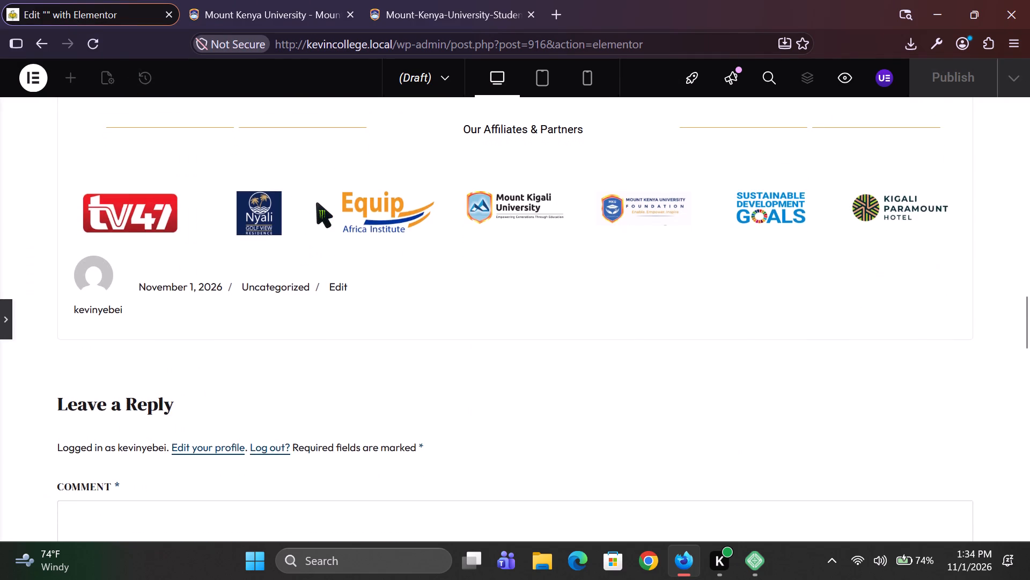
pyautogui.scroll(-2, 316, 202)
pyautogui.scroll(4, 316, 202)
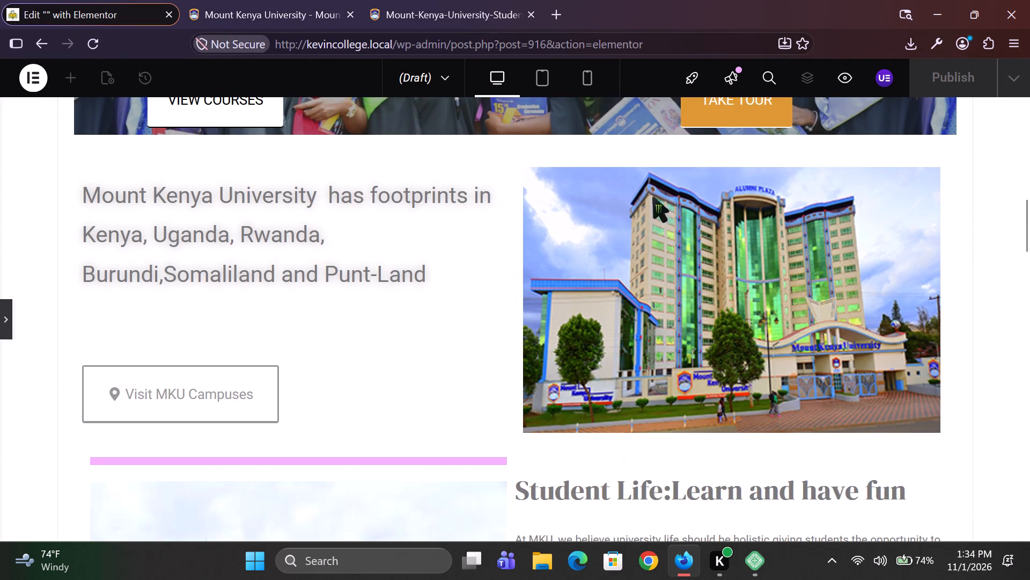
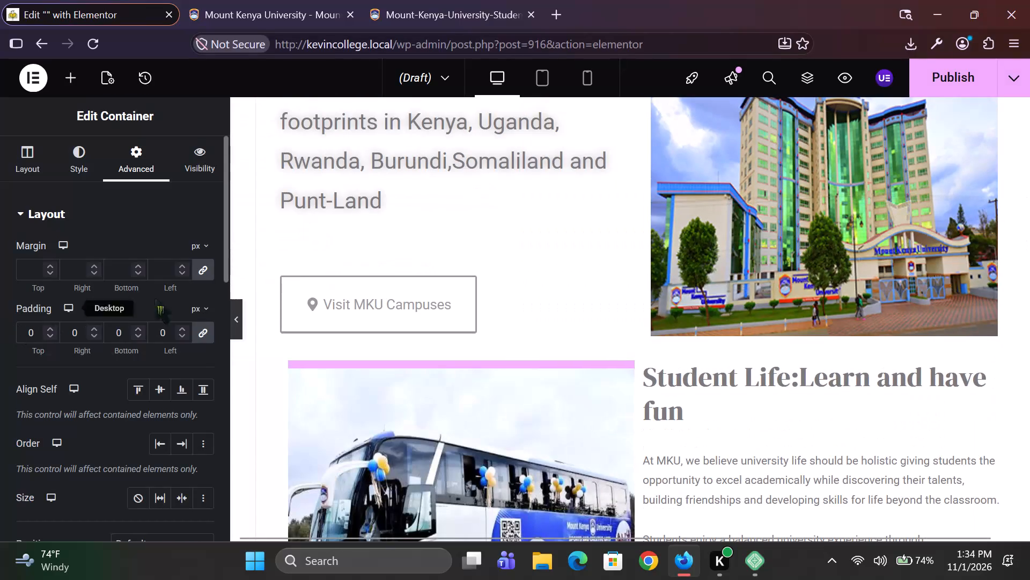
# Publish the Mount Kenya University homepage post.
pyautogui.click(946, 78)
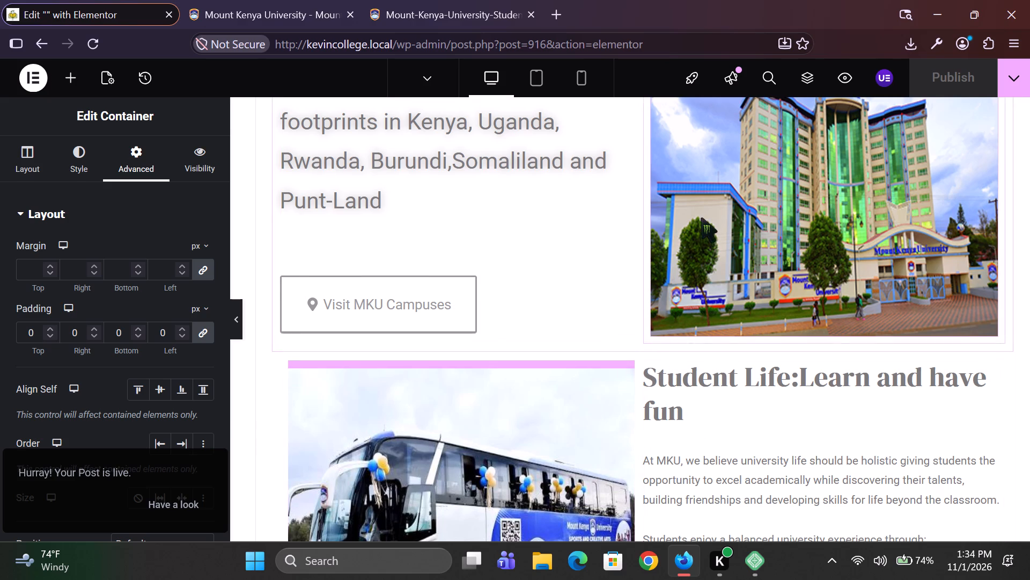
pyautogui.click(239, 327)
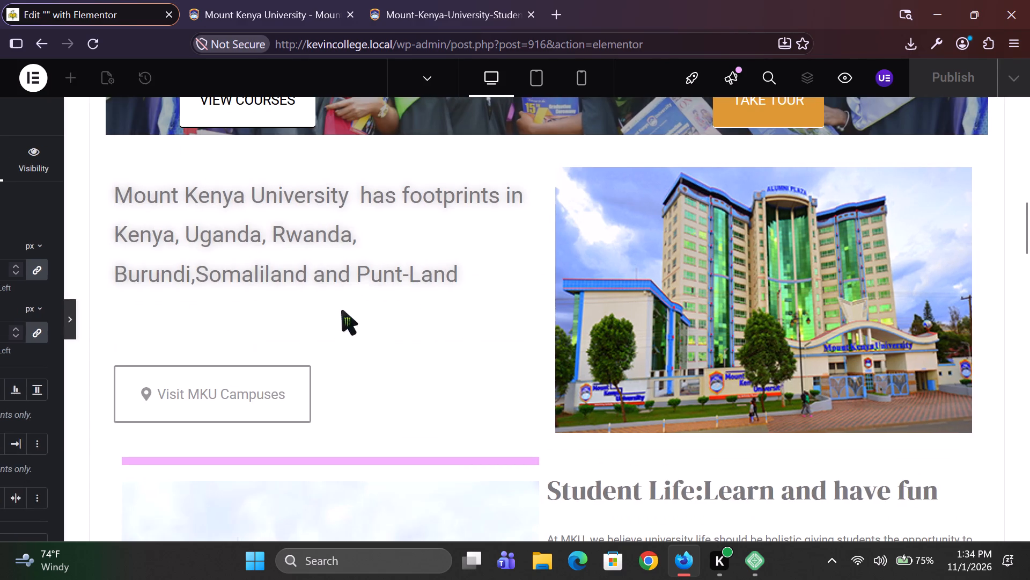
pyautogui.click(11, 324)
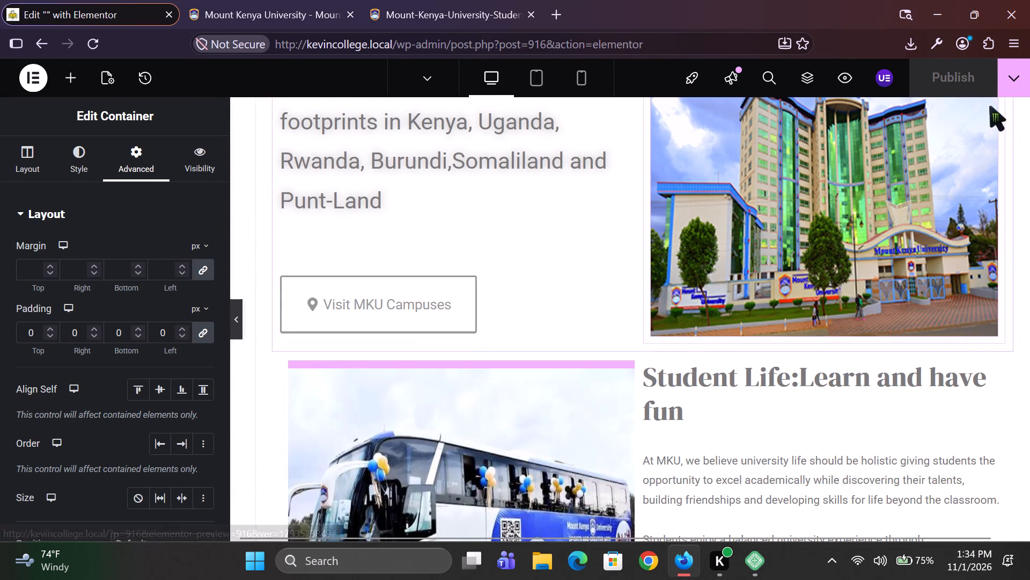
# Open the published page and examine its layout from the header through the partner logos and comment section to the footer.
pyautogui.click(1024, 82)
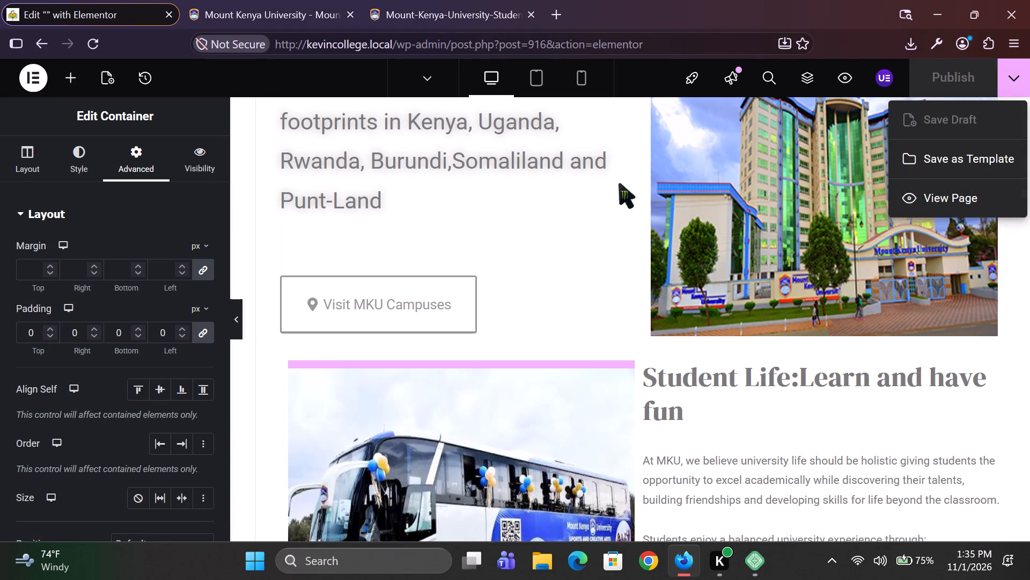
pyautogui.click(906, 187)
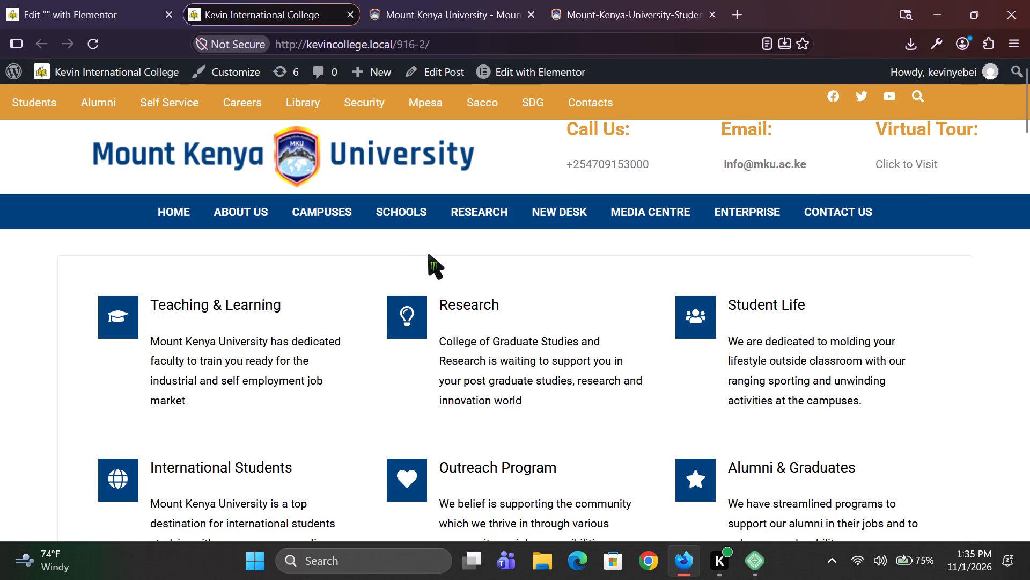
pyautogui.scroll(1, 428, 254)
pyautogui.scroll(-4, 428, 254)
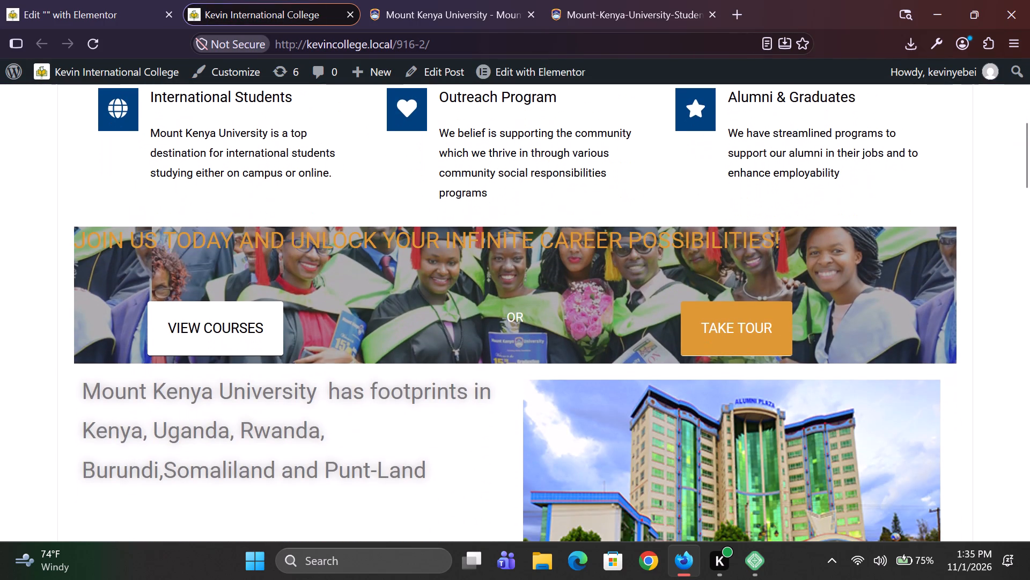
pyautogui.scroll(-1, 428, 254)
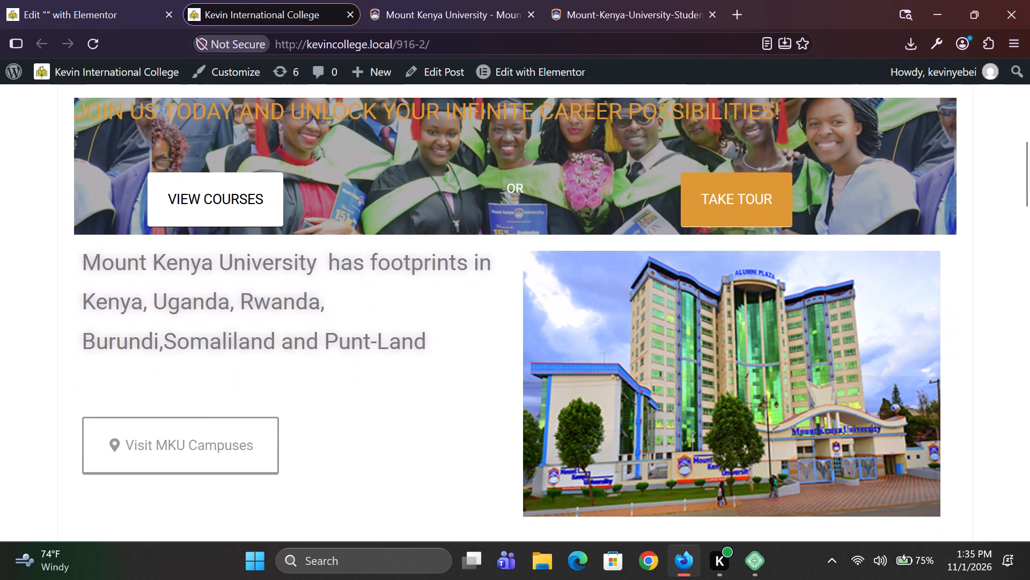
pyautogui.scroll(-6, 428, 254)
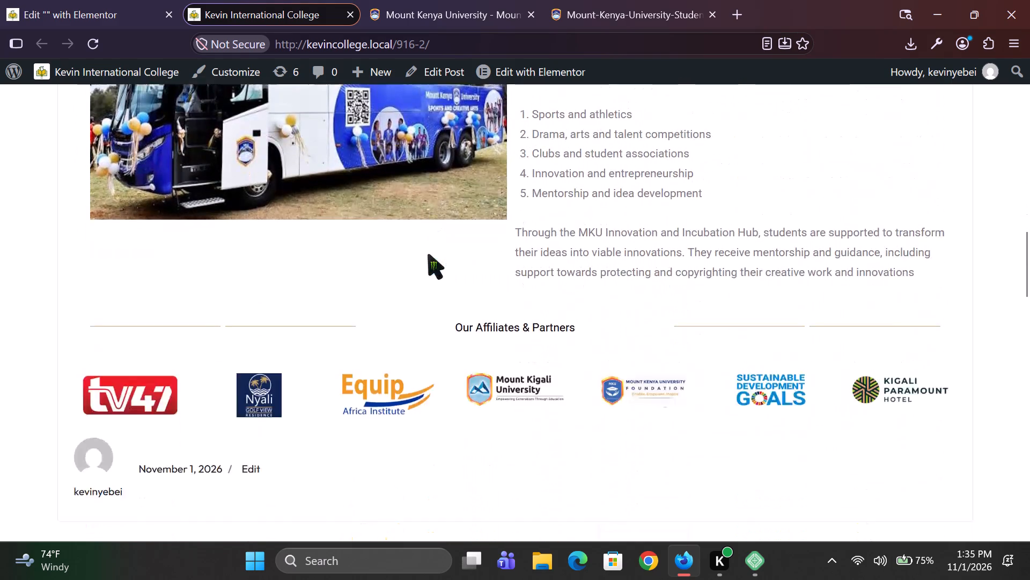
pyautogui.scroll(-3, 428, 254)
pyautogui.scroll(1, 428, 254)
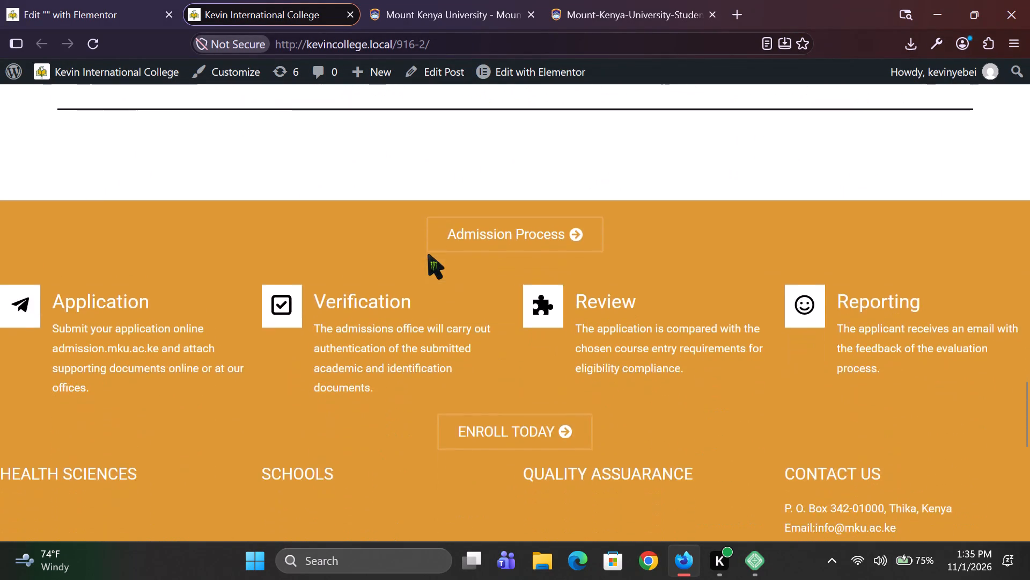
pyautogui.scroll(2, 428, 254)
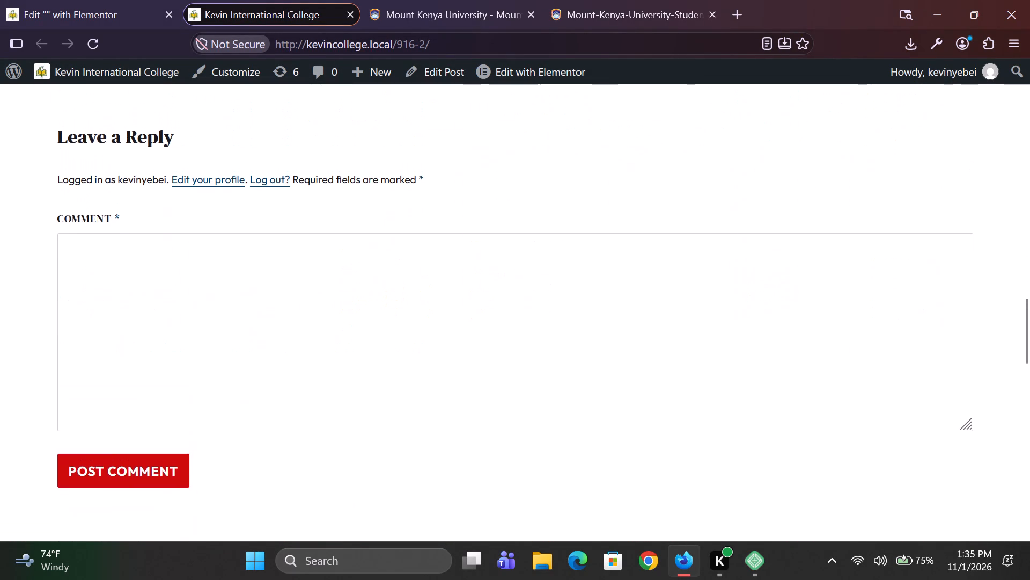
pyautogui.scroll(-1, 428, 254)
pyautogui.scroll(-4, 359, 303)
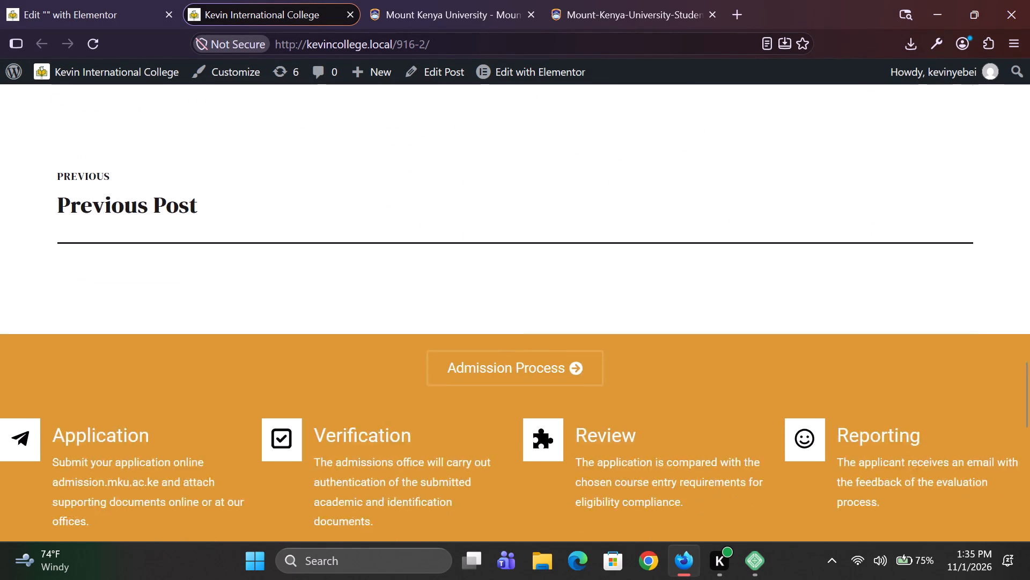
pyautogui.scroll(-2, 359, 303)
pyautogui.scroll(5, 359, 303)
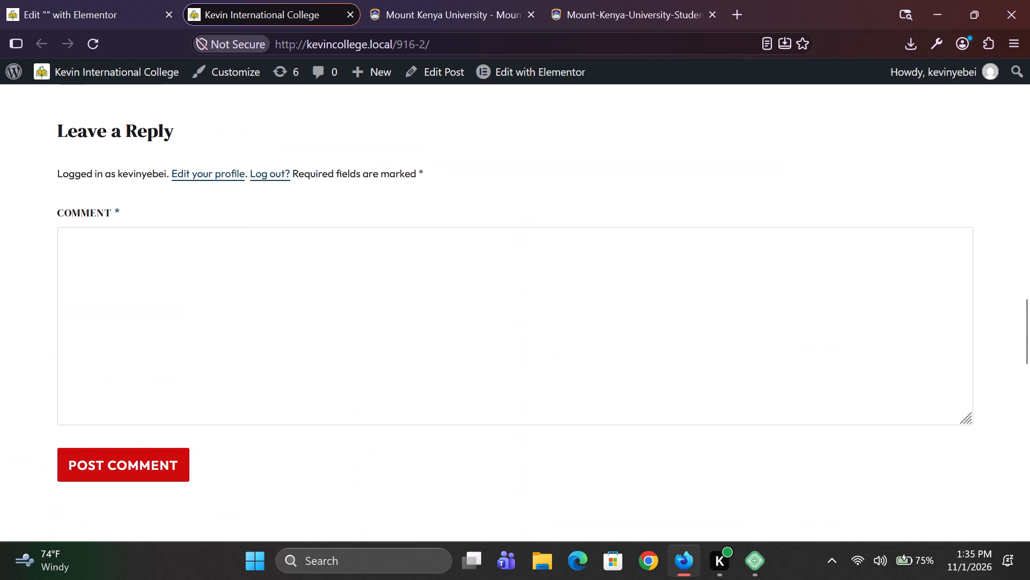
pyautogui.scroll(2, 154, 147)
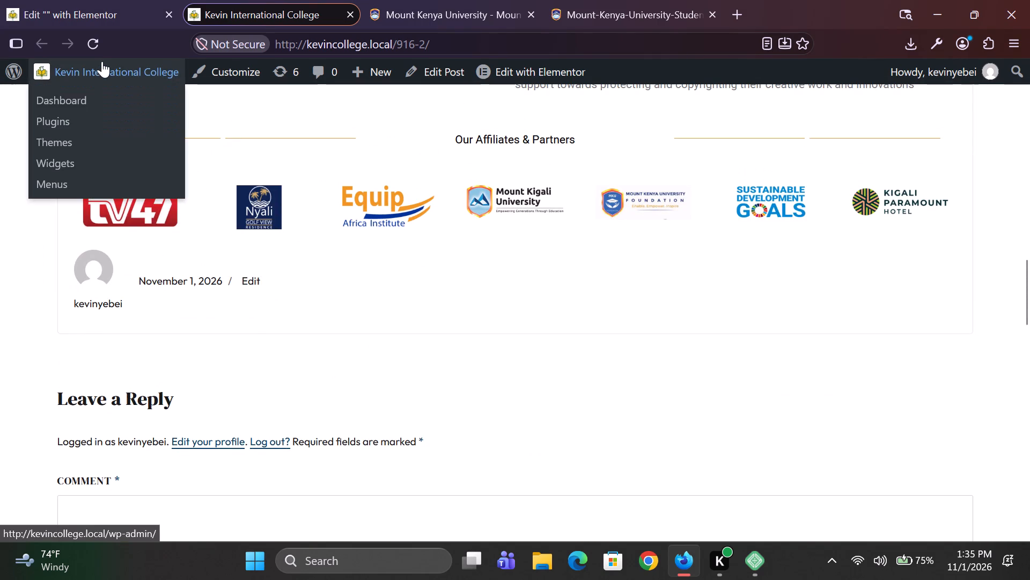
# Go to the posts list in the WordPress dashboard, view the Teaching & Learning Mount Kenya University post and examine its lower sections.
pyautogui.click(86, 90)
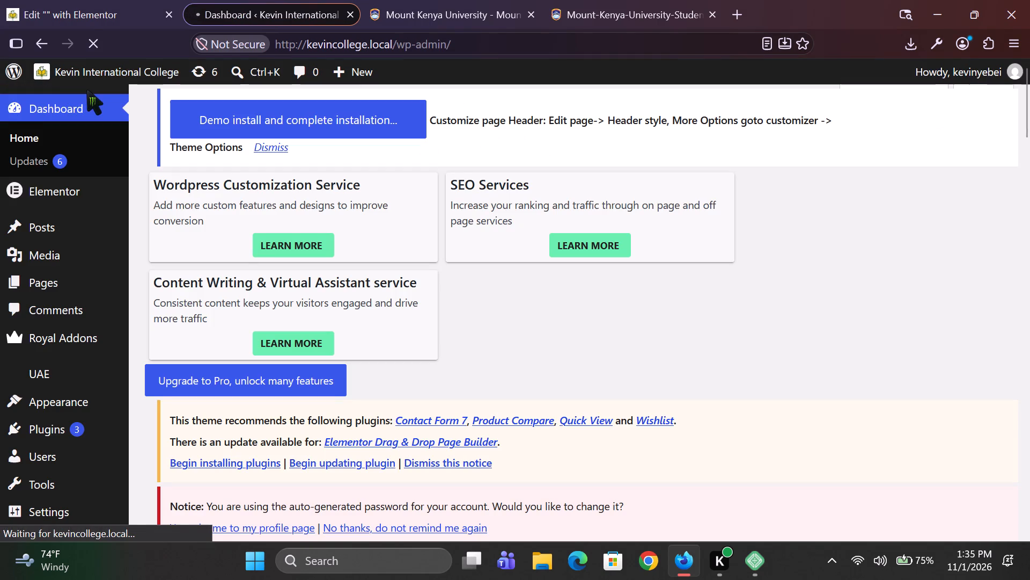
pyautogui.click(57, 214)
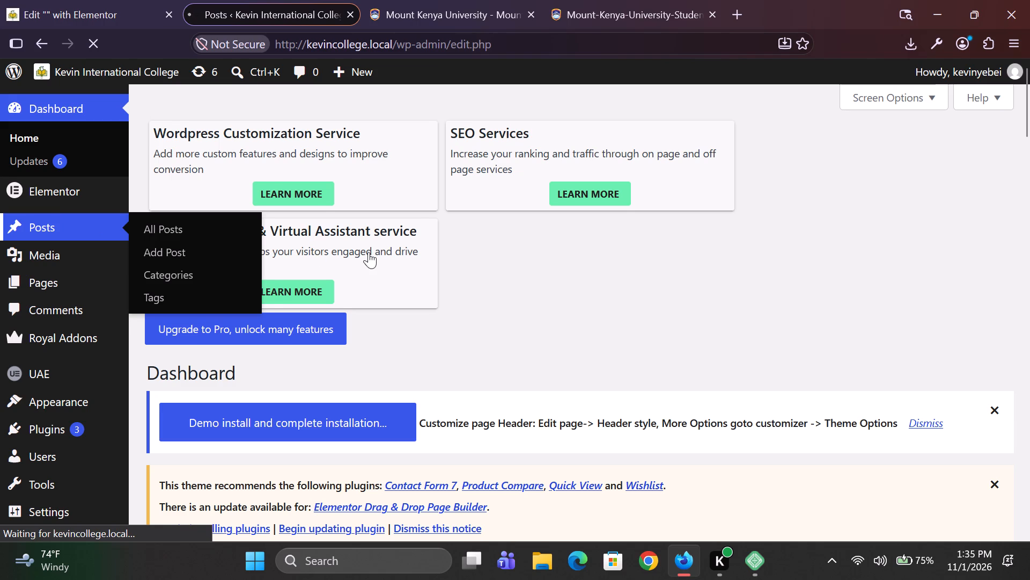
pyautogui.scroll(-4, 371, 250)
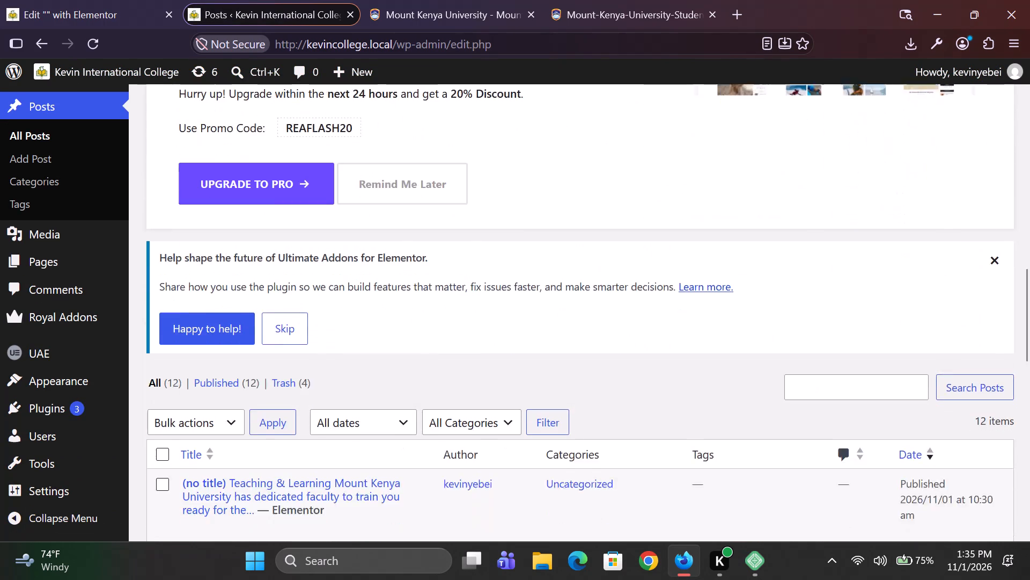
pyautogui.scroll(-2, 371, 250)
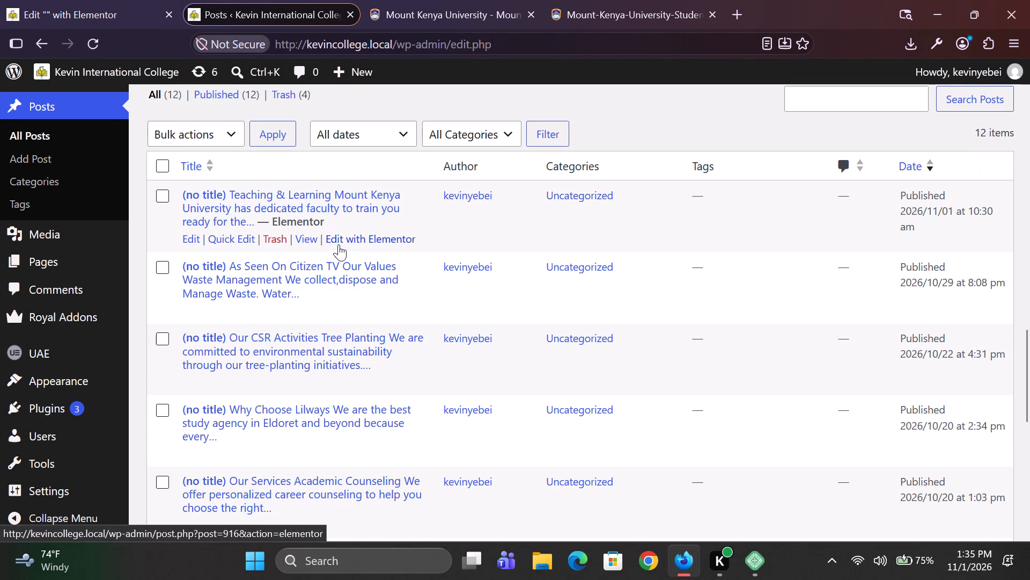
pyautogui.click(306, 238)
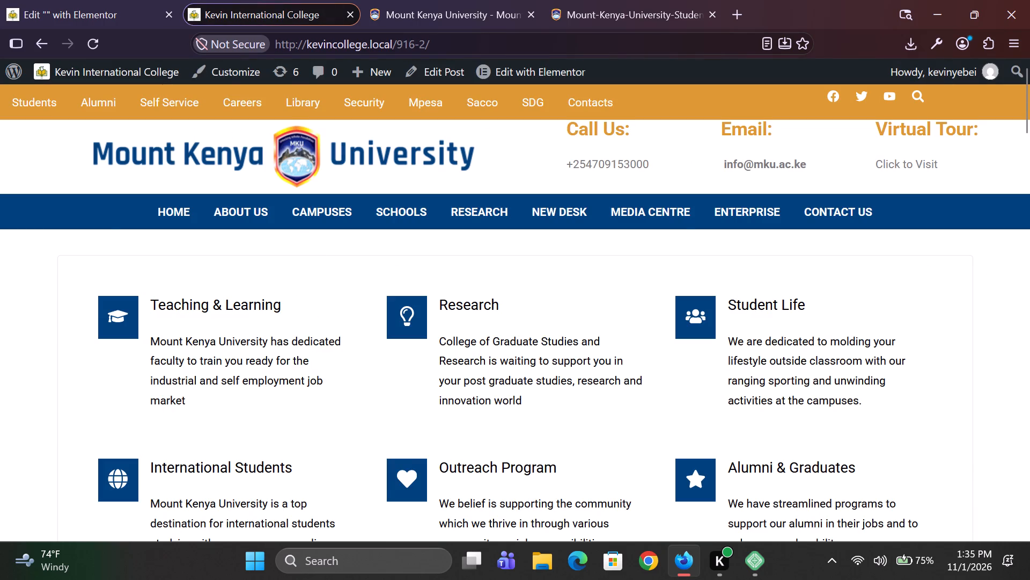
pyautogui.scroll(-11, 314, 343)
pyautogui.scroll(1, 314, 343)
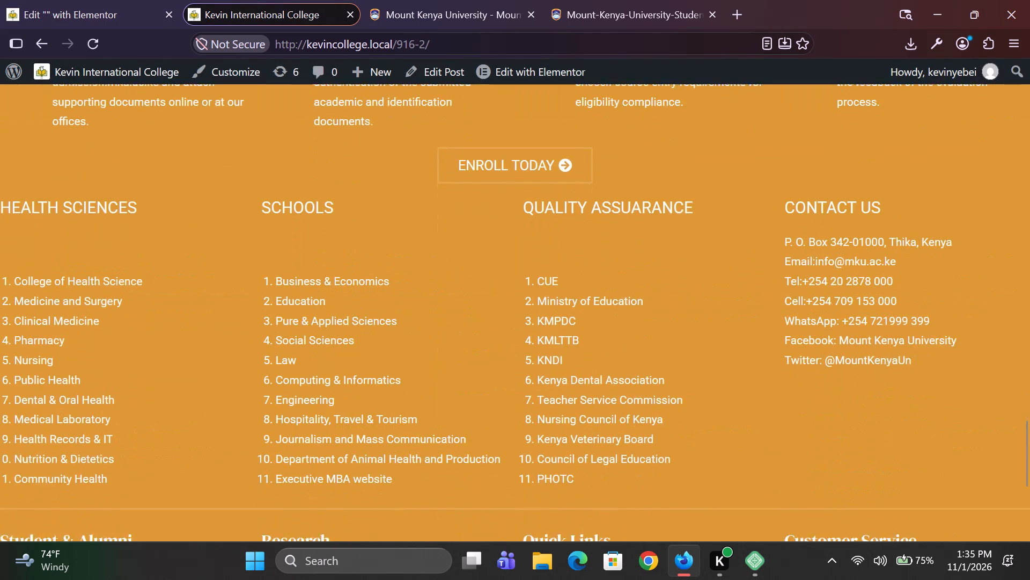
pyautogui.scroll(1, 314, 343)
pyautogui.scroll(-2, 314, 343)
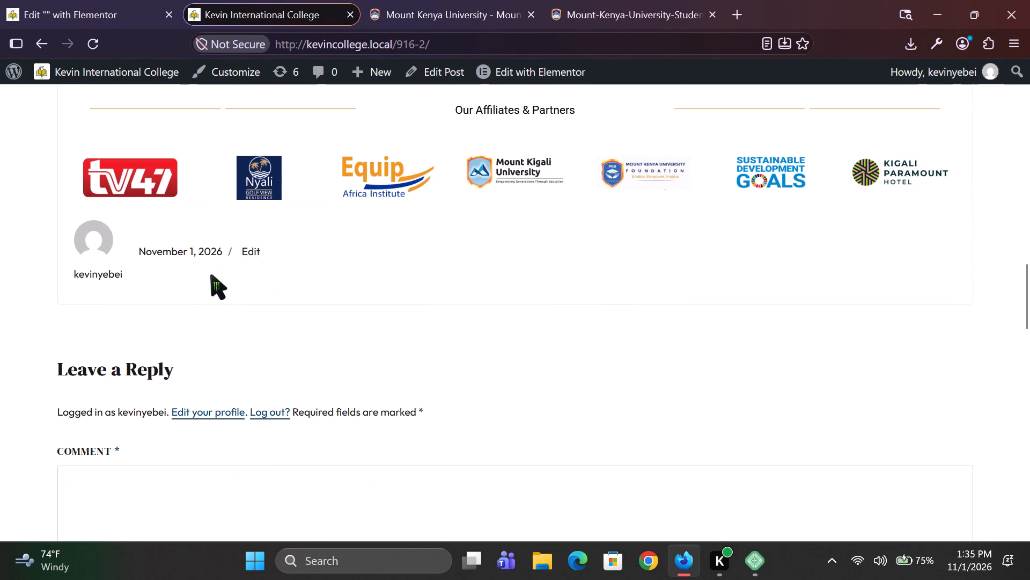
pyautogui.scroll(-6, 253, 422)
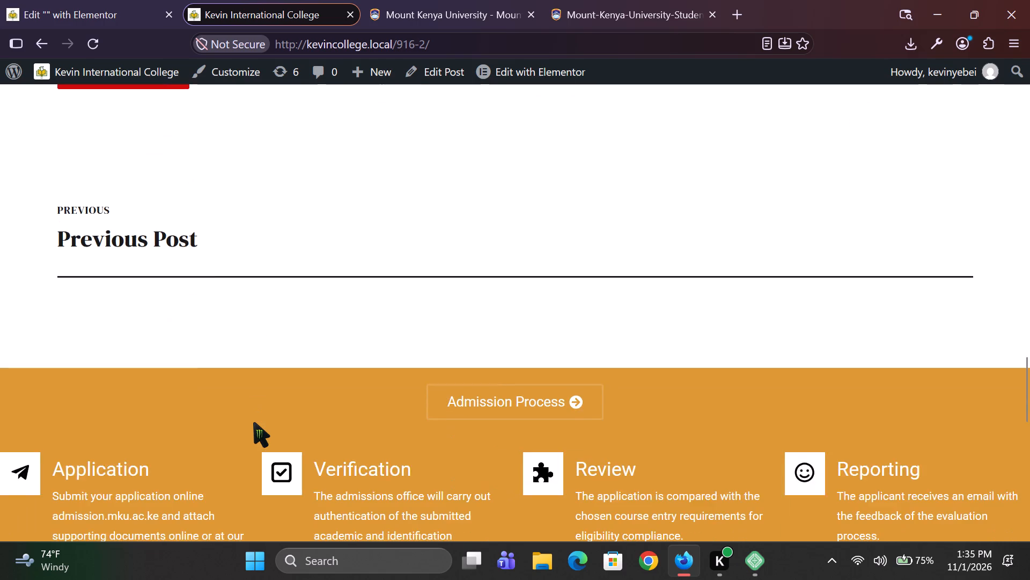
pyautogui.scroll(-4, 253, 422)
pyautogui.scroll(2, 253, 422)
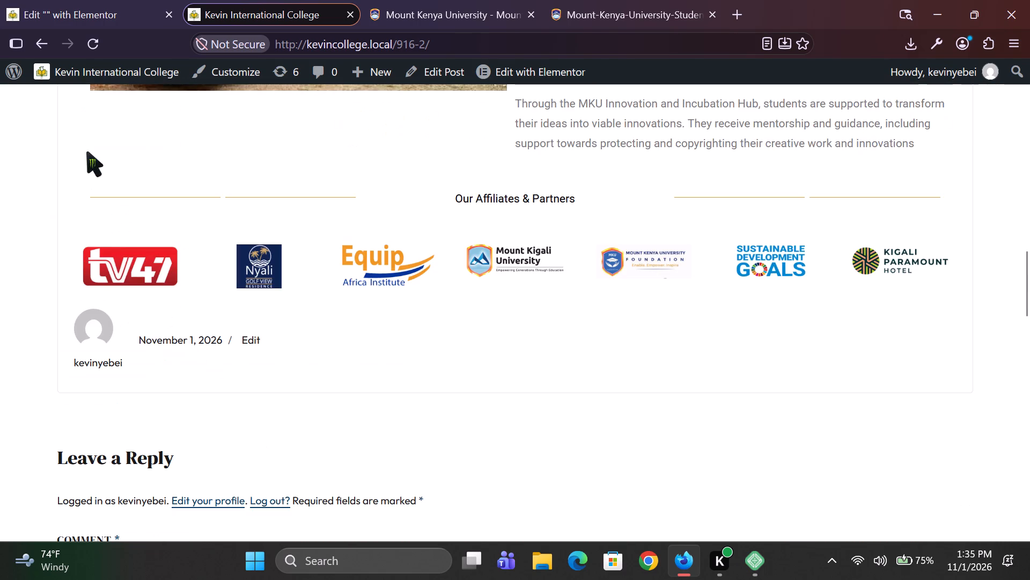
# From the posts list, view the Our CSR Activities post and examine its layout, comment section and footer.
pyautogui.click(43, 46)
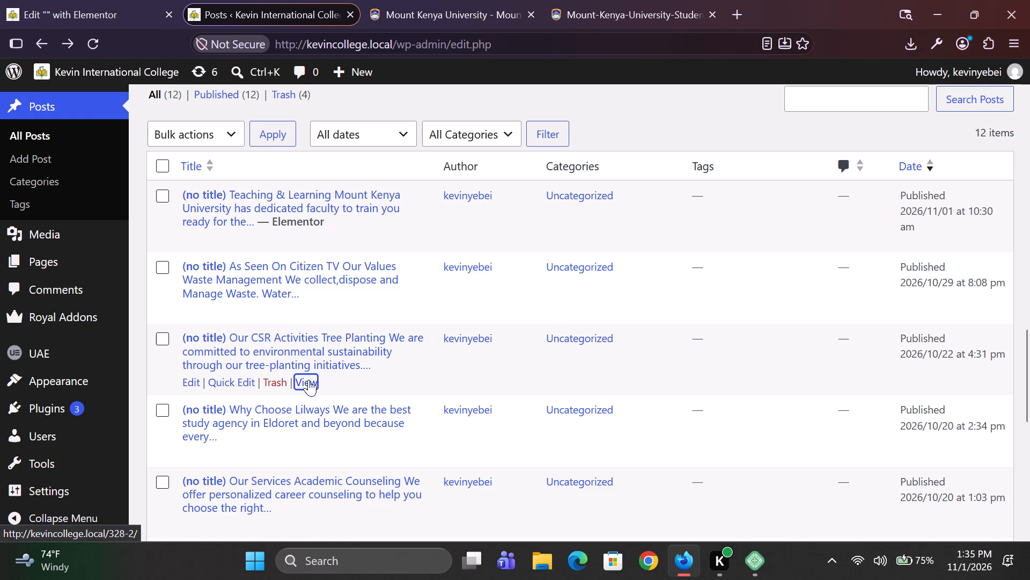
pyautogui.click(308, 380)
pyautogui.scroll(-2, 308, 380)
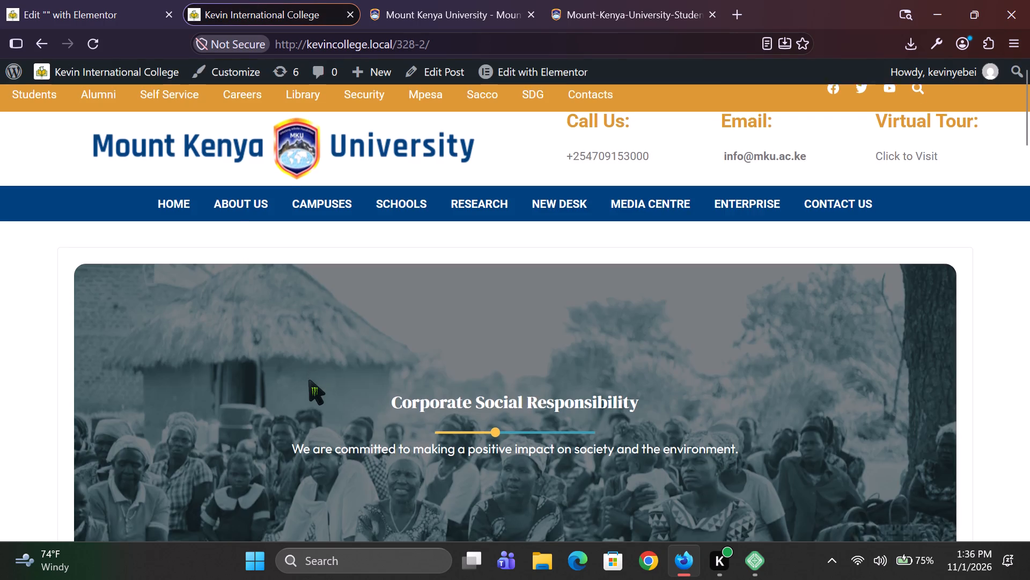
pyautogui.scroll(-12, 308, 380)
pyautogui.scroll(3, 308, 380)
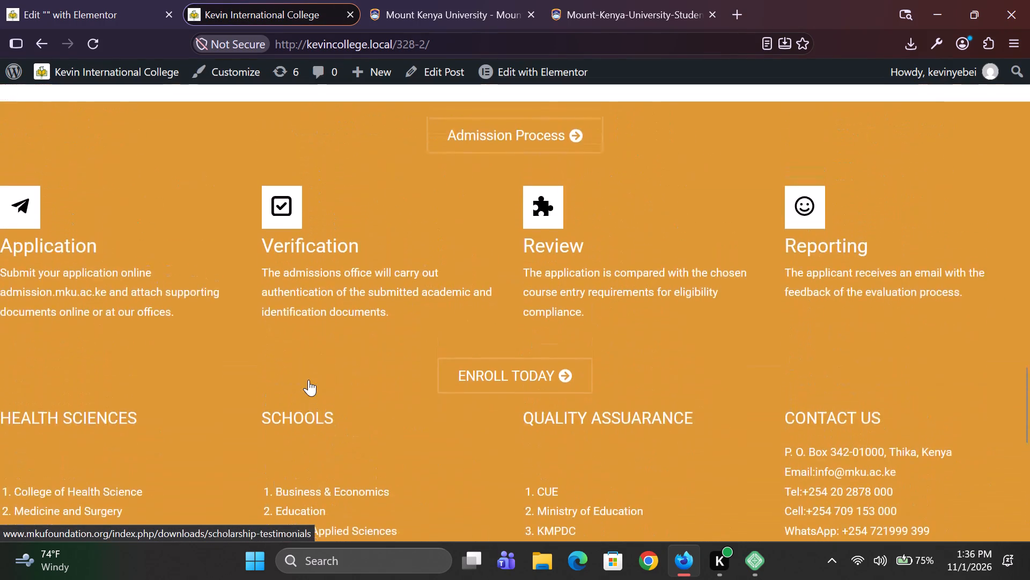
pyautogui.scroll(4, 308, 380)
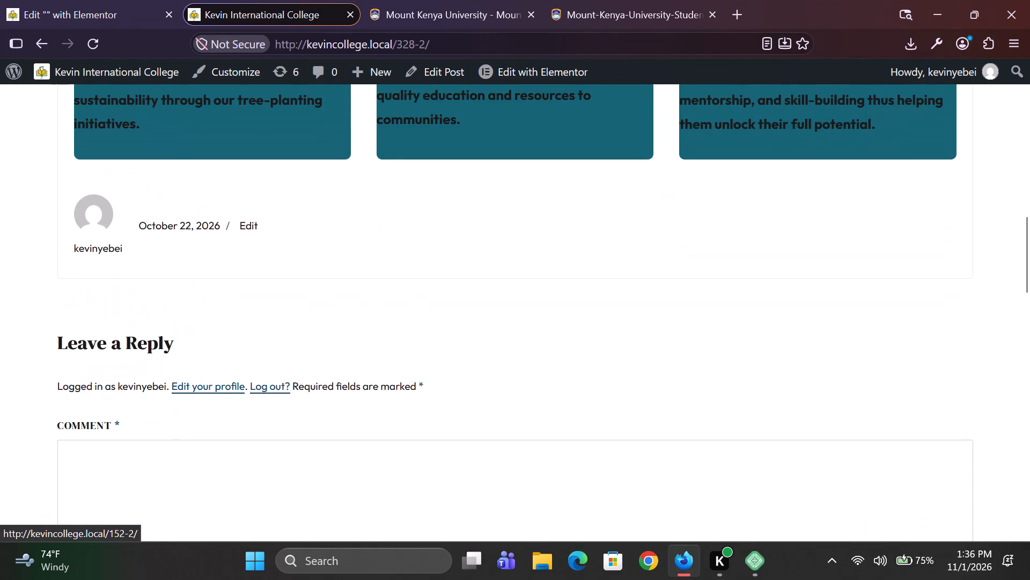
pyautogui.scroll(3, 308, 380)
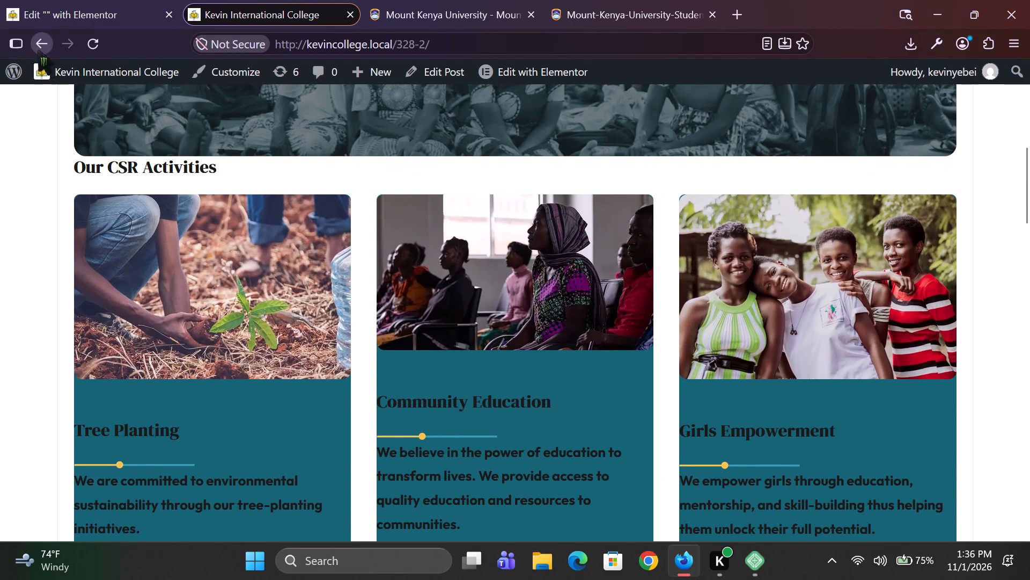
# From the posts list, view the Start your Journey to Studying Abroad post and examine its content and comment section.
pyautogui.click(36, 47)
pyautogui.scroll(-1, 271, 301)
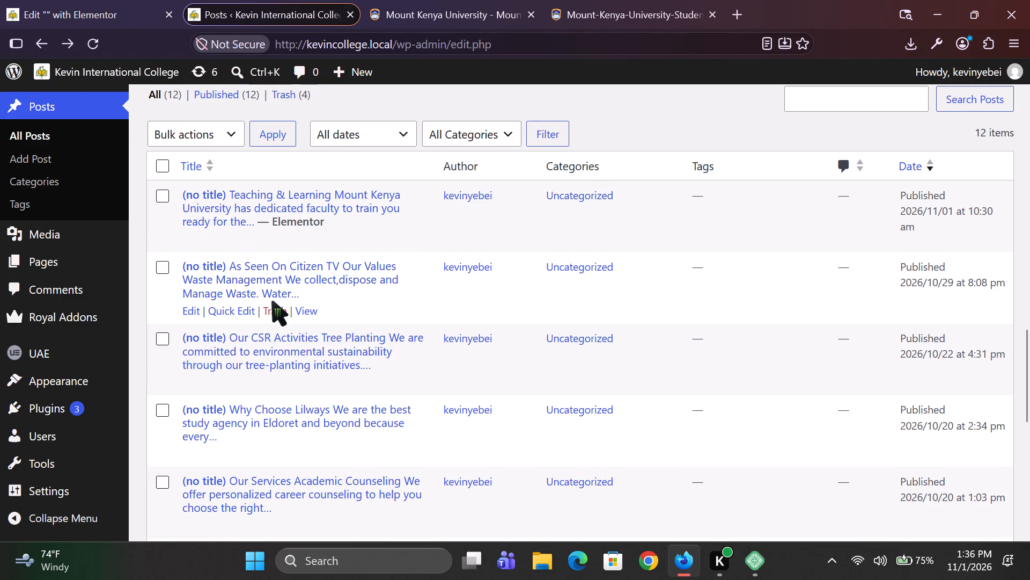
pyautogui.scroll(-2, 271, 301)
pyautogui.click(302, 307)
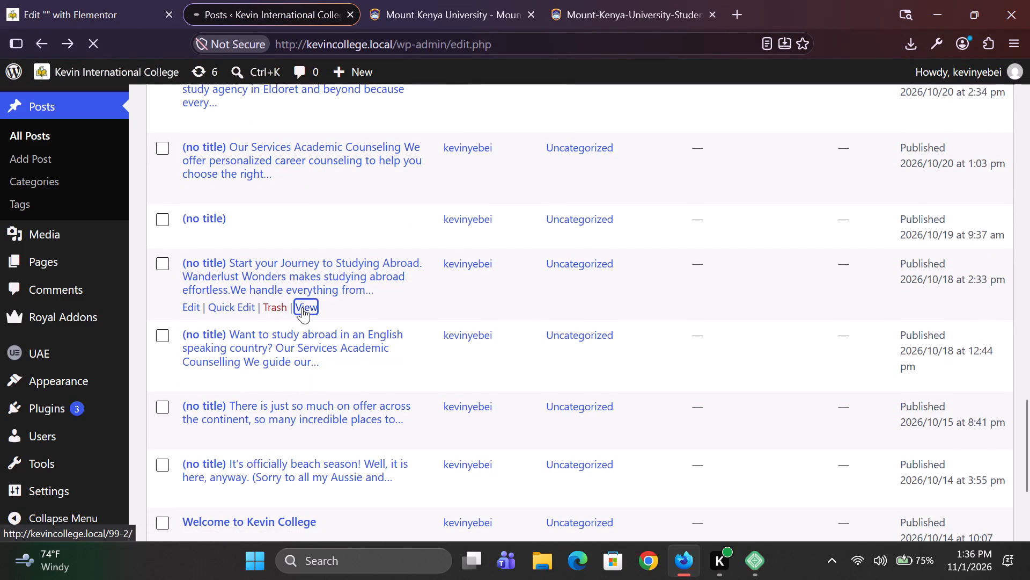
pyautogui.scroll(-2, 391, 317)
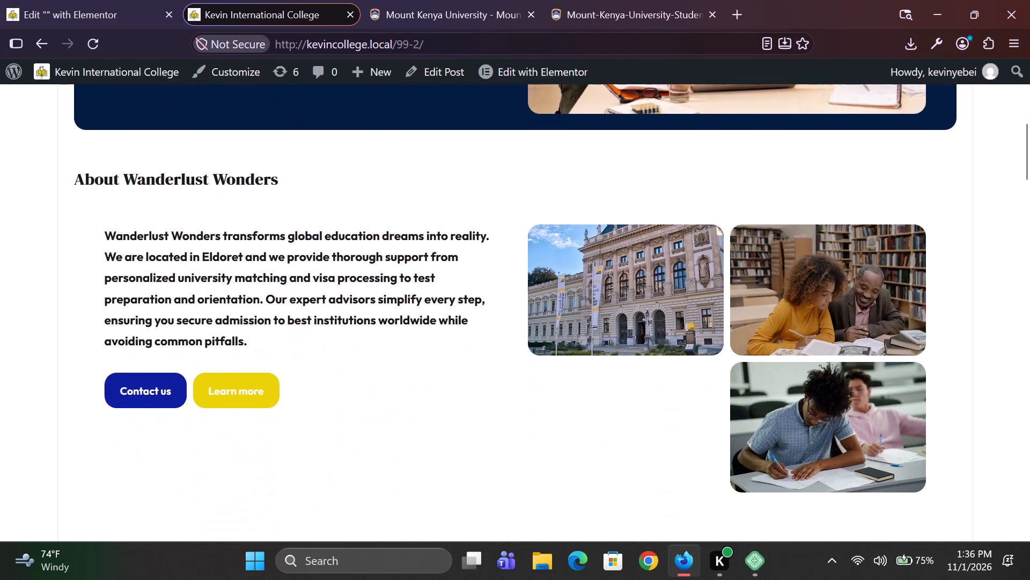
pyautogui.scroll(-7, 391, 317)
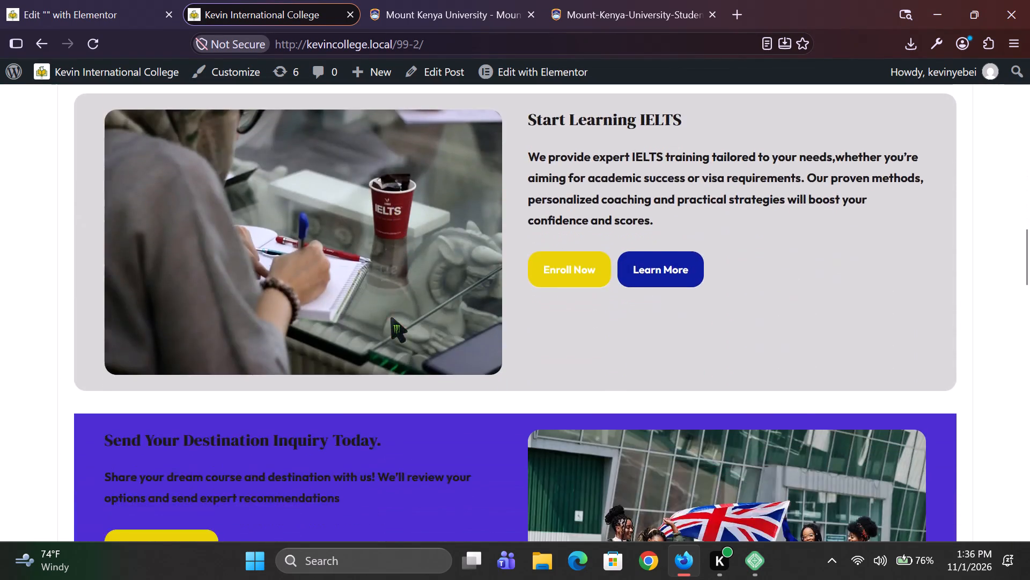
pyautogui.scroll(-5, 391, 317)
pyautogui.scroll(1, 391, 317)
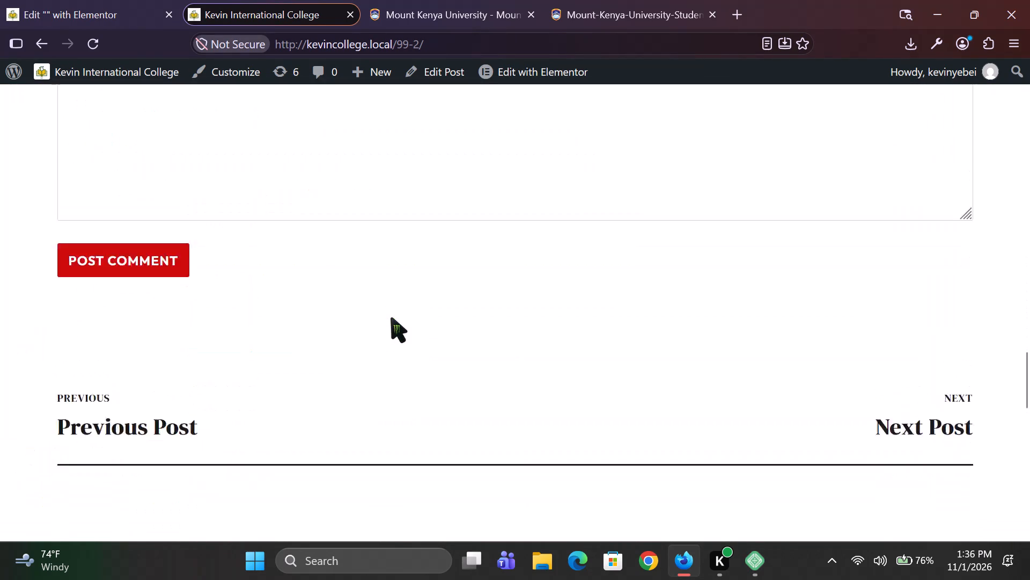
pyautogui.scroll(4, 391, 317)
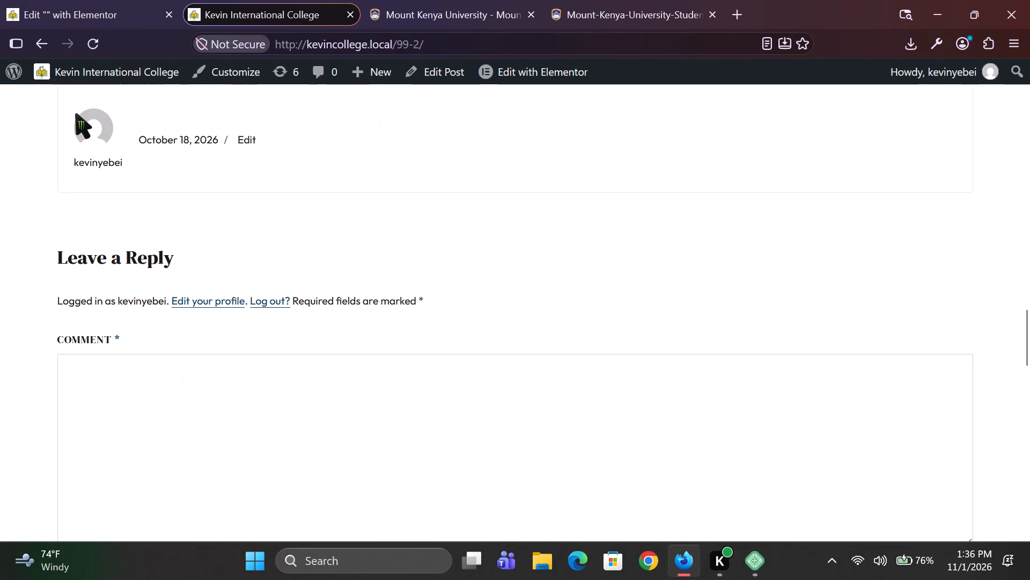
# Return to the posts list, open the edit screen of the Teaching & Learning Mount Kenya University post, examine it and go back.
pyautogui.click(42, 52)
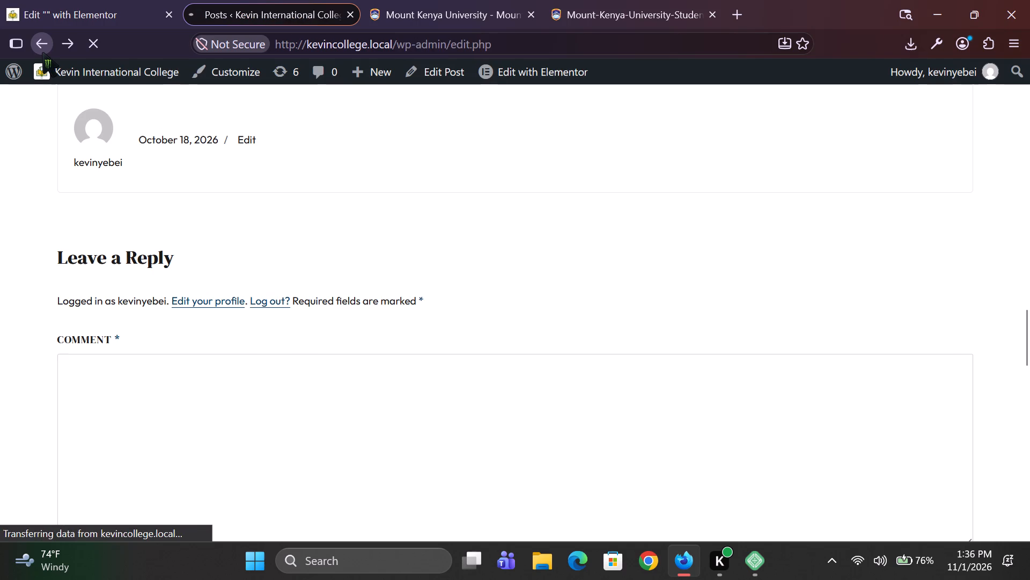
pyautogui.scroll(4, 193, 177)
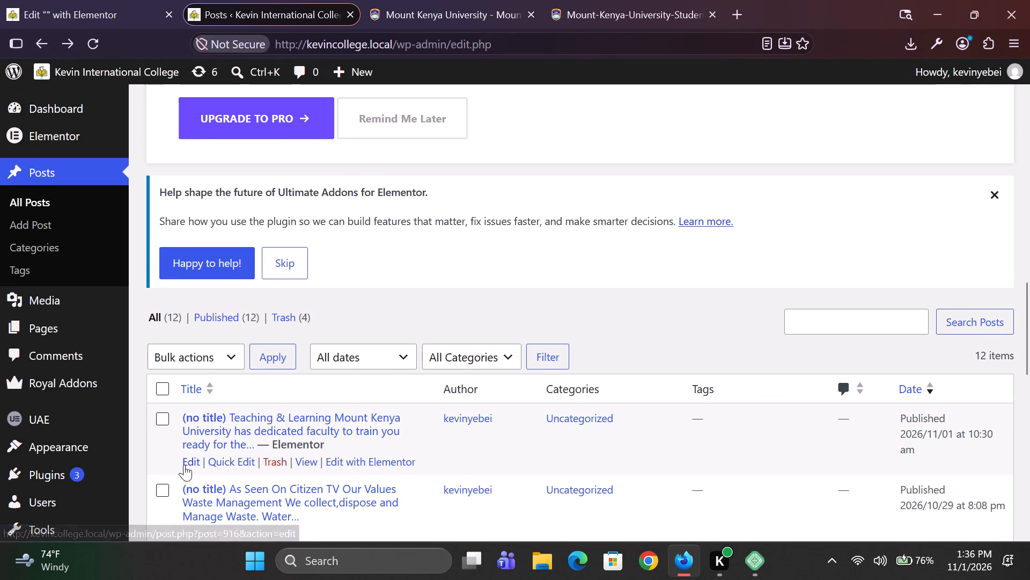
pyautogui.click(185, 465)
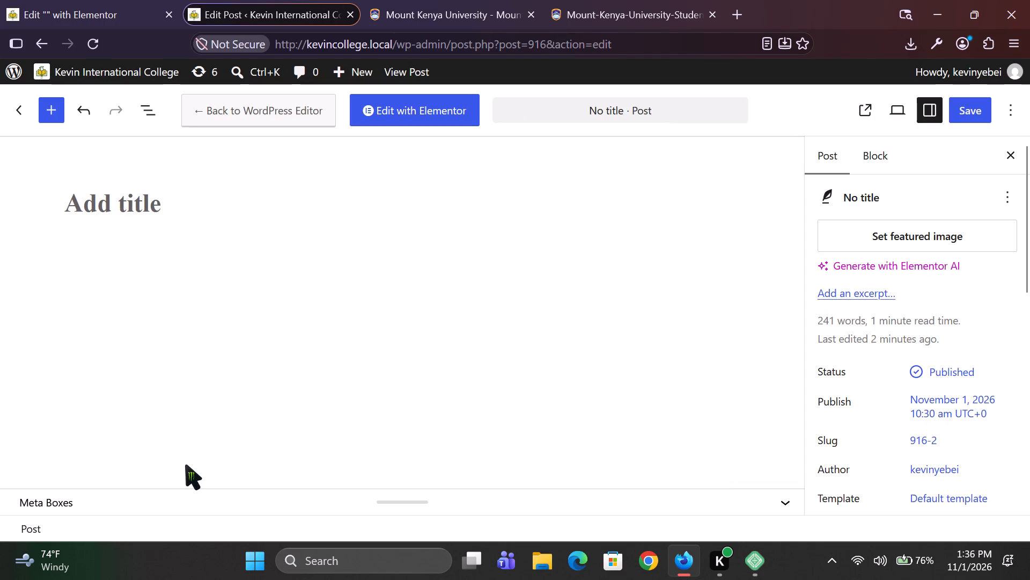
pyautogui.scroll(-2, 298, 241)
pyautogui.click(40, 39)
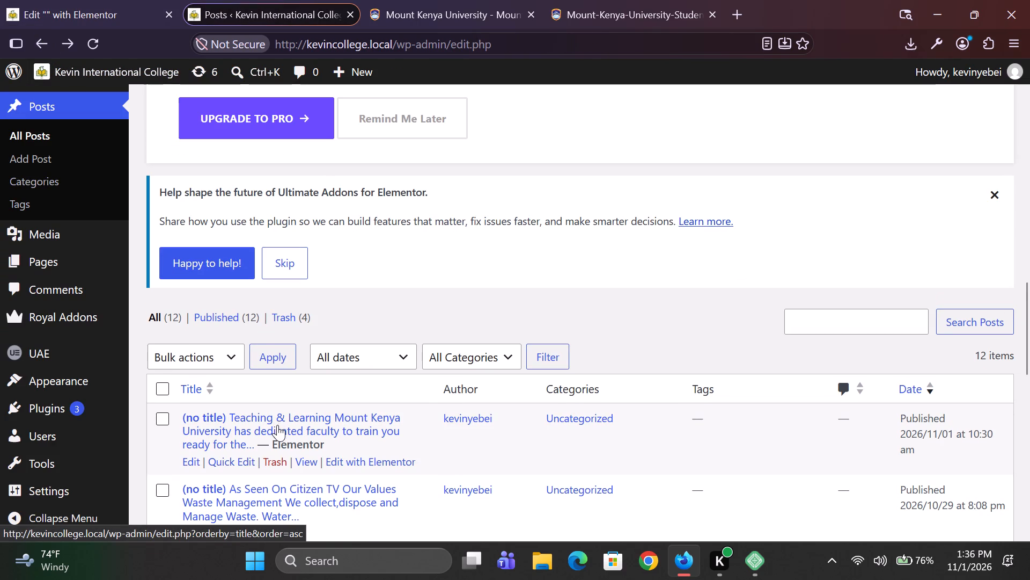
# Review the Quick Edit options of the Teaching & Learning Mount Kenya University post and leave them without saving.
pyautogui.click(235, 461)
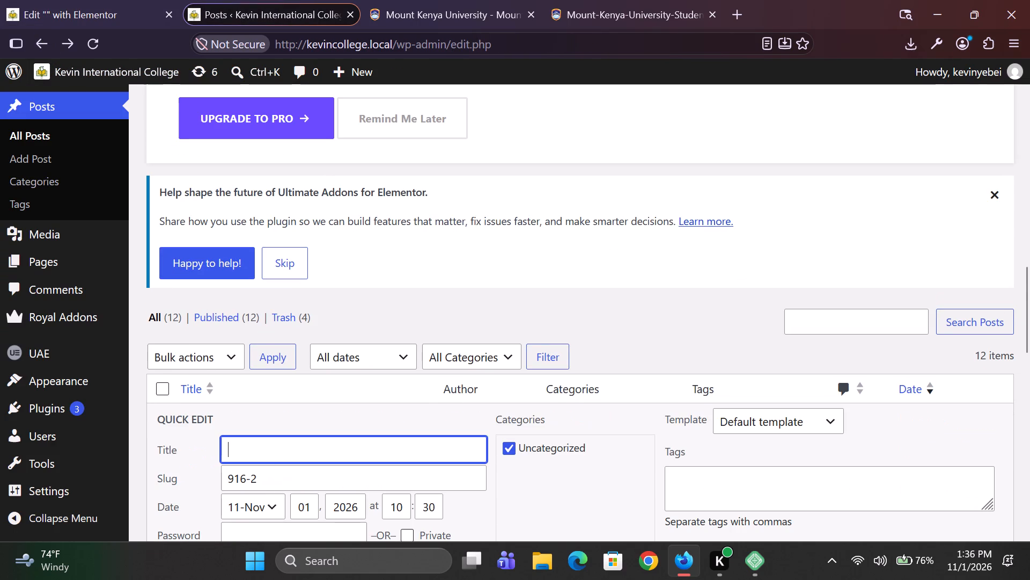
pyautogui.scroll(-2, 197, 415)
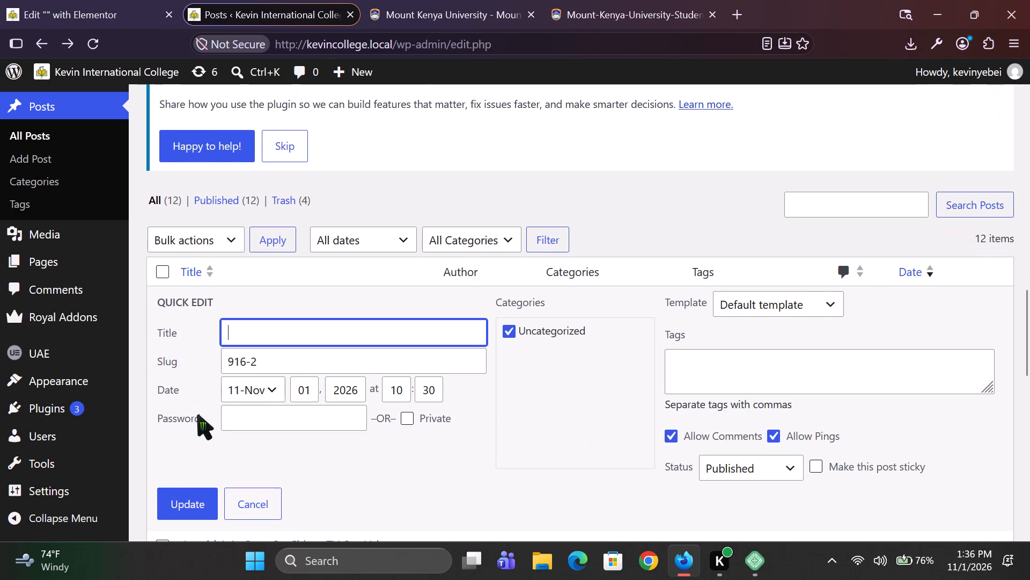
pyautogui.click(263, 510)
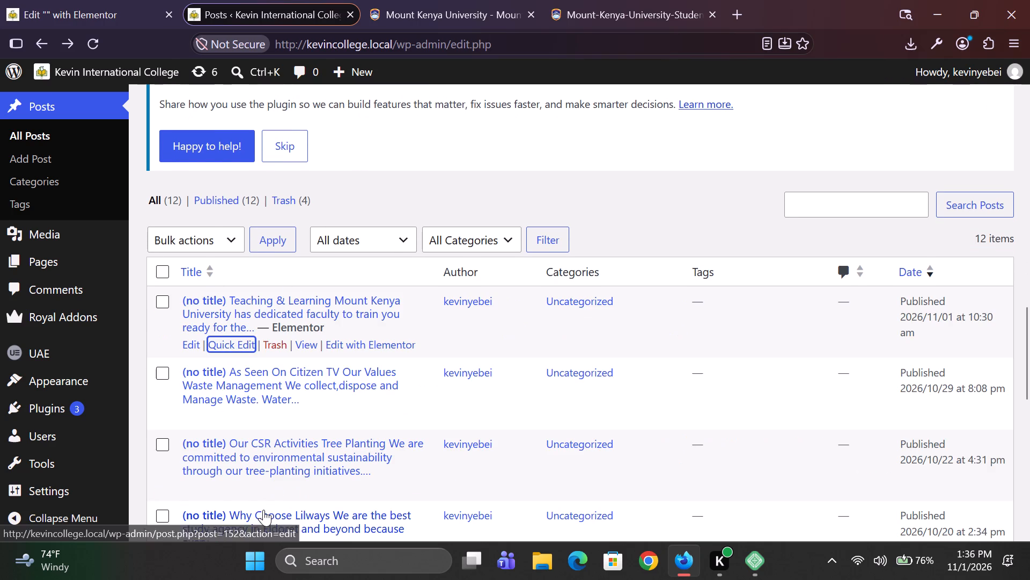
# Open the Teaching & Learning post in Elementor, examine the container holding the six icon boxes and return to the posts list.
pyautogui.click(378, 348)
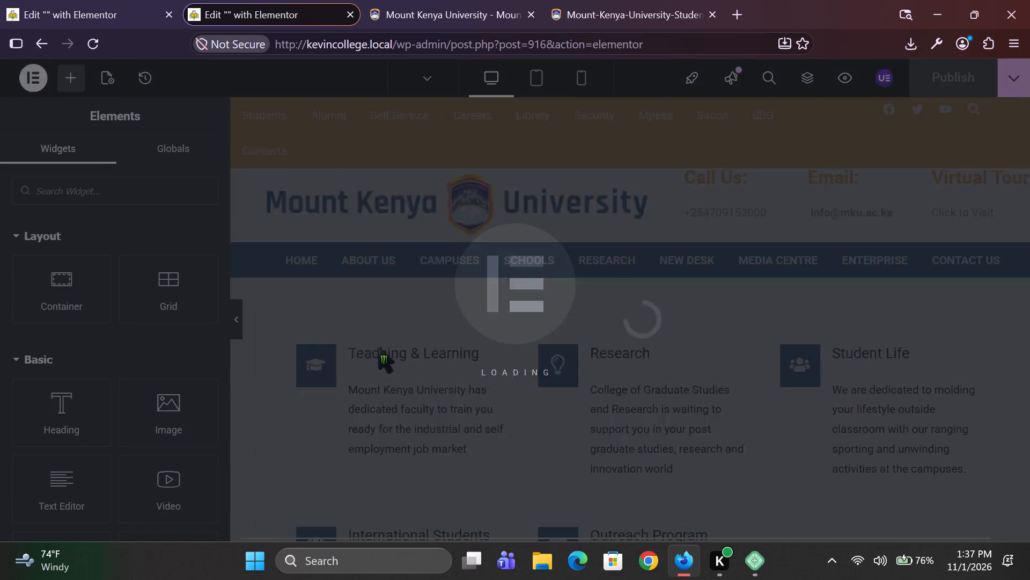
pyautogui.scroll(-2, 527, 414)
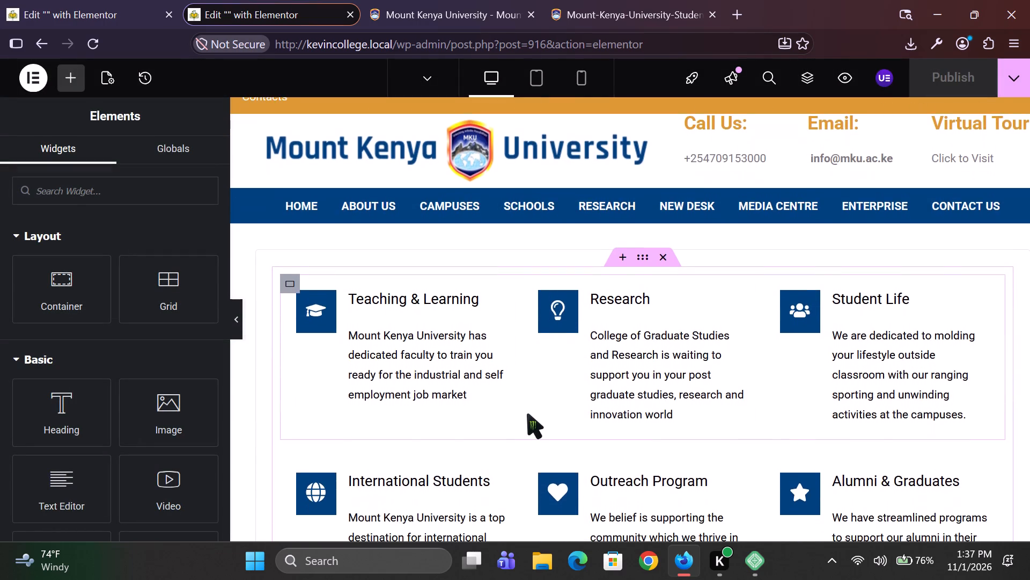
pyautogui.scroll(-2, 527, 414)
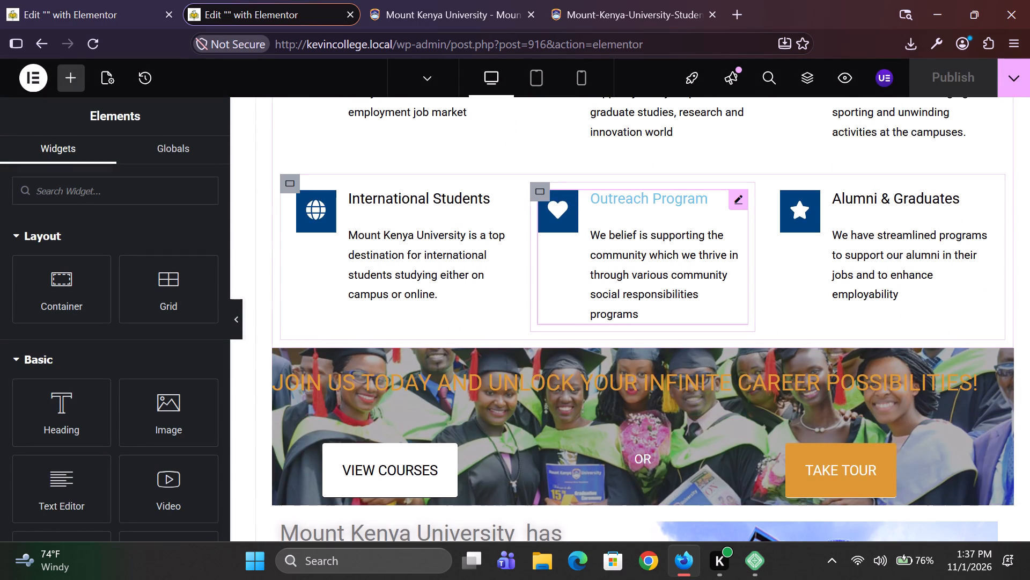
pyautogui.scroll(2, 698, 275)
pyautogui.click(644, 161)
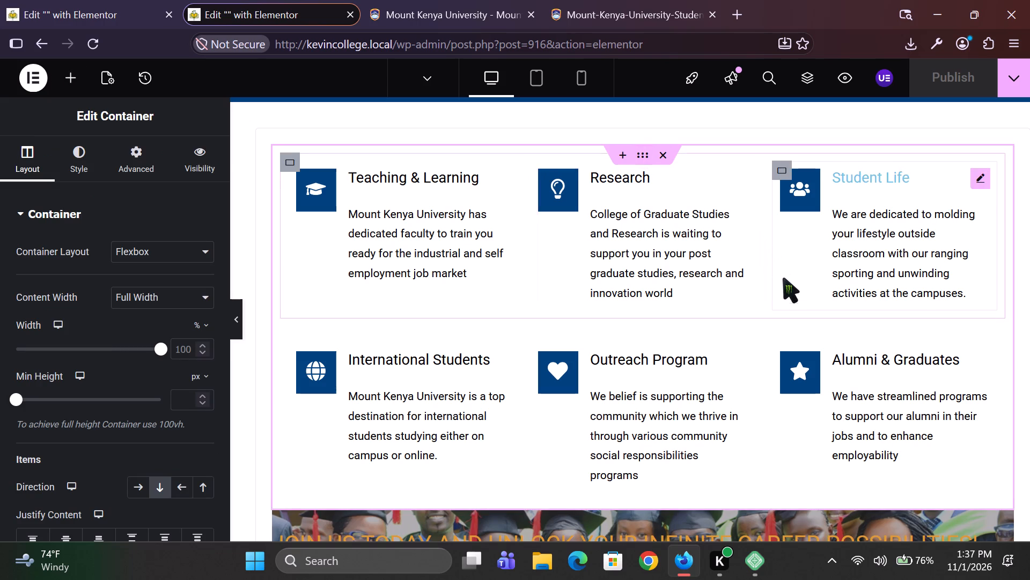
pyautogui.scroll(-1, 783, 278)
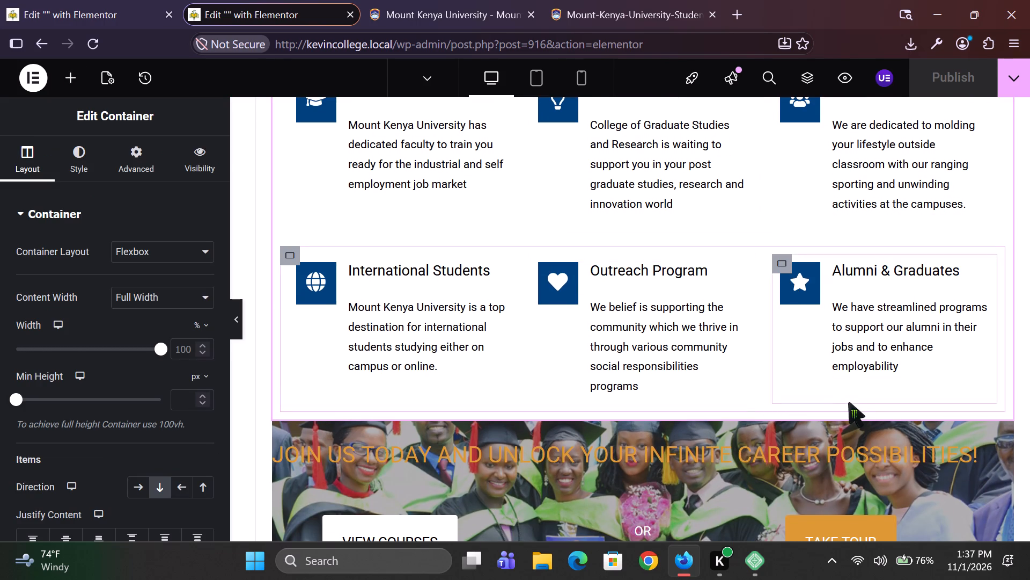
pyautogui.scroll(-2, 740, 419)
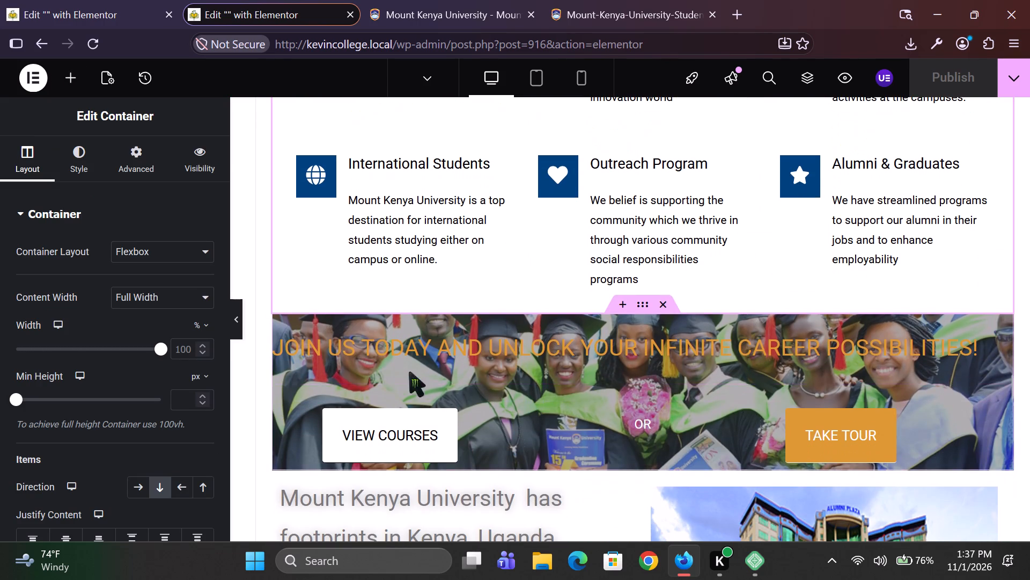
pyautogui.click(43, 54)
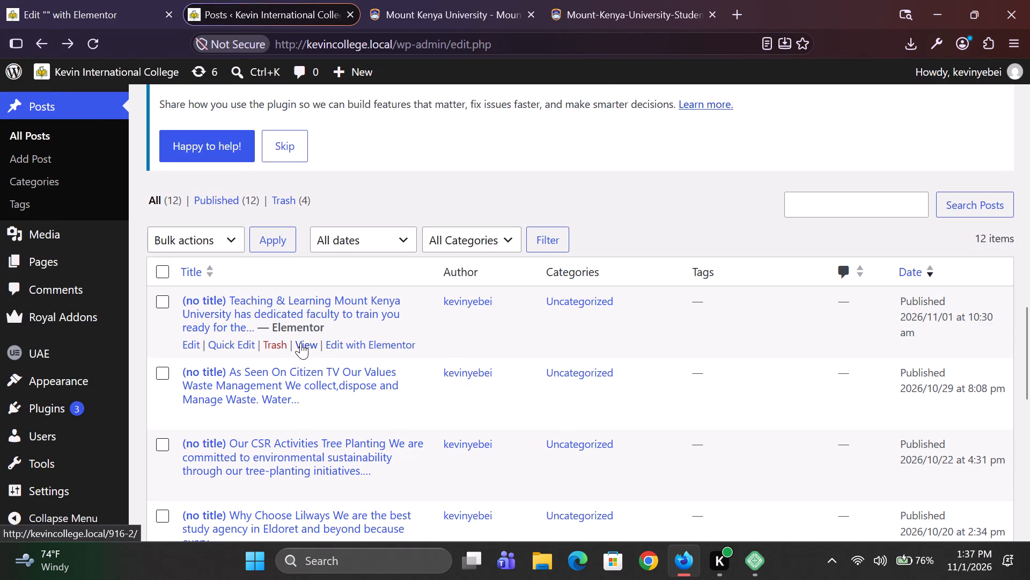
# View the live Teaching & Learning post and examine it from the header through the partner logos to the comment section.
pyautogui.click(300, 343)
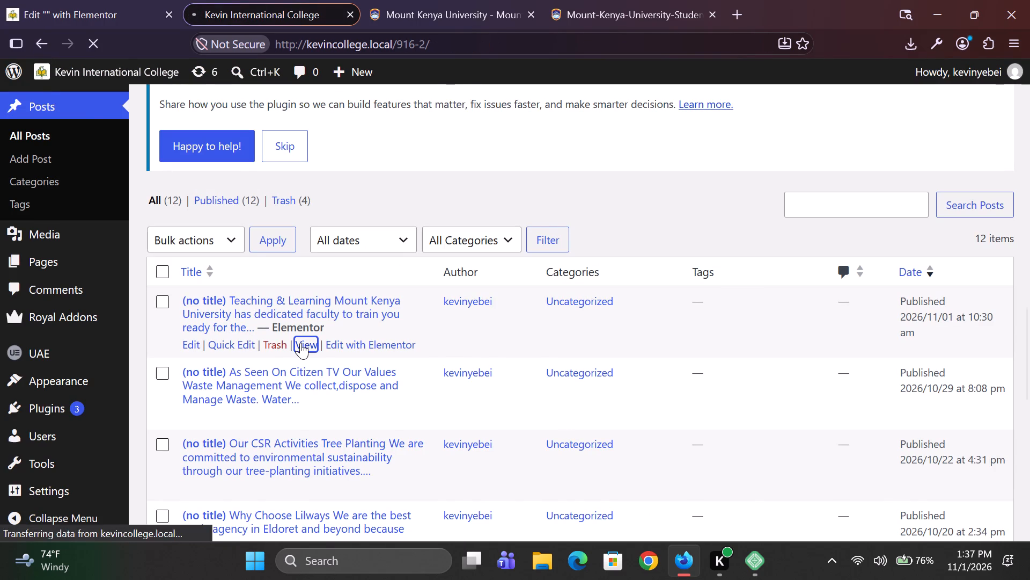
pyautogui.scroll(-4, 462, 302)
pyautogui.scroll(1, 462, 302)
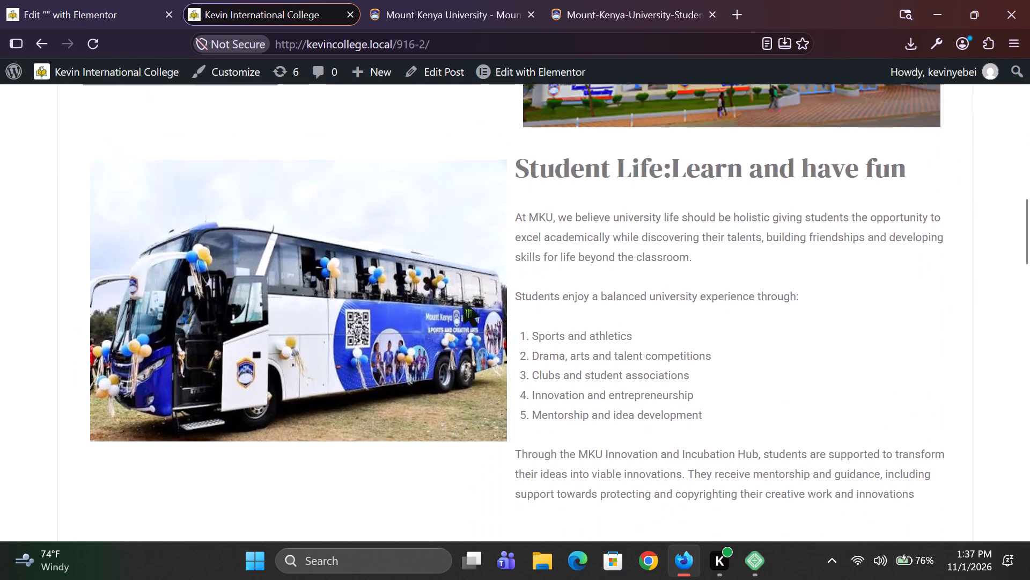
pyautogui.scroll(1, 462, 302)
pyautogui.scroll(-2, 462, 302)
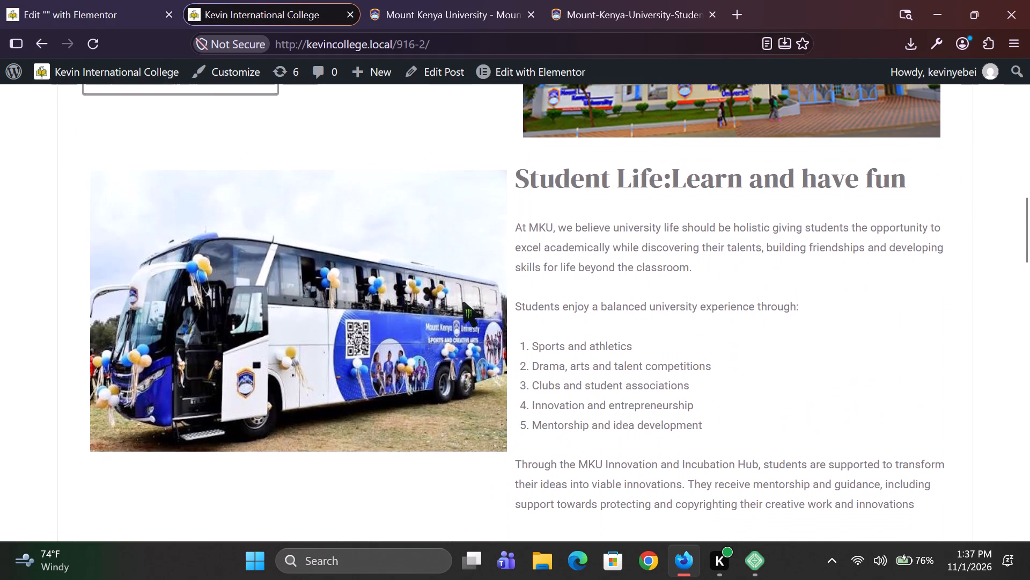
pyautogui.scroll(-3, 462, 302)
pyautogui.scroll(3, 462, 302)
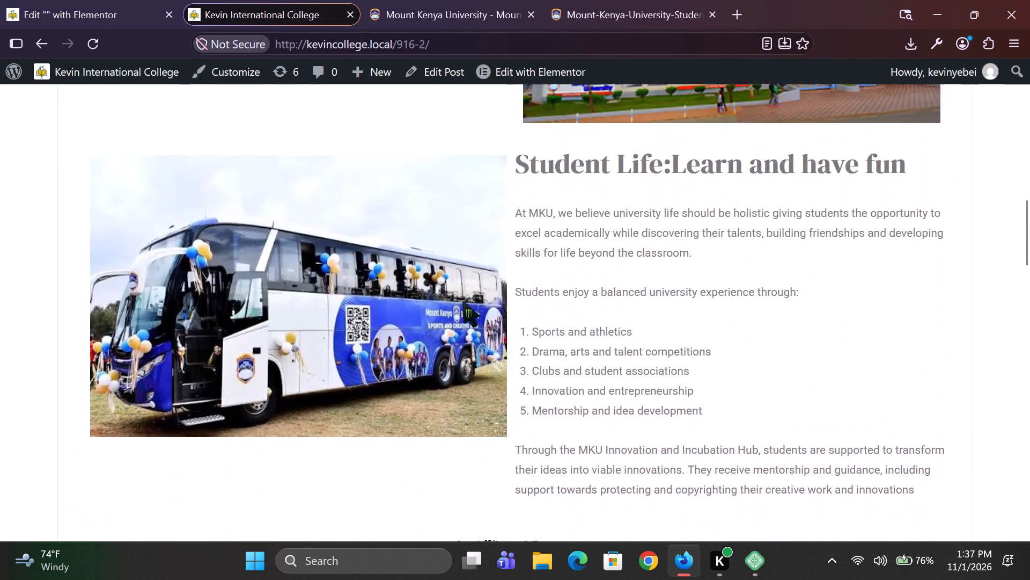
pyautogui.scroll(1, 462, 302)
pyautogui.scroll(2, 333, 293)
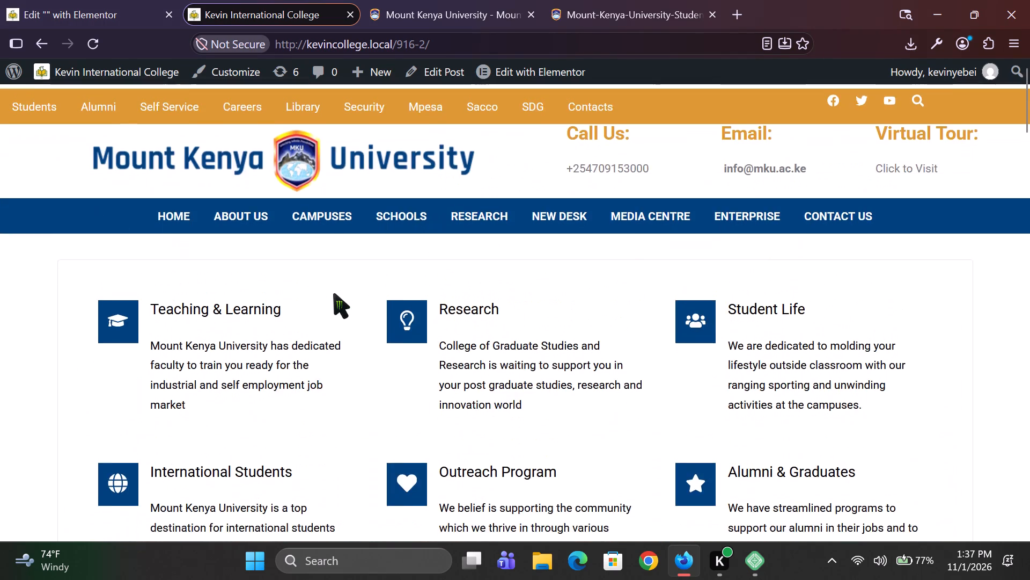
pyautogui.scroll(-5, 333, 293)
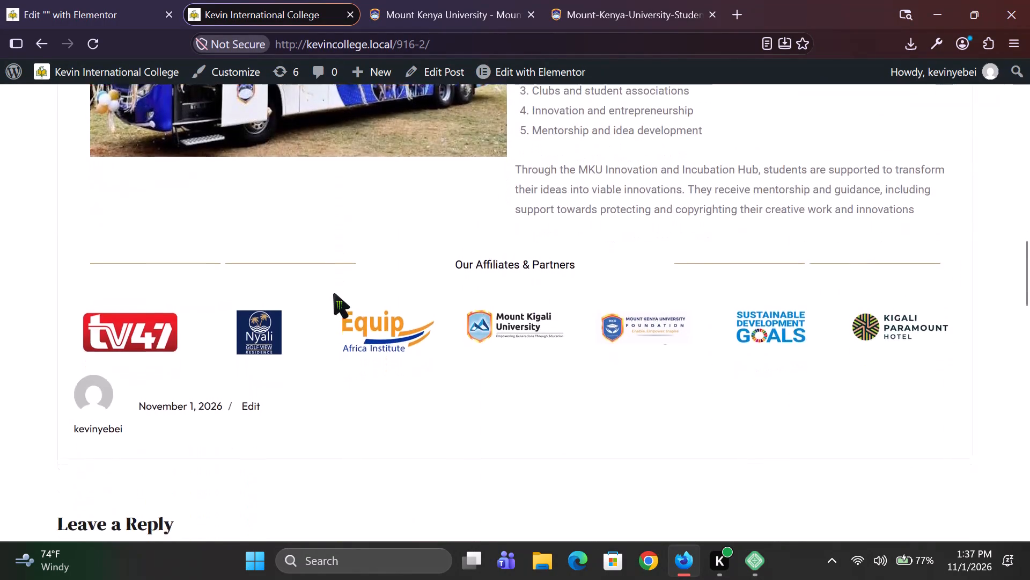
pyautogui.scroll(-2, 333, 293)
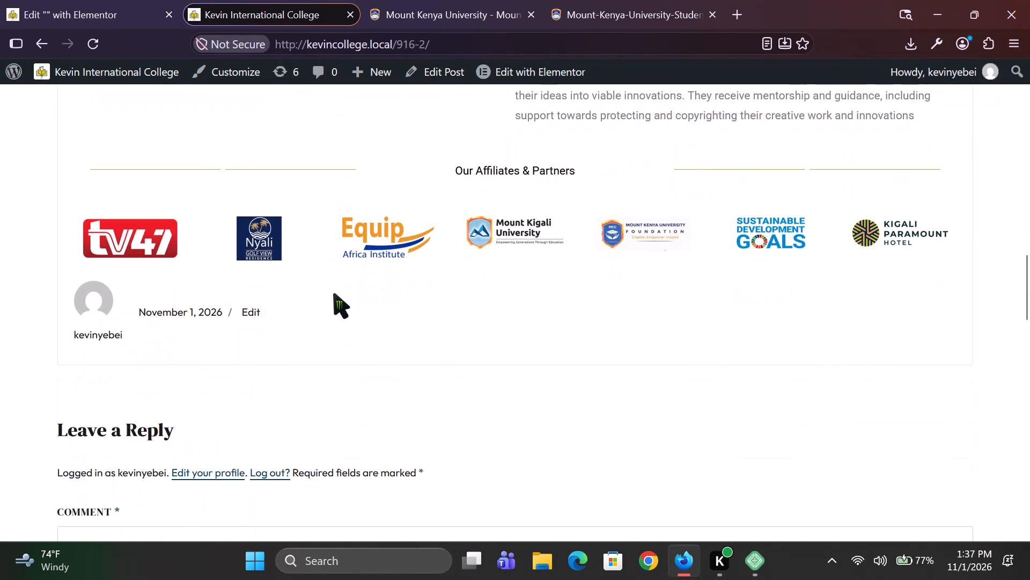
pyautogui.scroll(1, 333, 293)
pyautogui.scroll(2, 144, 152)
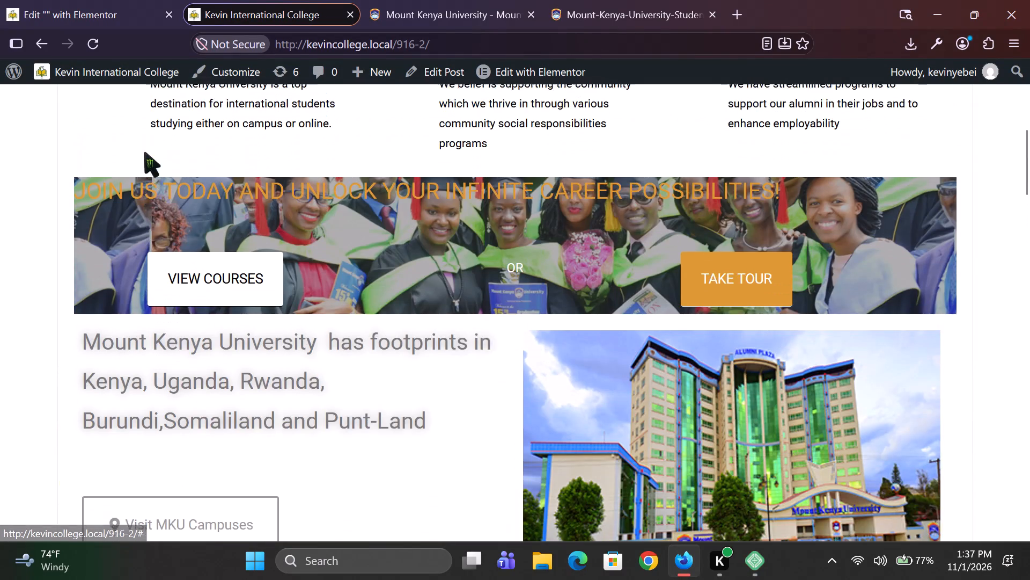
pyautogui.scroll(4, 144, 152)
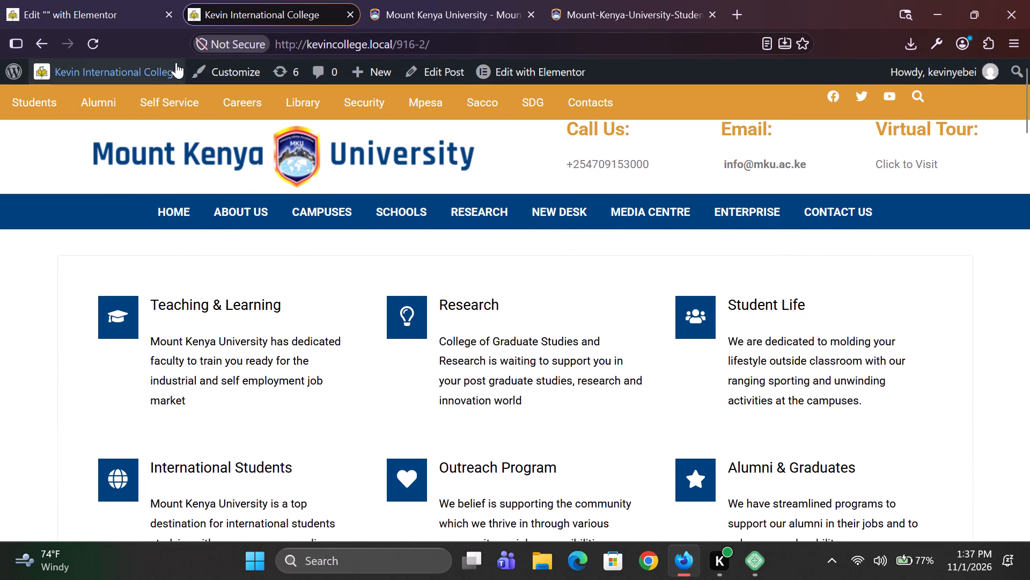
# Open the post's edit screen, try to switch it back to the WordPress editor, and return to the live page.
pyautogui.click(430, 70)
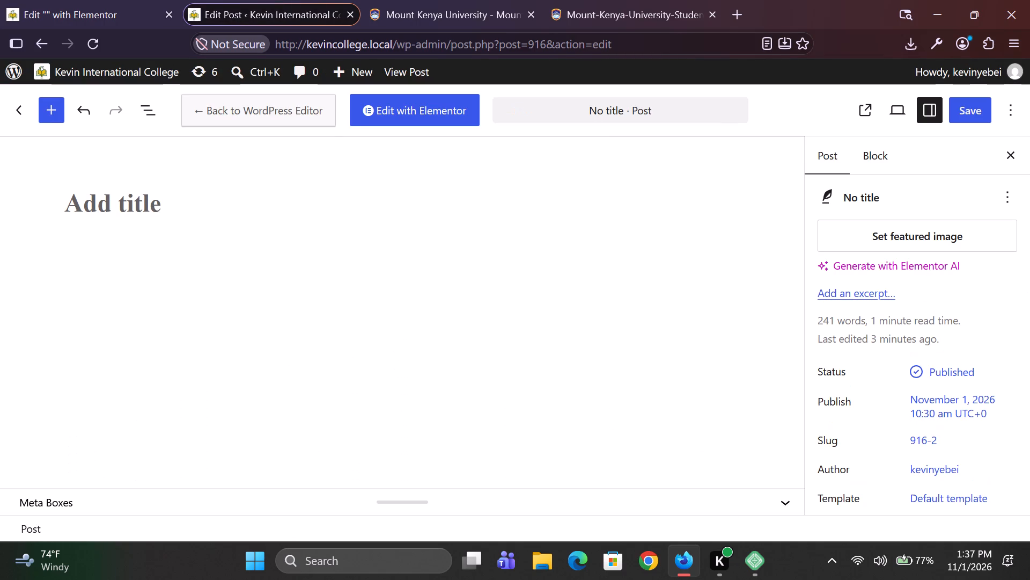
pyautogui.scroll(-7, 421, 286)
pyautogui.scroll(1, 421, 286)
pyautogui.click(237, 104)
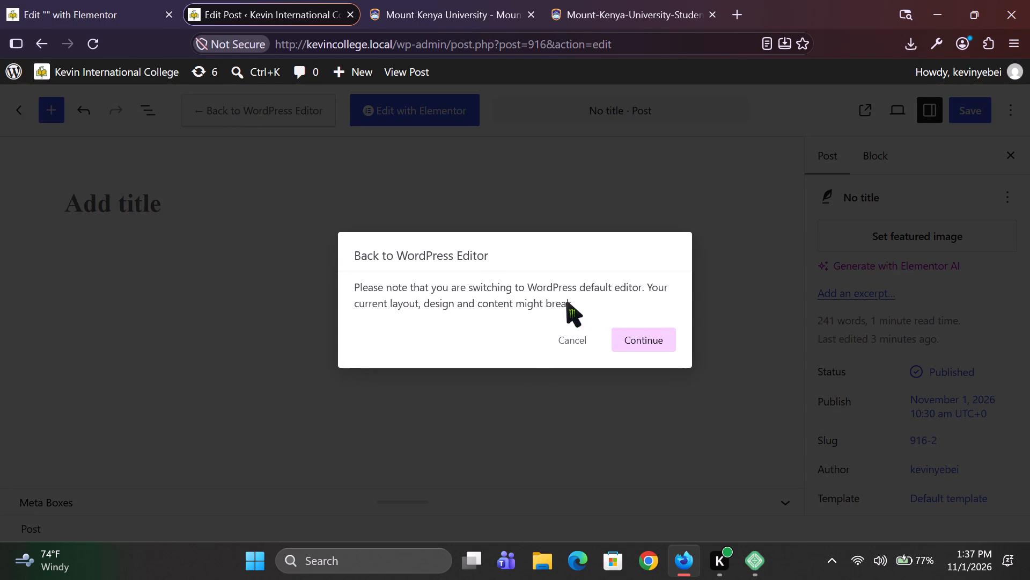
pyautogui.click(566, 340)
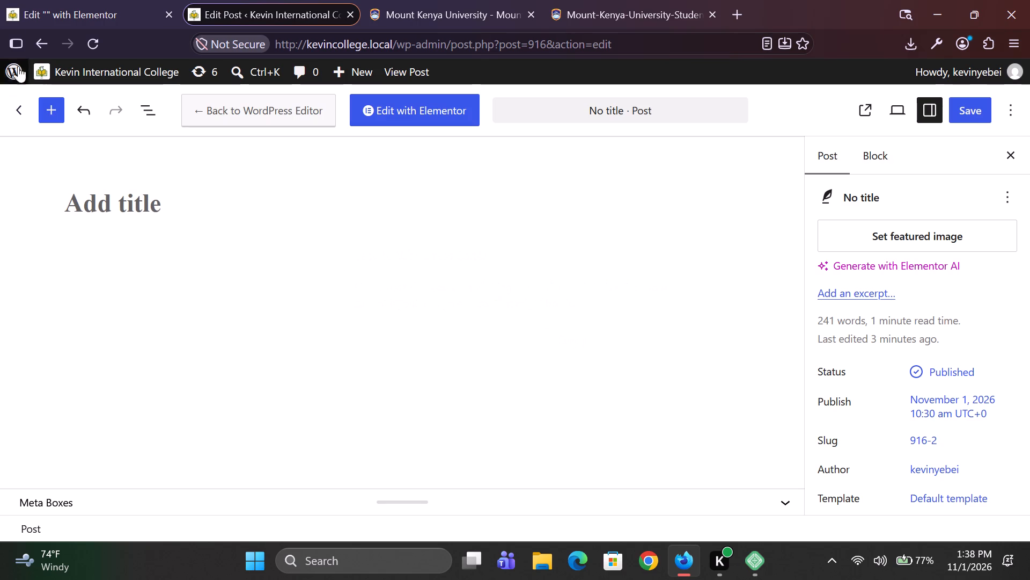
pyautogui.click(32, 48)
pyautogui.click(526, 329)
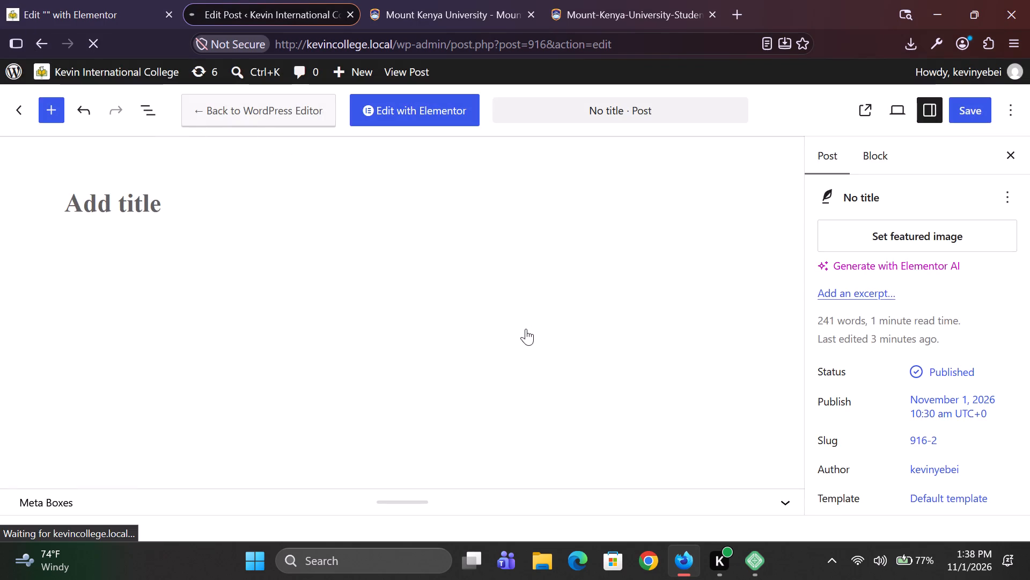
# Inspect the Research icon box's description text on the live page and examine its box model layout.
pyautogui.scroll(-2, 401, 346)
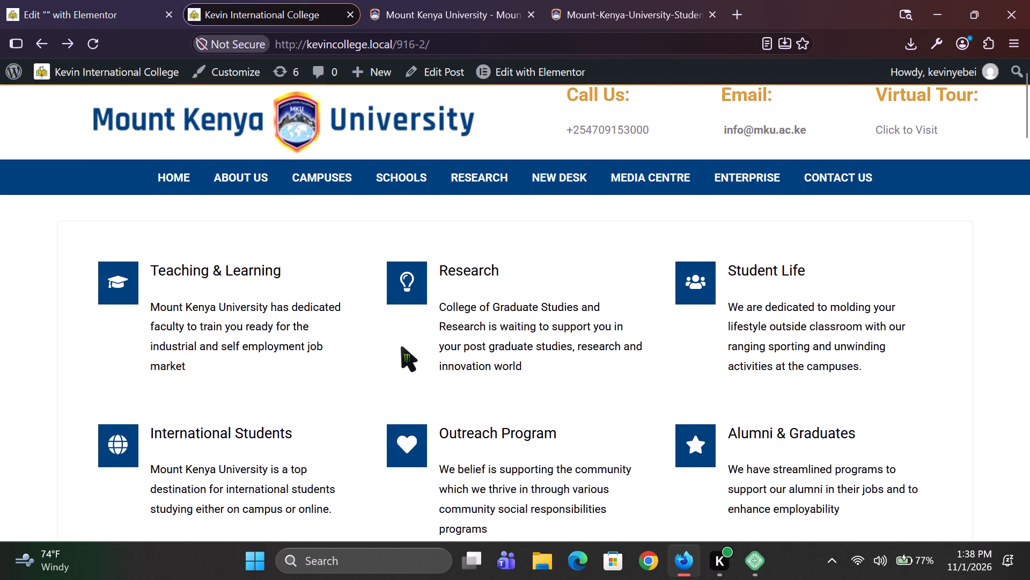
pyautogui.scroll(-3, 401, 346)
pyautogui.scroll(1, 401, 346)
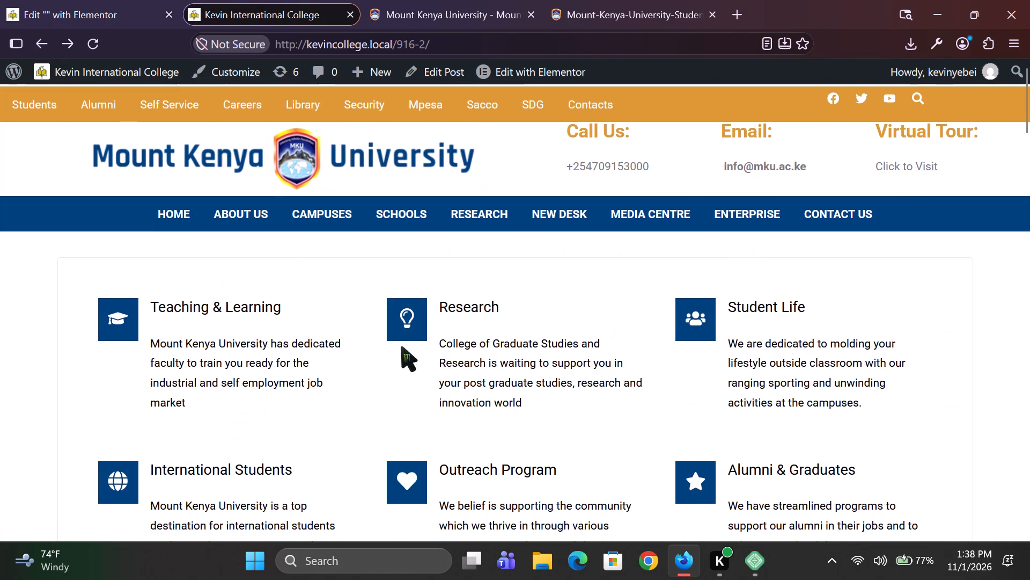
pyautogui.scroll(-1, 520, 394)
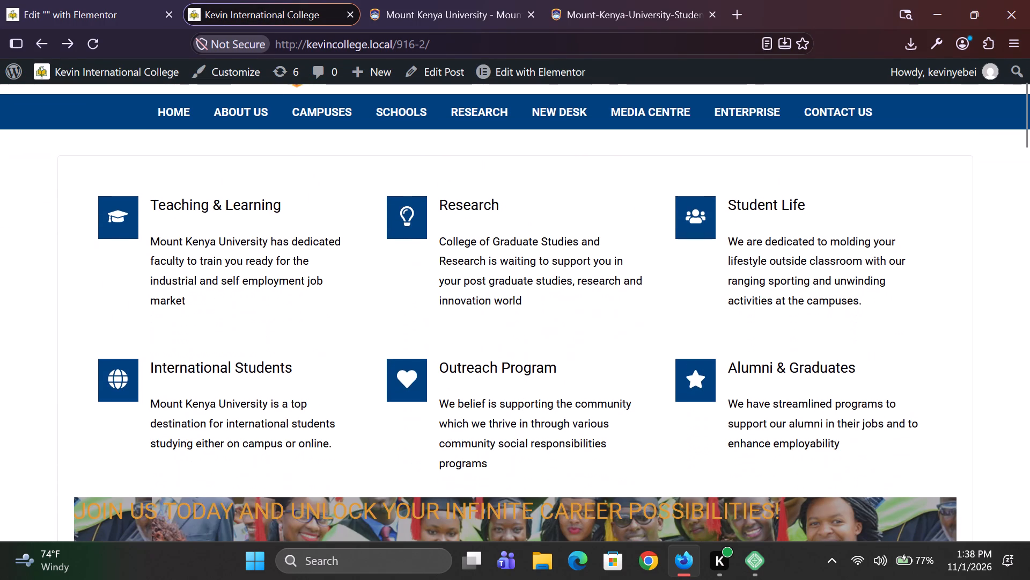
pyautogui.rightClick(496, 275)
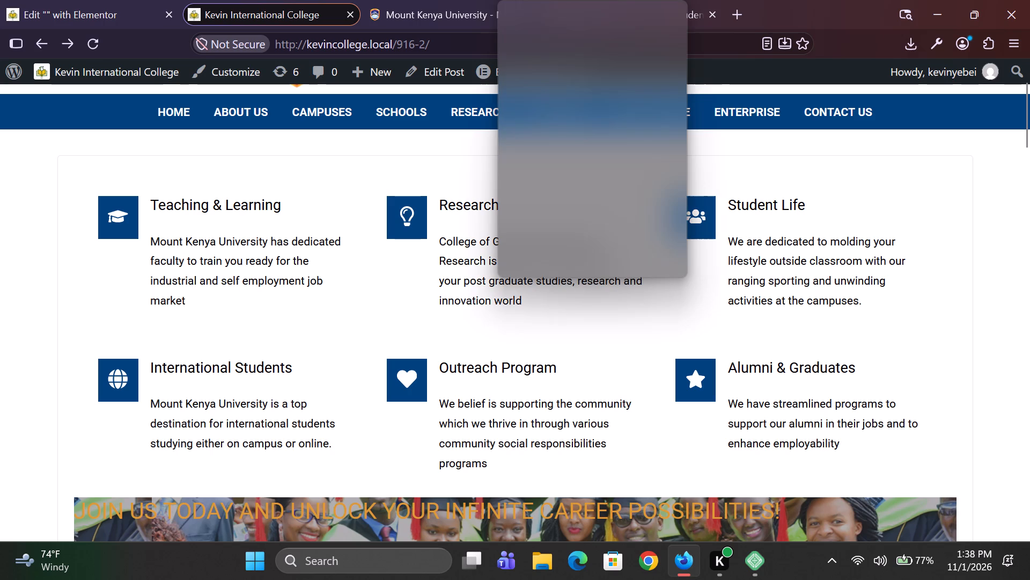
pyautogui.click(554, 240)
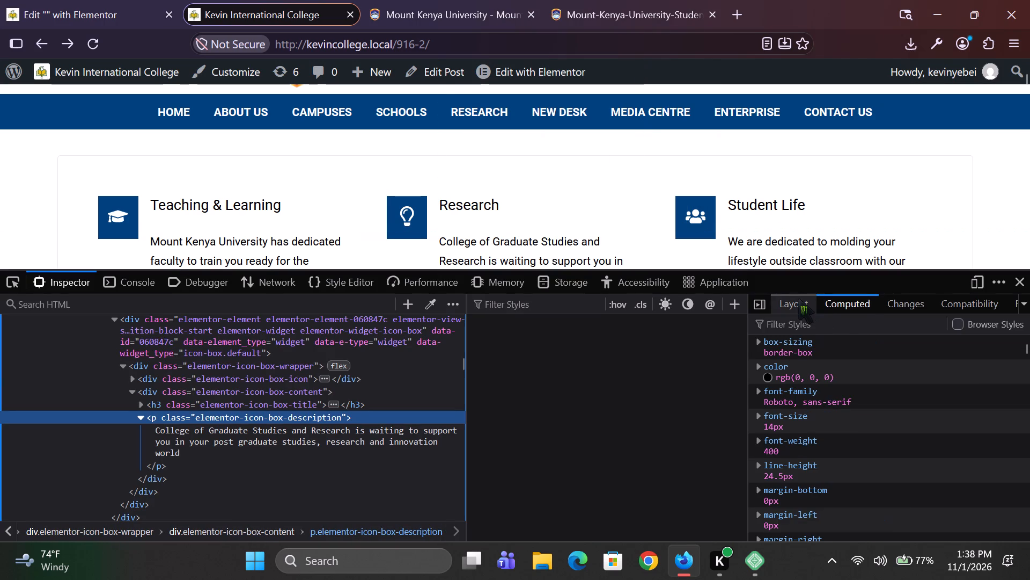
pyautogui.click(798, 299)
pyautogui.scroll(-2, 878, 450)
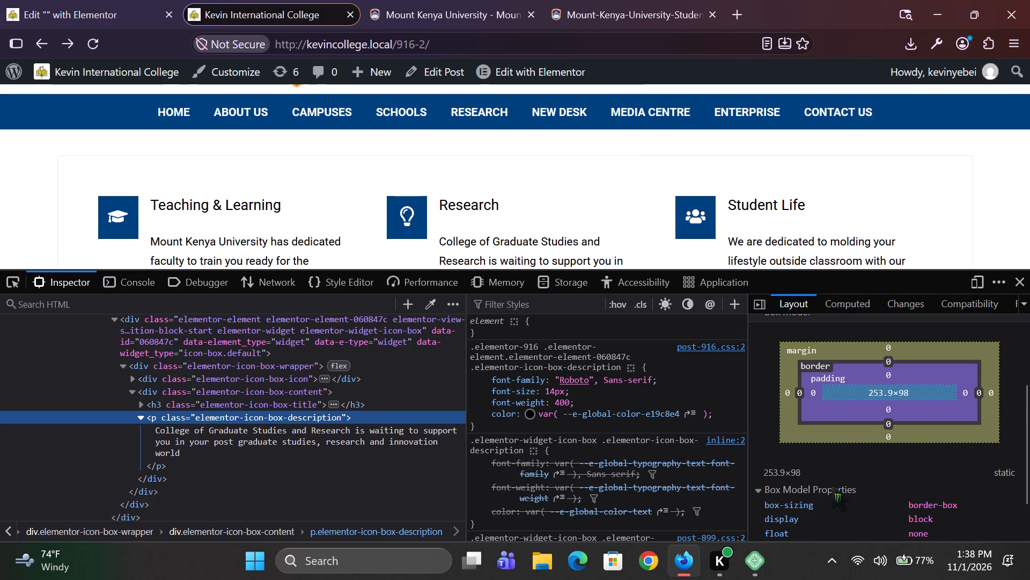
pyautogui.scroll(-2, 832, 486)
pyautogui.scroll(3, 832, 486)
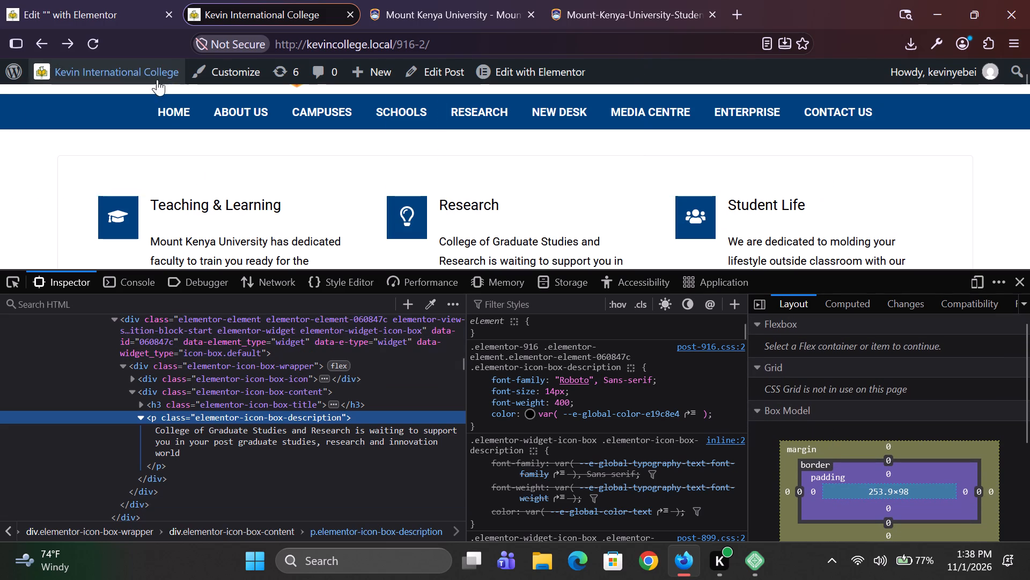
# Open the page in the theme Customizer without the developer tools and examine its preview from the icon boxes to the Admission Process footer.
pyautogui.click(248, 76)
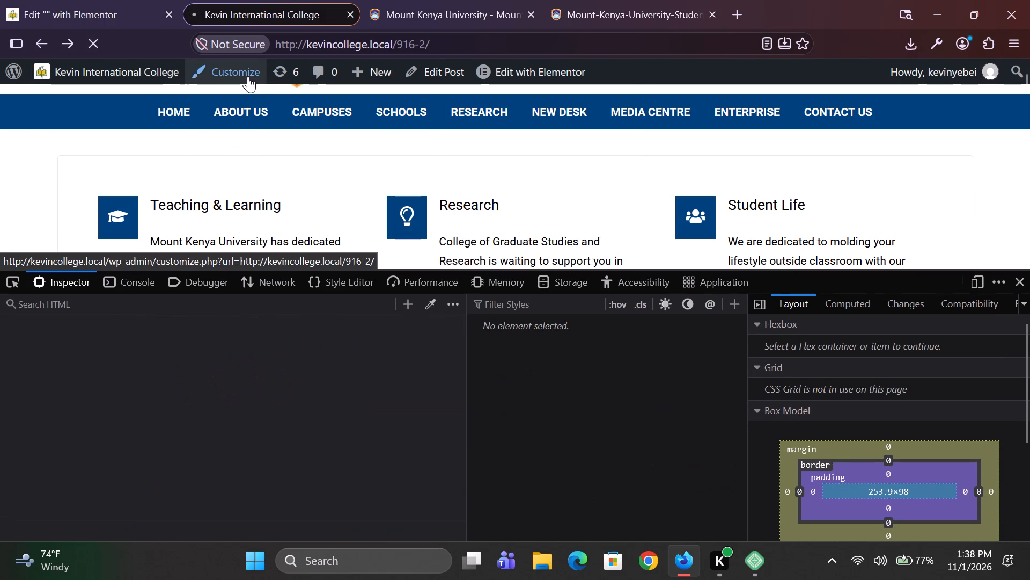
pyautogui.click(1011, 283)
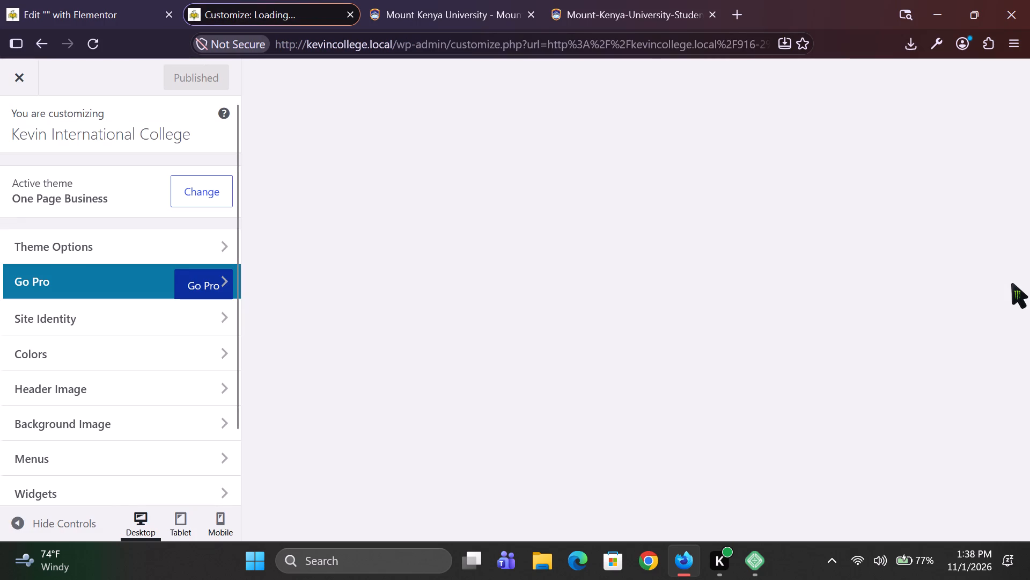
pyautogui.scroll(-1, 487, 297)
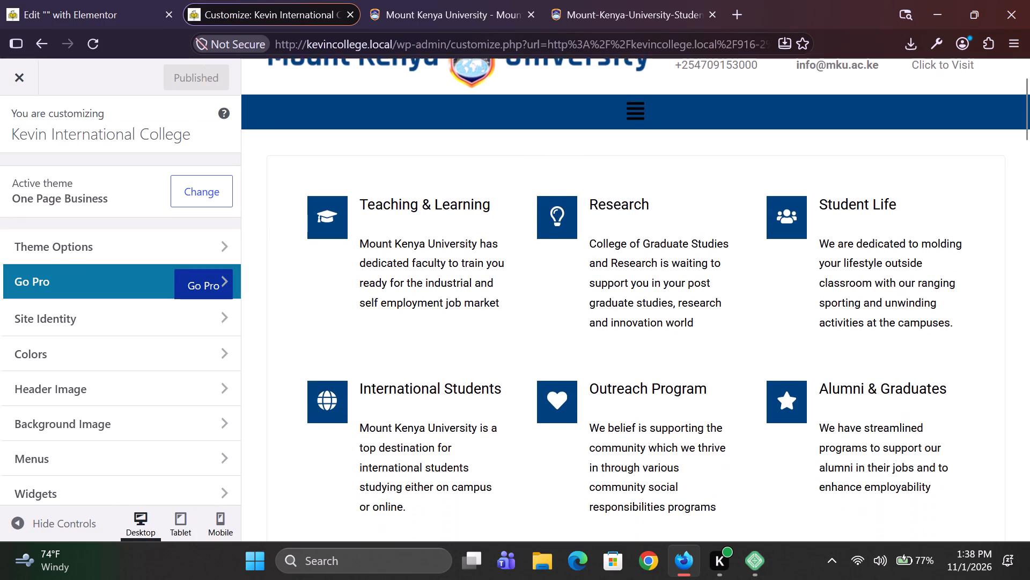
pyautogui.scroll(-1, 487, 297)
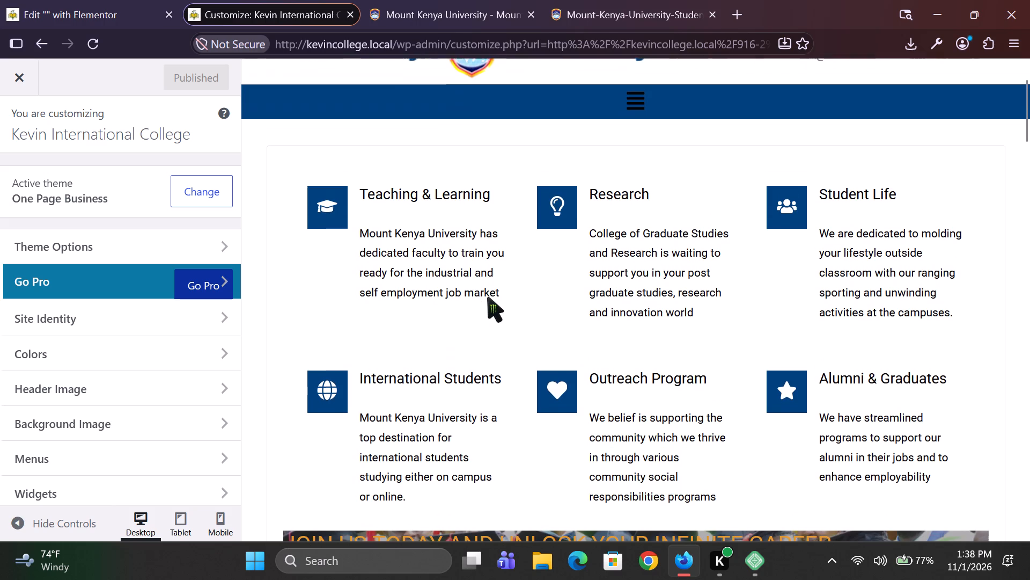
pyautogui.scroll(-2, 487, 297)
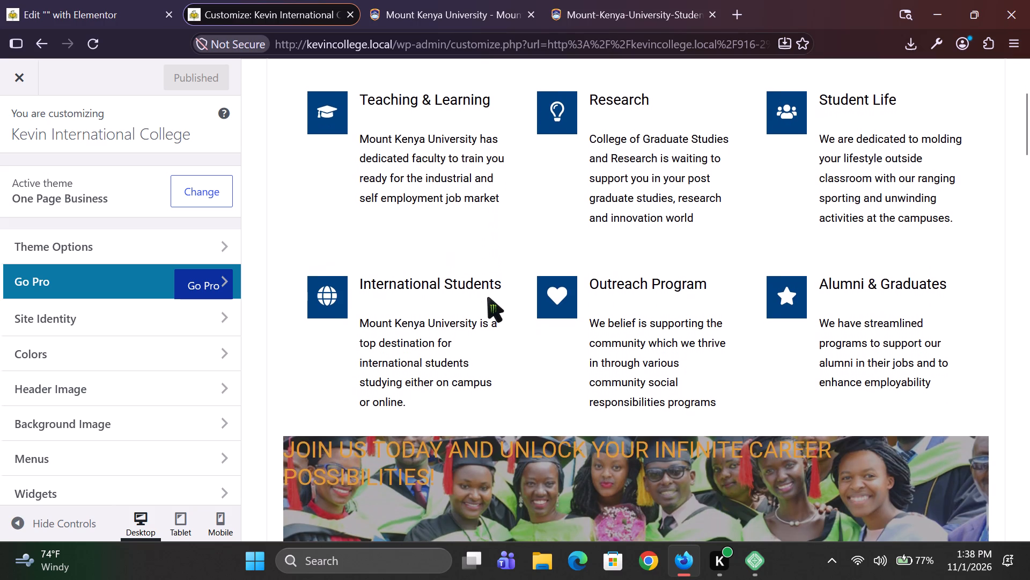
pyautogui.scroll(-4, 487, 297)
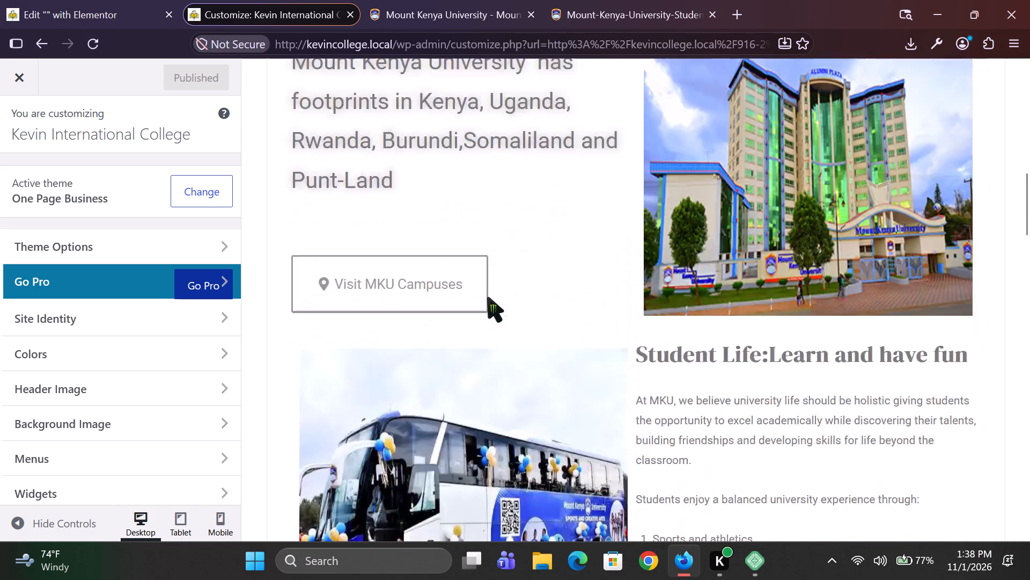
pyautogui.scroll(-2, 487, 297)
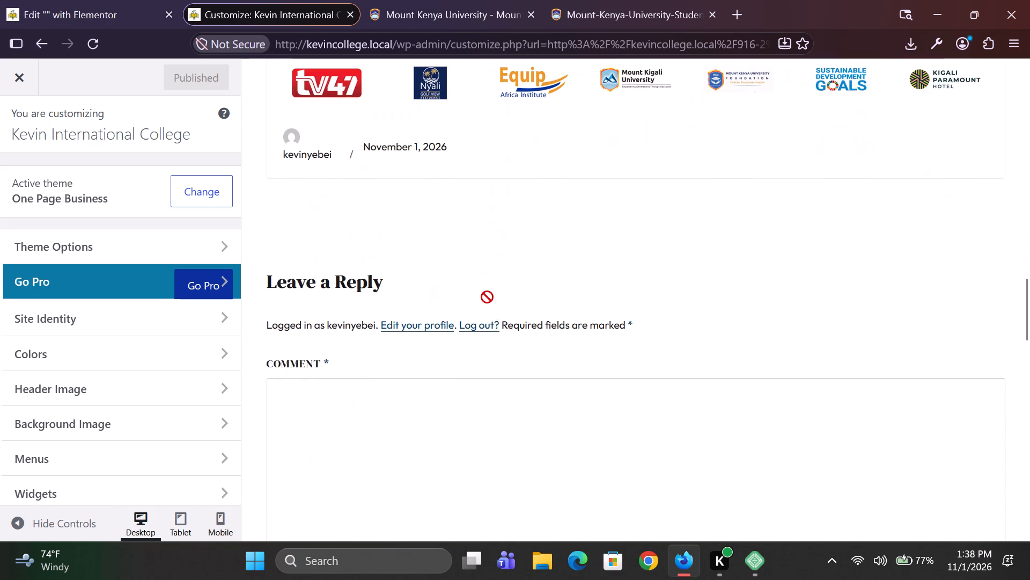
pyautogui.scroll(-3, 487, 297)
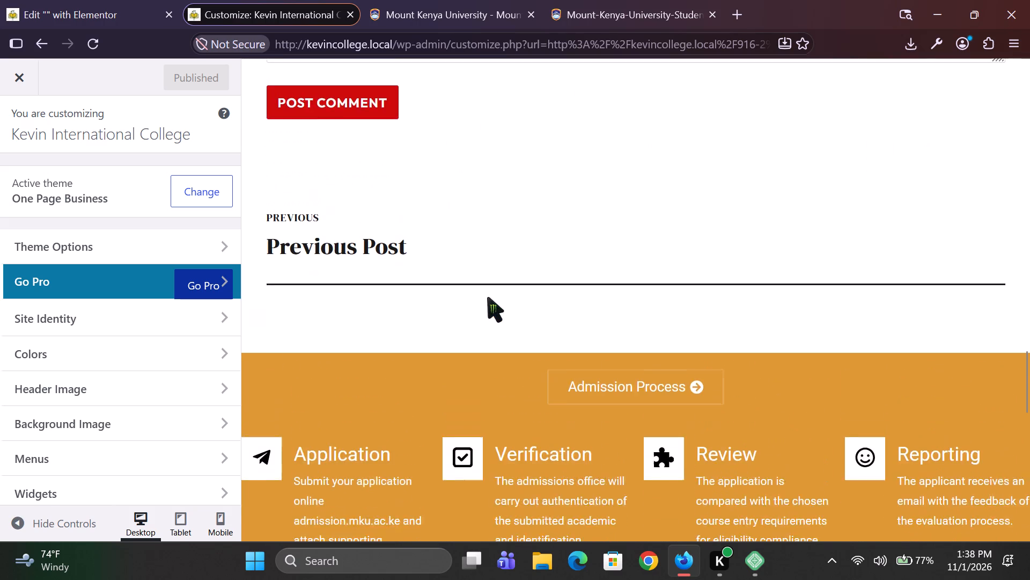
pyautogui.scroll(-1, 487, 297)
pyautogui.scroll(6, 487, 297)
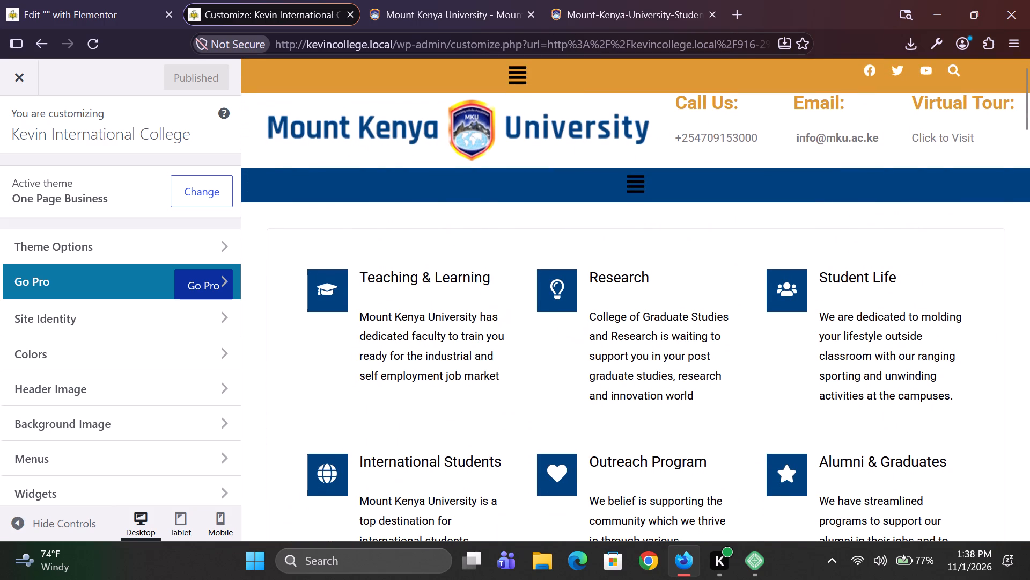
# Expand and collapse the blue navigation bar's menu in the Customizer preview, and leave the Customizer without changes.
pyautogui.click(617, 340)
pyautogui.click(617, 340)
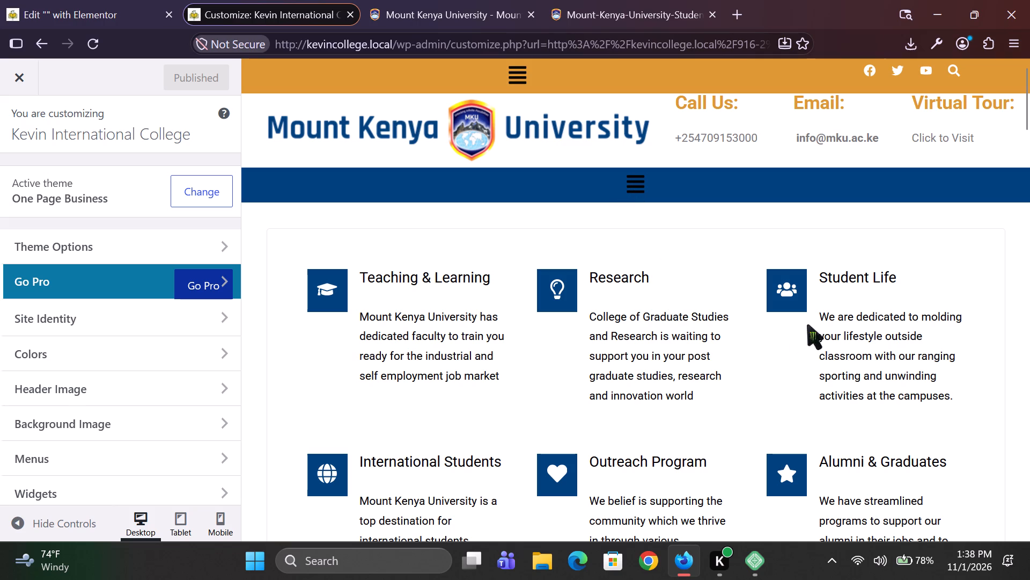
pyautogui.click(636, 183)
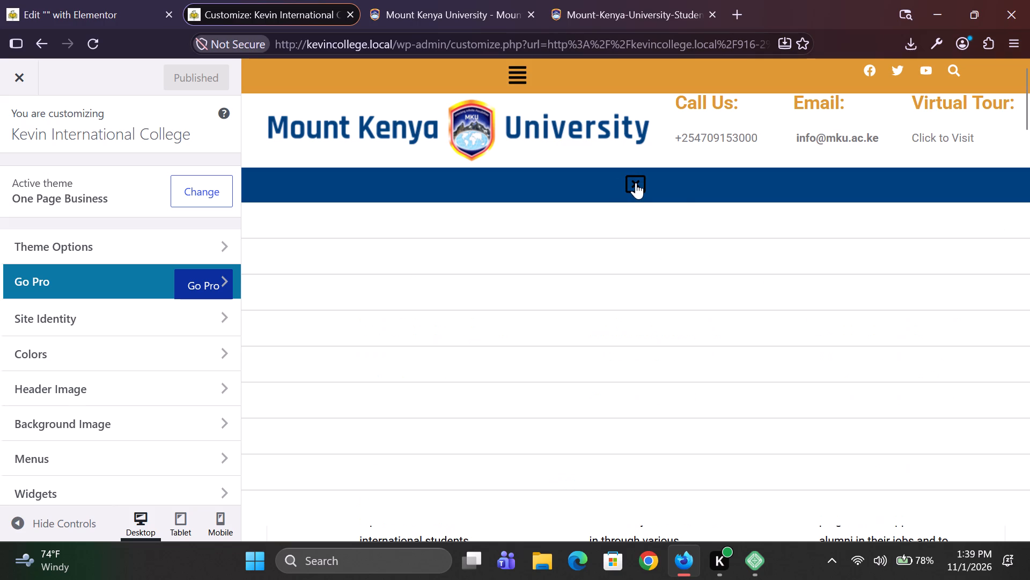
pyautogui.click(636, 183)
pyautogui.scroll(-2, 645, 301)
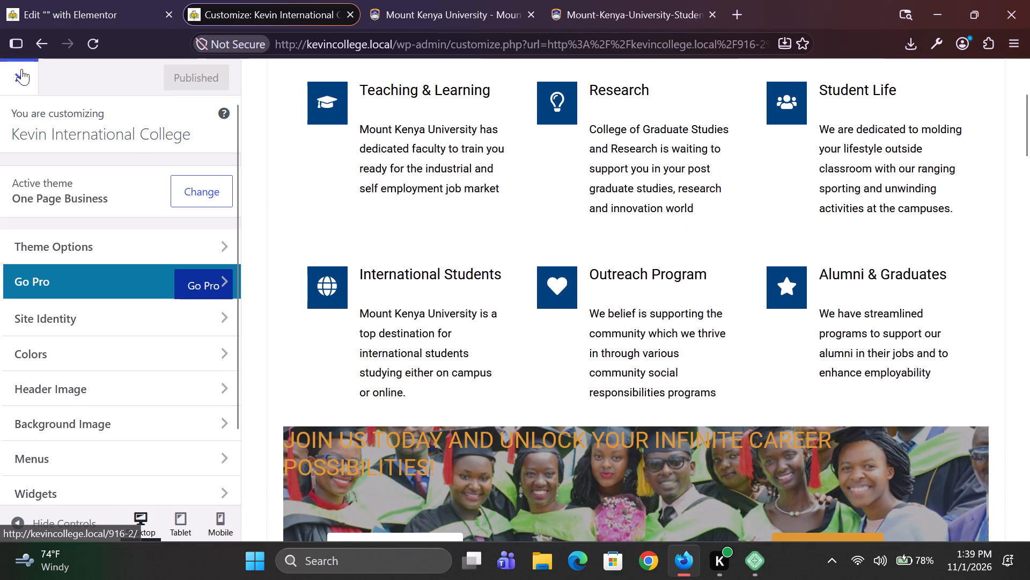
pyautogui.click(26, 75)
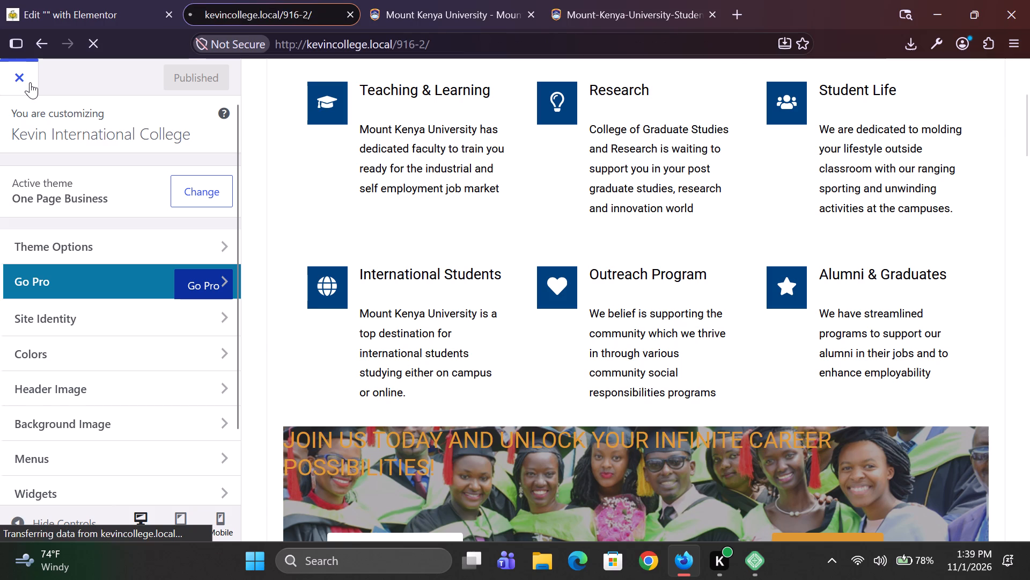
# Review the live page from the header through the Student Life section, and open the post for editing with Elementor.
pyautogui.scroll(-1, 408, 286)
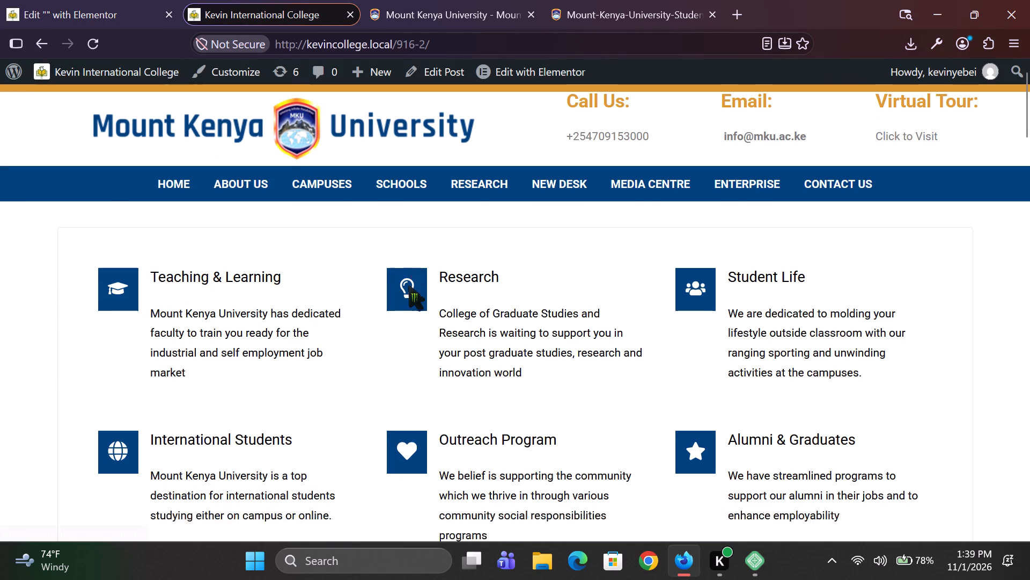
pyautogui.scroll(-3, 408, 286)
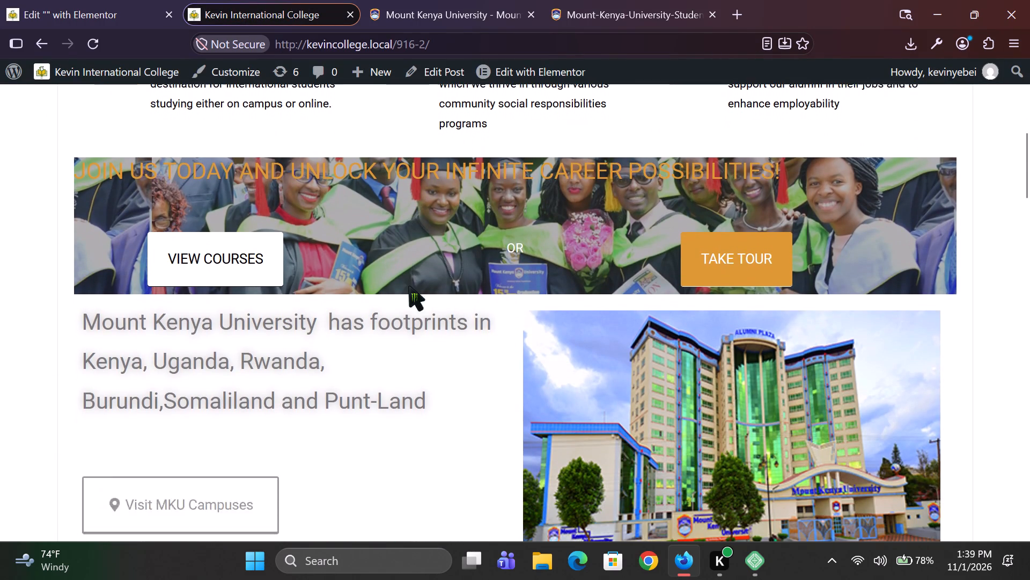
pyautogui.scroll(-3, 408, 286)
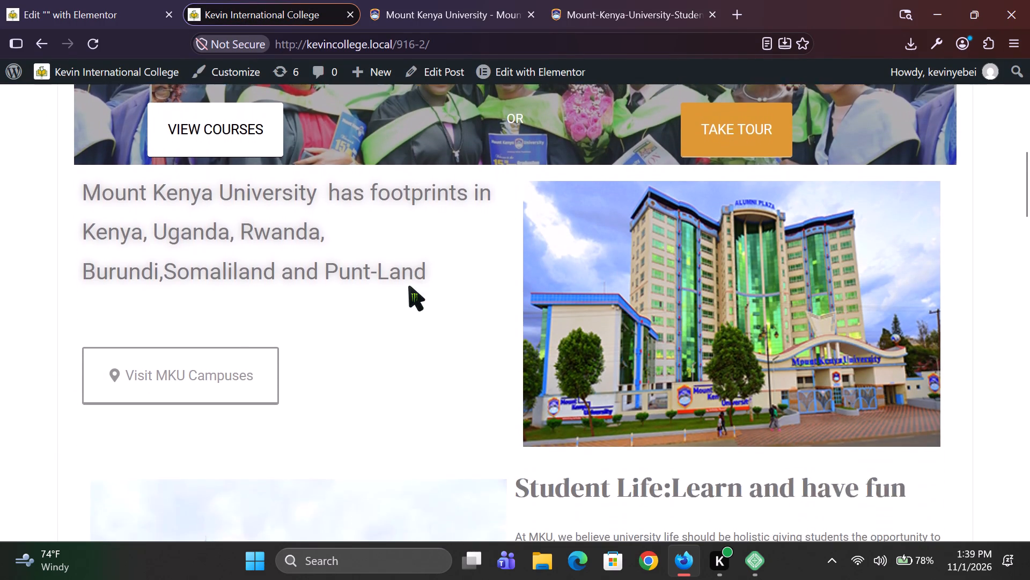
pyautogui.scroll(-2, 408, 286)
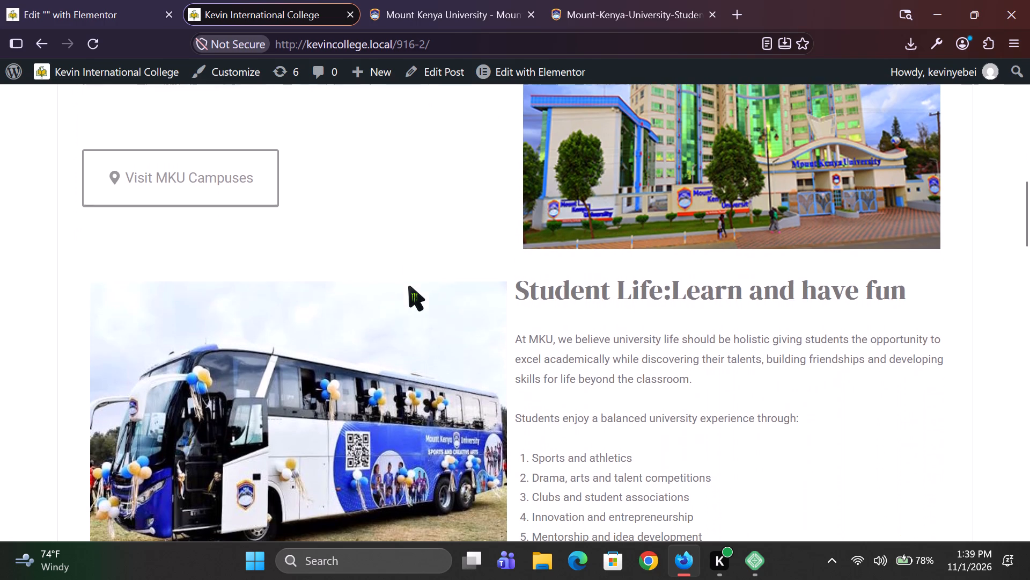
pyautogui.scroll(-1, 408, 286)
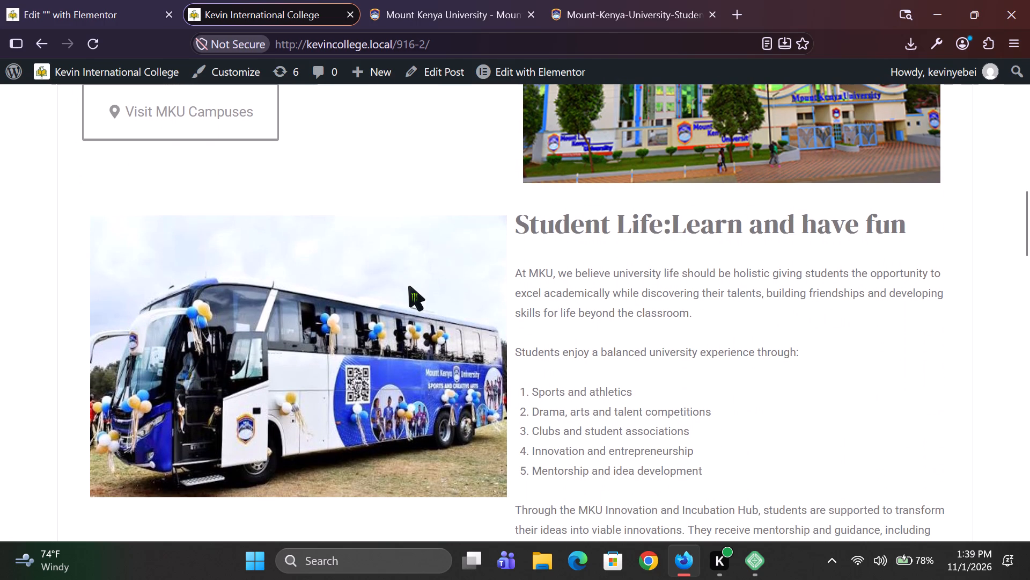
pyautogui.click(509, 69)
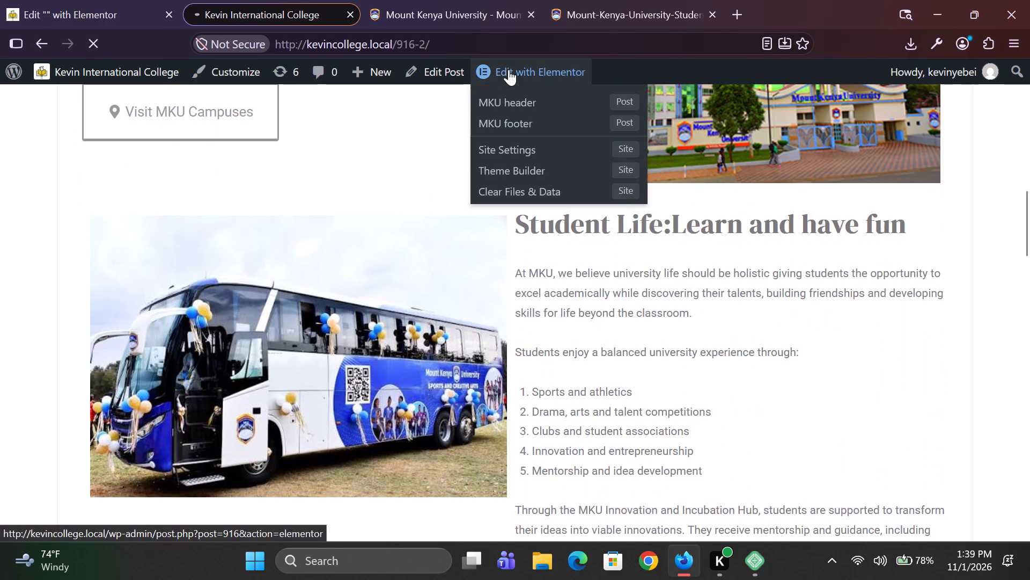
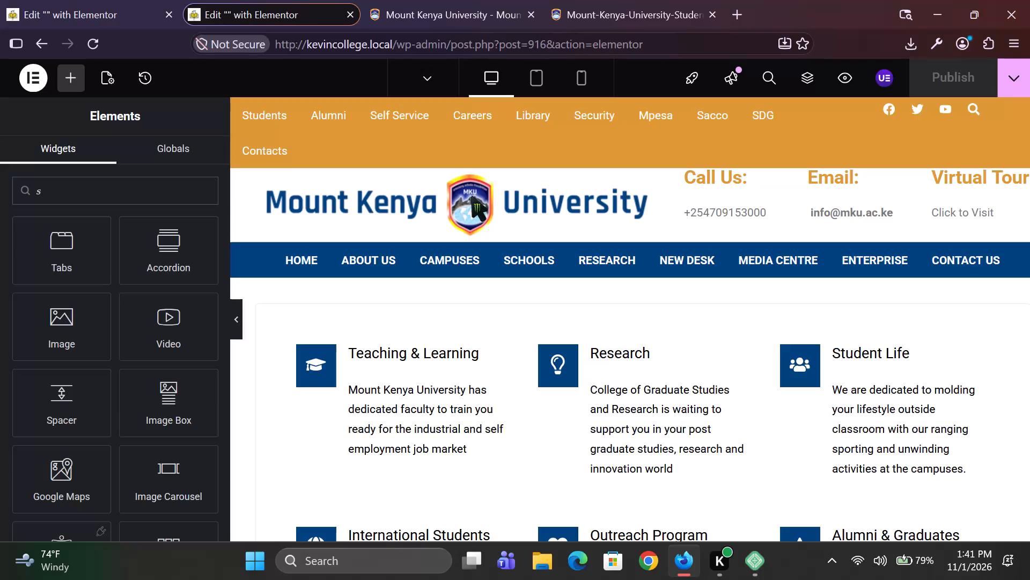
# Insert a Spacer widget between the second row of icon boxes and the JOIN US TODAY banner.
pyautogui.write('pa')
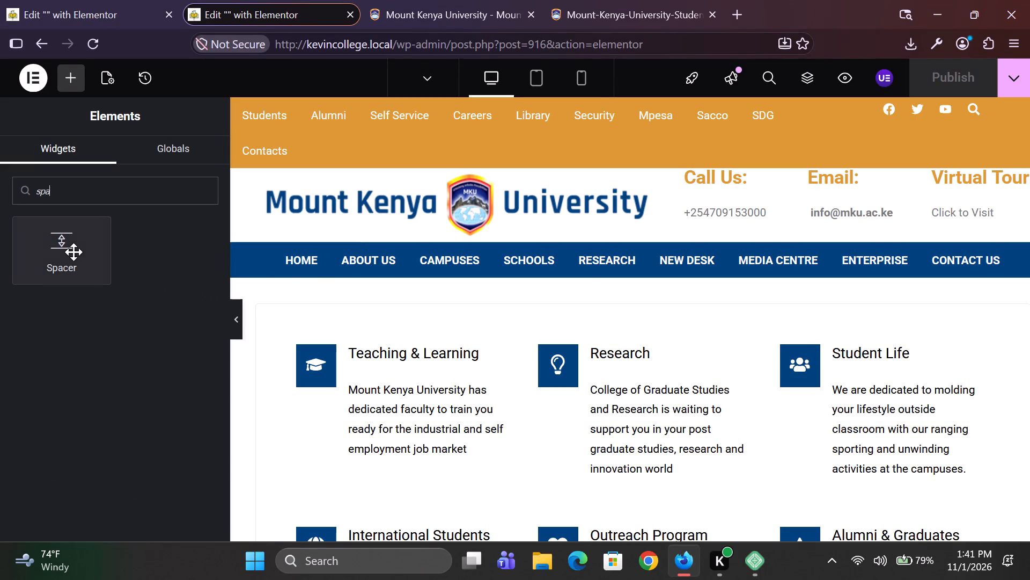
pyautogui.scroll(-1, 556, 383)
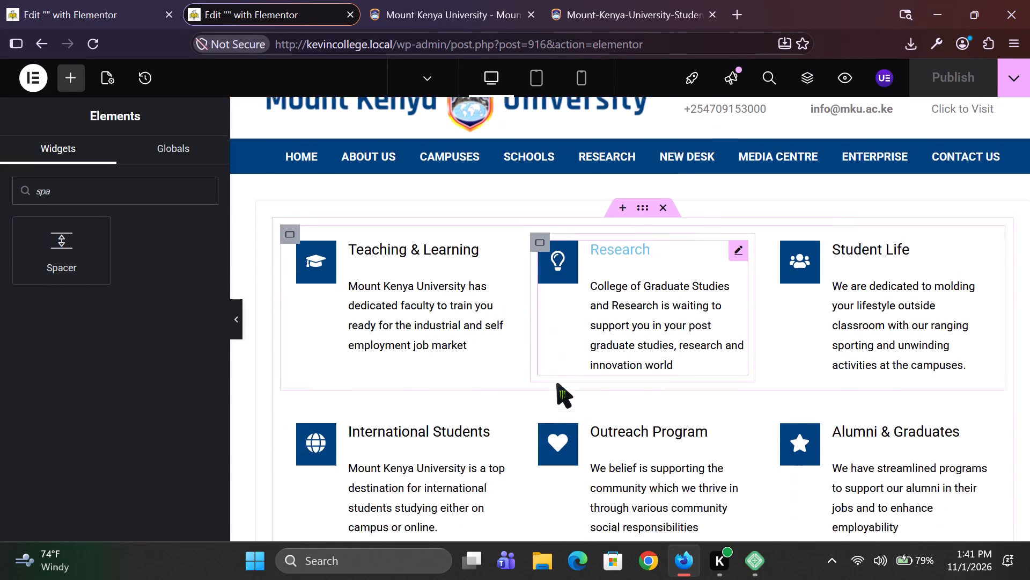
pyautogui.scroll(-2, 556, 383)
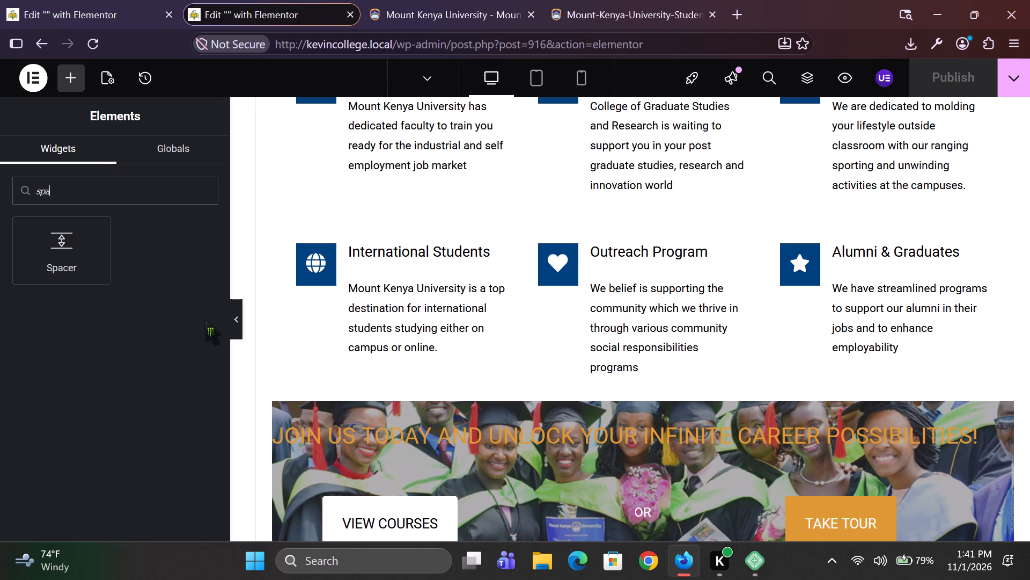
pyautogui.moveTo(54, 259); pyautogui.dragTo(531, 379)
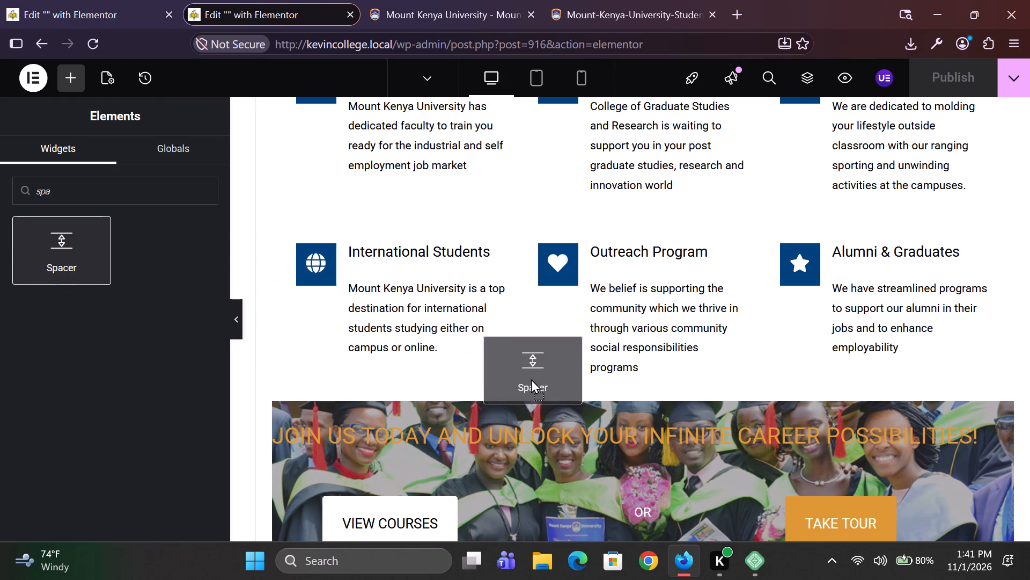
pyautogui.moveTo(531, 379); pyautogui.dragTo(593, 390)
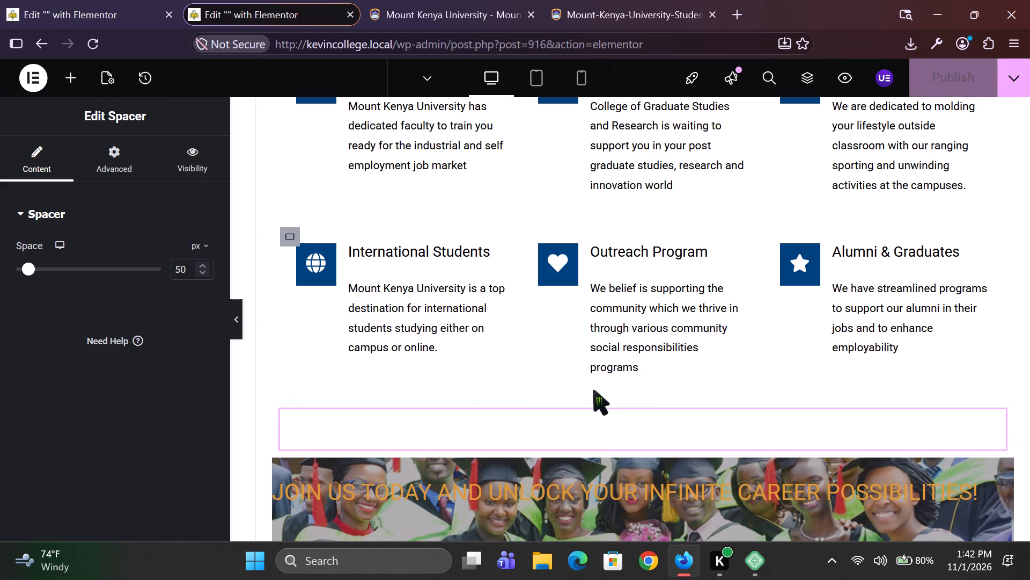
# Set the new spacer's space to 30 px and check the gap above the banner at full editor width.
pyautogui.scroll(-2, 518, 416)
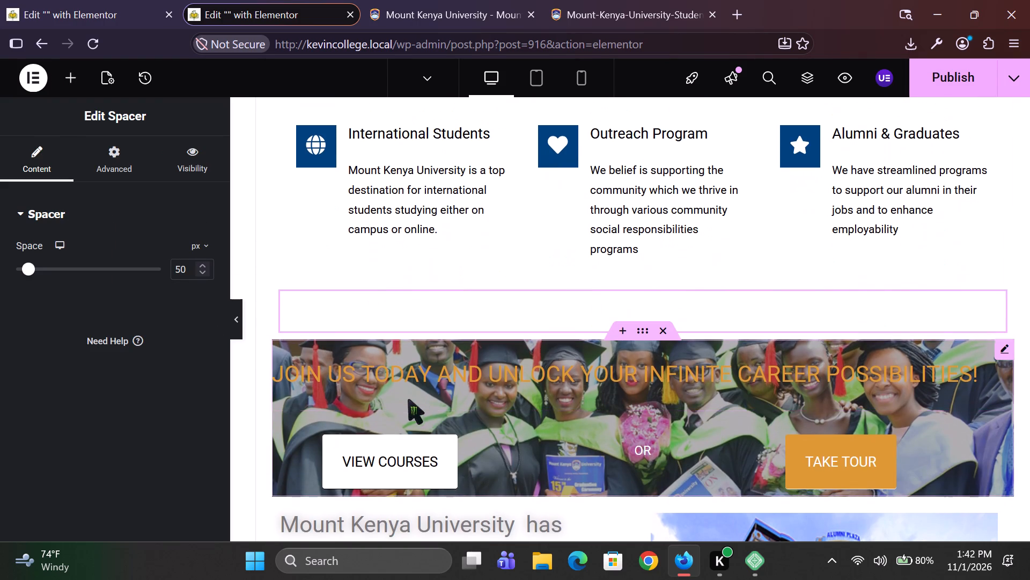
pyautogui.click(190, 270)
pyautogui.press('BackSpace')
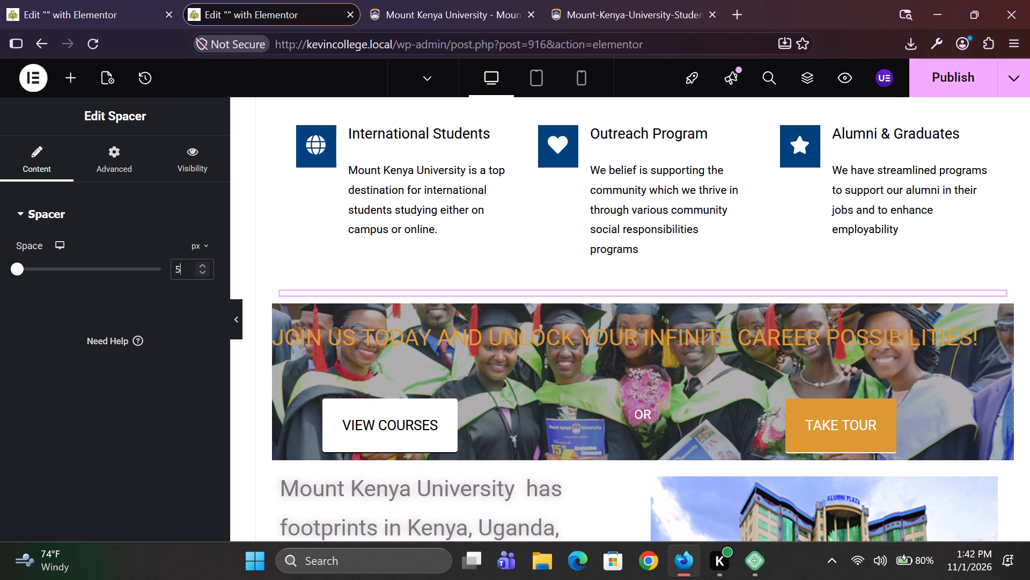
pyautogui.press('0')
pyautogui.press('BackSpace')
pyautogui.press('BackSpace')
pyautogui.write('20')
pyautogui.press('BackSpace')
pyautogui.press('BackSpace')
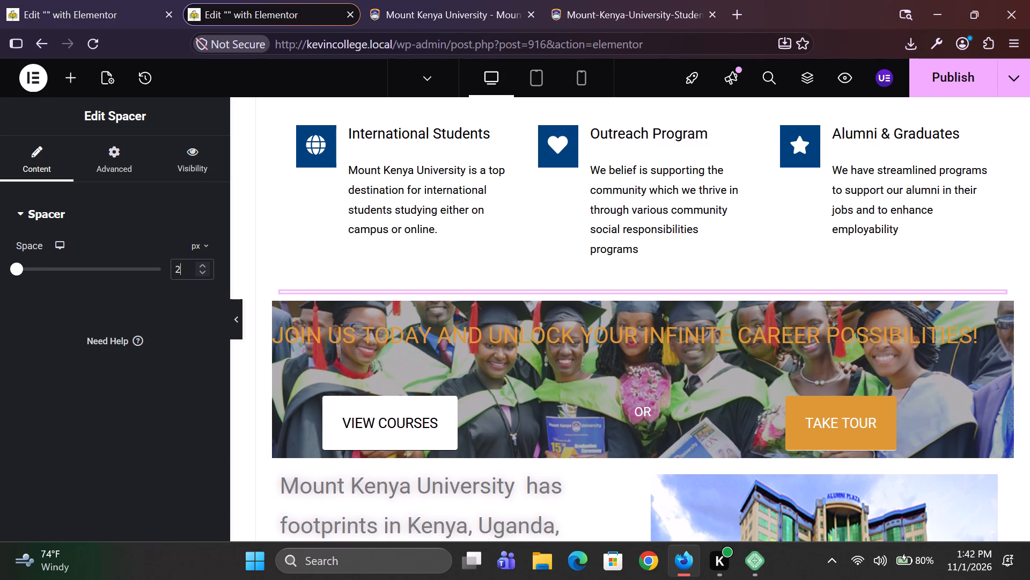
pyautogui.write('30')
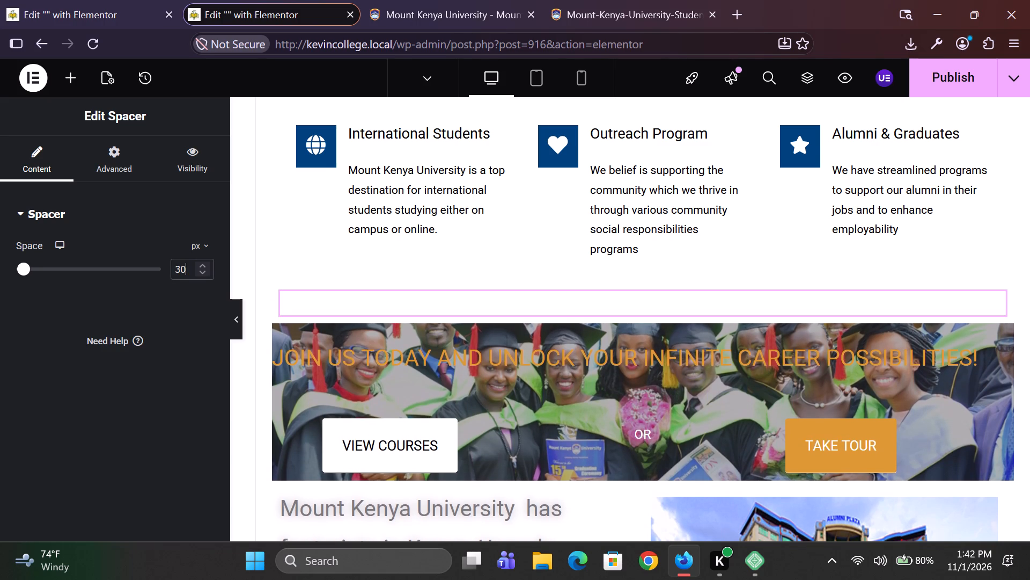
pyautogui.click(238, 315)
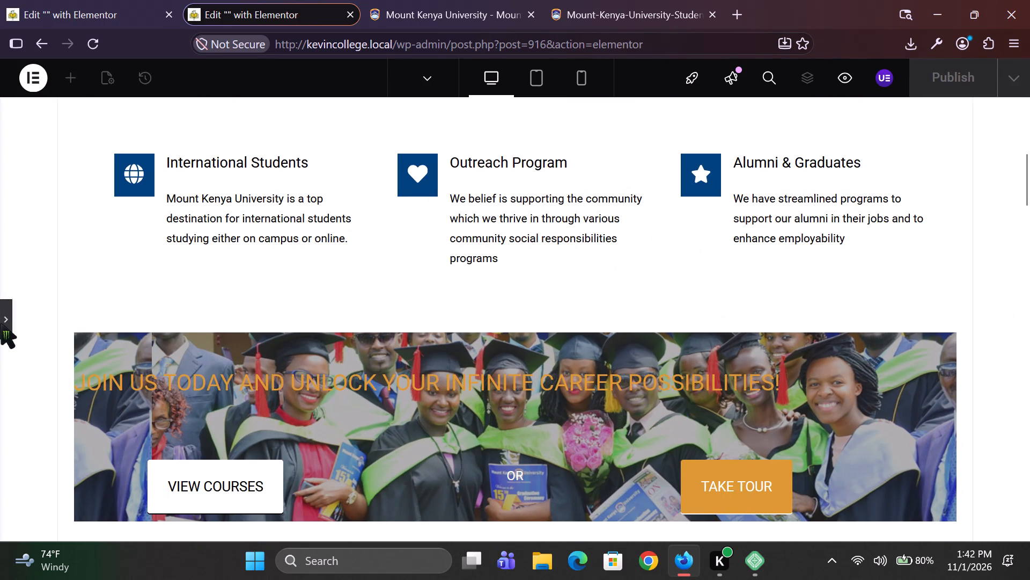
pyautogui.click(0, 323)
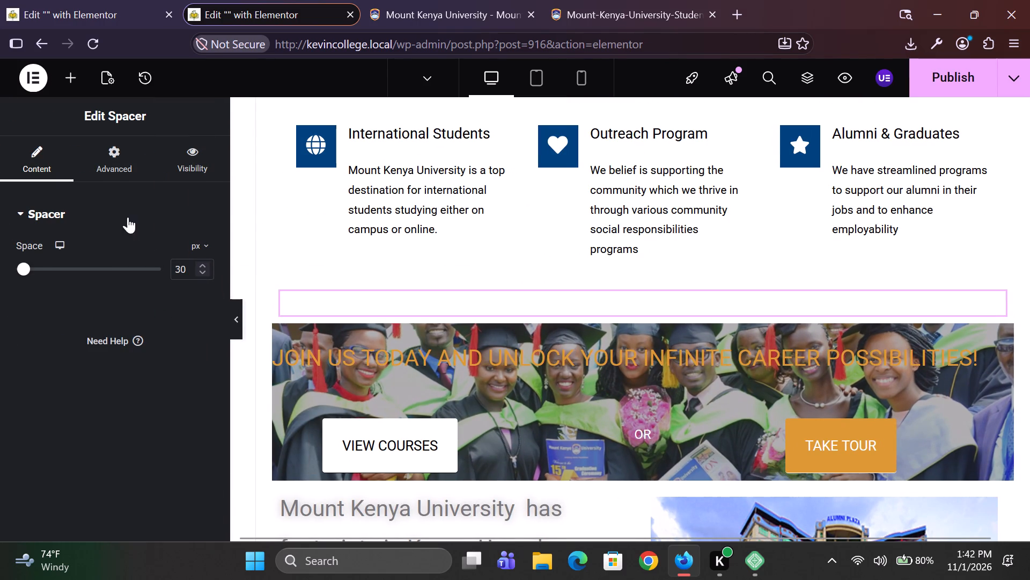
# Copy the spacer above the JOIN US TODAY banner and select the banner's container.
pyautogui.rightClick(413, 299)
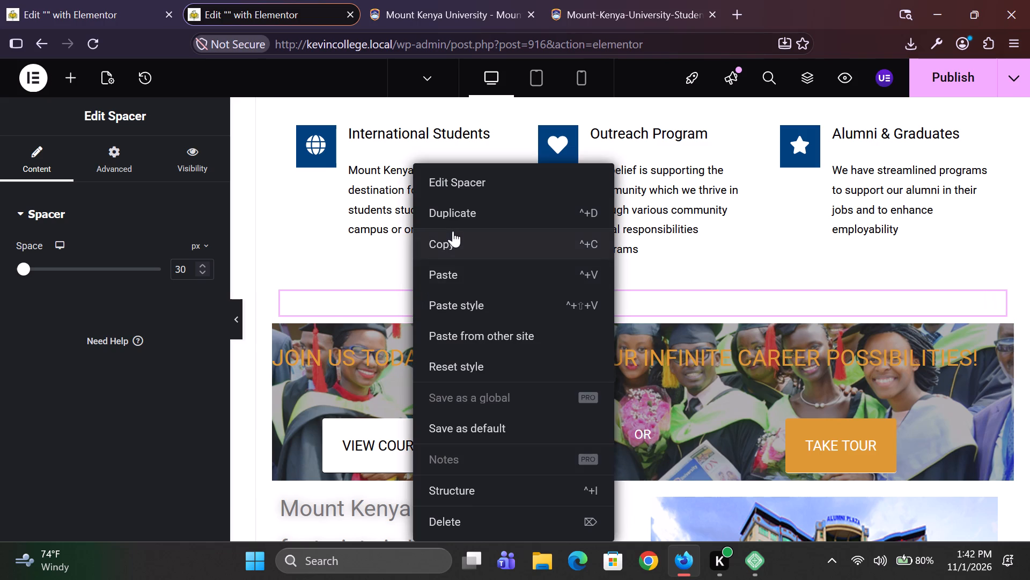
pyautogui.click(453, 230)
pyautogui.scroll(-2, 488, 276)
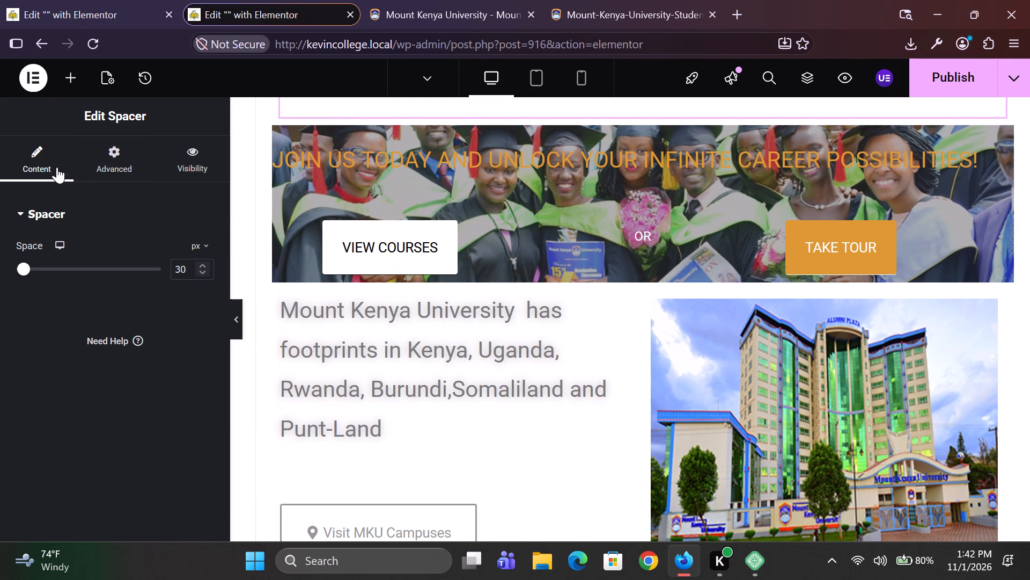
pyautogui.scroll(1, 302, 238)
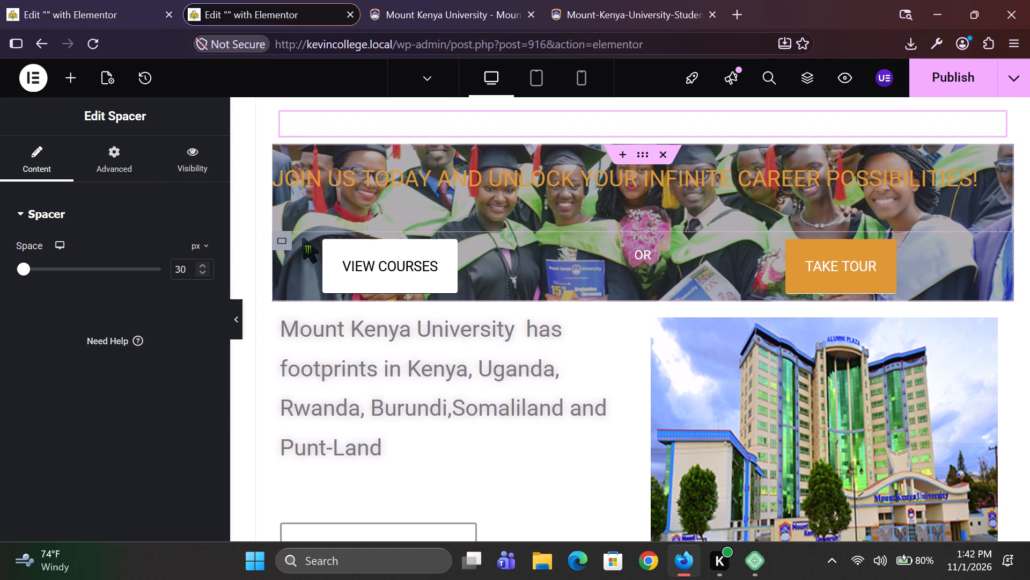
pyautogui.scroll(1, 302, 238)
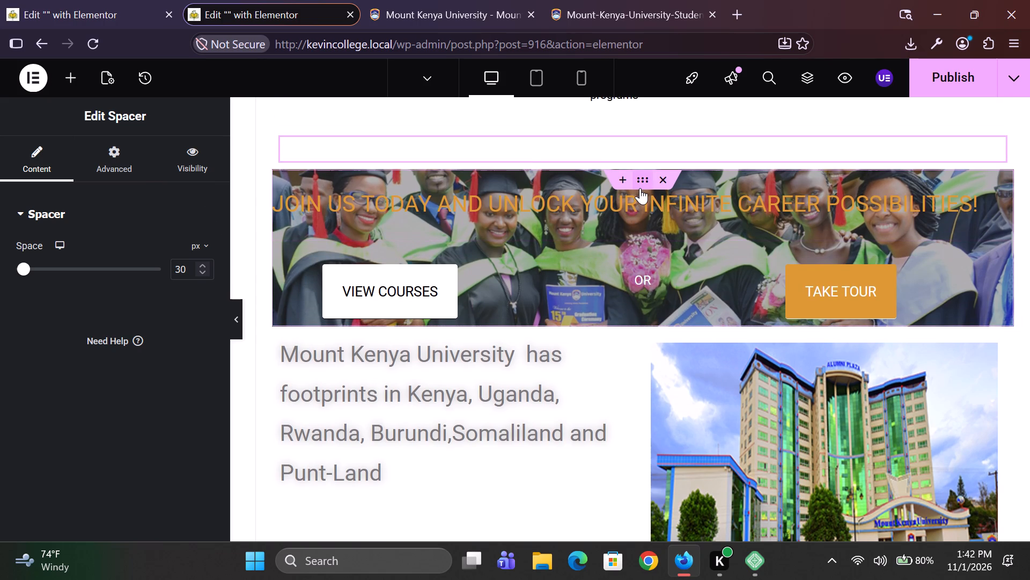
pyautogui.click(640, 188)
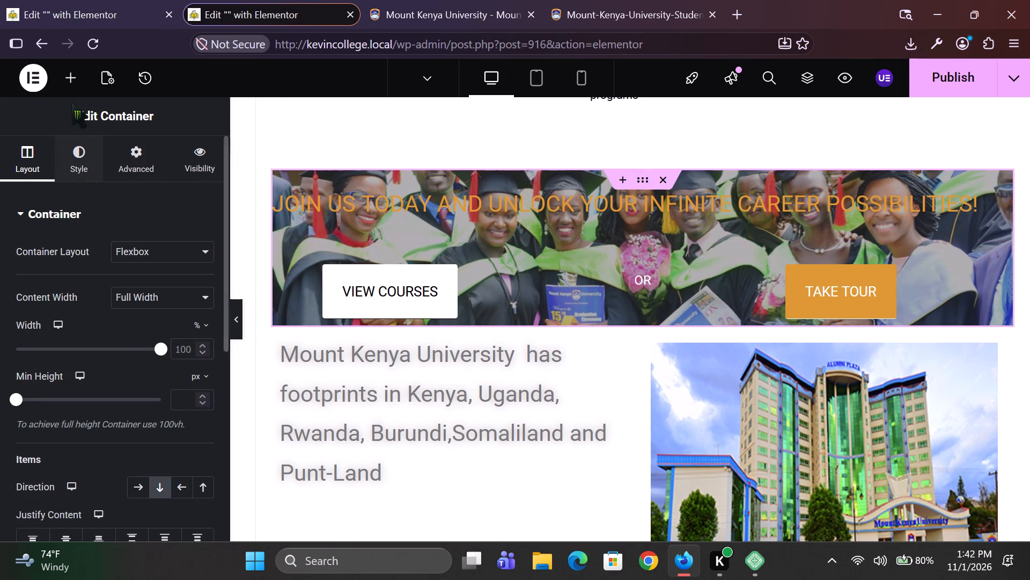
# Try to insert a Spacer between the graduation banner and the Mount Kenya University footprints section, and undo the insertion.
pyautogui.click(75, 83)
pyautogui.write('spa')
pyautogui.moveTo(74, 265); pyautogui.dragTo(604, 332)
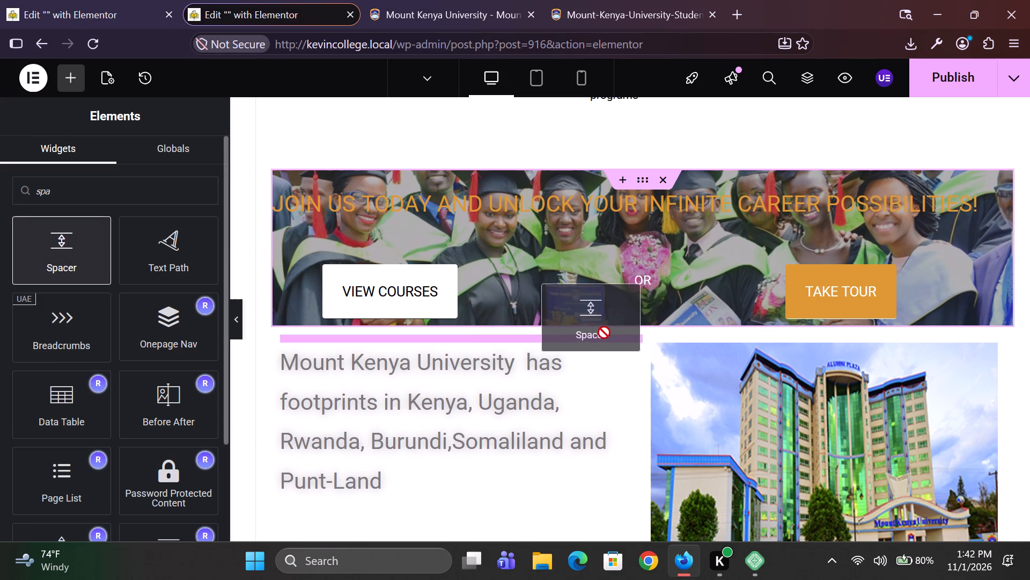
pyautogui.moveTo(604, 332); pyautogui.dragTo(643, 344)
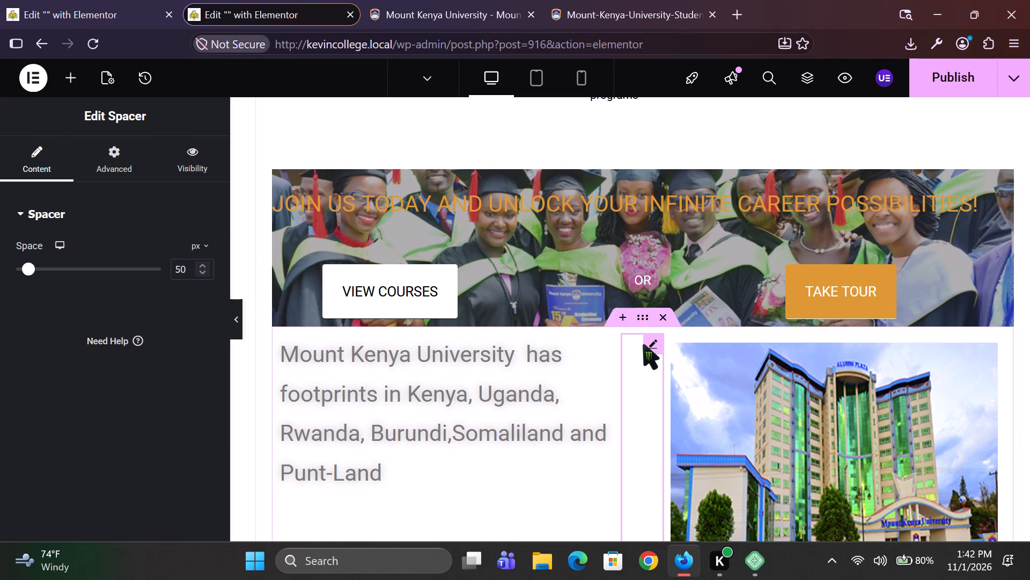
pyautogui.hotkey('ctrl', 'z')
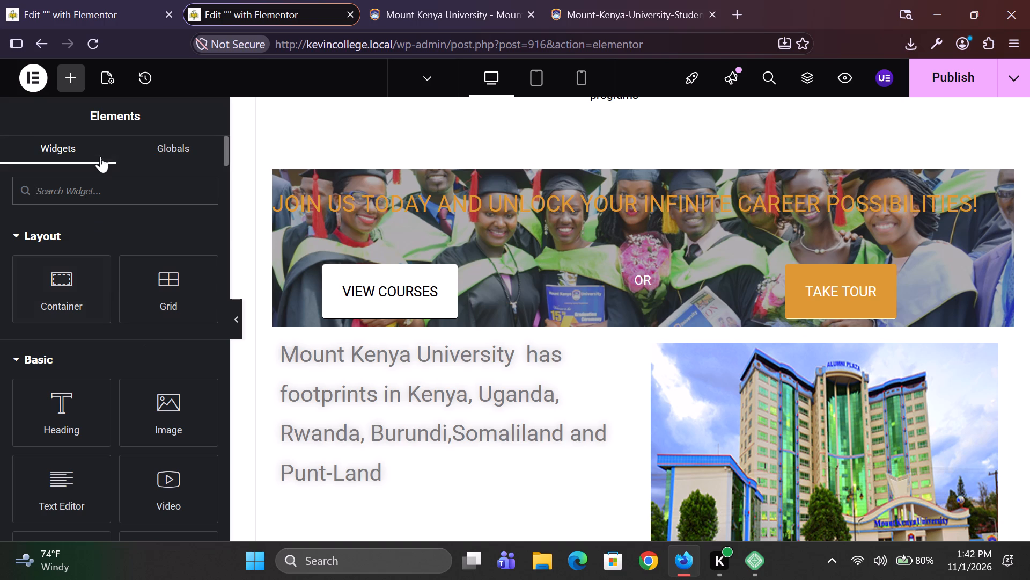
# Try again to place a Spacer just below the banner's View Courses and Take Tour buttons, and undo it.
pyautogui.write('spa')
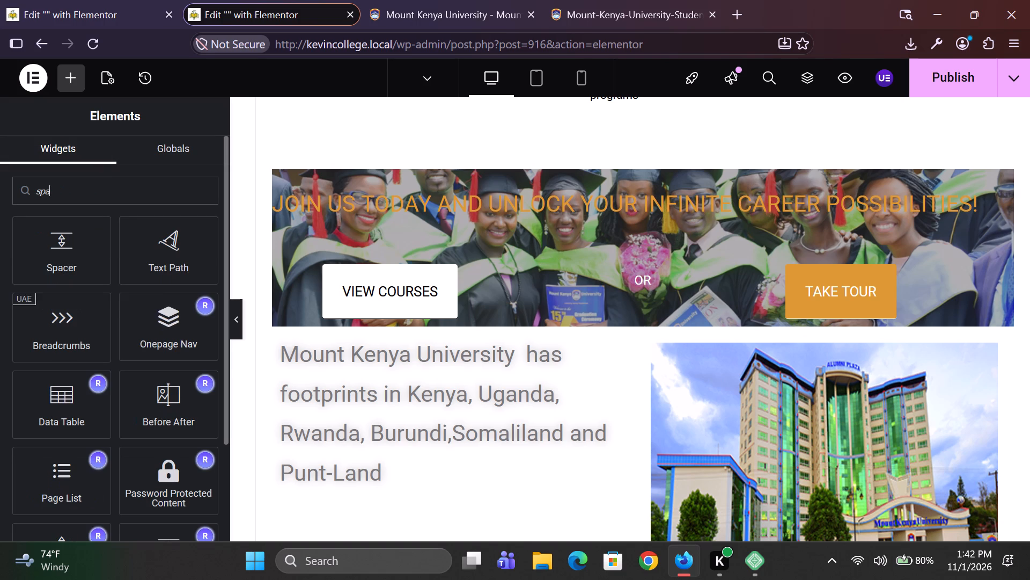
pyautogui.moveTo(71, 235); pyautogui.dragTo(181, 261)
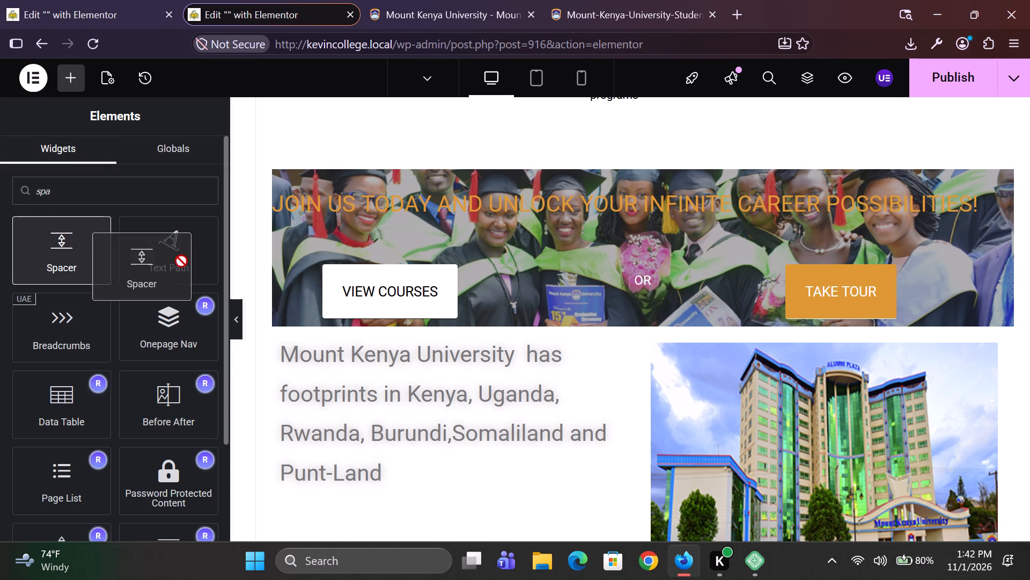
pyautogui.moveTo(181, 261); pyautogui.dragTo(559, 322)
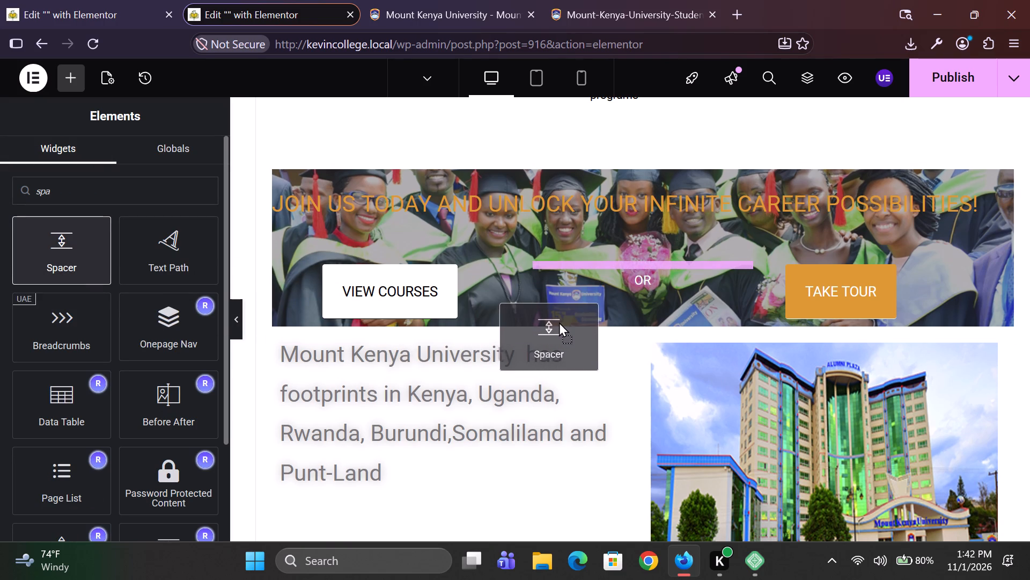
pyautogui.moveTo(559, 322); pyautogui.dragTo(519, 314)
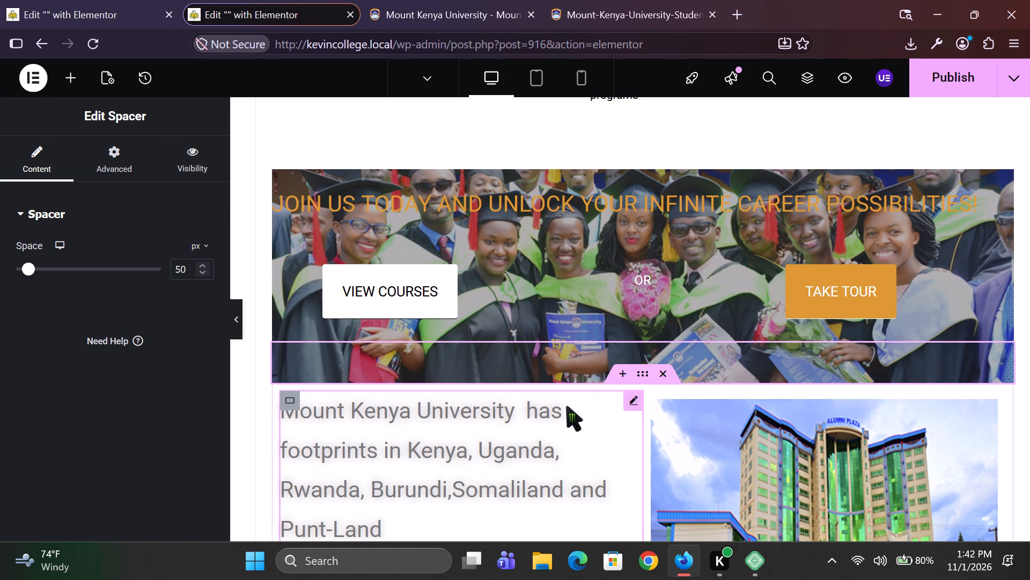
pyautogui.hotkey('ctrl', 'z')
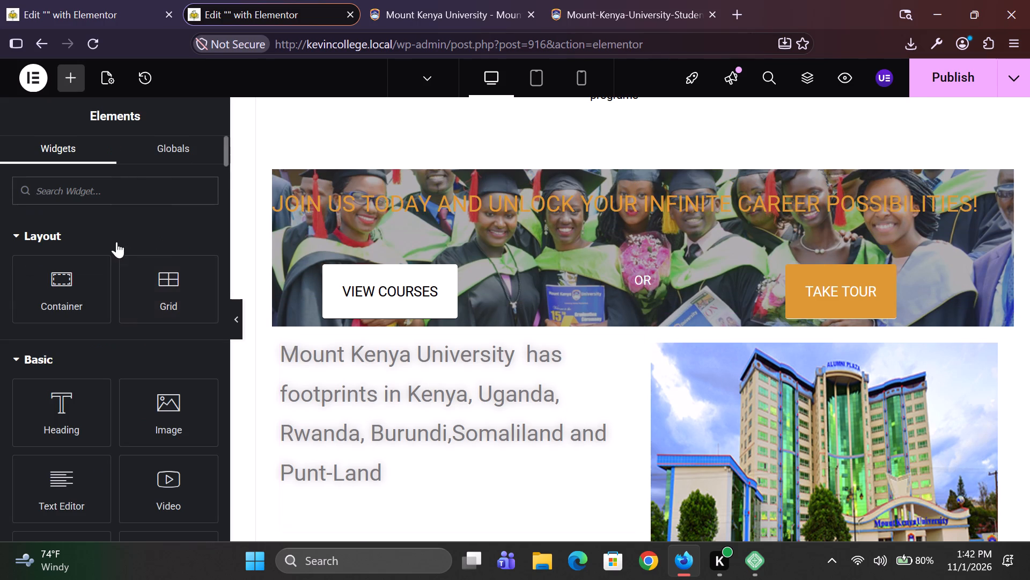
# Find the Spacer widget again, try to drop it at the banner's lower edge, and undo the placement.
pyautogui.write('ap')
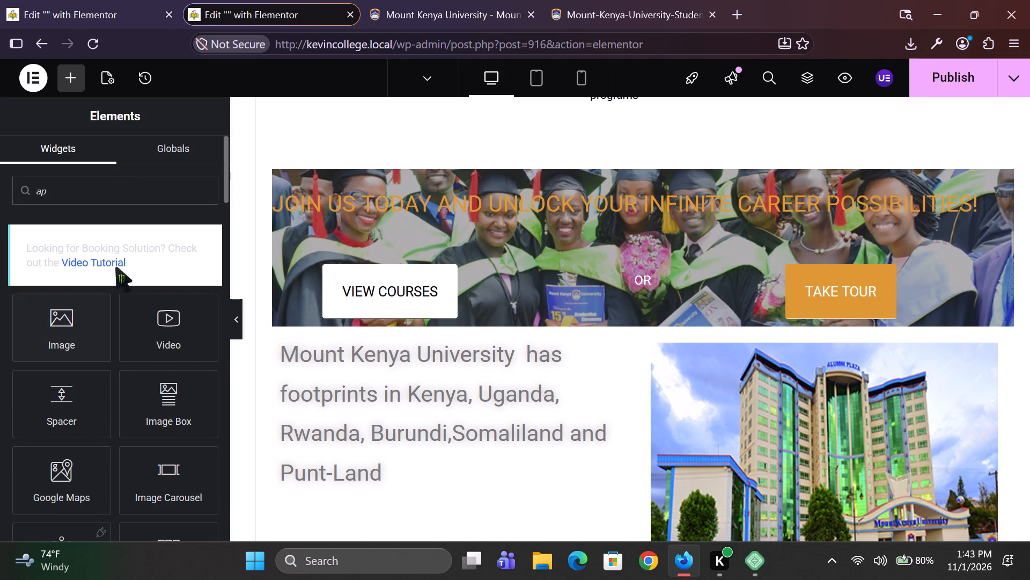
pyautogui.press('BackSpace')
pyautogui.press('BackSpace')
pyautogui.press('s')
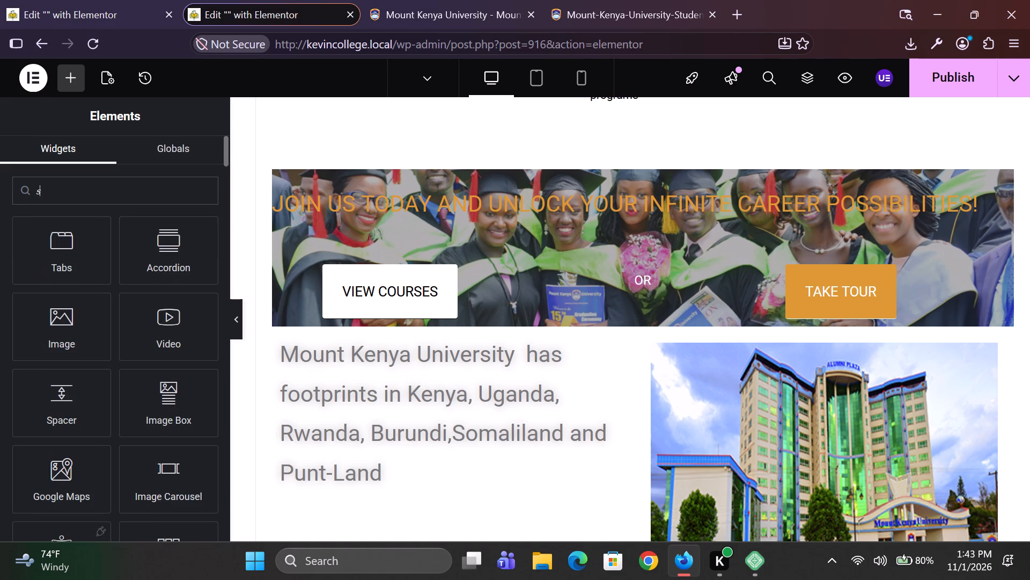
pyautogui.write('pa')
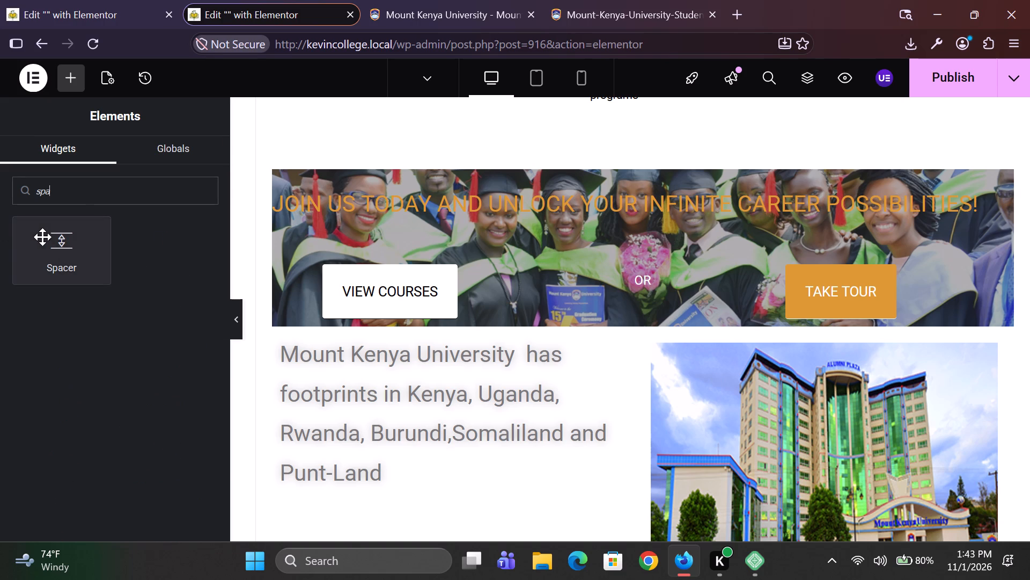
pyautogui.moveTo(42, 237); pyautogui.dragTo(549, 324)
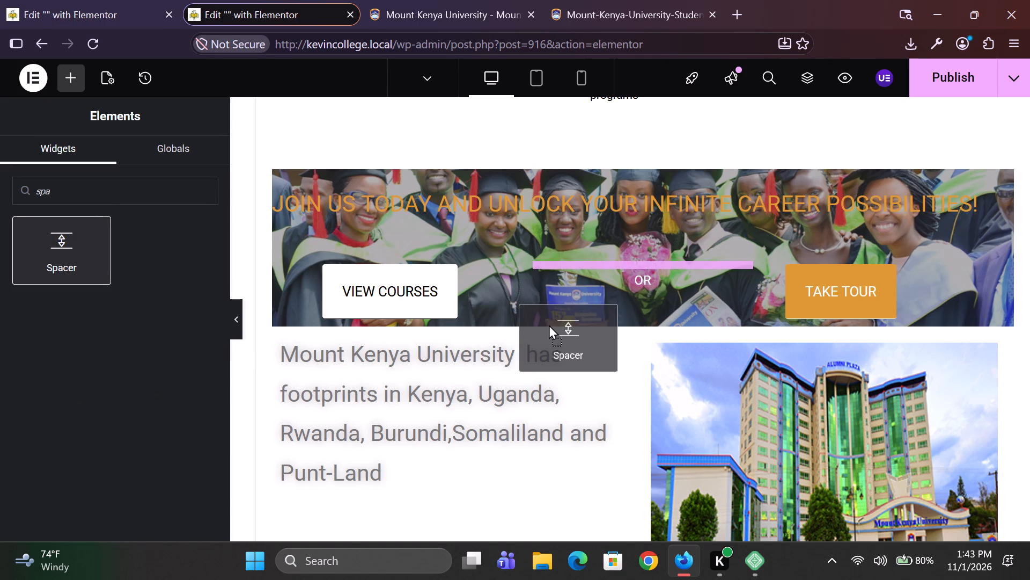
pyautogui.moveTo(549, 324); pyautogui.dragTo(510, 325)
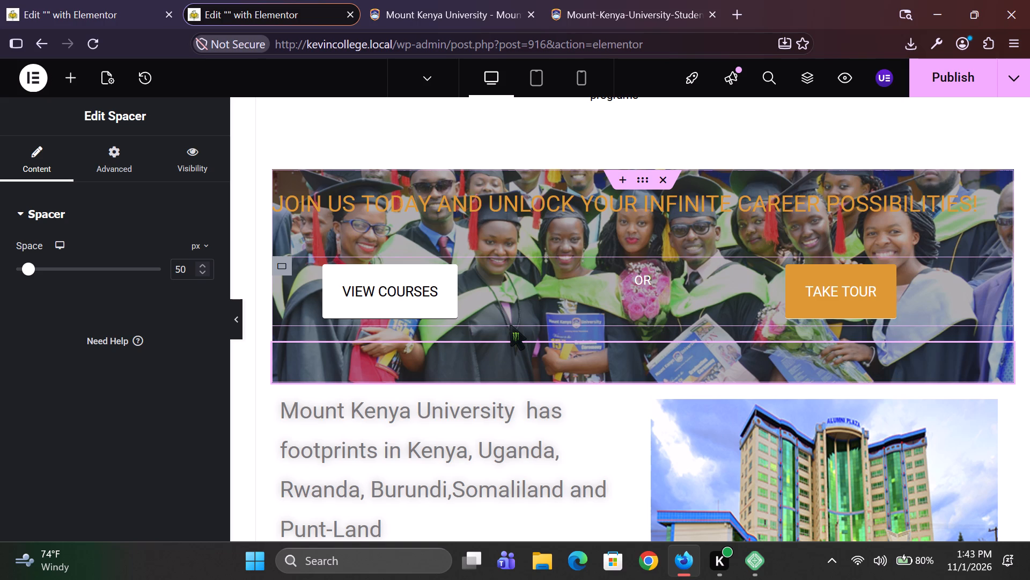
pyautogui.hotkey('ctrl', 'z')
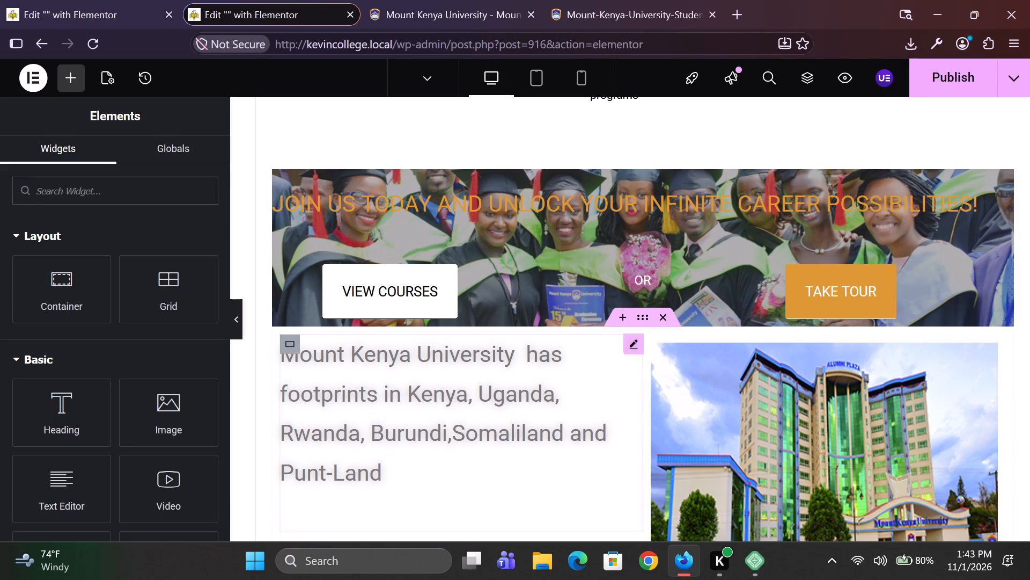
# Add a row-direction Flexbox container between the JOIN US TODAY banner and the Mount Kenya University footprints section.
pyautogui.scroll(1, 480, 237)
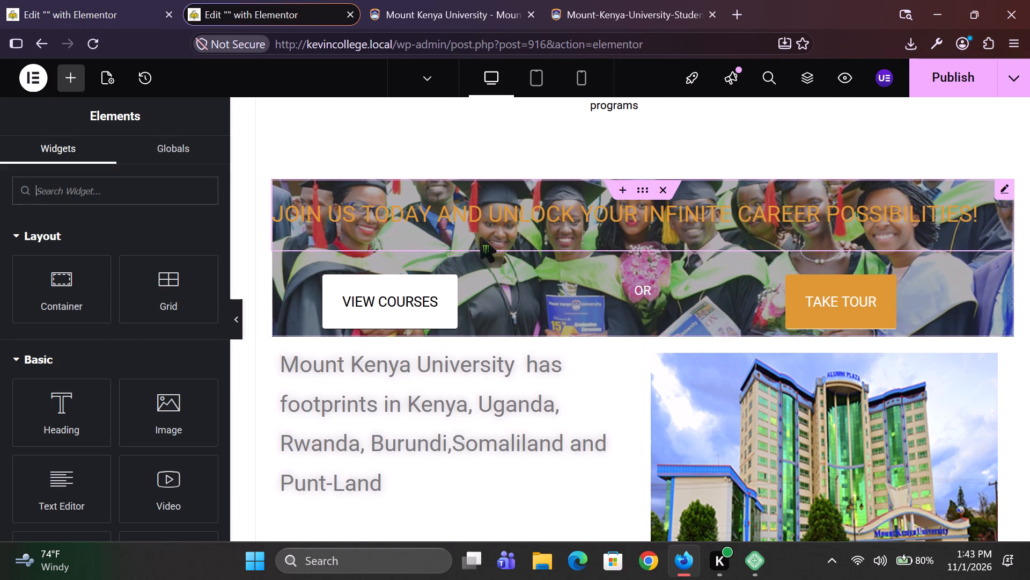
pyautogui.scroll(1, 480, 237)
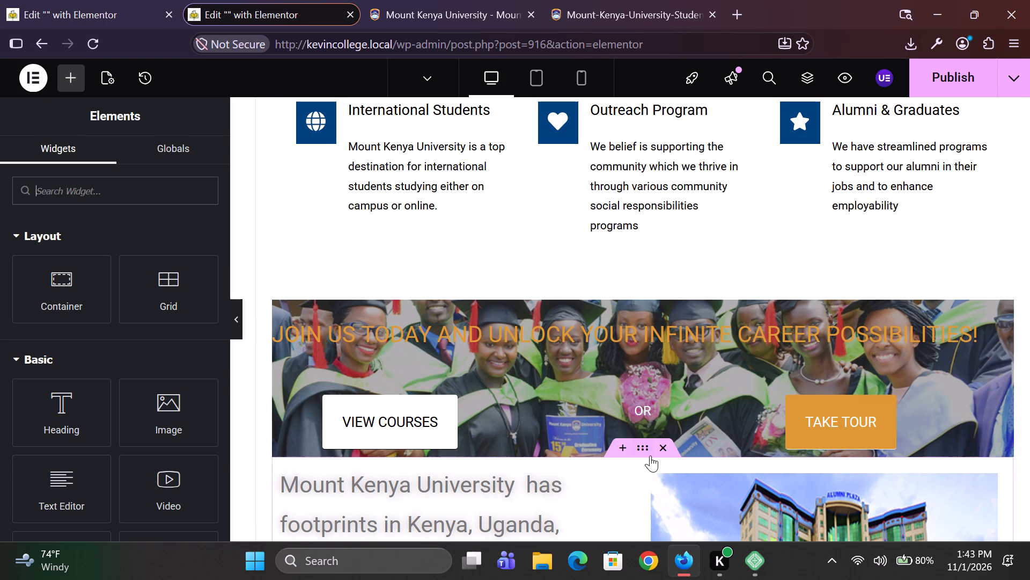
pyautogui.click(624, 452)
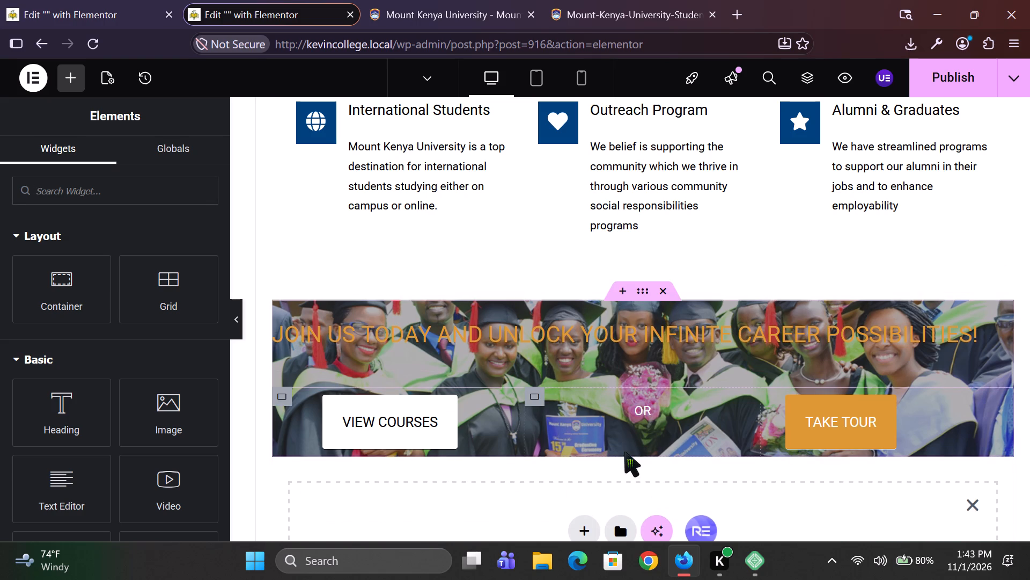
pyautogui.scroll(-1, 624, 429)
pyautogui.click(582, 463)
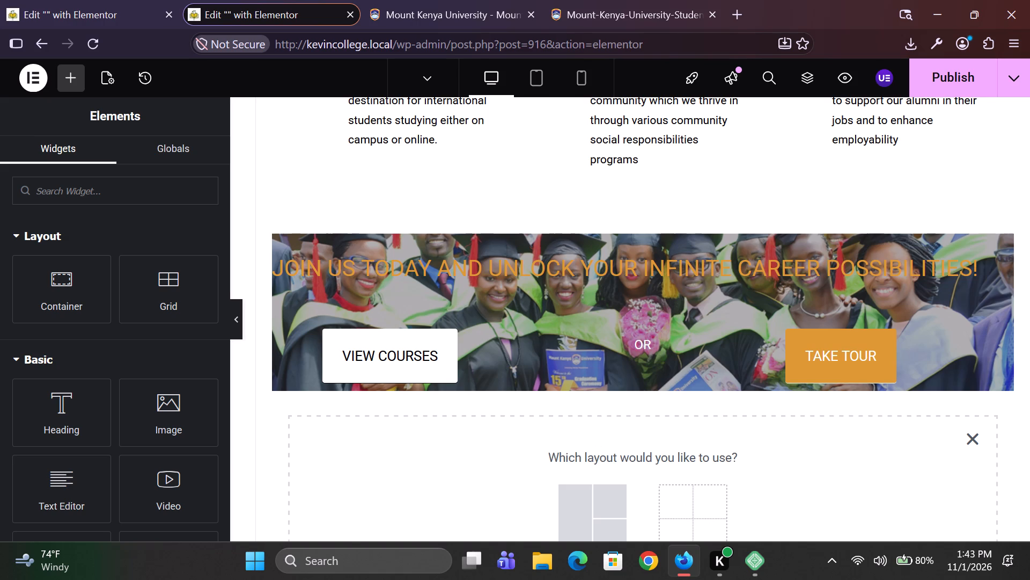
pyautogui.write('spa')
pyautogui.click(589, 502)
pyautogui.click(483, 490)
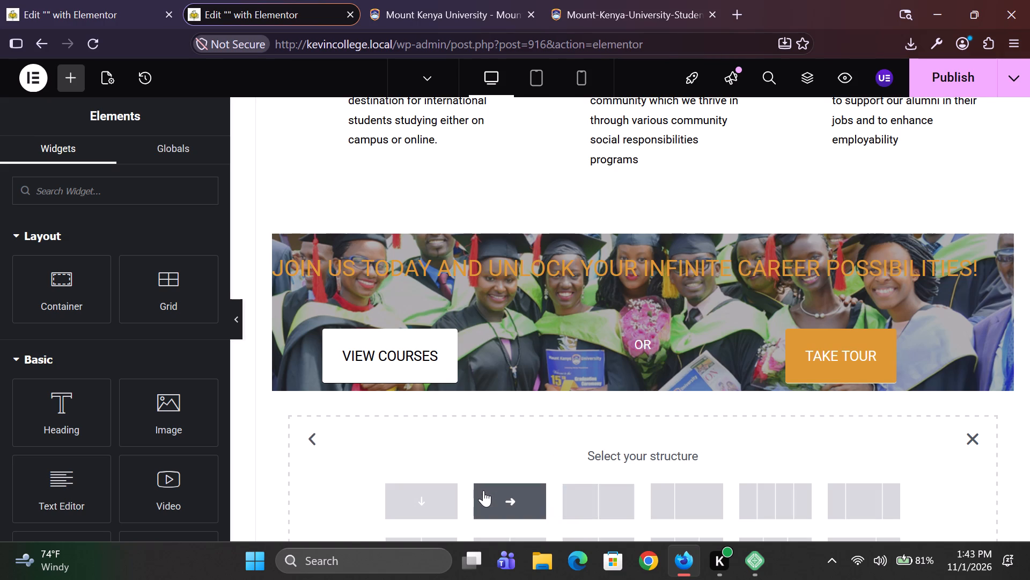
# Find the Spacer widget and place it in the new empty container below the banner.
pyautogui.write('spa')
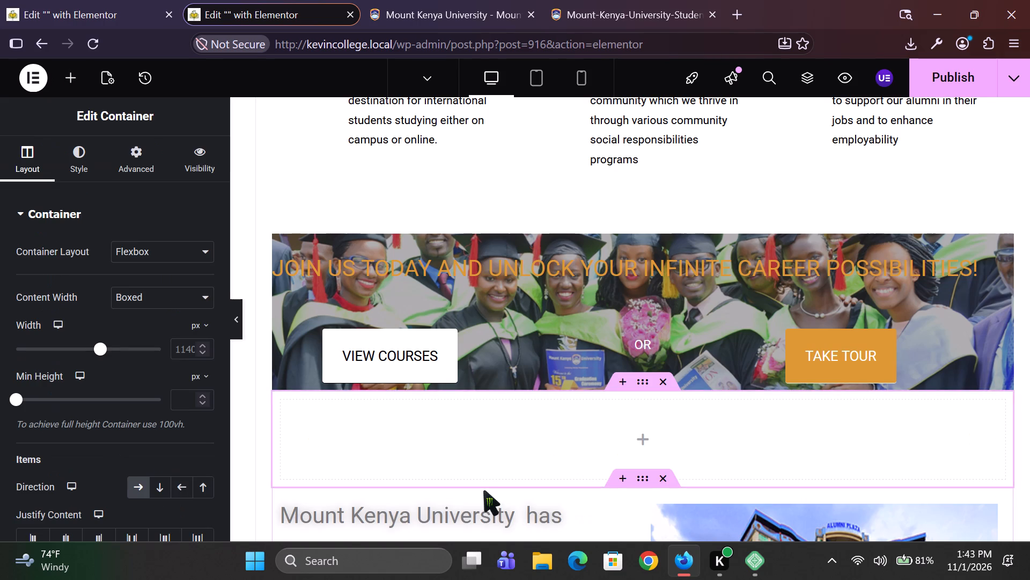
pyautogui.click(645, 432)
pyautogui.write('spa')
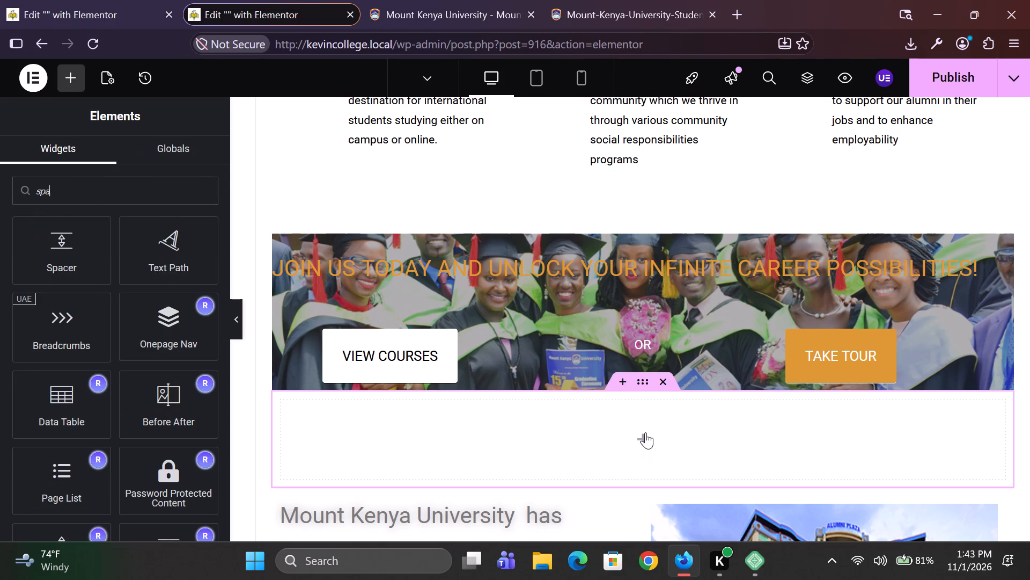
pyautogui.moveTo(59, 274); pyautogui.dragTo(543, 426)
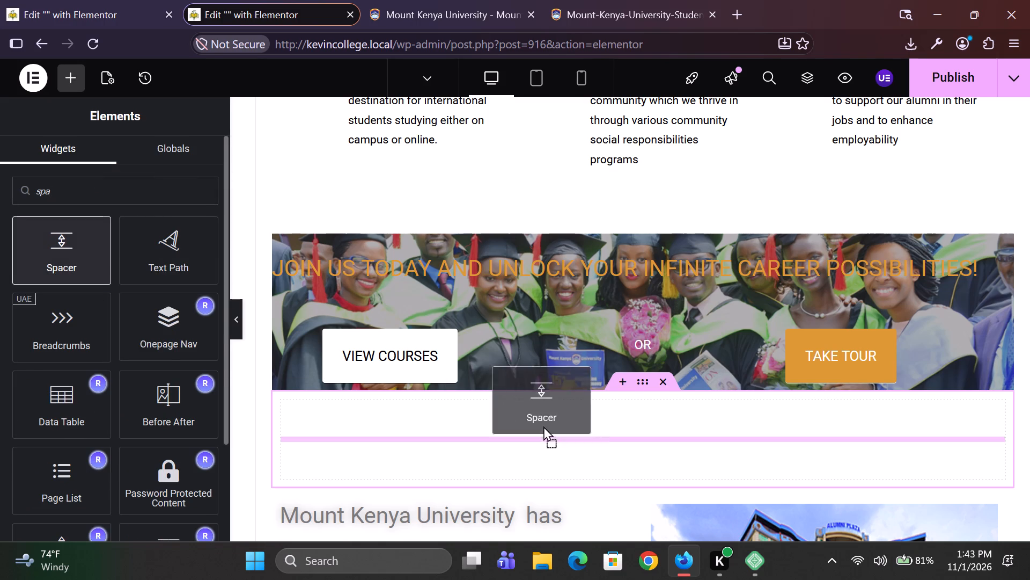
pyautogui.moveTo(543, 426); pyautogui.dragTo(595, 458)
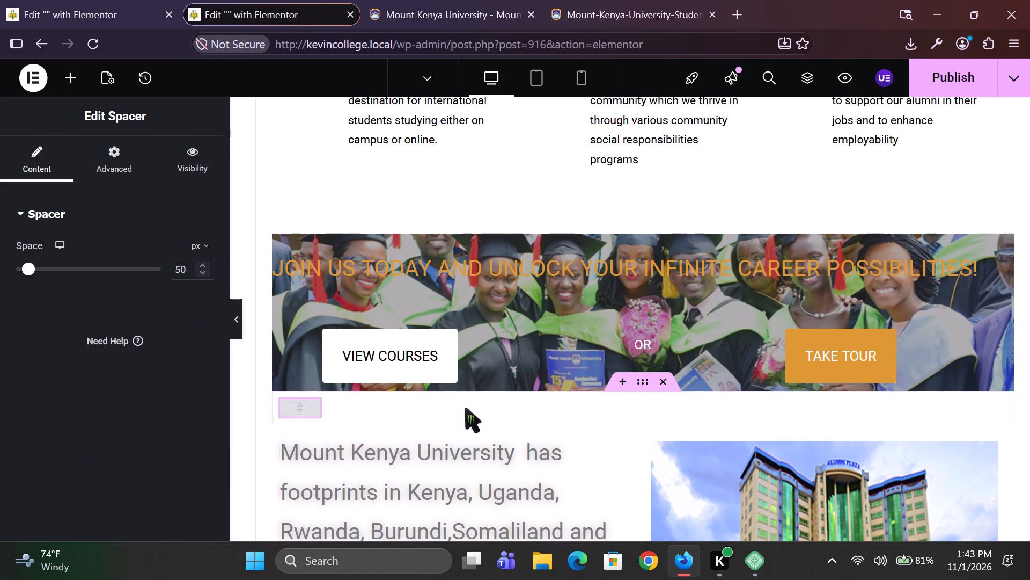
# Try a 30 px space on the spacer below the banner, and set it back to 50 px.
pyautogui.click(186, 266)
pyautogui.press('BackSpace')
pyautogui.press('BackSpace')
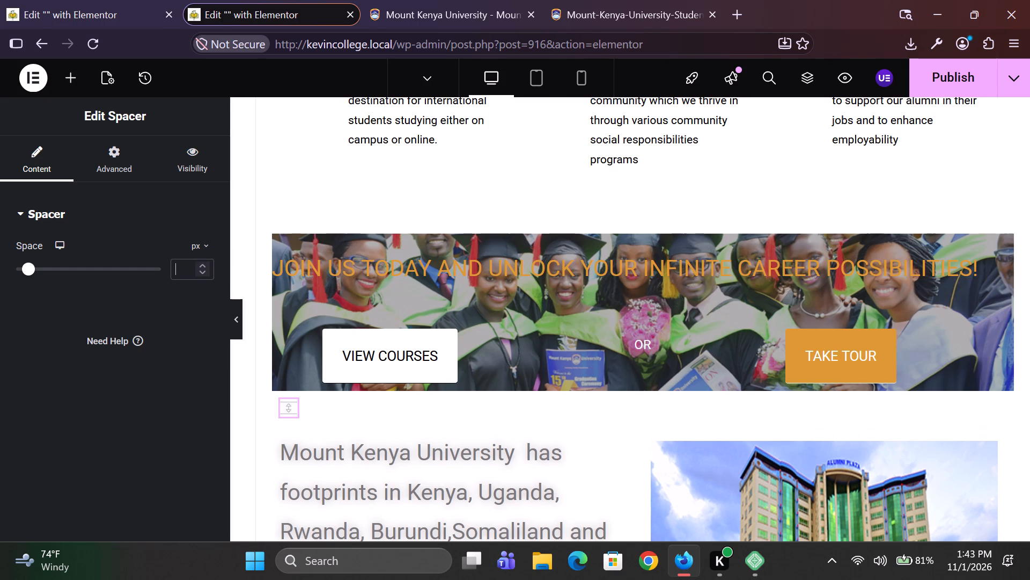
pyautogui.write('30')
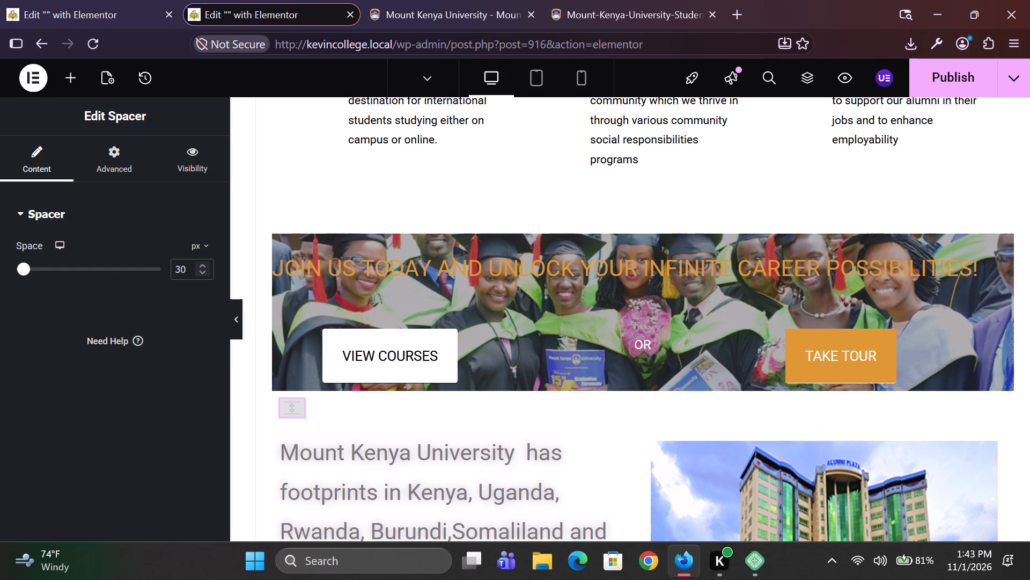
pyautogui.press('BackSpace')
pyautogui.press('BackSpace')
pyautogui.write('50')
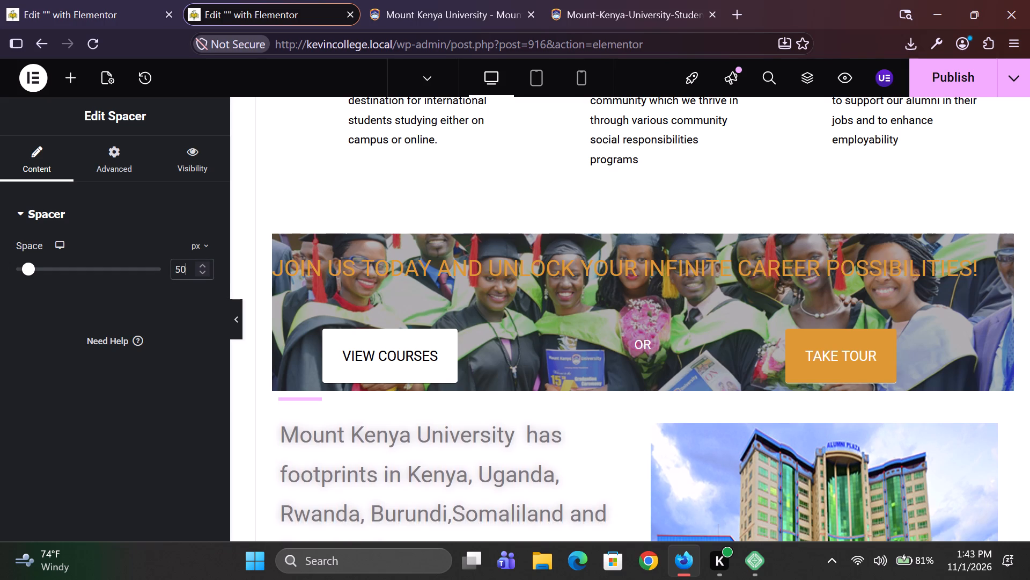
# Set the space of the spacer above the JOIN US TODAY banner to 50 px.
pyautogui.scroll(1, 620, 241)
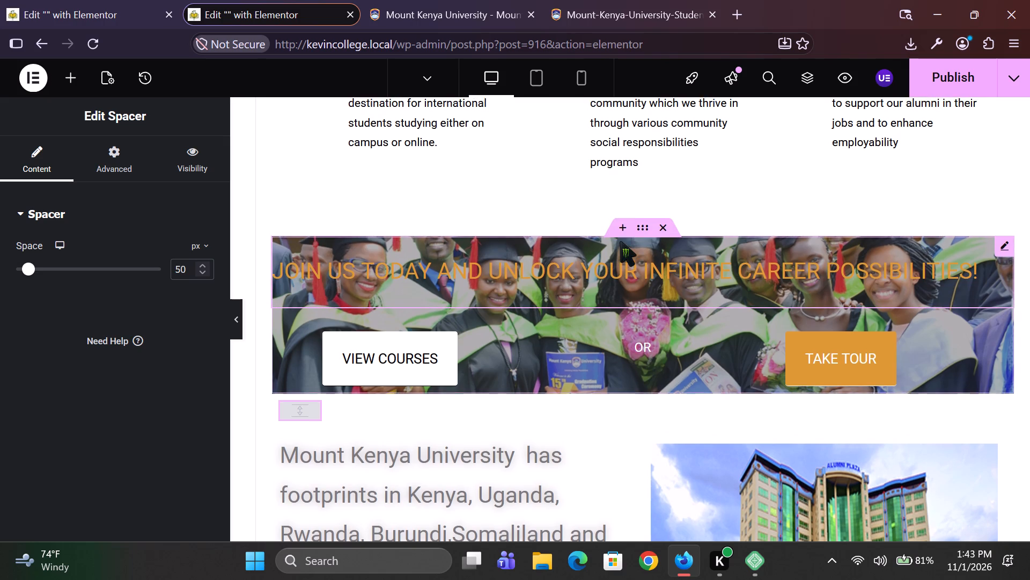
pyautogui.scroll(1, 620, 241)
pyautogui.click(584, 334)
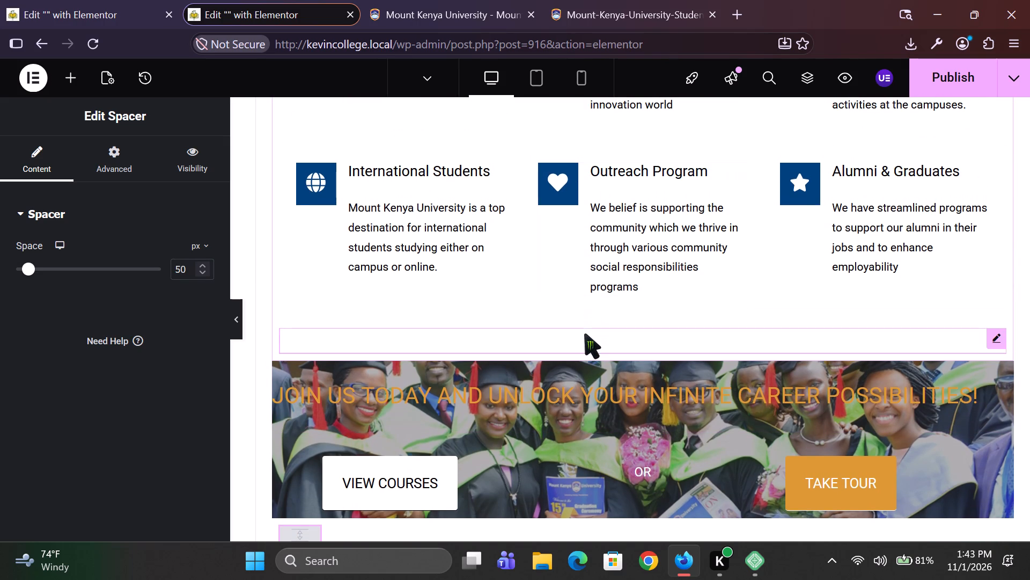
pyautogui.click(178, 269)
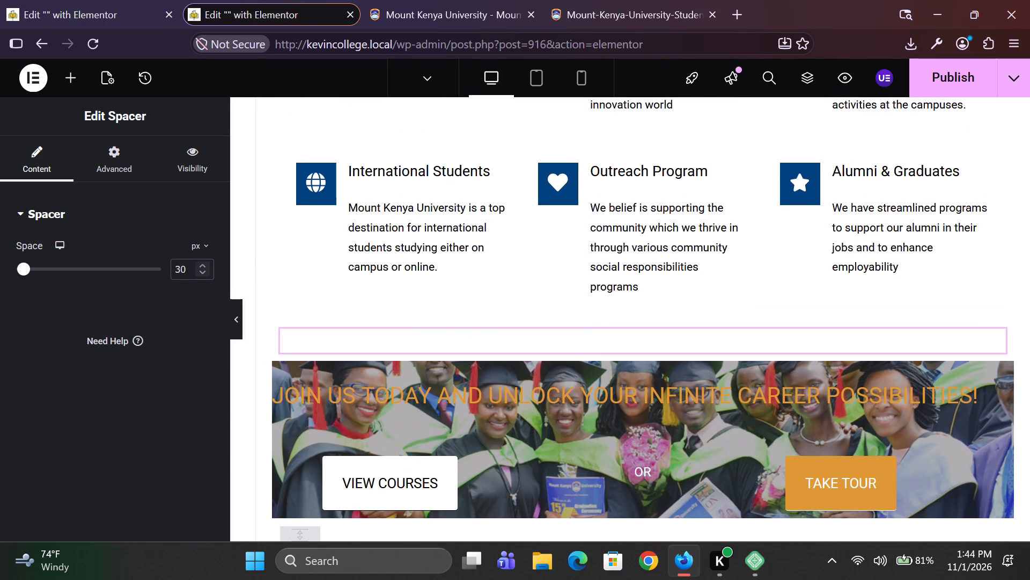
pyautogui.click(182, 269)
pyautogui.press('BackSpace')
pyautogui.press('5')
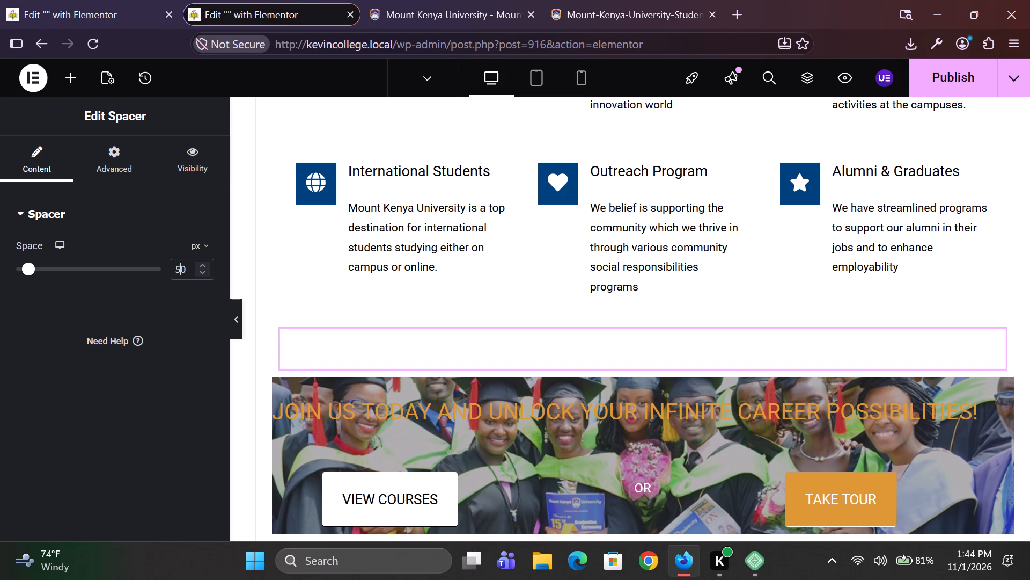
# Add a row-direction Flexbox container between the footprints section and the Student Life section.
pyautogui.scroll(-3, 414, 347)
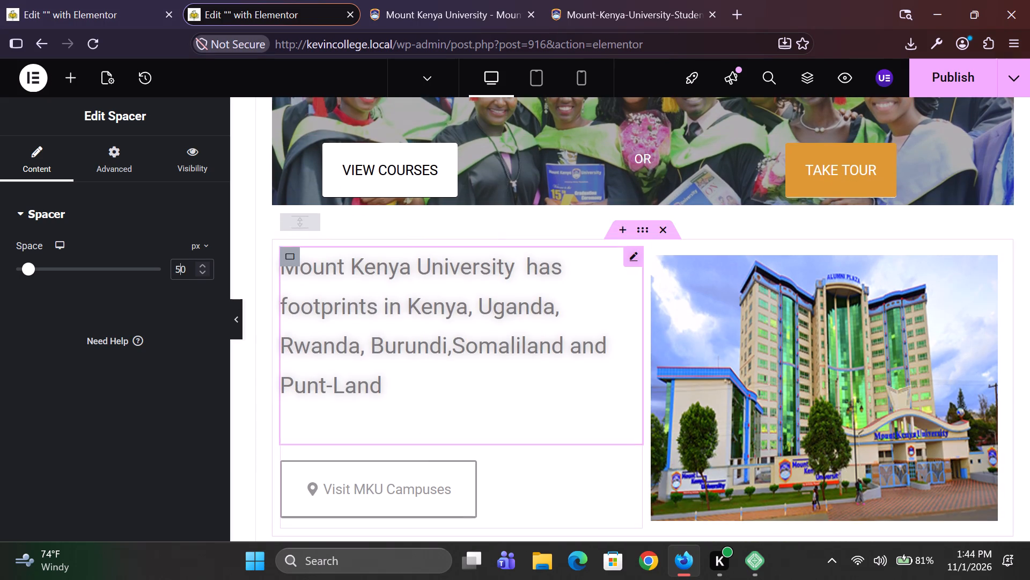
pyautogui.click(547, 225)
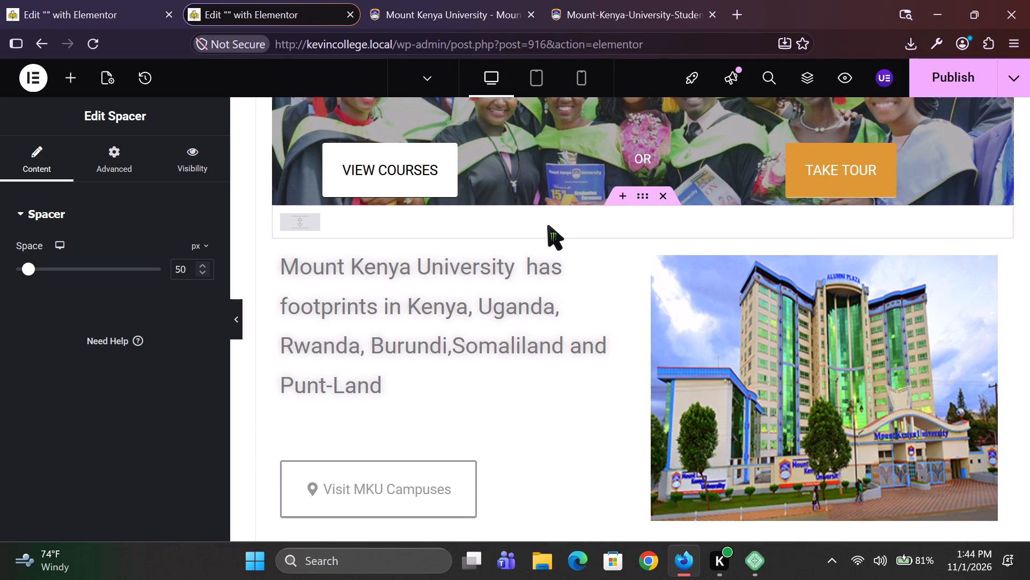
pyautogui.scroll(-2, 601, 358)
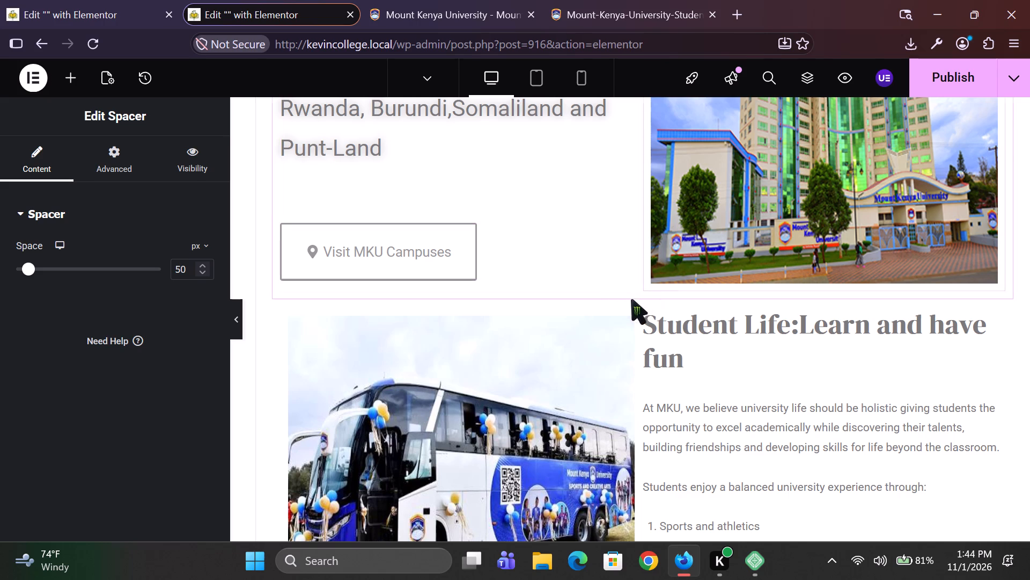
pyautogui.click(620, 294)
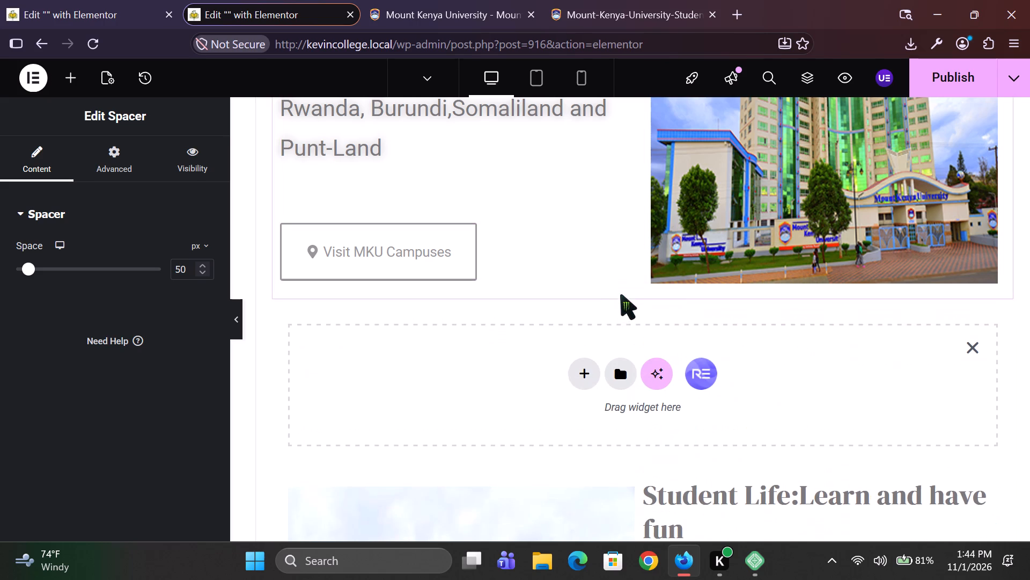
pyautogui.click(577, 373)
pyautogui.click(582, 412)
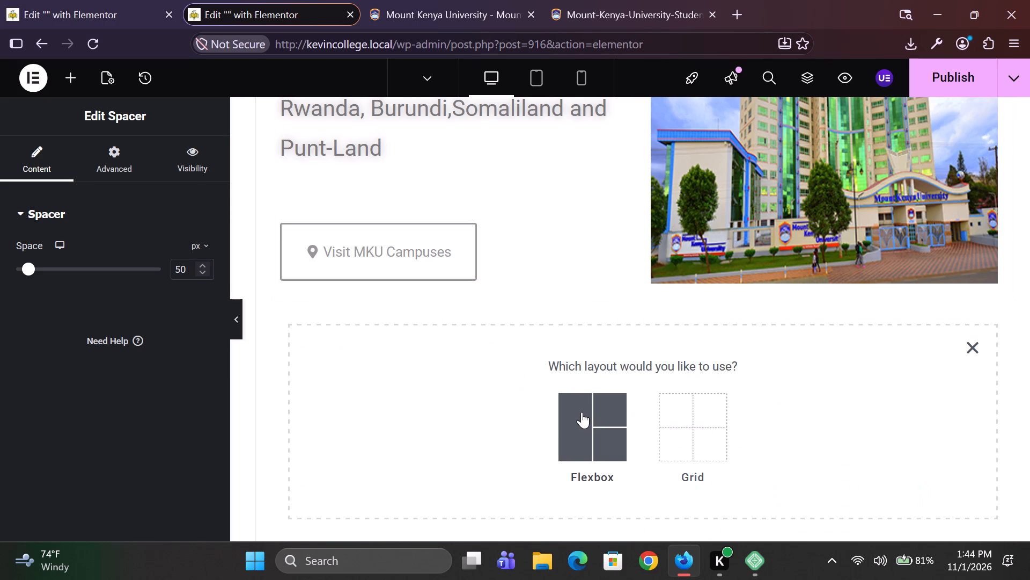
pyautogui.click(503, 394)
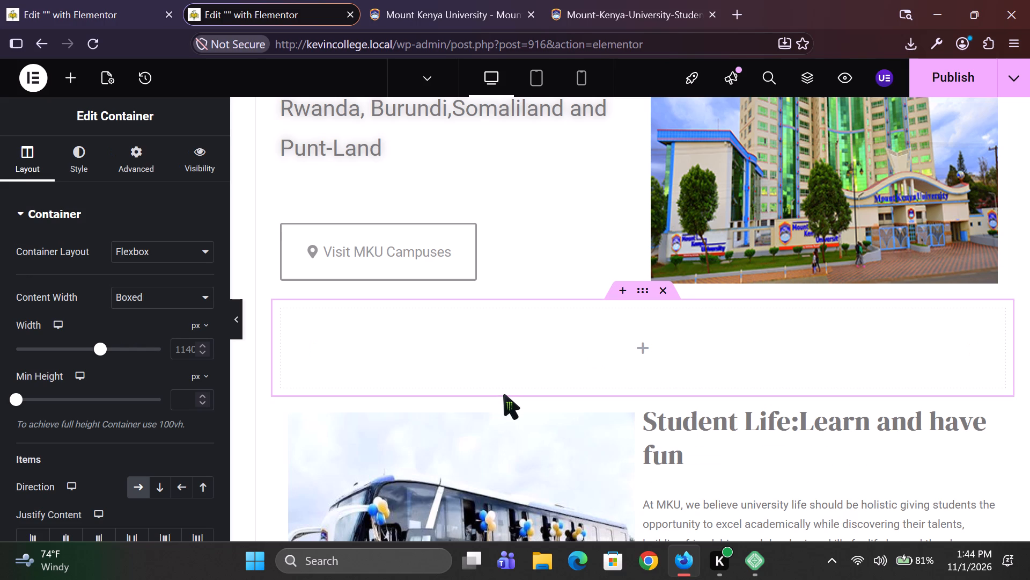
# Find the Spacer widget and place it in the empty container above the Student Life section.
pyautogui.click(648, 343)
pyautogui.write('spa')
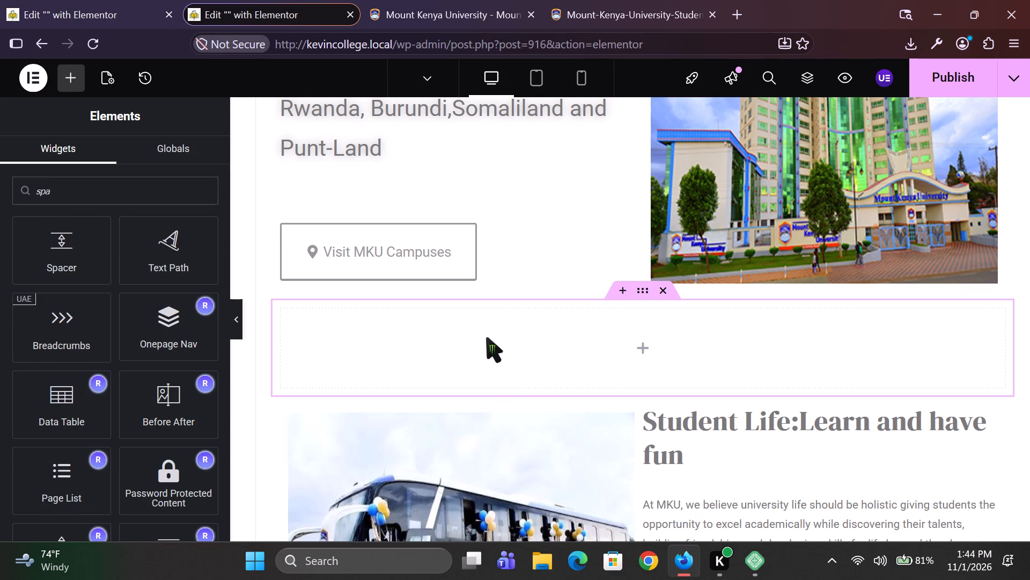
pyautogui.moveTo(69, 269); pyautogui.dragTo(606, 375)
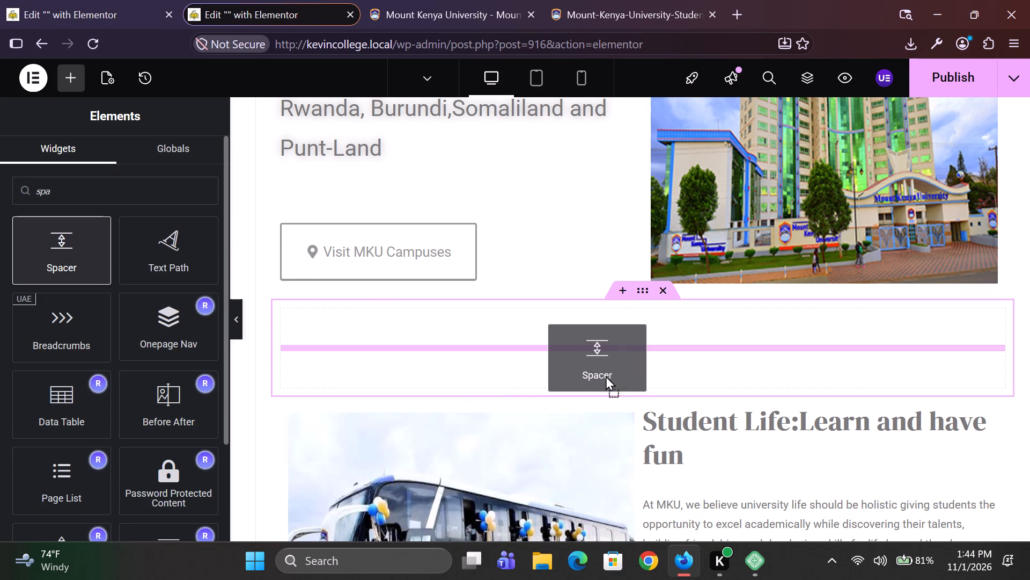
pyautogui.moveTo(606, 375); pyautogui.dragTo(607, 374)
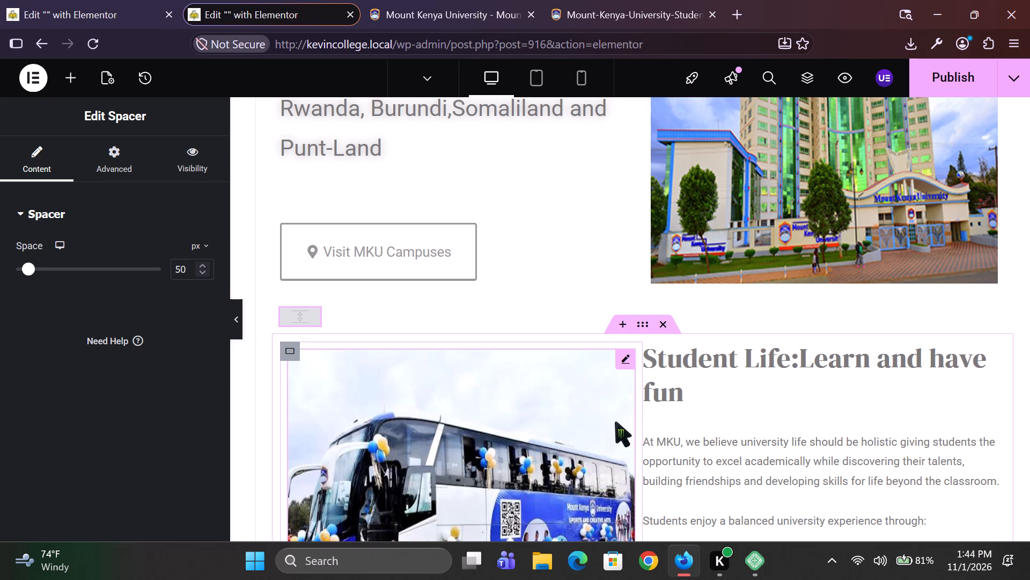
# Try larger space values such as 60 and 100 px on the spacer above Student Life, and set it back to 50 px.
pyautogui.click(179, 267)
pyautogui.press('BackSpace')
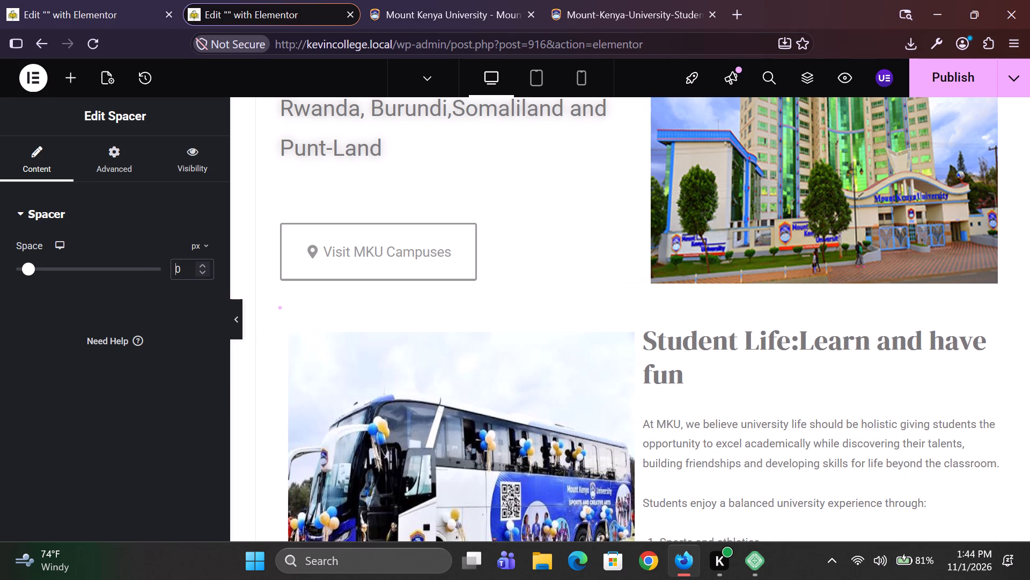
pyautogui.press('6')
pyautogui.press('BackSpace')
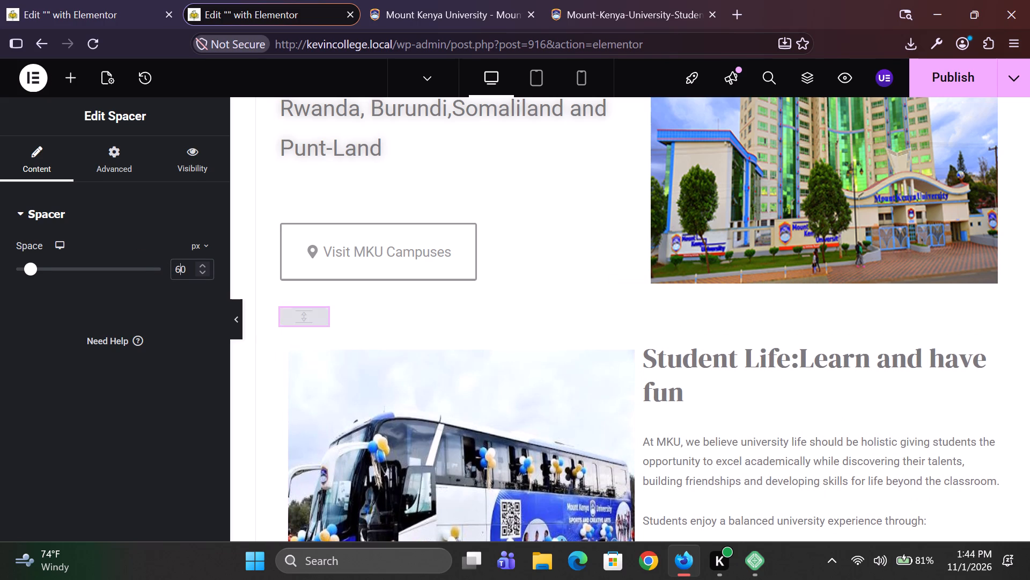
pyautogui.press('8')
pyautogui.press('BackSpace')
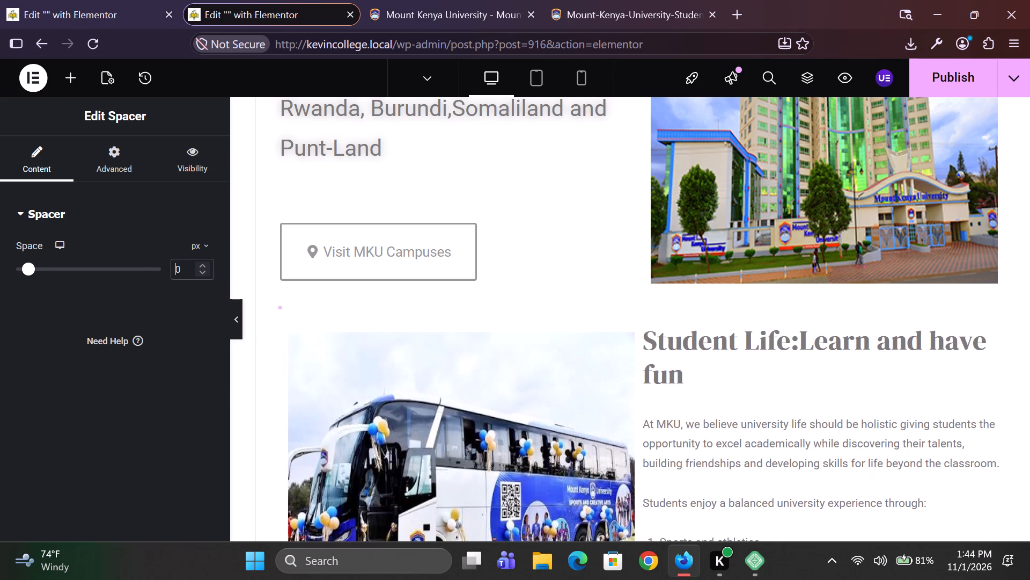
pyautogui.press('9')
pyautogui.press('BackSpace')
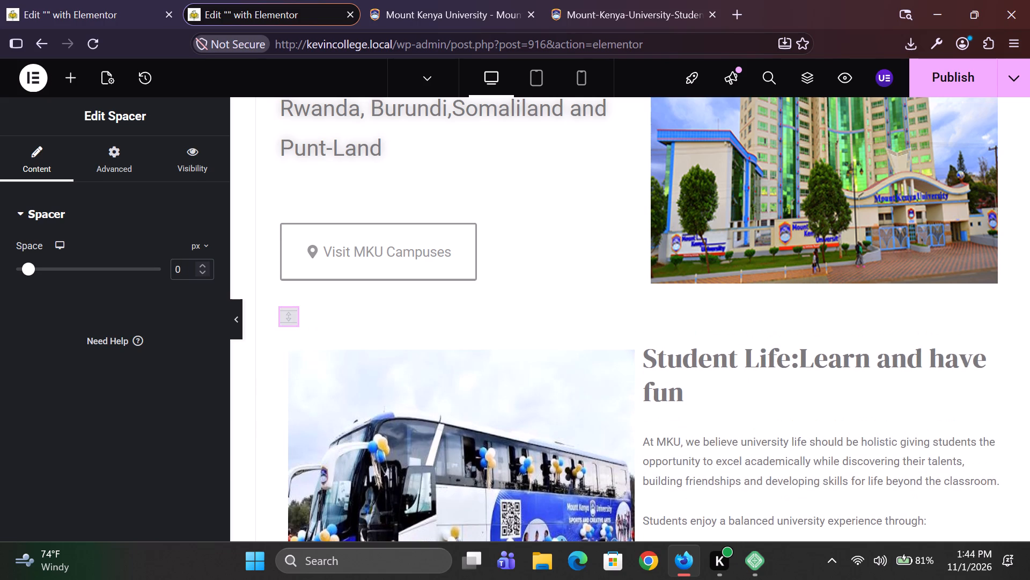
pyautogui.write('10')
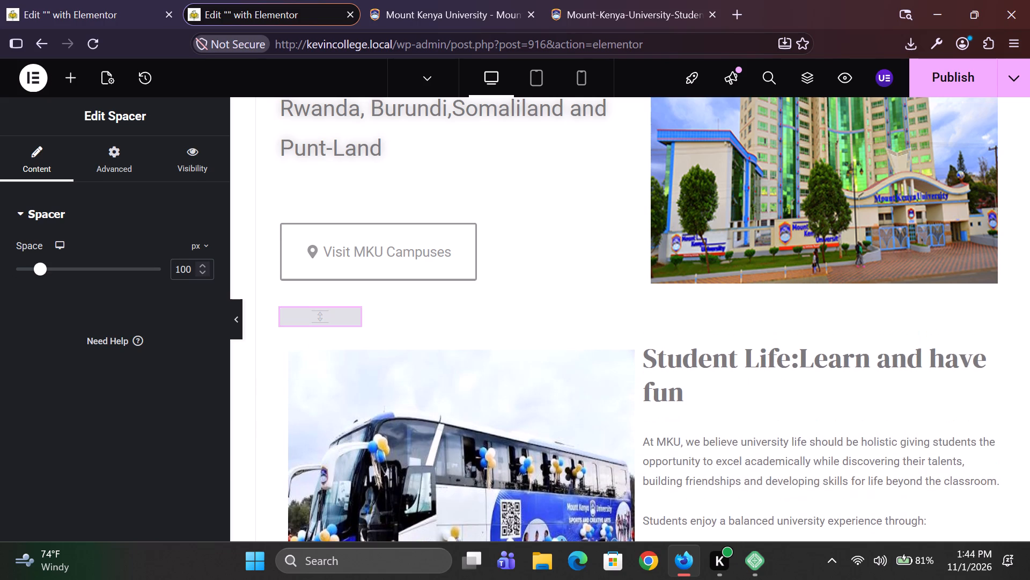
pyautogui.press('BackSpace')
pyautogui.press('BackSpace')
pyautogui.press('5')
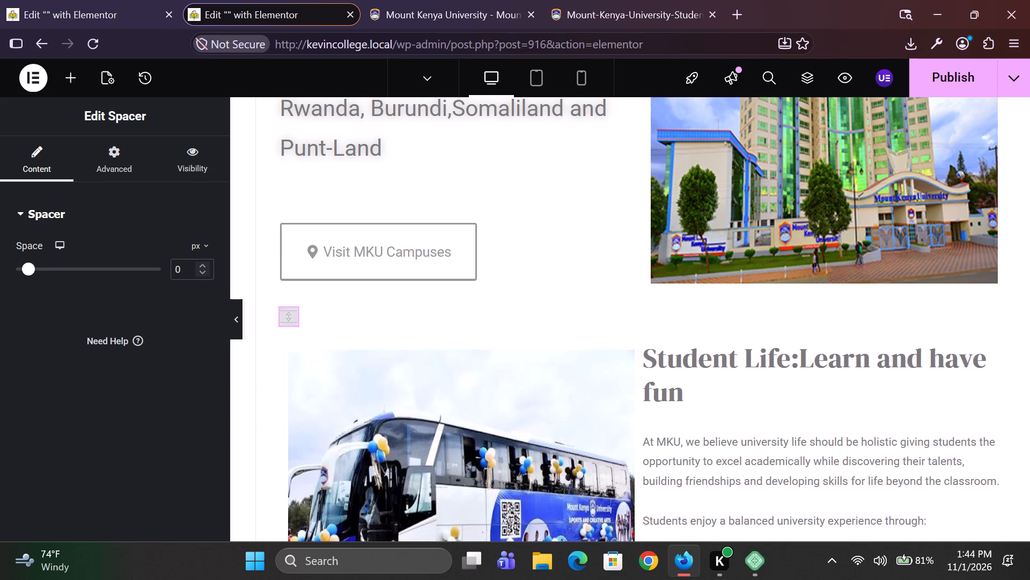
# Publish the updated homepage with the new section spacing.
pyautogui.scroll(-1, 527, 448)
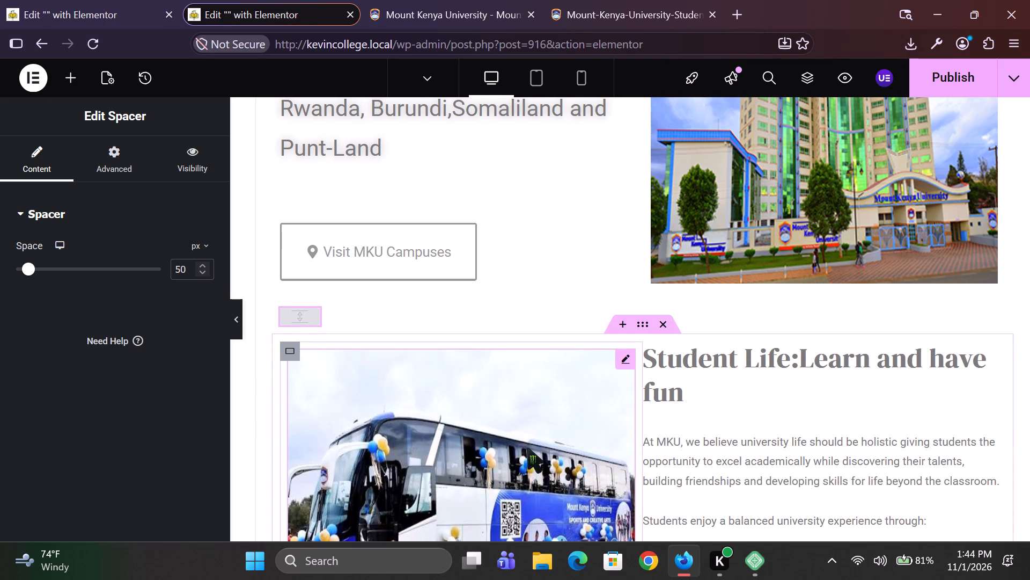
pyautogui.scroll(-3, 527, 448)
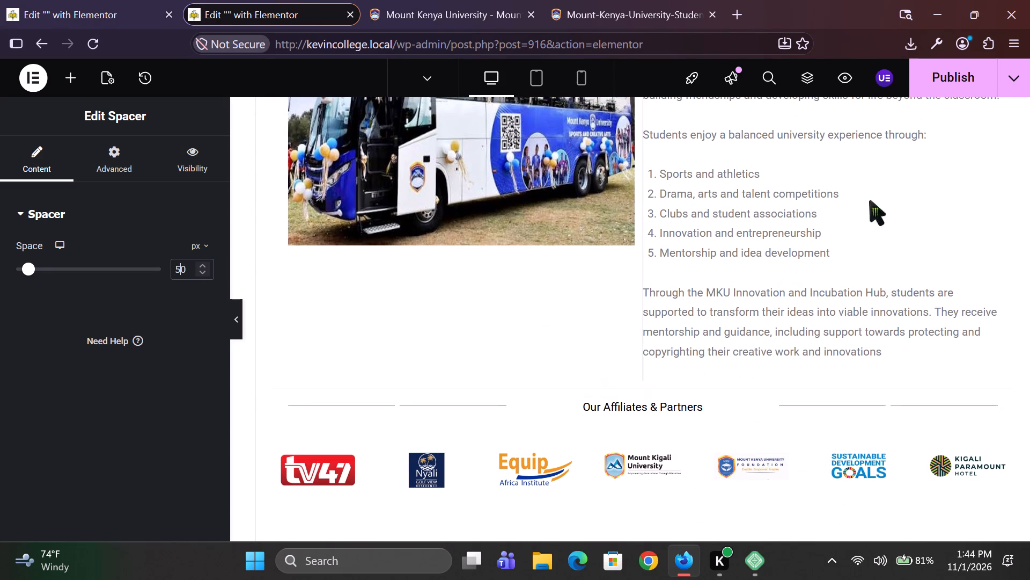
pyautogui.click(948, 78)
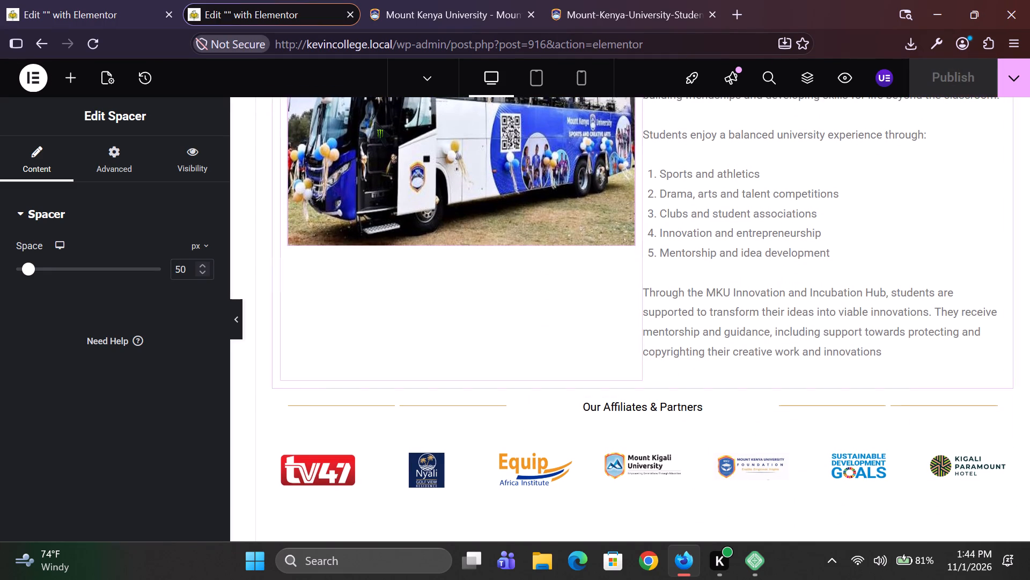
# Return to the WordPress Posts list in the other Elementor browser tab and locate the untitled Teaching & Learning post.
pyautogui.click(84, 0)
pyautogui.click(43, 56)
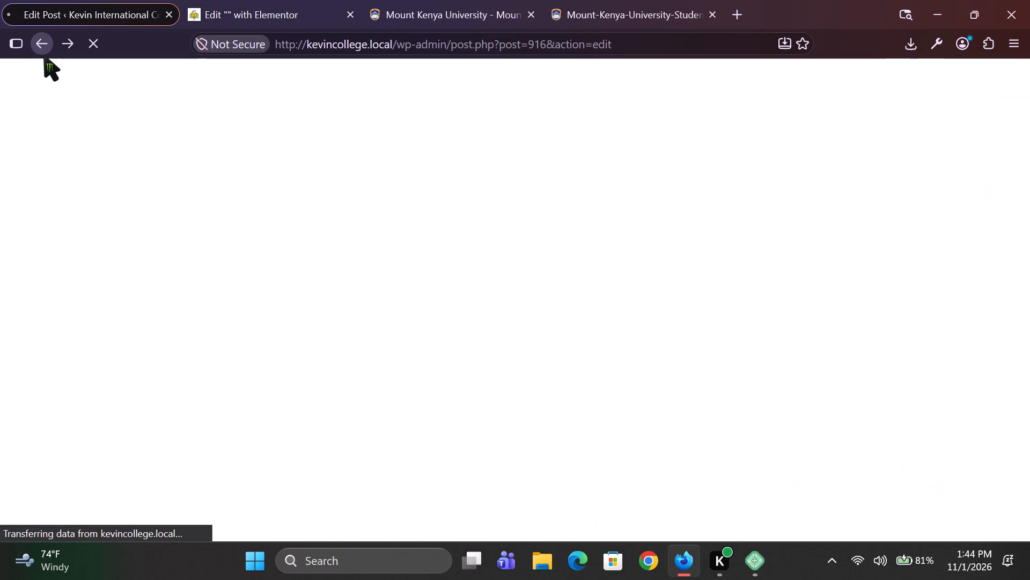
pyautogui.click(43, 56)
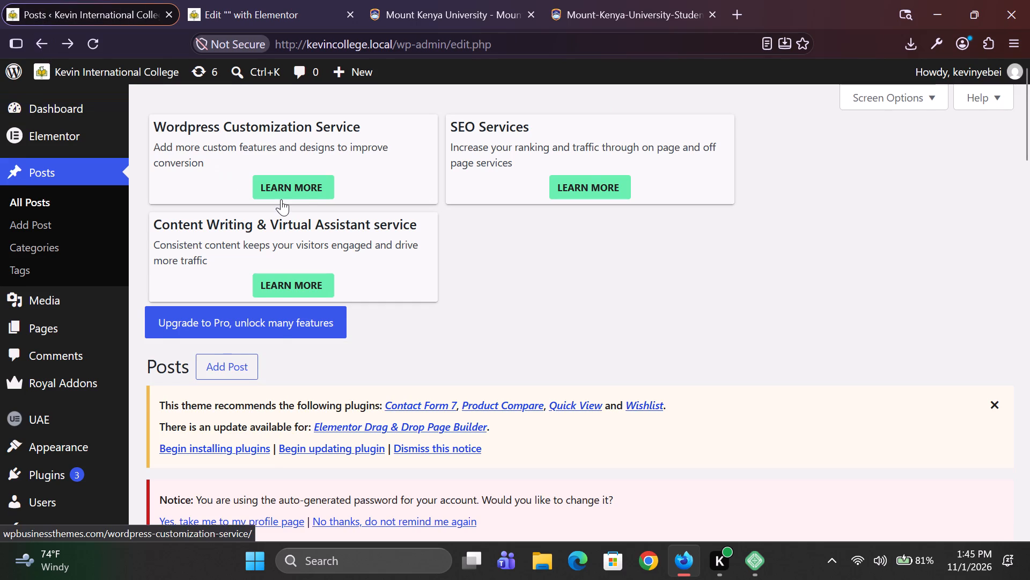
pyautogui.scroll(-1, 281, 199)
pyautogui.scroll(-2, 403, 250)
pyautogui.scroll(-2, 295, 470)
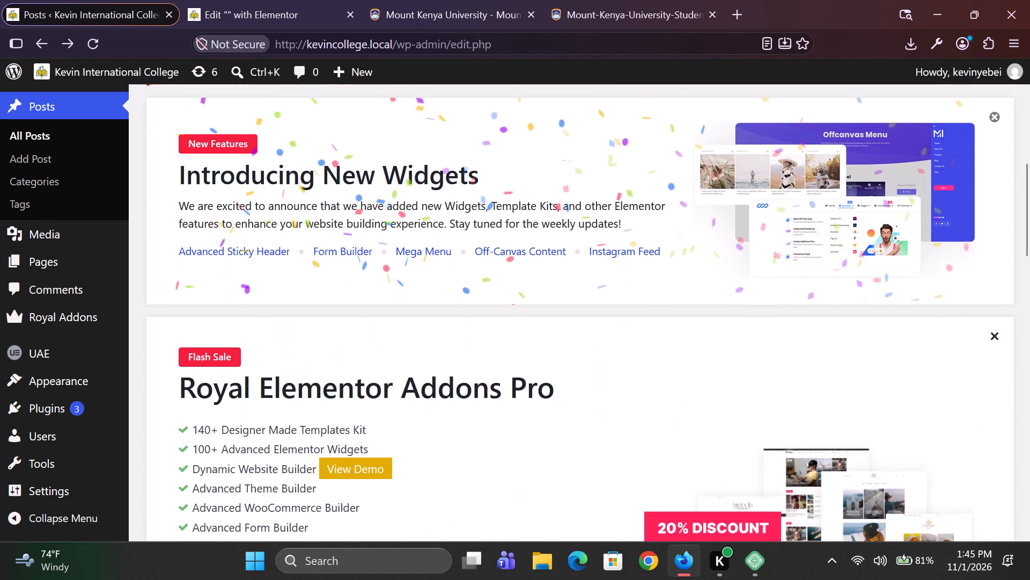
pyautogui.scroll(-5, 352, 402)
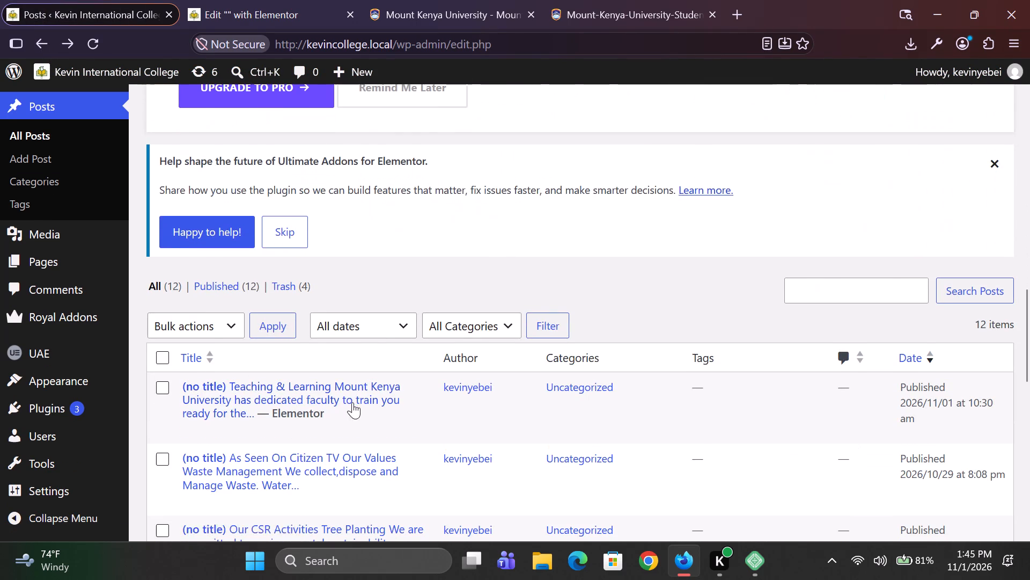
# View the published Teaching & Learning post and review its layout and section spacing from the feature boxes to the Affiliates & Partners logos.
pyautogui.click(307, 431)
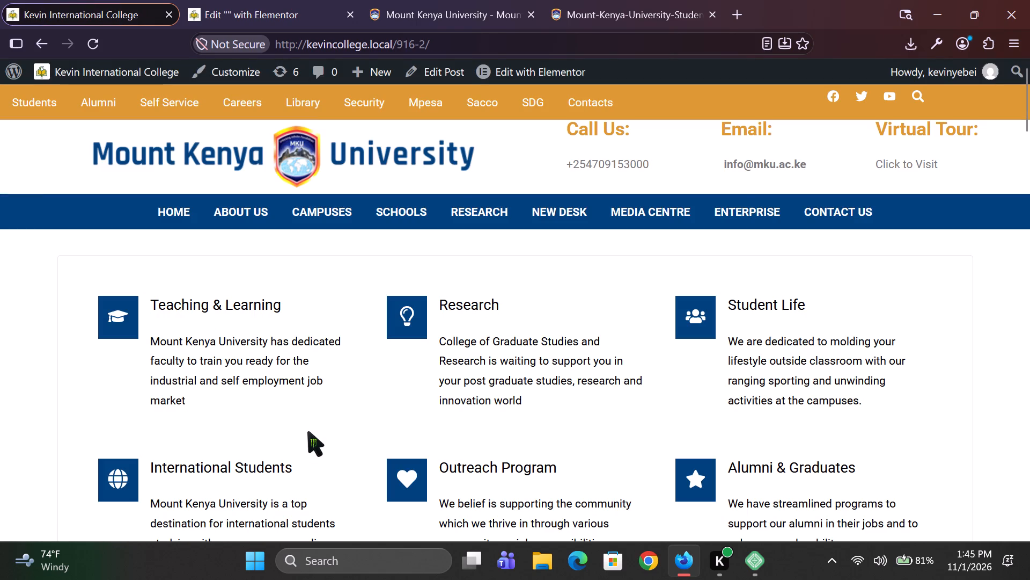
pyautogui.scroll(-2, 441, 386)
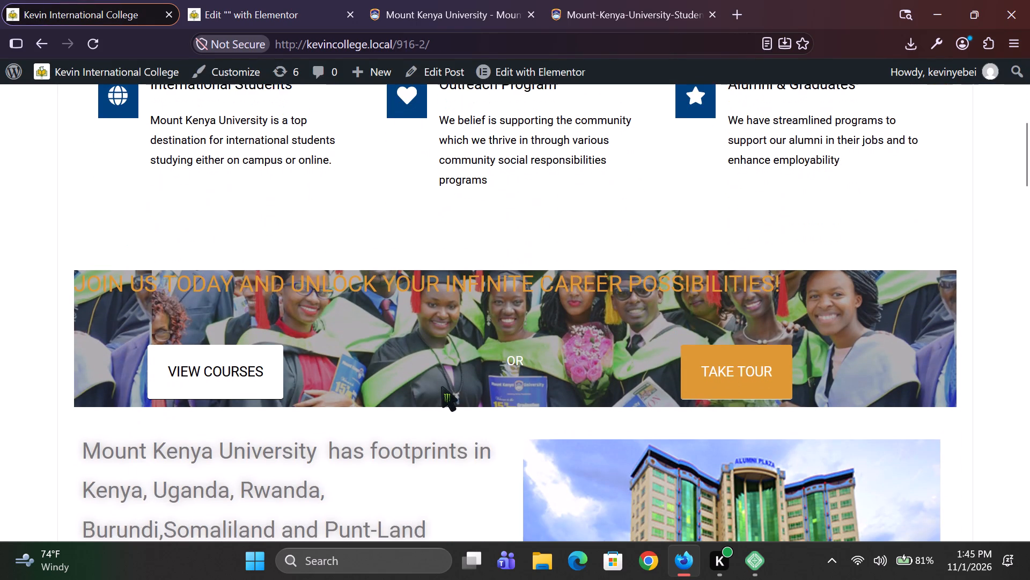
pyautogui.scroll(-3, 441, 386)
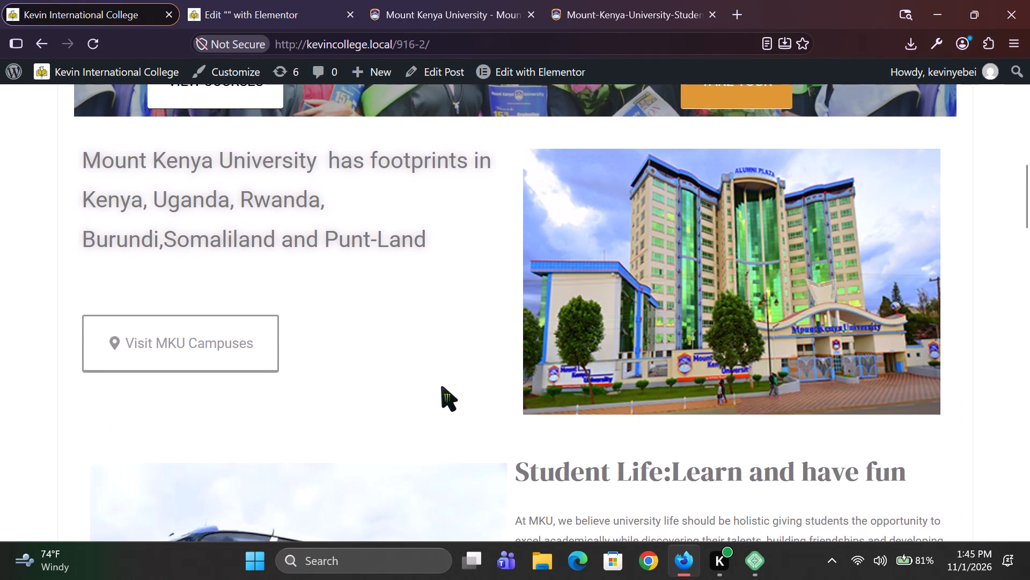
pyautogui.scroll(-4, 441, 386)
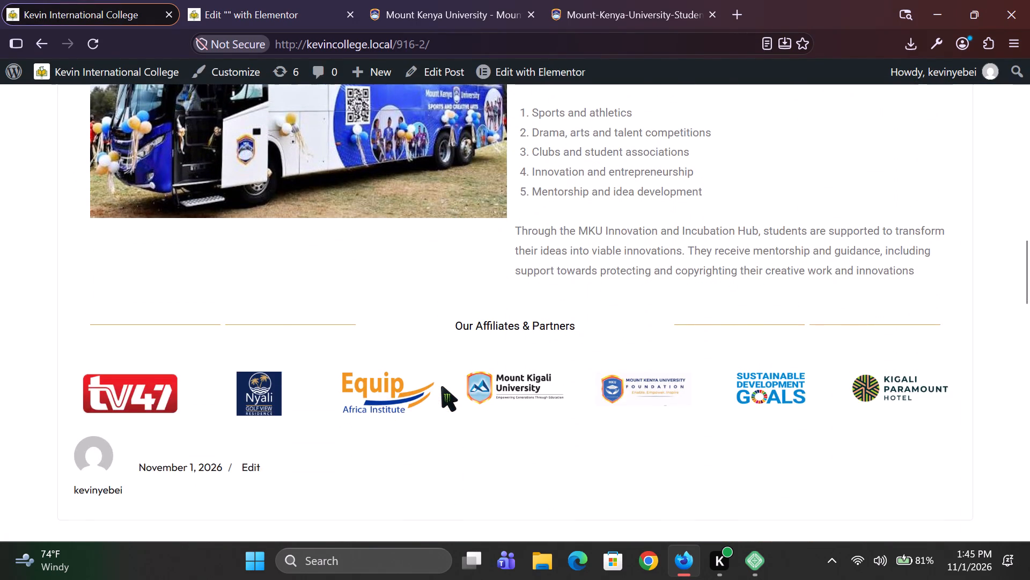
pyautogui.scroll(5, 441, 386)
pyautogui.scroll(-1, 441, 386)
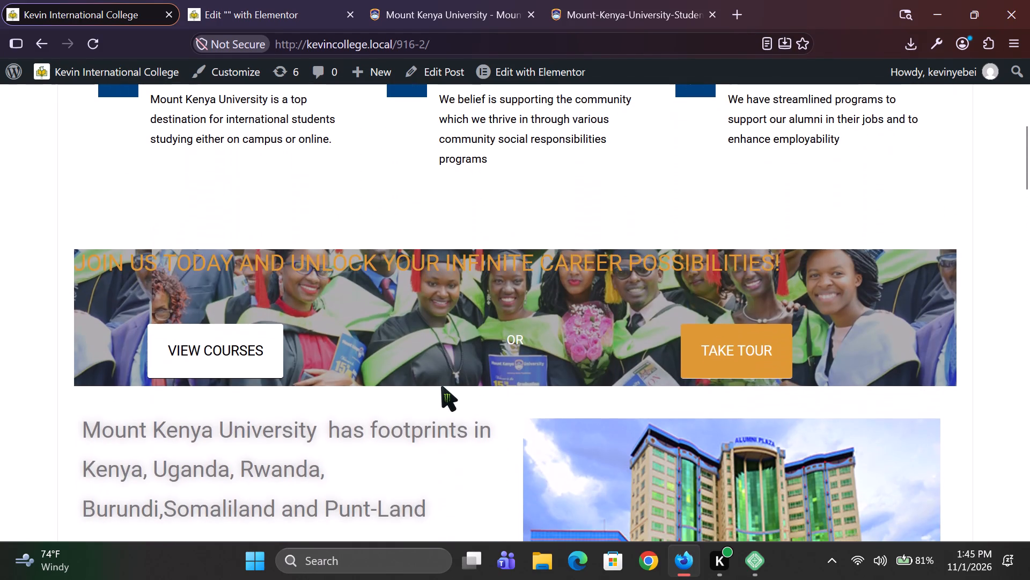
pyautogui.scroll(-3, 441, 386)
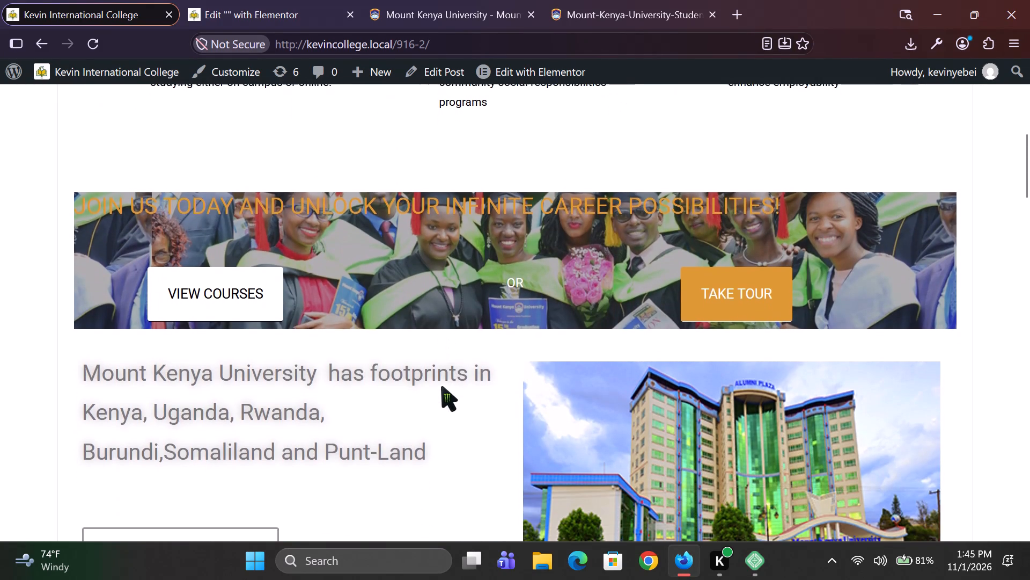
pyautogui.scroll(-4, 441, 386)
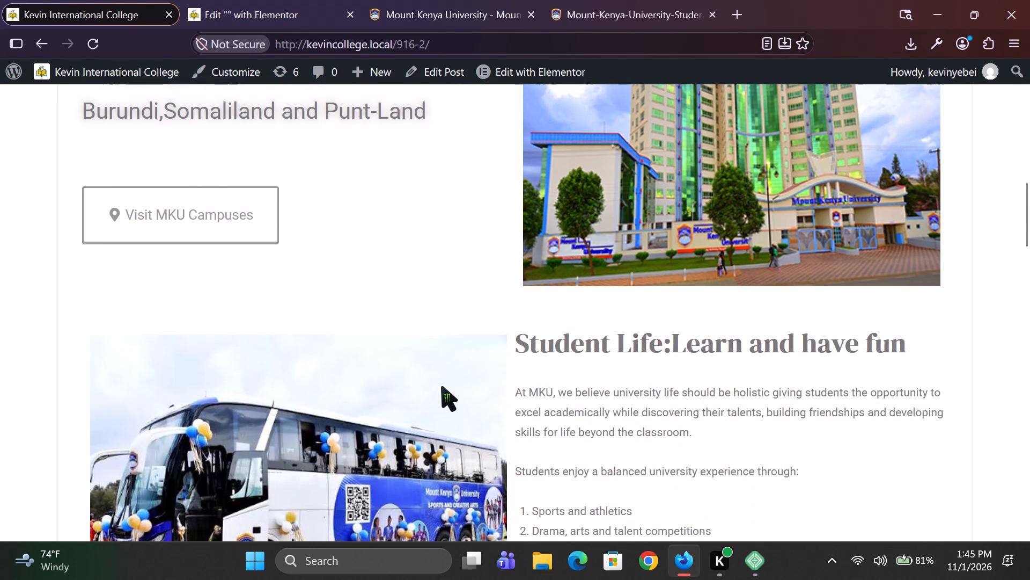
pyautogui.scroll(-2, 441, 386)
pyautogui.scroll(3, 441, 386)
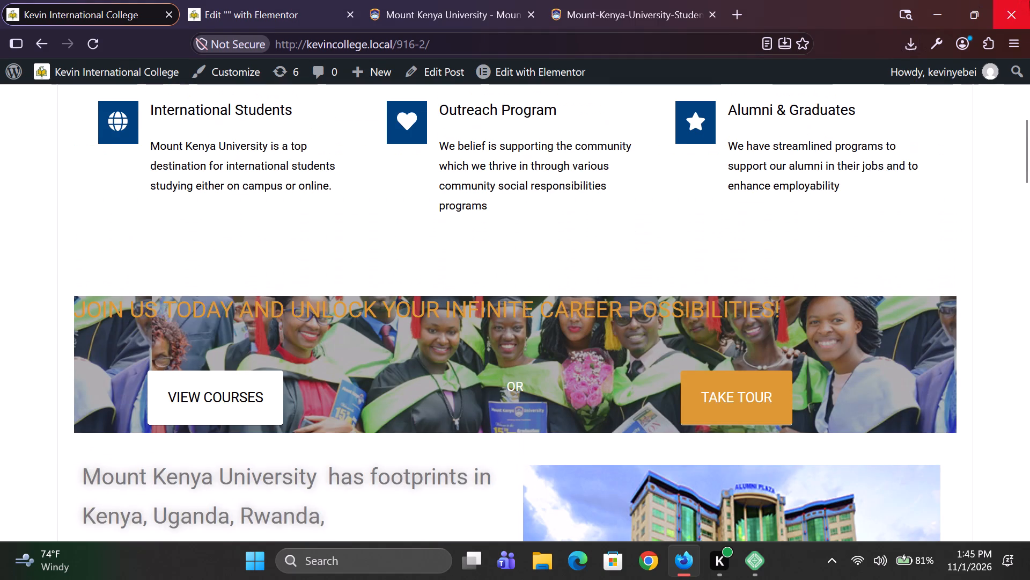
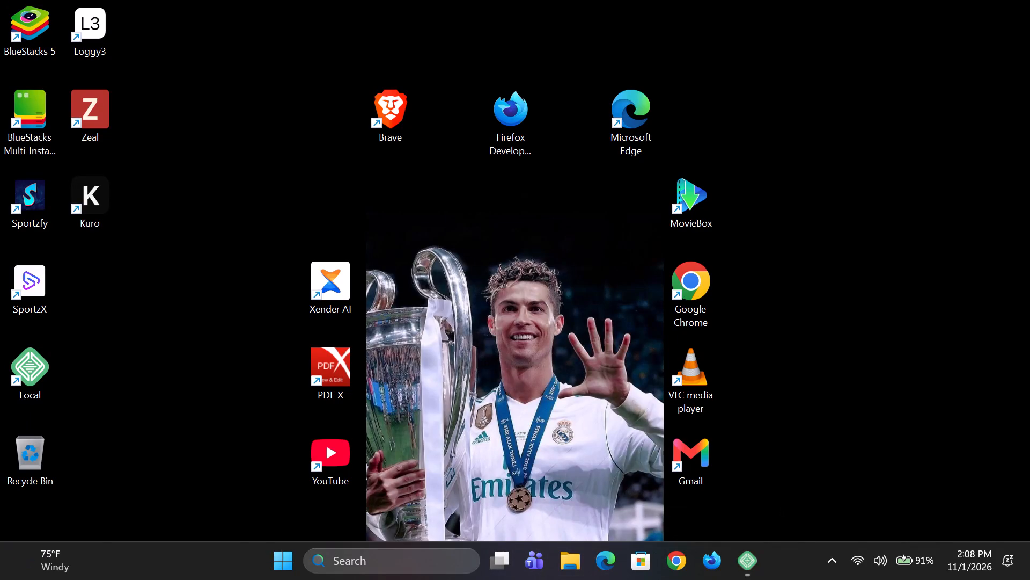
# Search Windows for "what" and open the WhatsApp app.
pyautogui.click(433, 559)
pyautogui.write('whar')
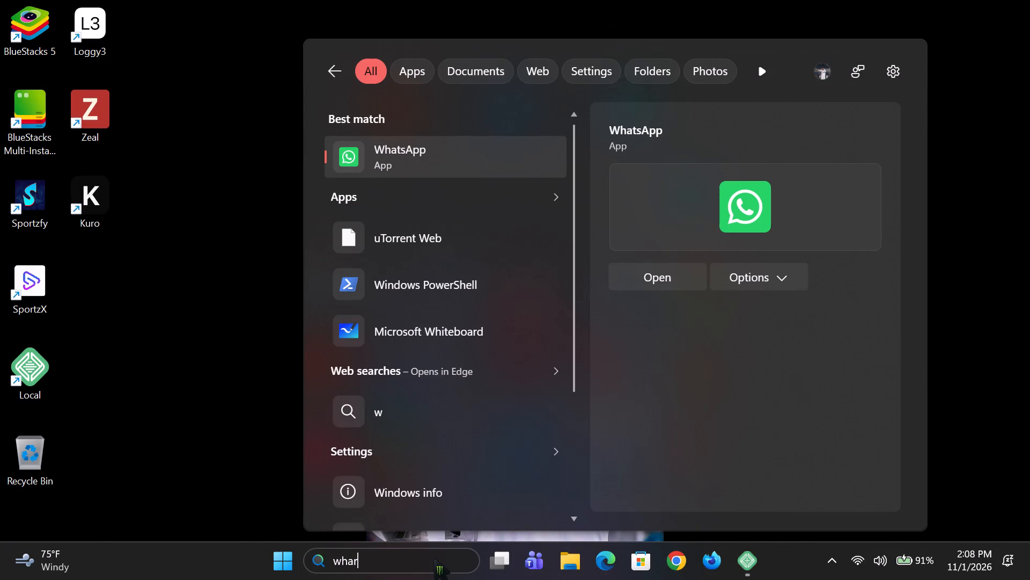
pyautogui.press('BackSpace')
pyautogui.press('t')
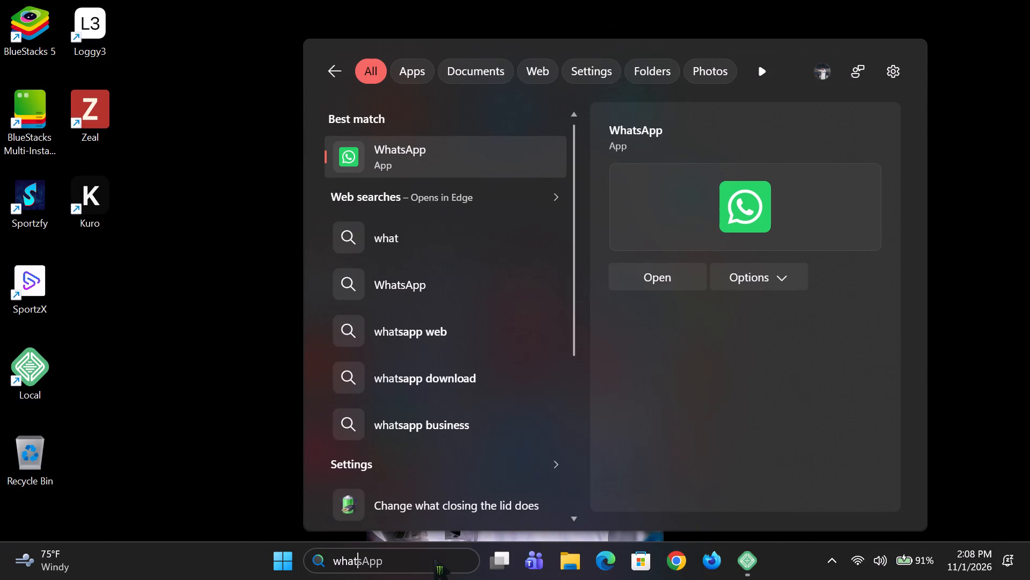
pyautogui.click(689, 269)
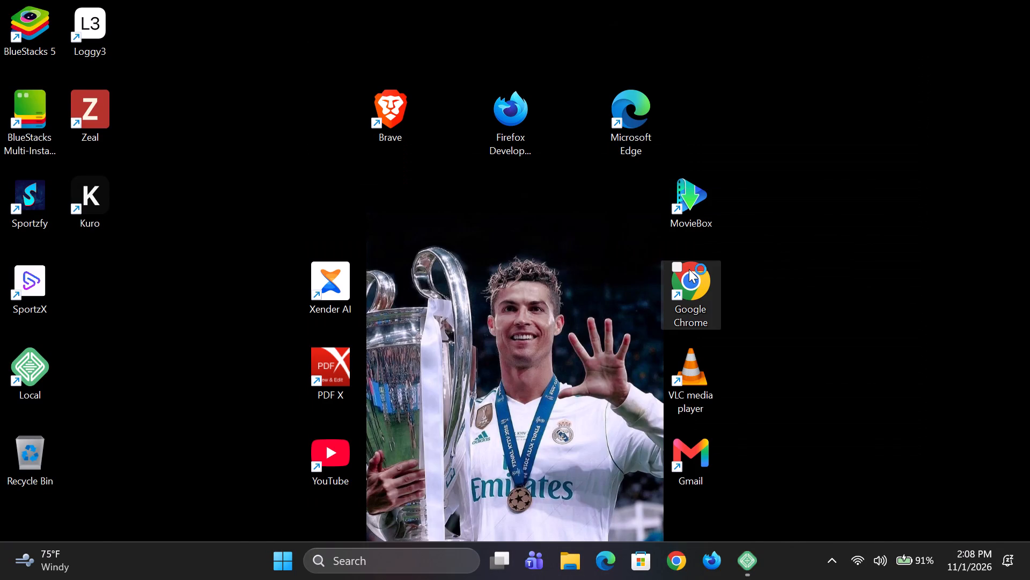
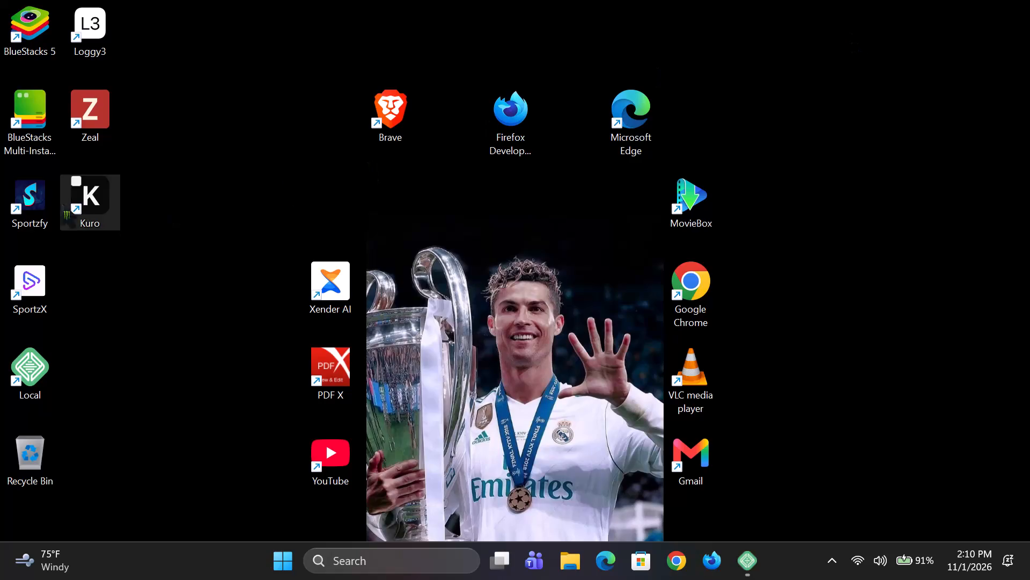
# Launch the Kuro application from the desktop.
pyautogui.click(79, 182)
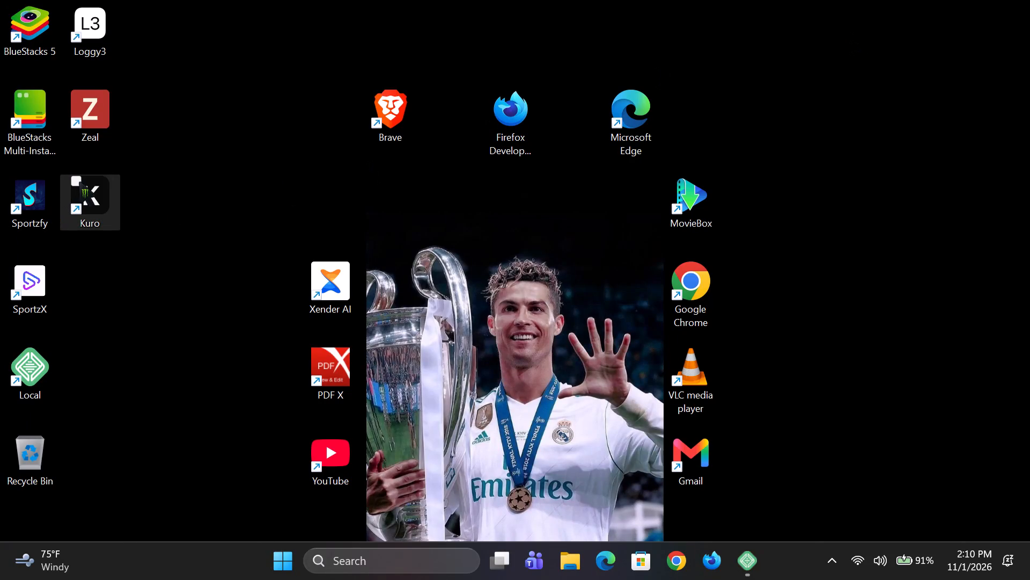
pyautogui.click(89, 189)
pyautogui.click(215, 160)
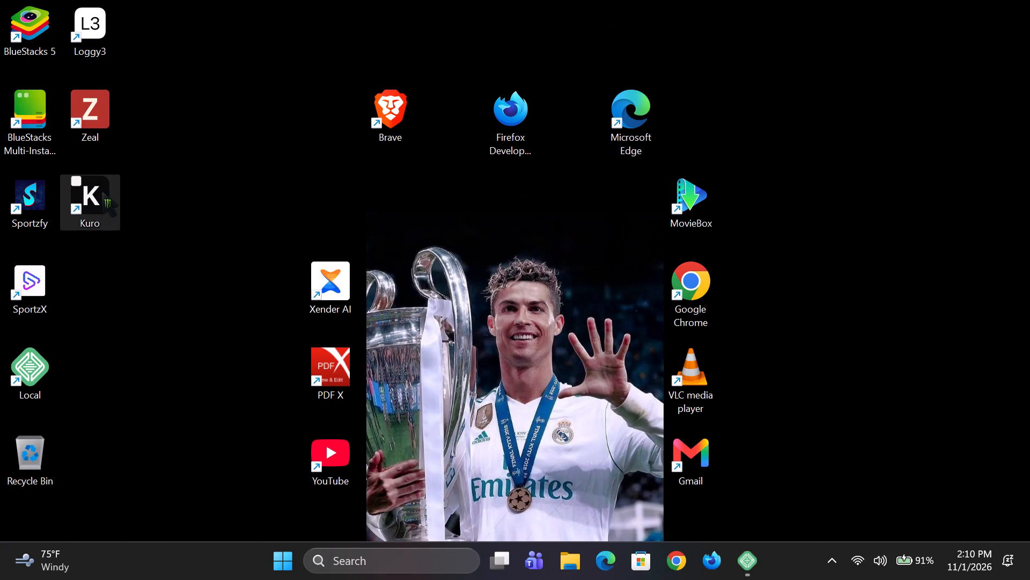
pyautogui.doubleClick(101, 192)
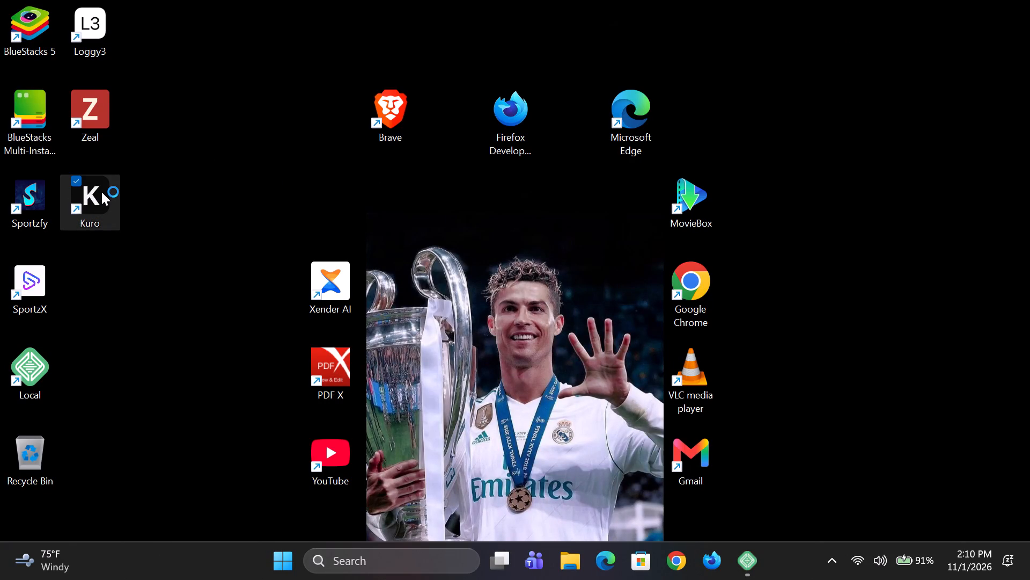